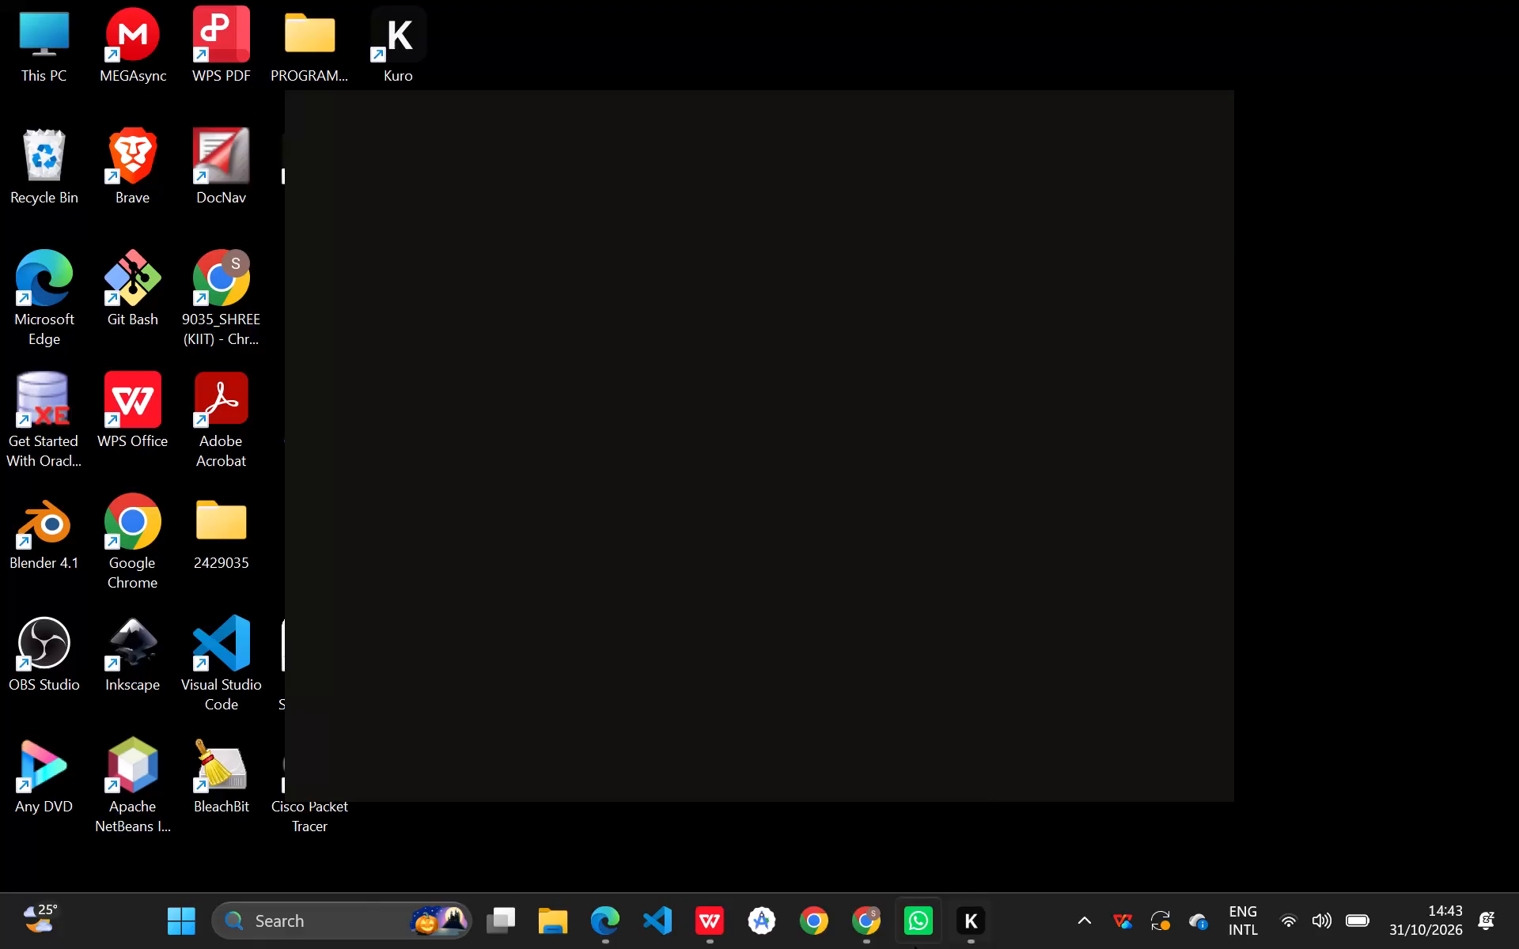
Switch to the Situational Leadership presentation in Edge and review pages 4 to 6, including the title and "Important" note on page 6.
left_click(612, 905)
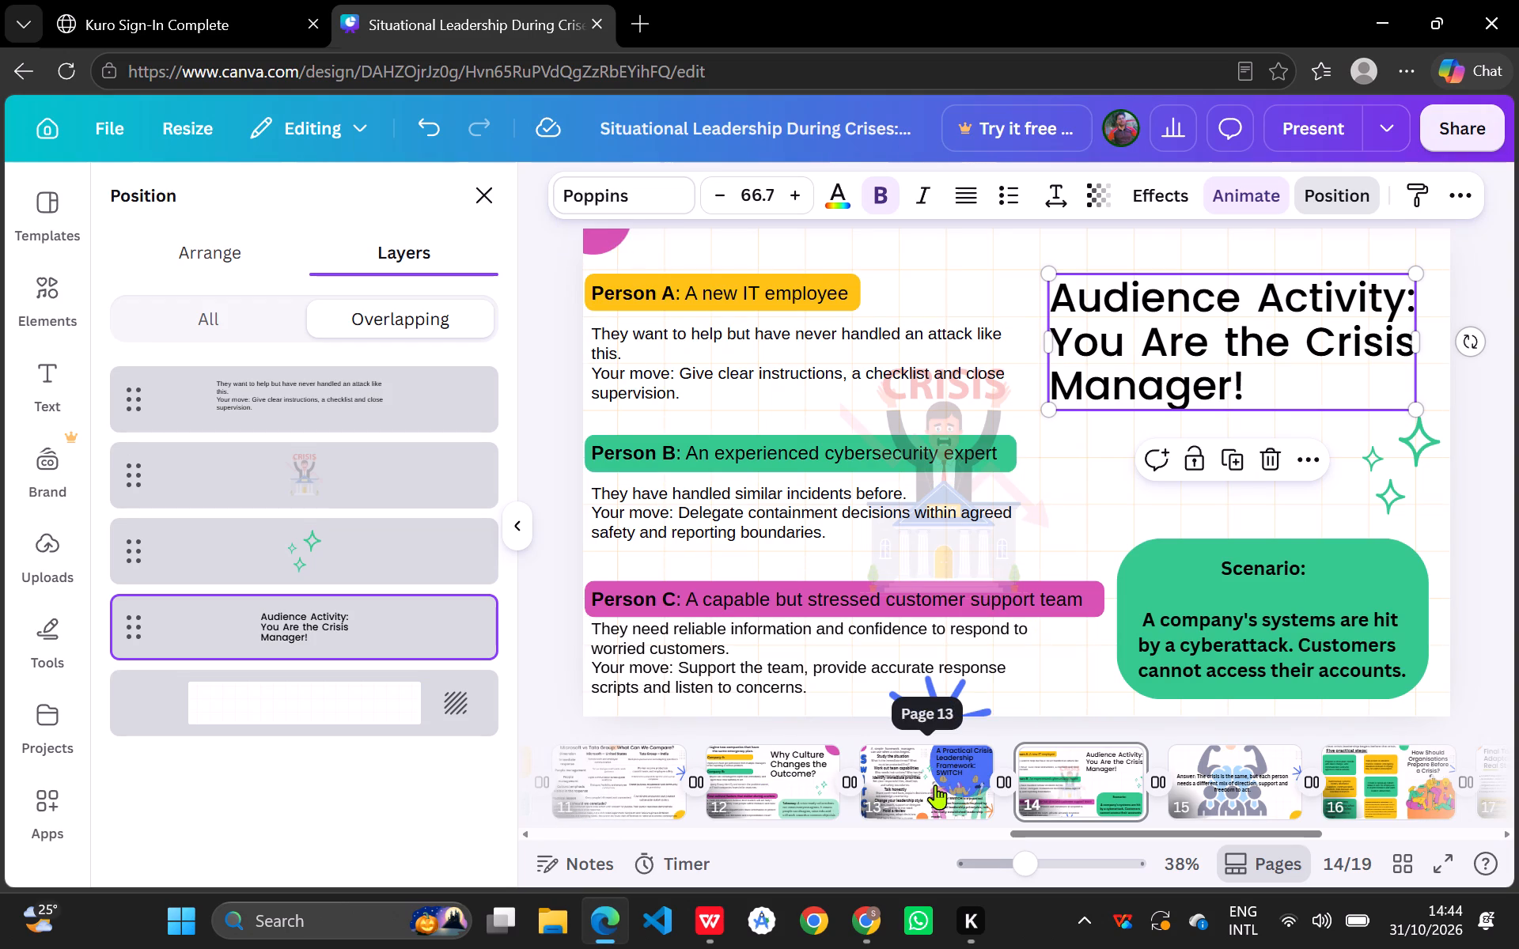
scroll(935, 785, "right", 9)
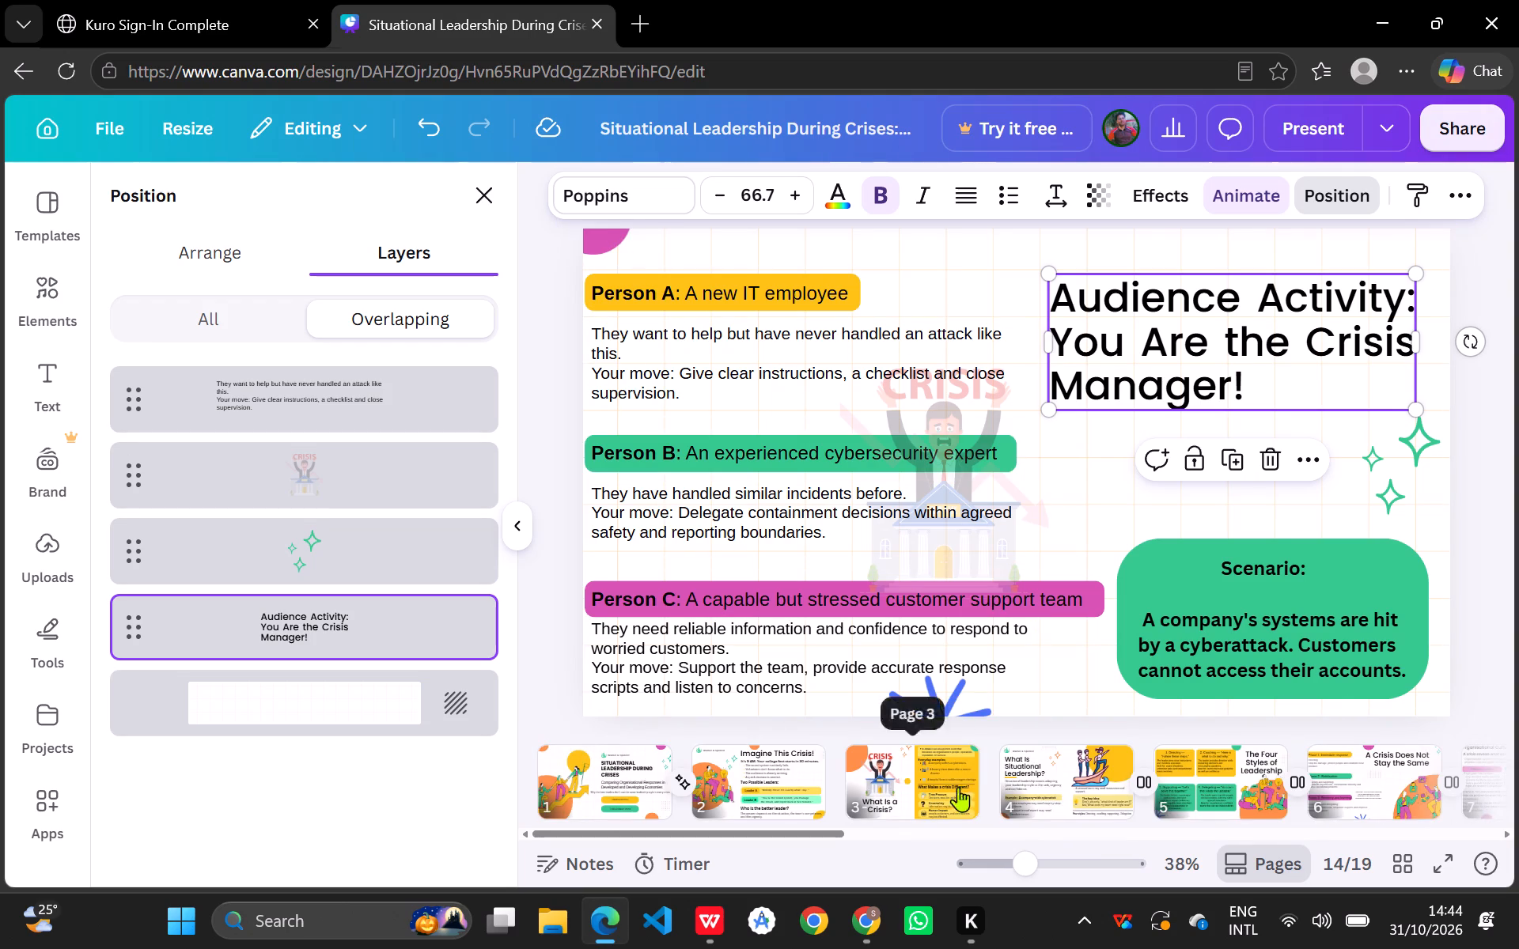
left_click(1086, 782)
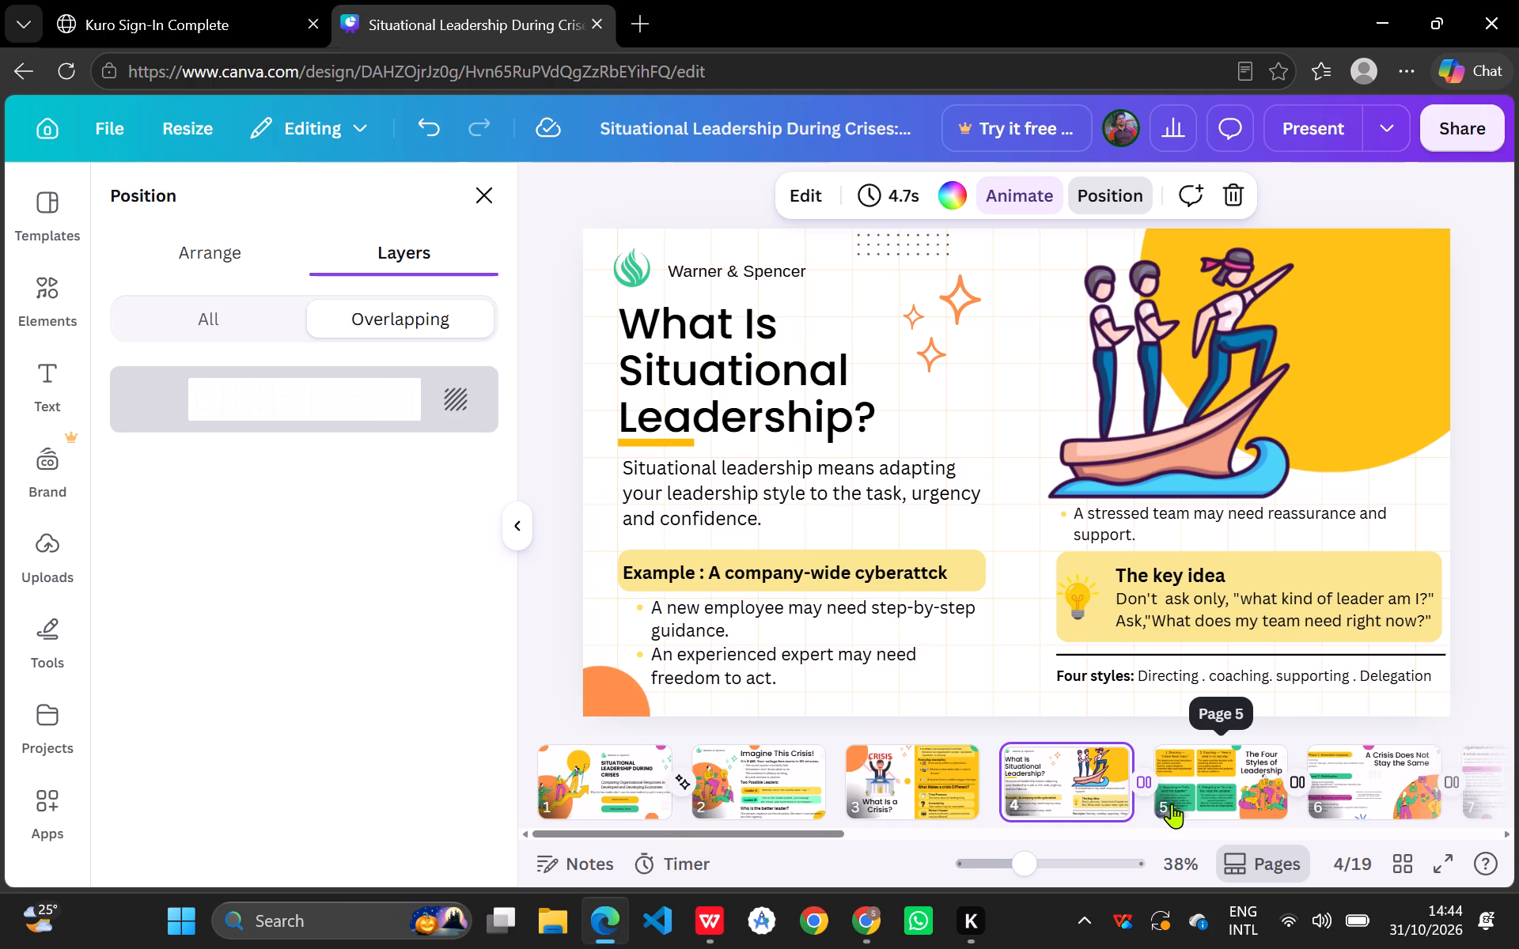
left_click(1220, 786)
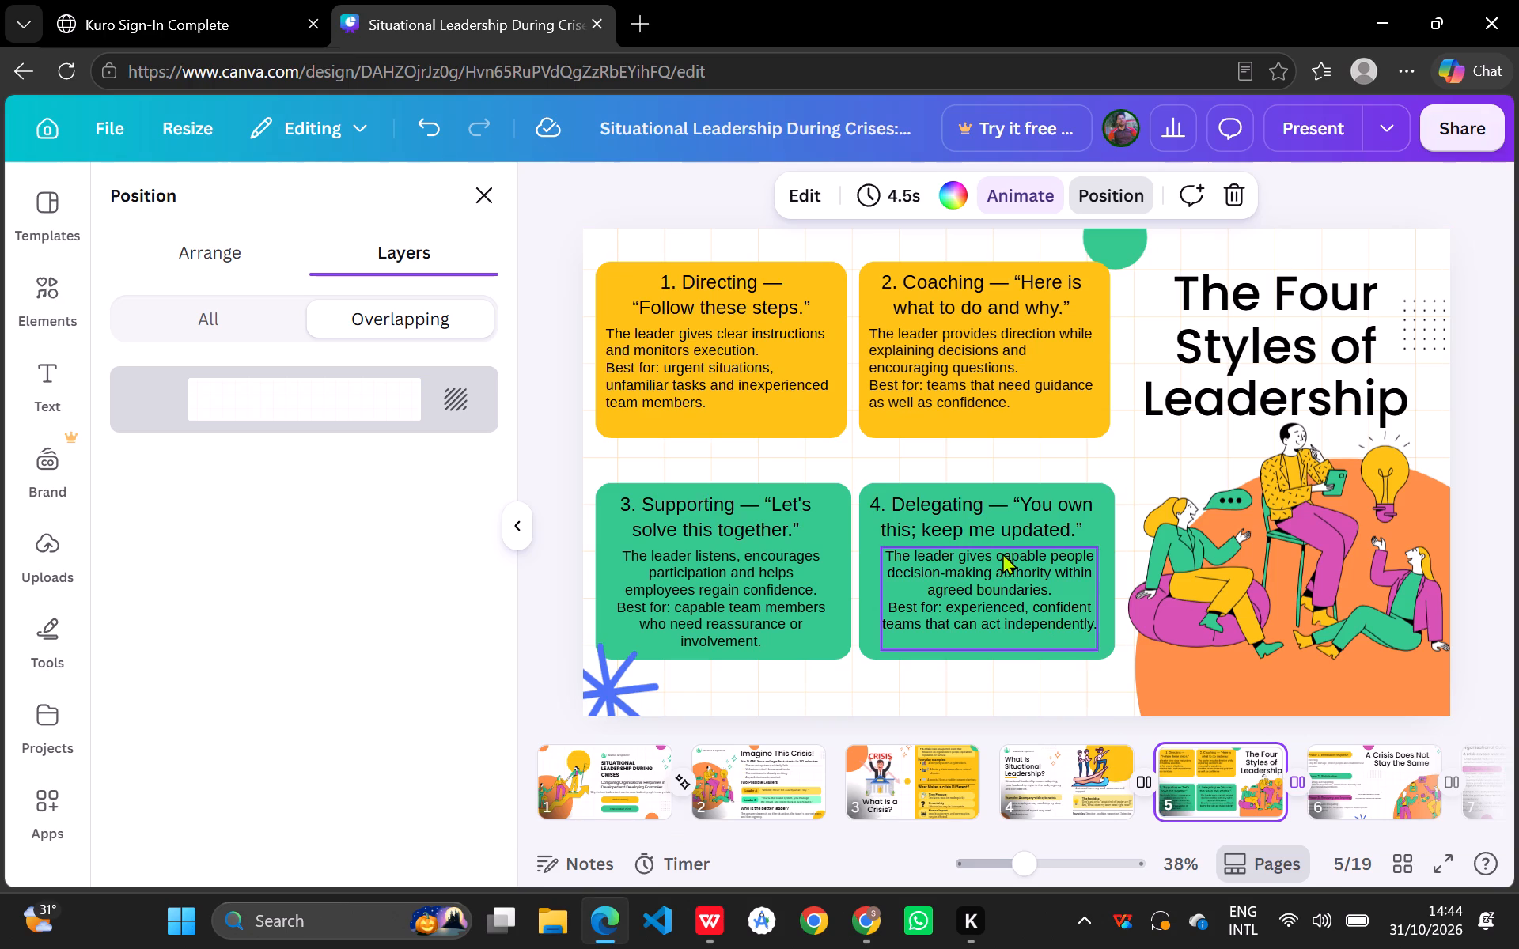
scroll(1002, 553, "up", 1)
left_click(1011, 580)
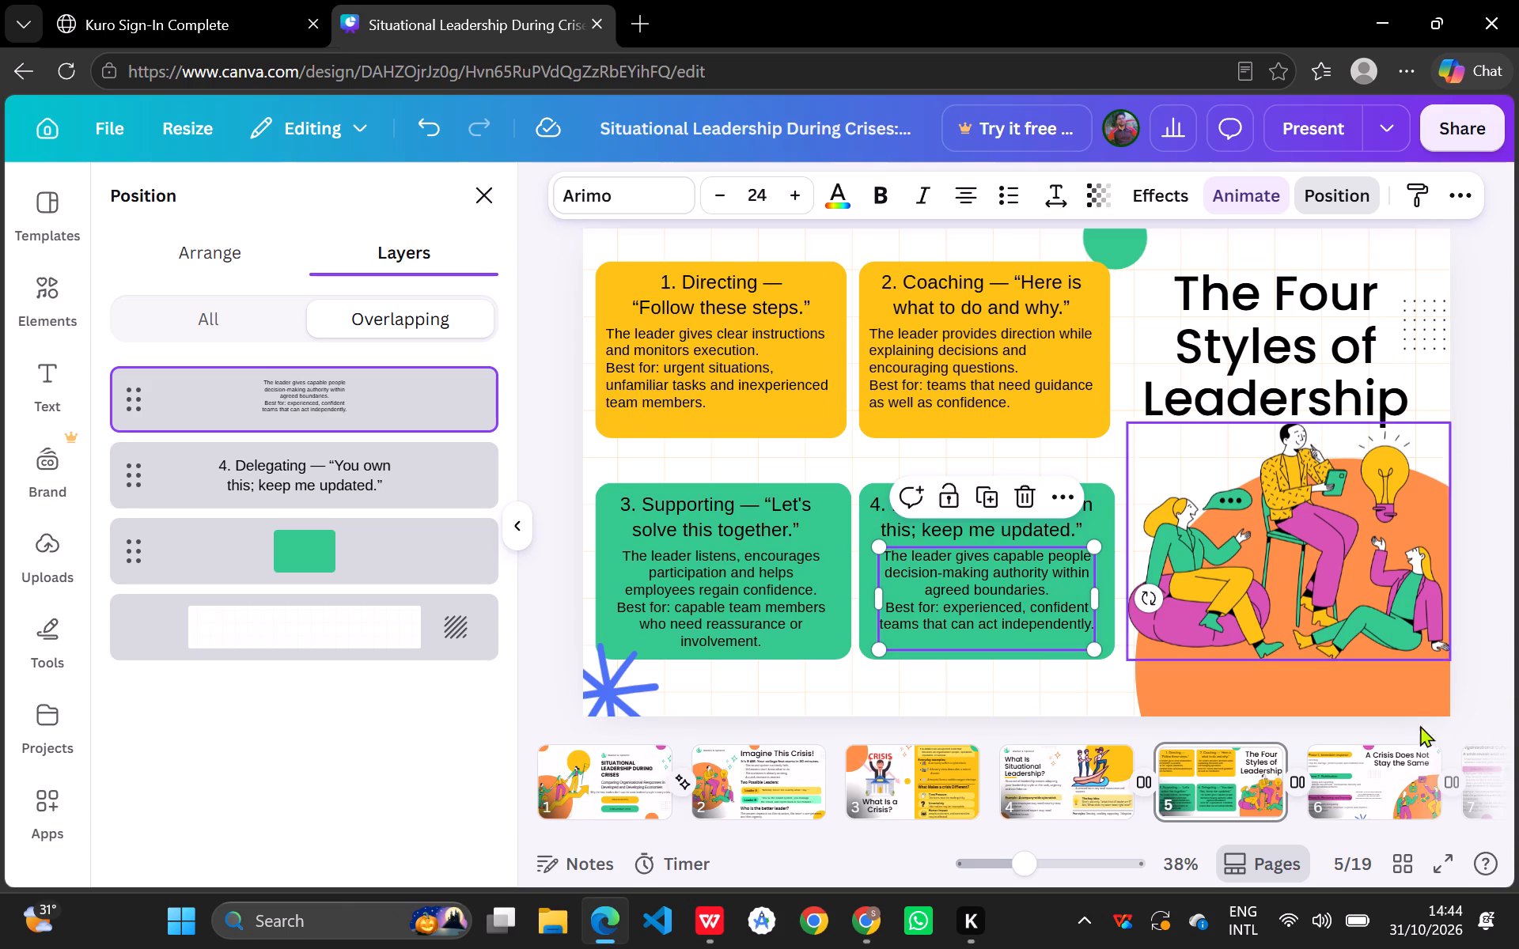
left_click(1387, 790)
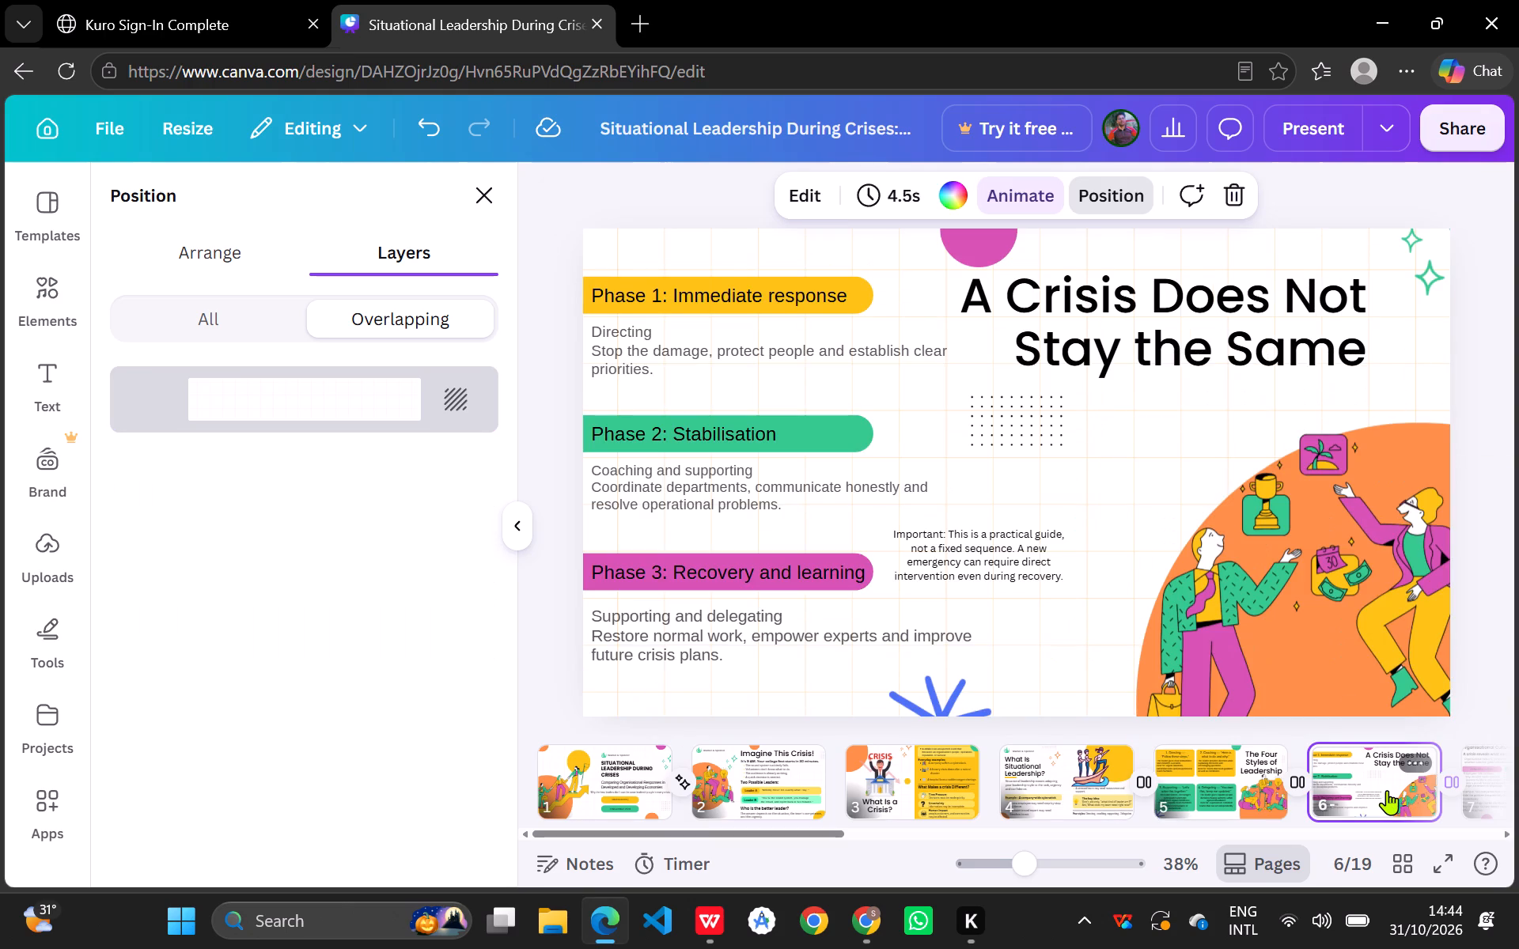
left_click(1069, 322)
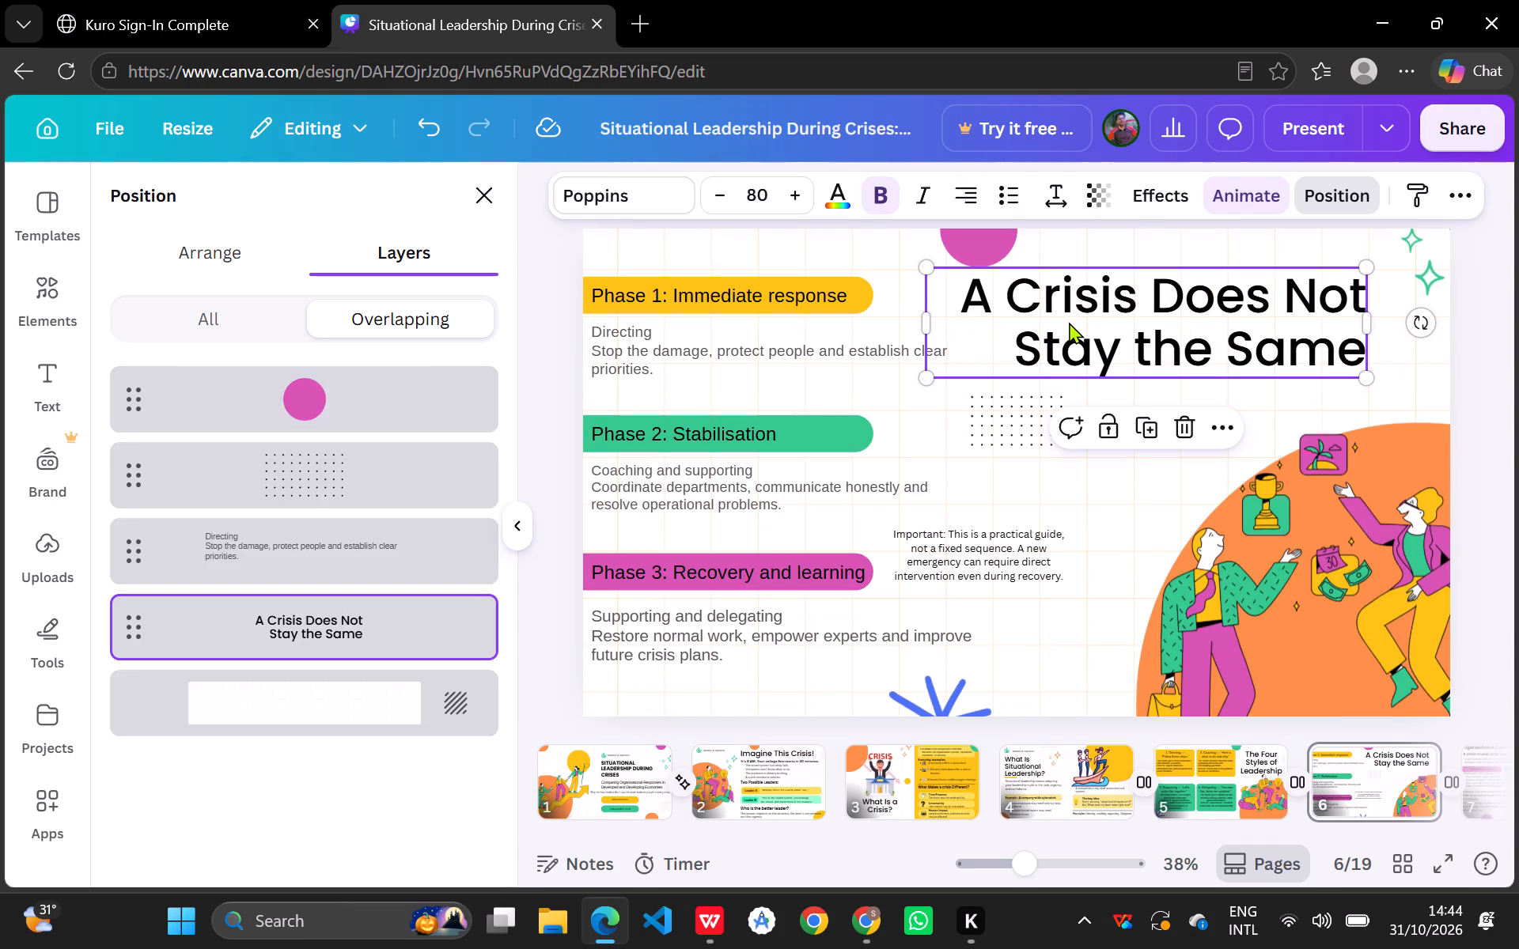
left_click(994, 544)
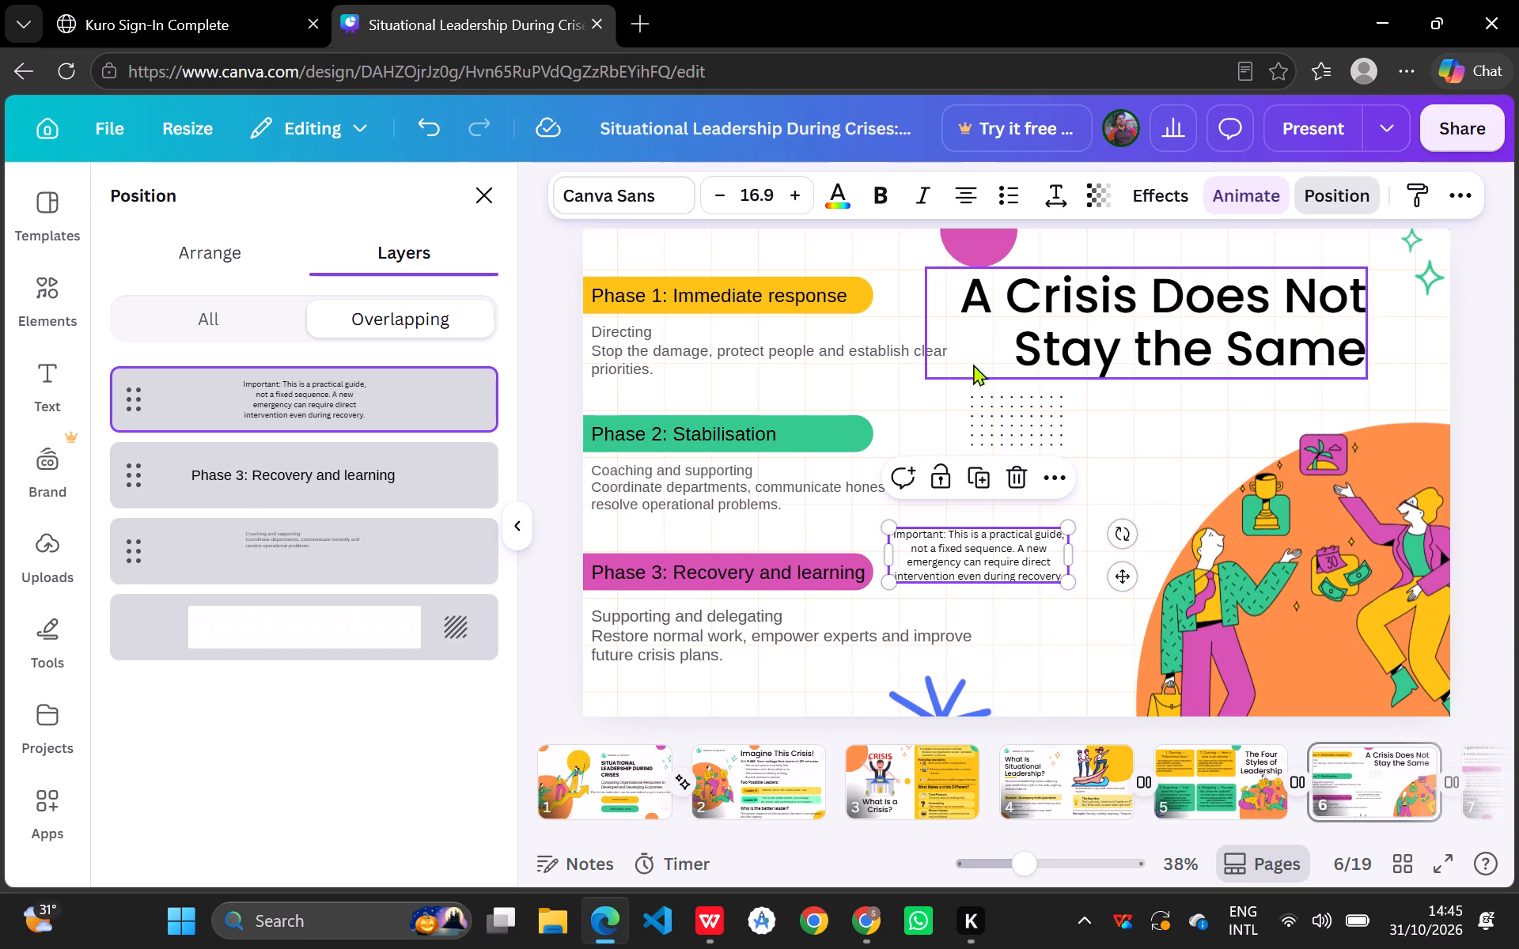
left_click(987, 540)
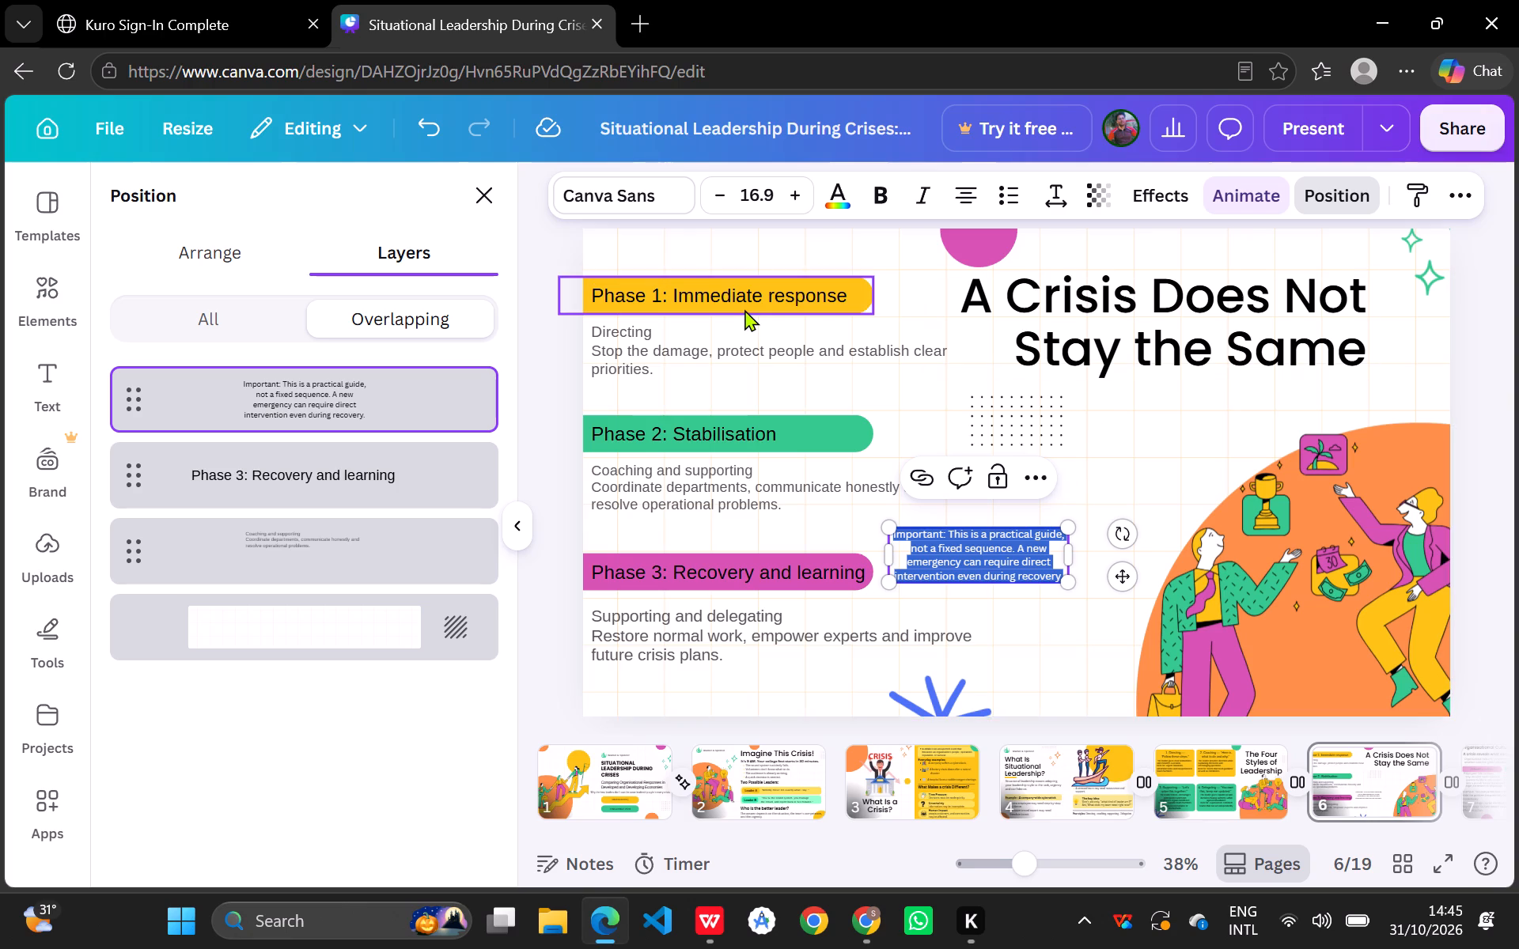
On page 6, move the yellow bar and its "Phase 1: Immediate response" heading up toward the slide's top edge.
left_click_drag(744, 309, 744, 289)
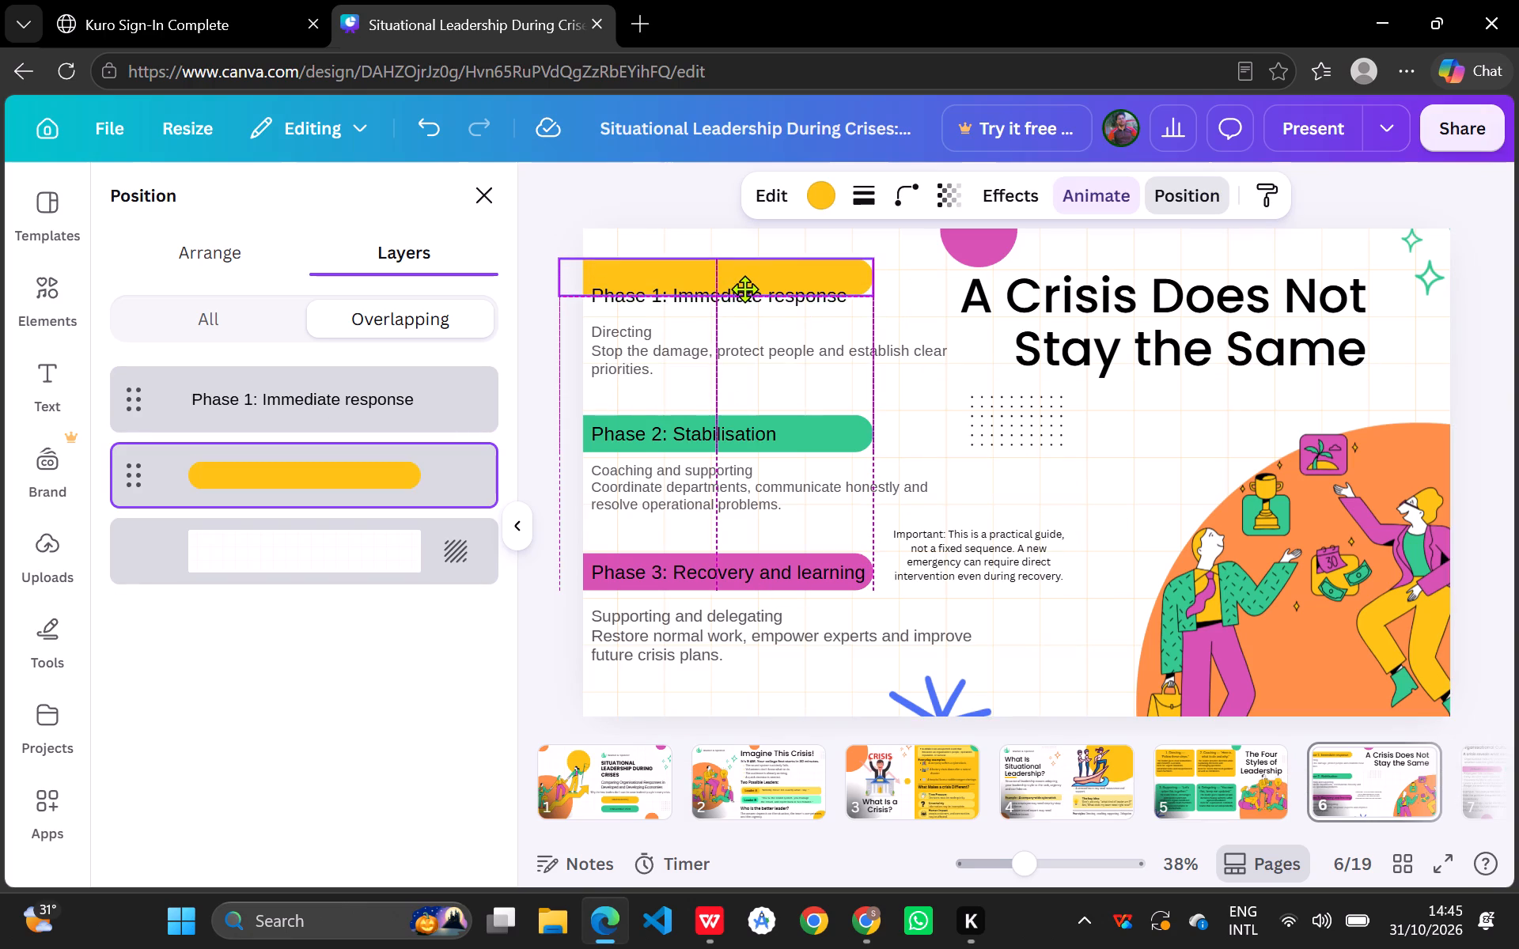
left_click_drag(744, 289, 744, 285)
left_click_drag(744, 285, 746, 285)
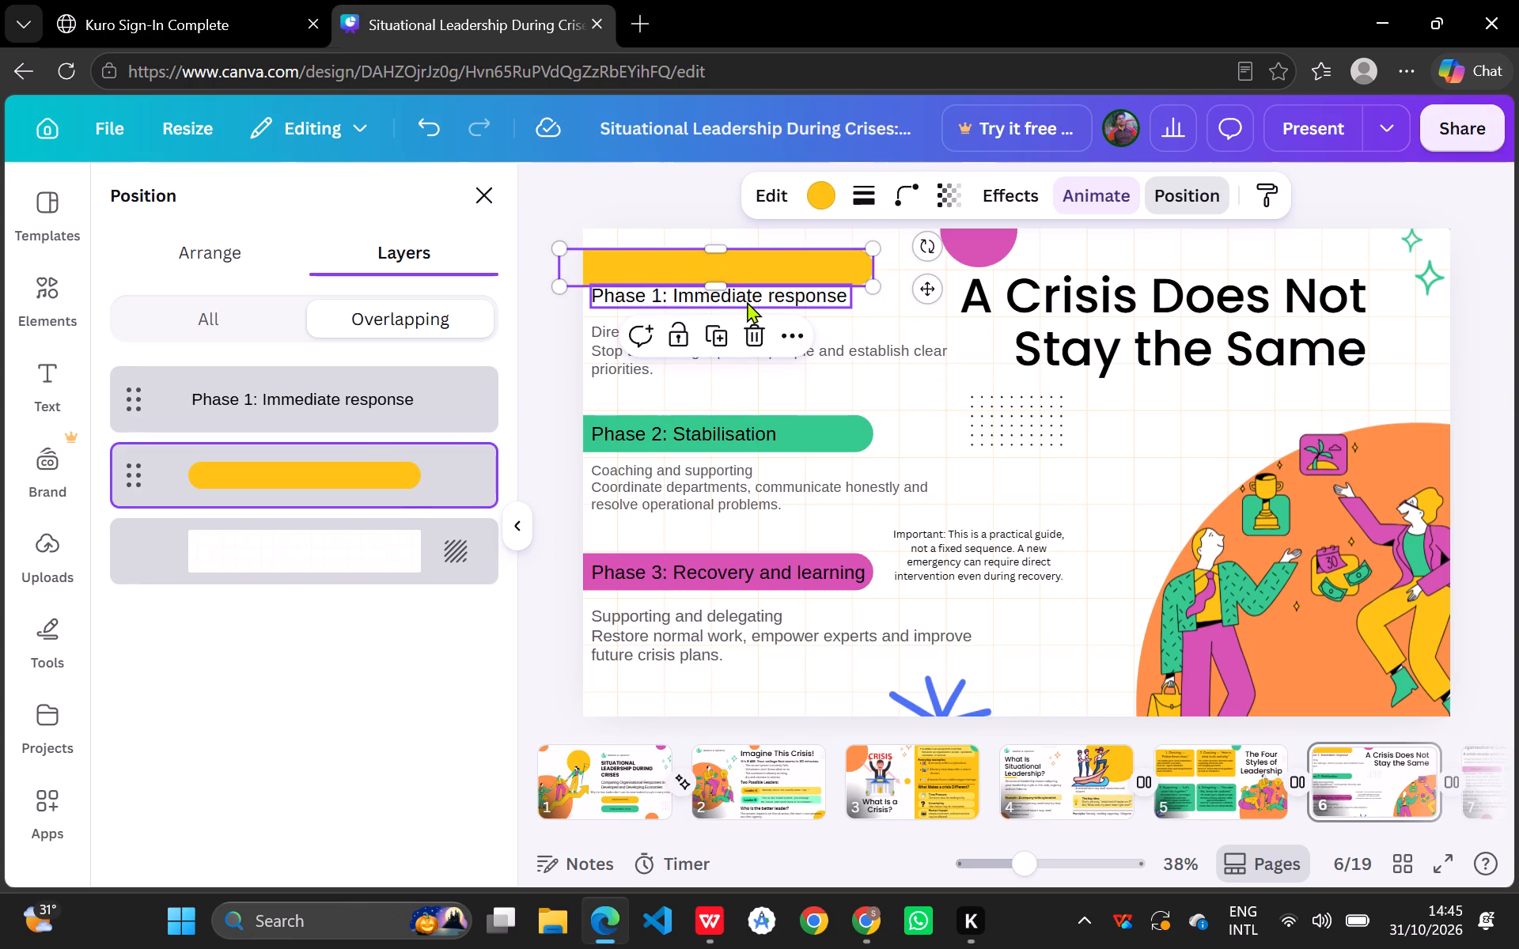
left_click_drag(747, 301, 747, 276)
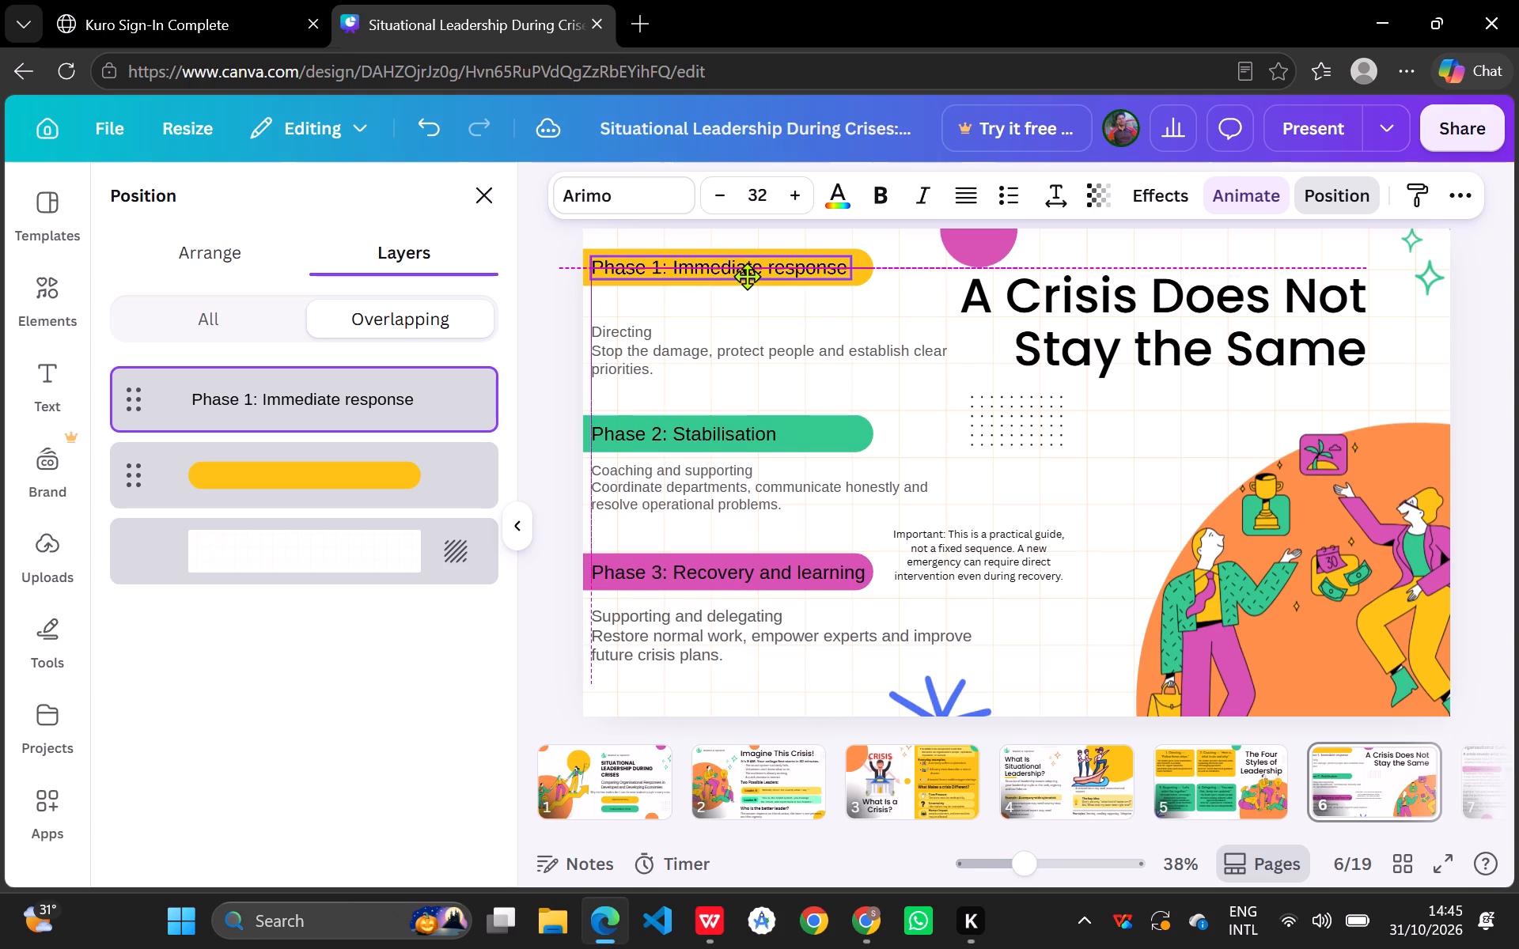
left_click_drag(747, 276, 748, 278)
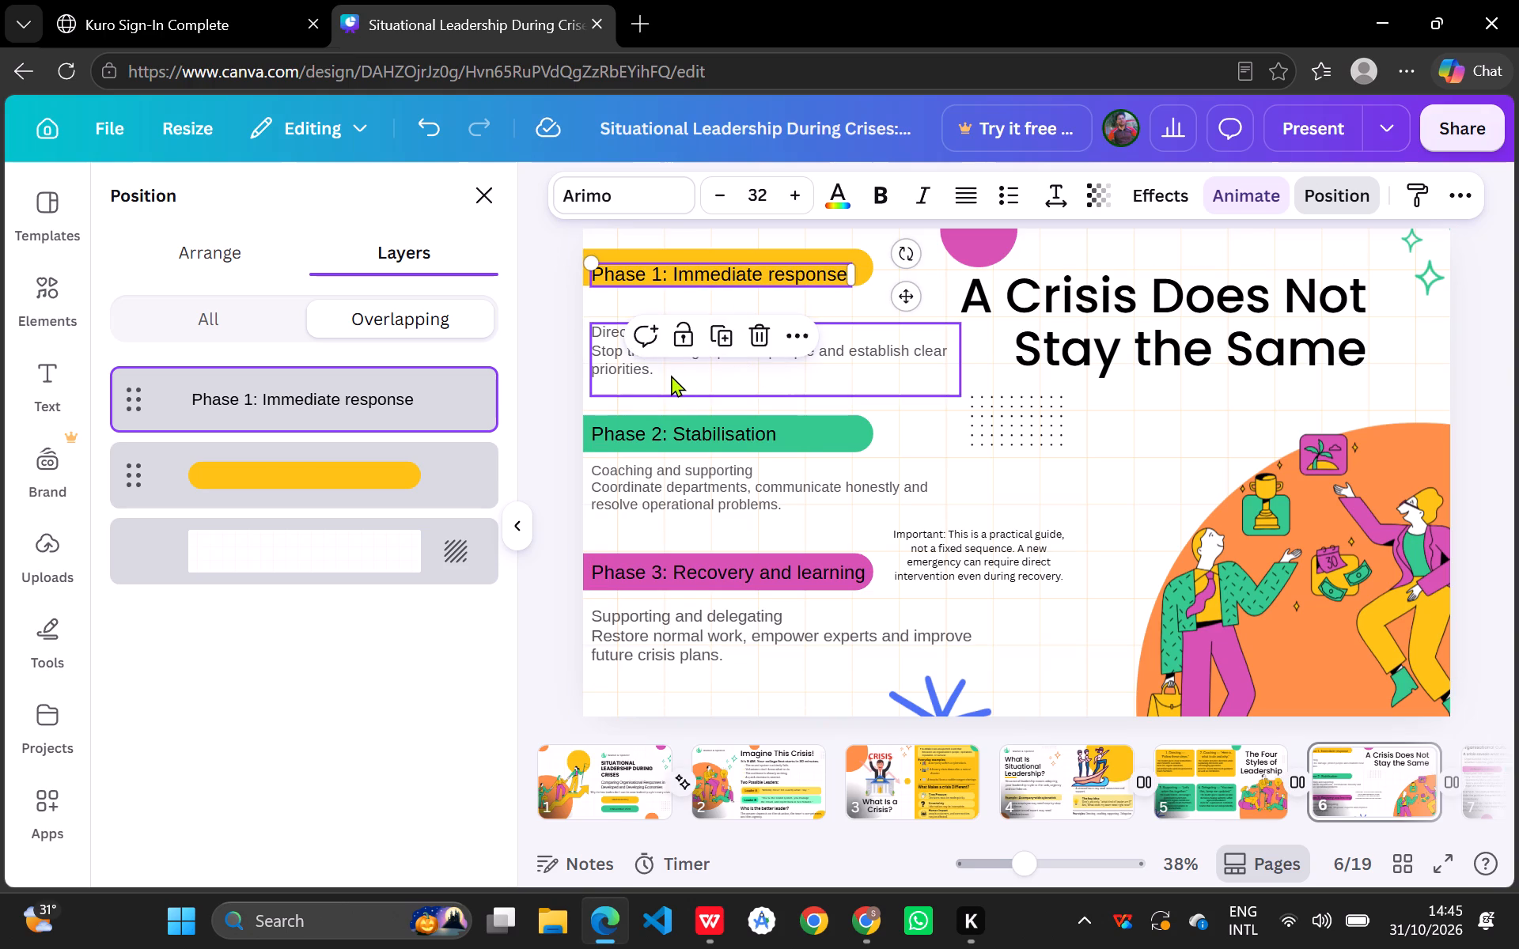
Colour the "Directing" paragraph black and move it up closer beneath the Phase 1 heading, keeping its left alignment.
left_click(669, 376)
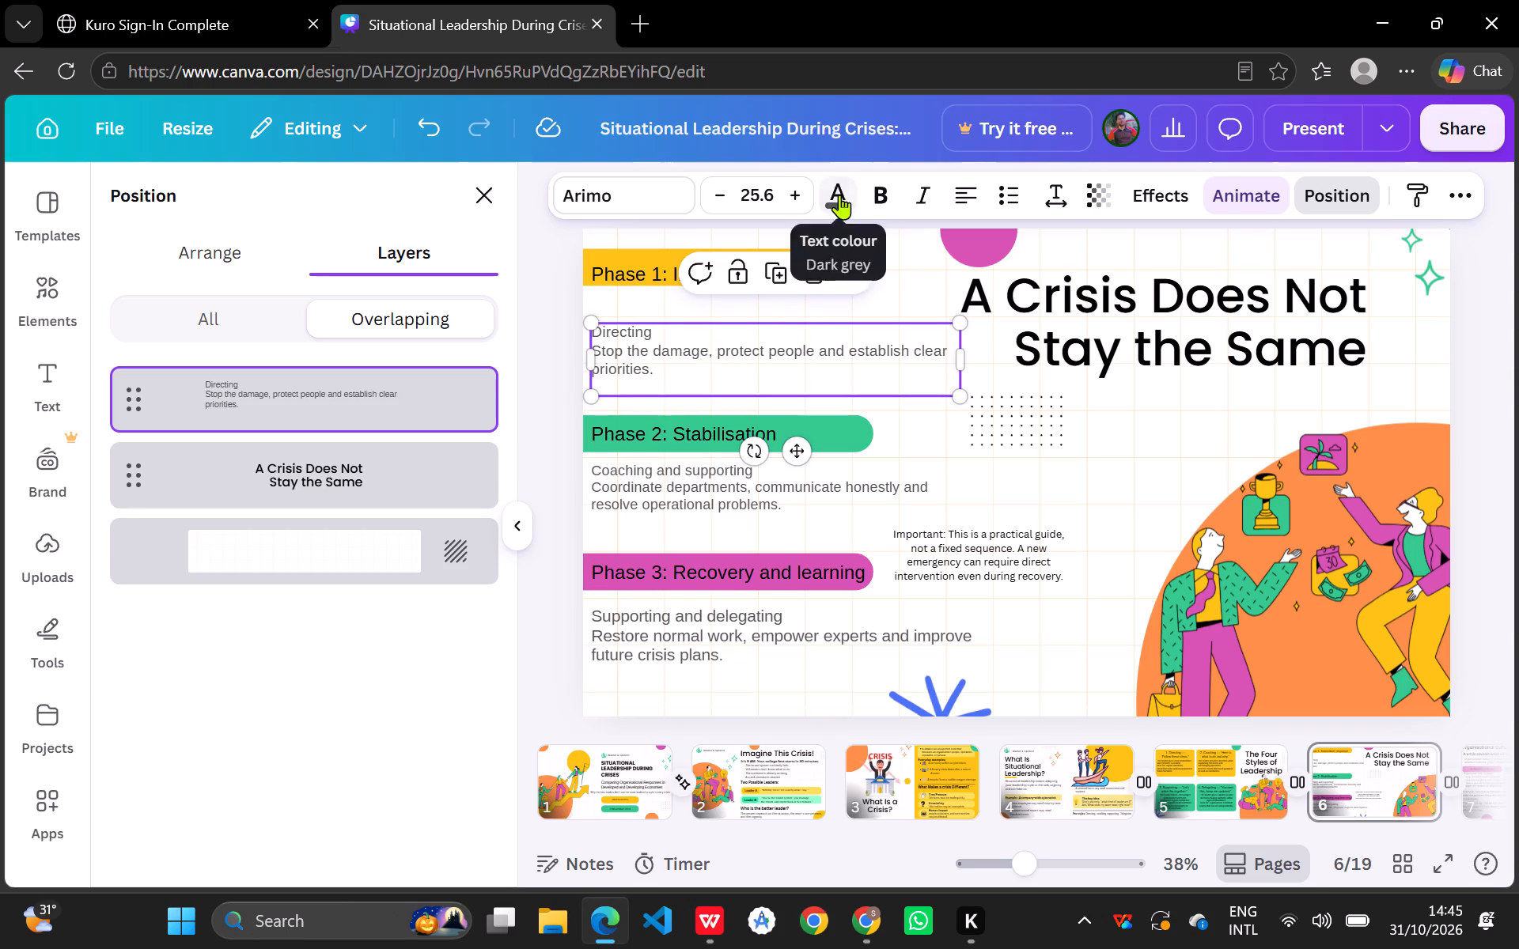
left_click(839, 195)
left_click(354, 374)
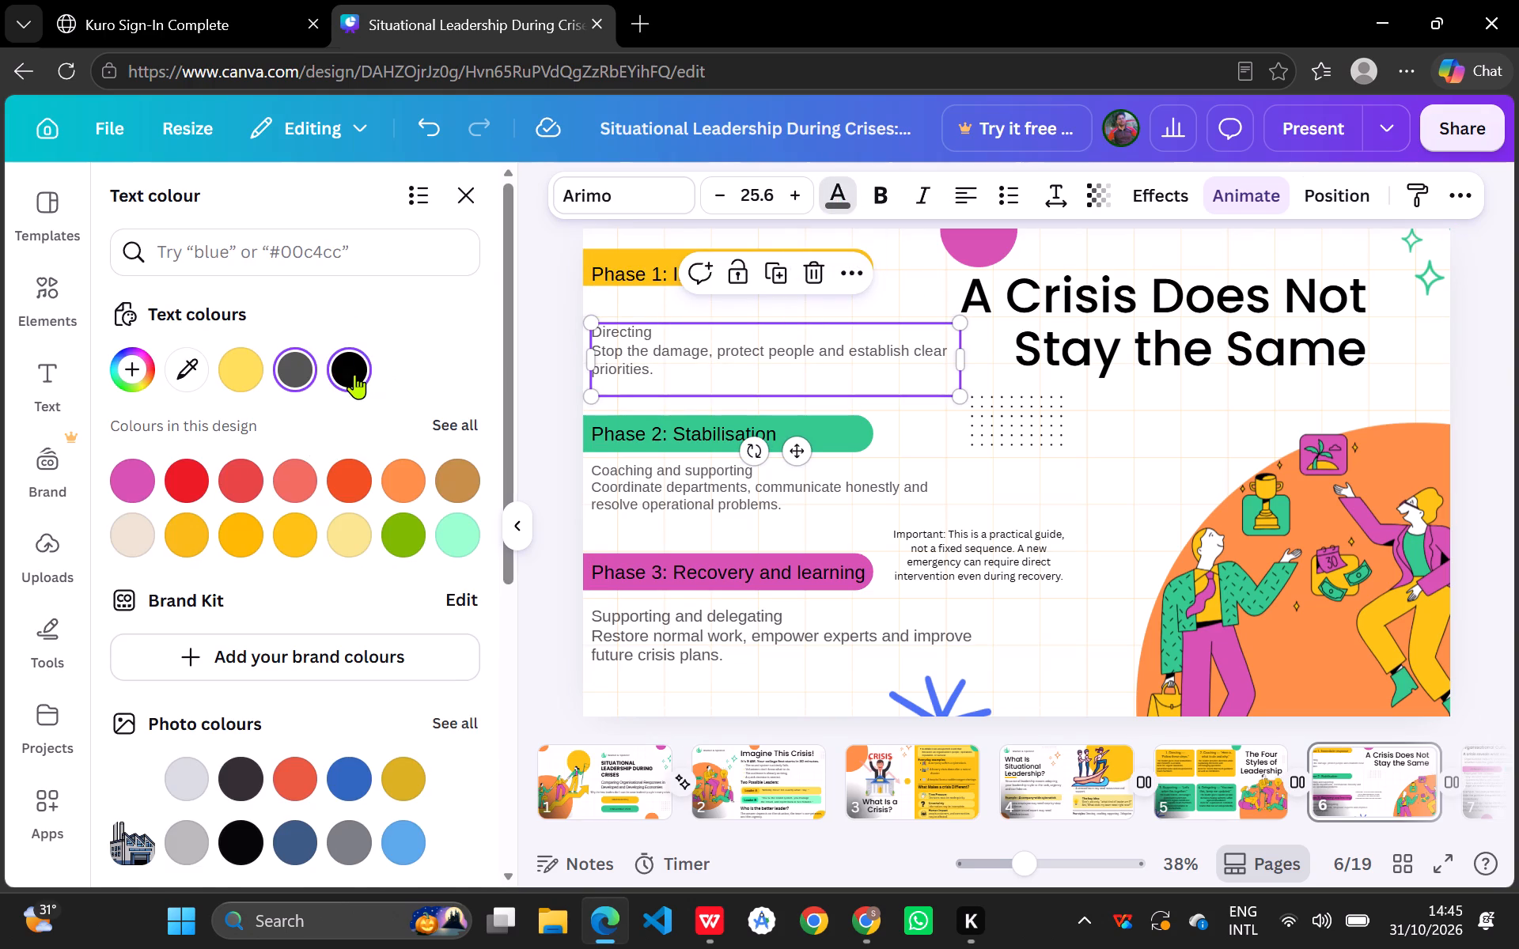
left_click_drag(695, 361, 695, 344)
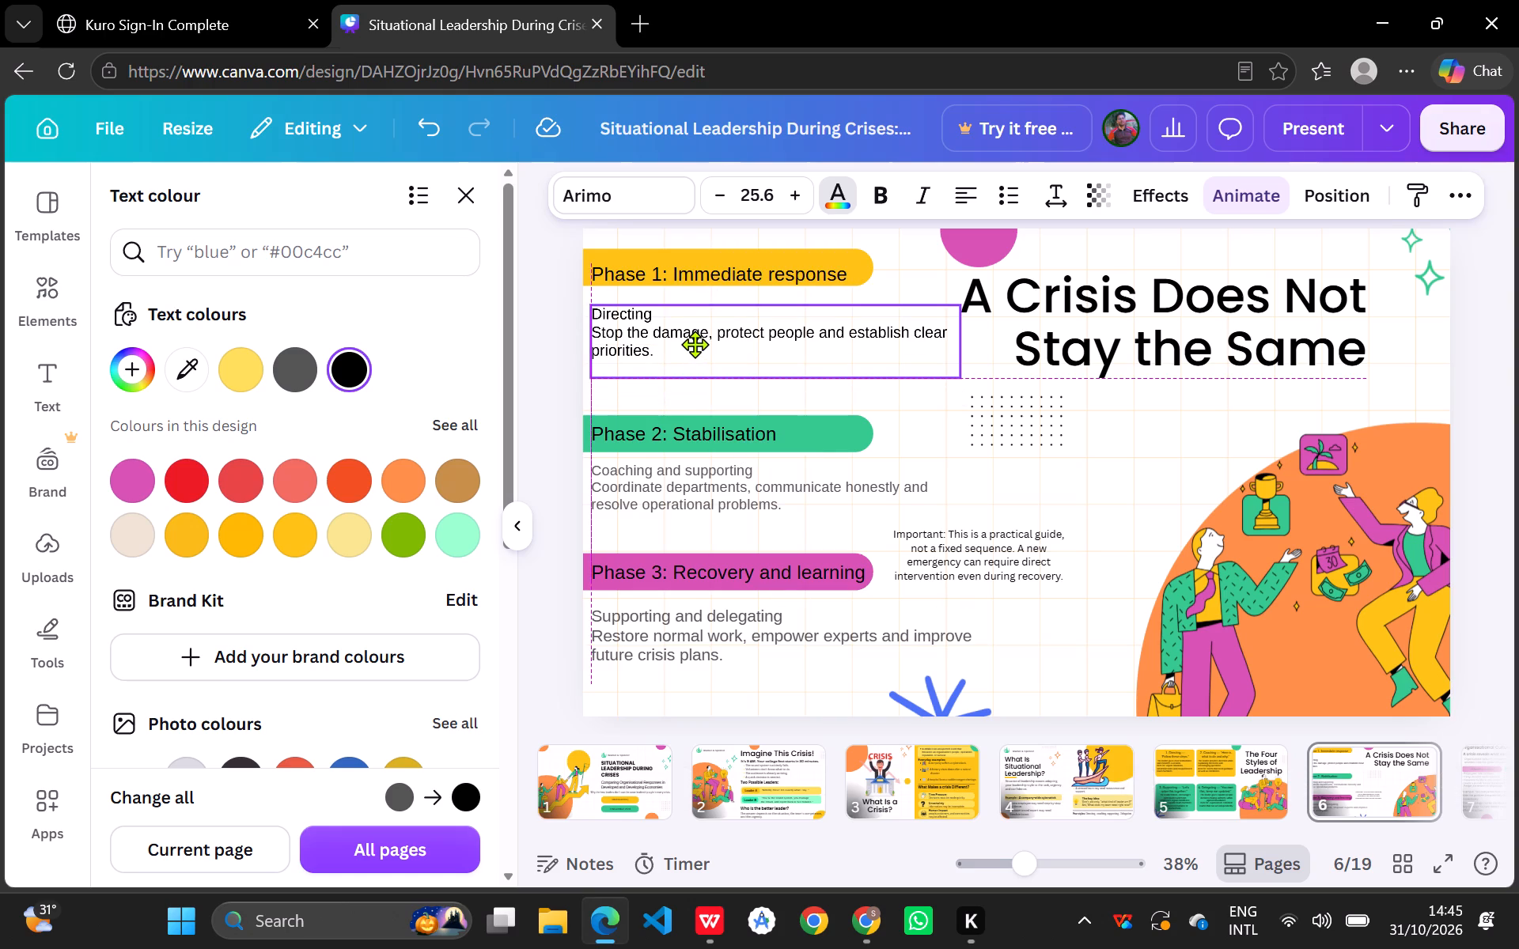
left_click_drag(695, 344, 695, 339)
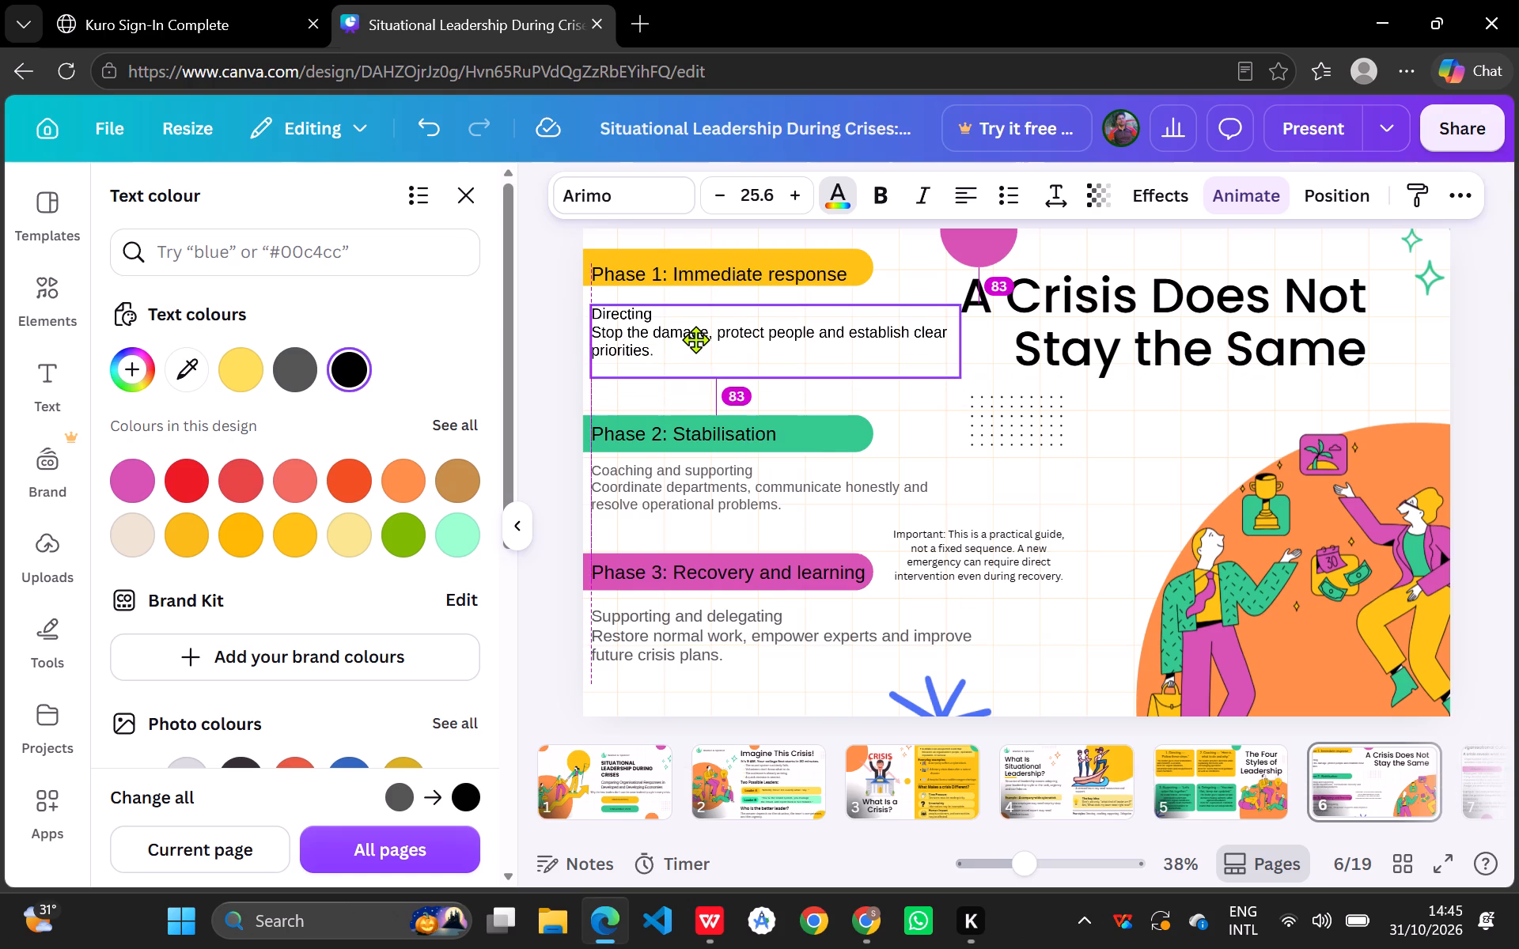
left_click_drag(695, 339, 697, 338)
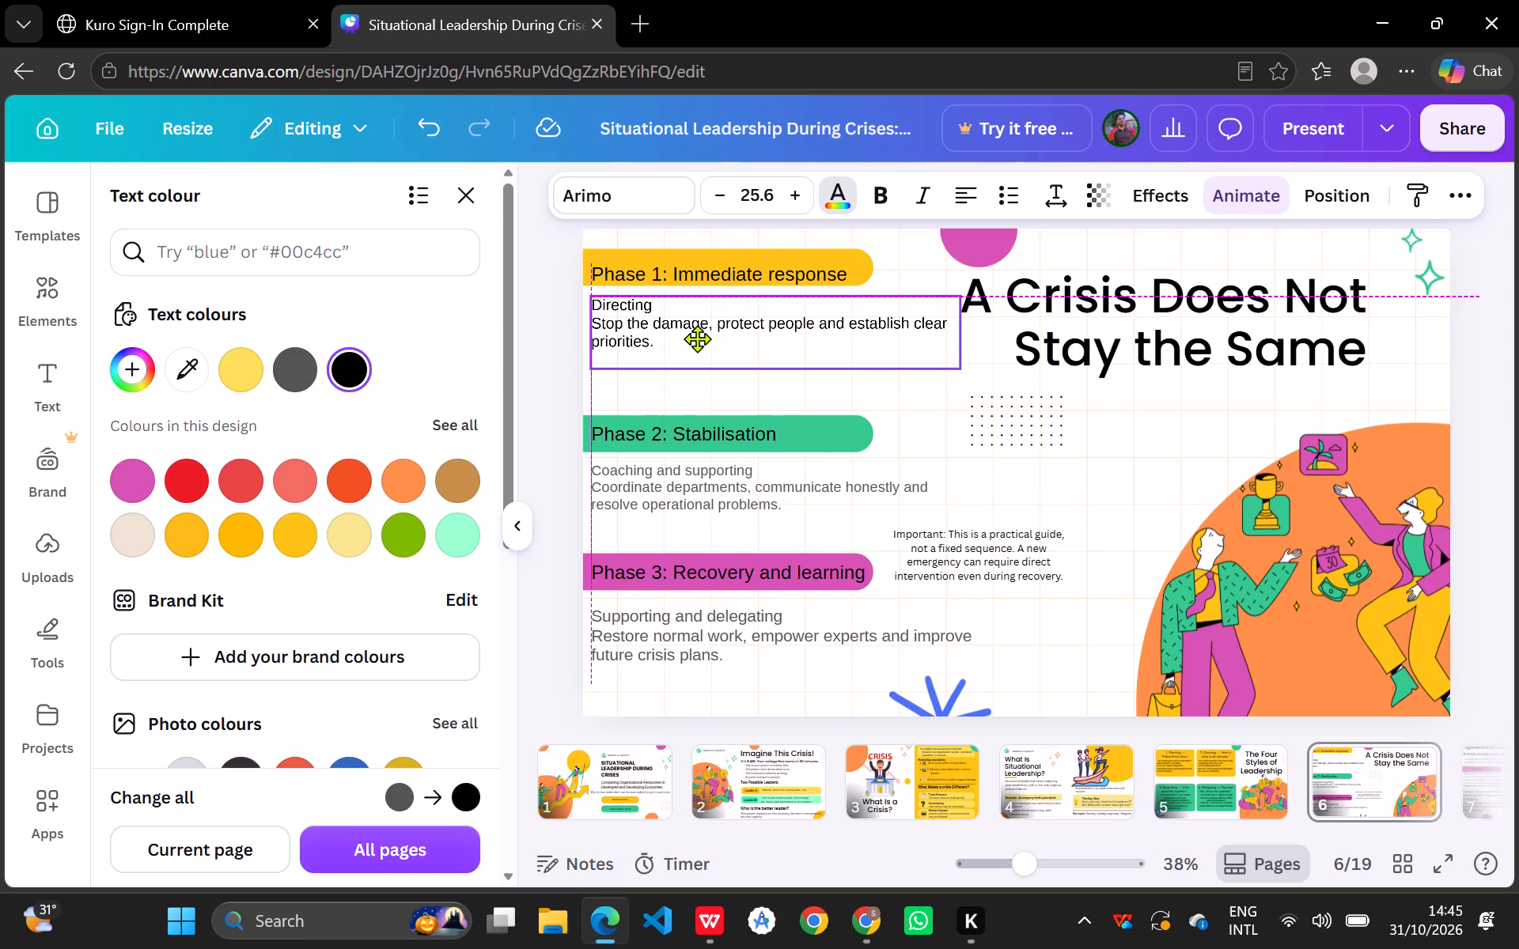
left_click_drag(697, 338, 697, 339)
left_click(697, 339)
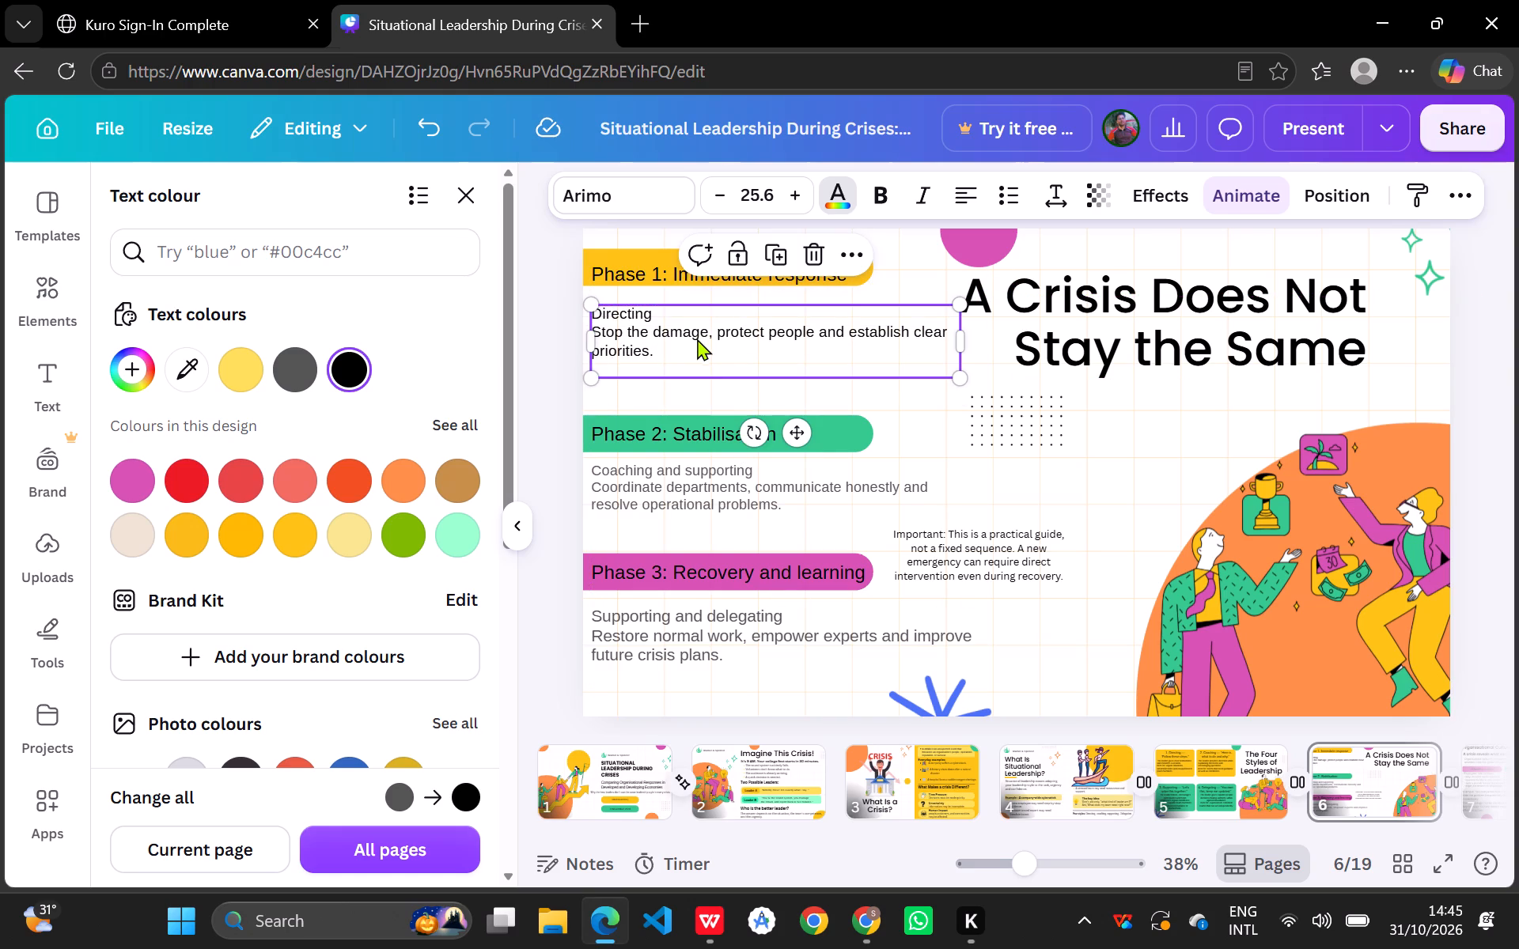
Move the "Phase 2: Stabilisation" heading and its green bar up to just below the Directing paragraph, aligning the bar with the other phase bars.
left_click_drag(684, 437, 687, 413)
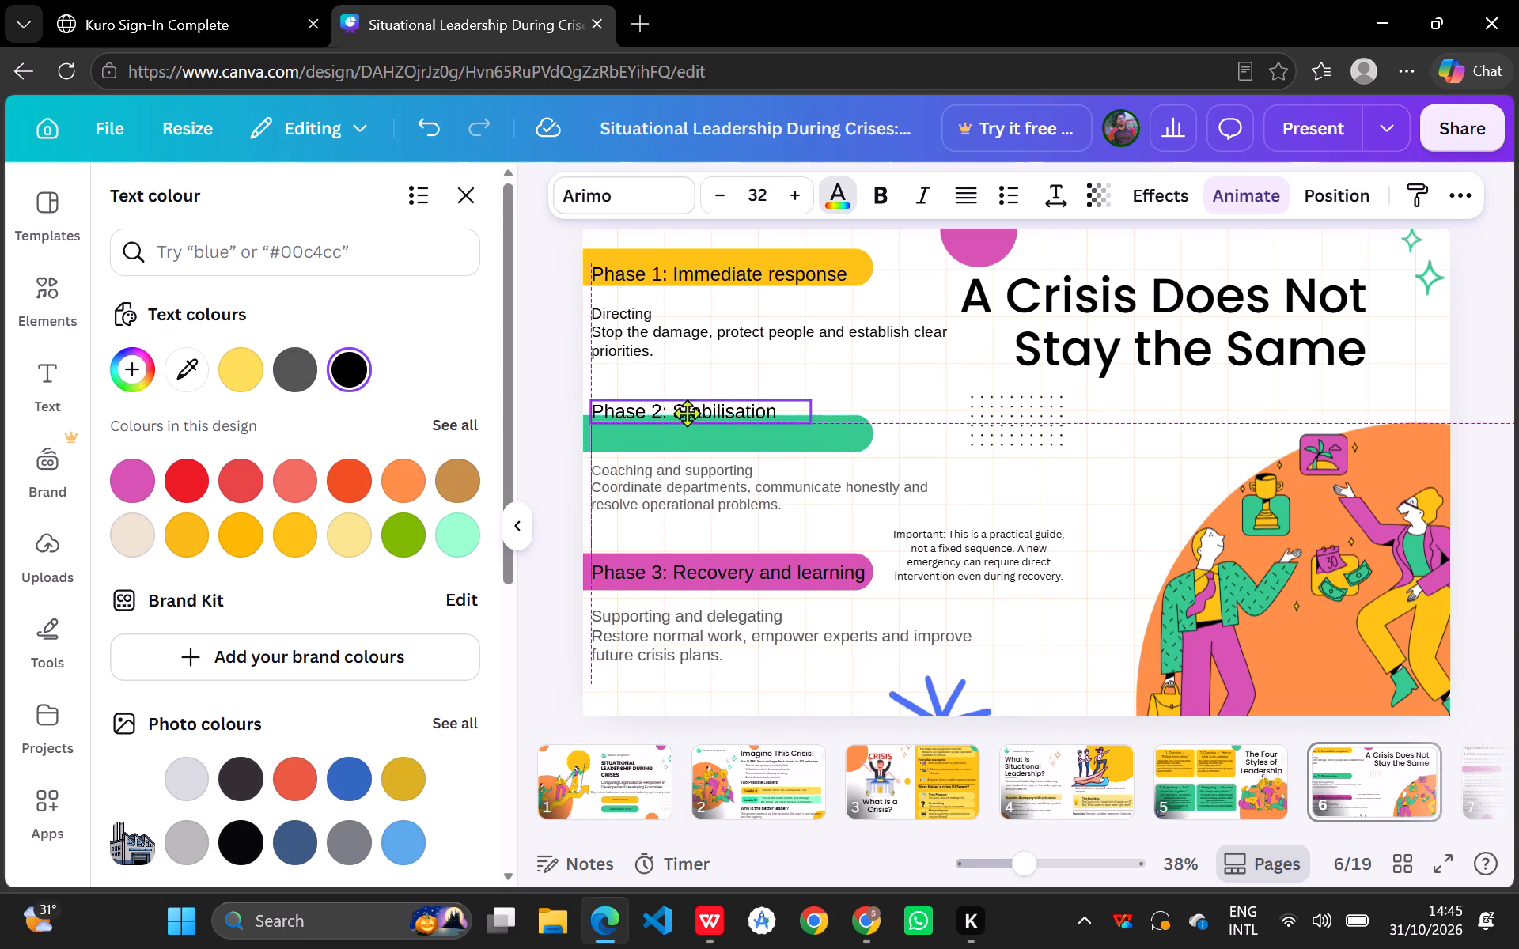
left_click_drag(687, 413, 687, 404)
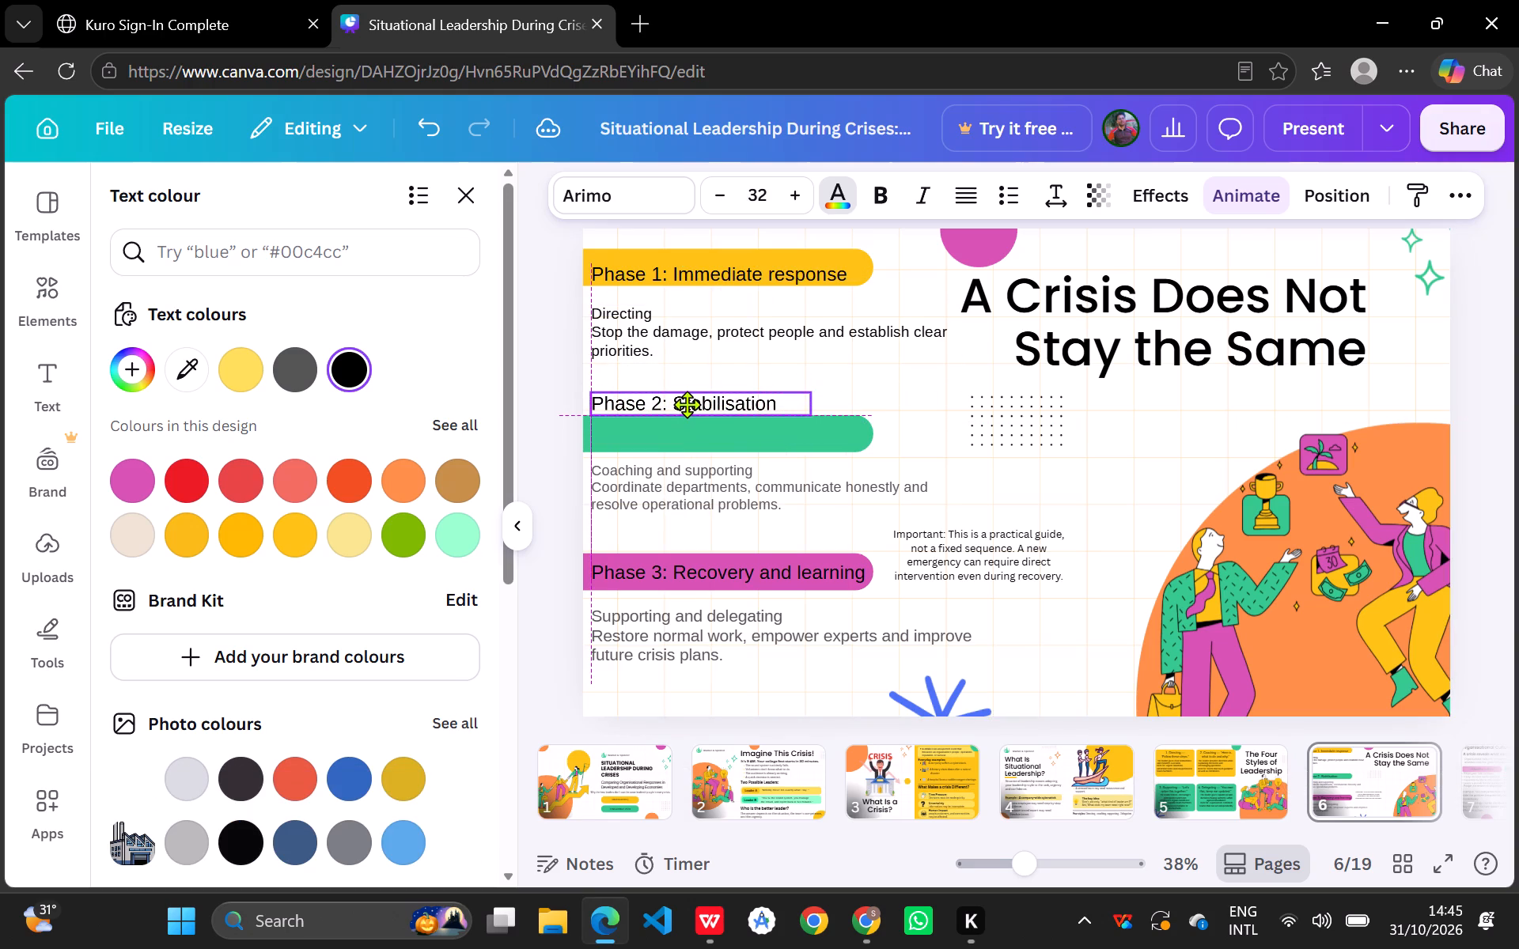
left_click_drag(687, 404, 688, 402)
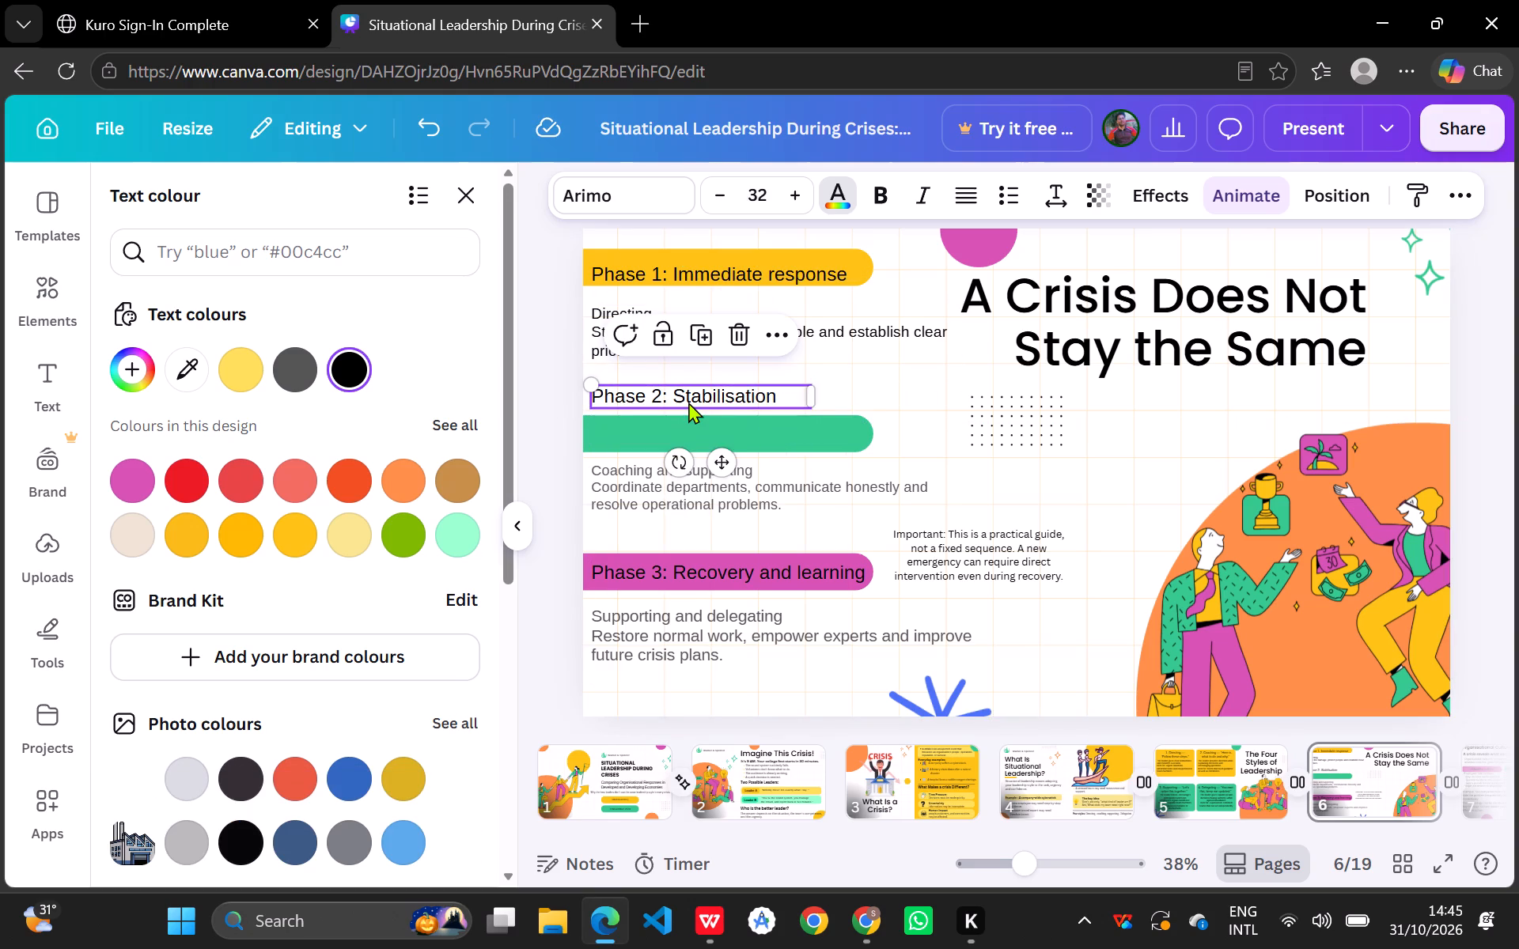
left_click_drag(687, 434, 691, 393)
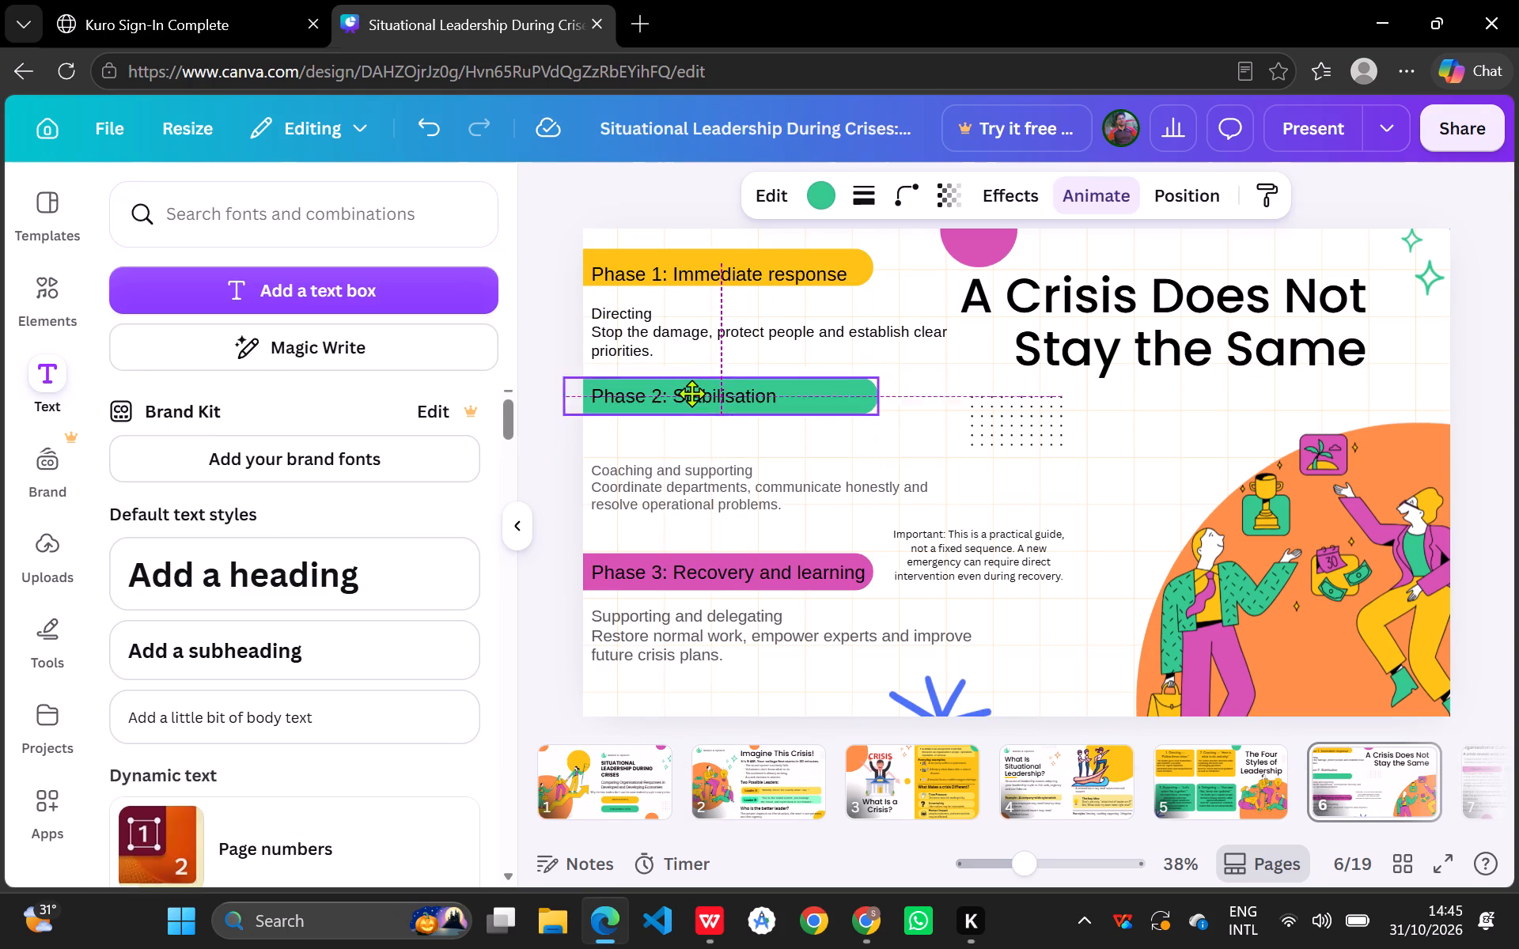
left_click_drag(691, 393, 691, 391)
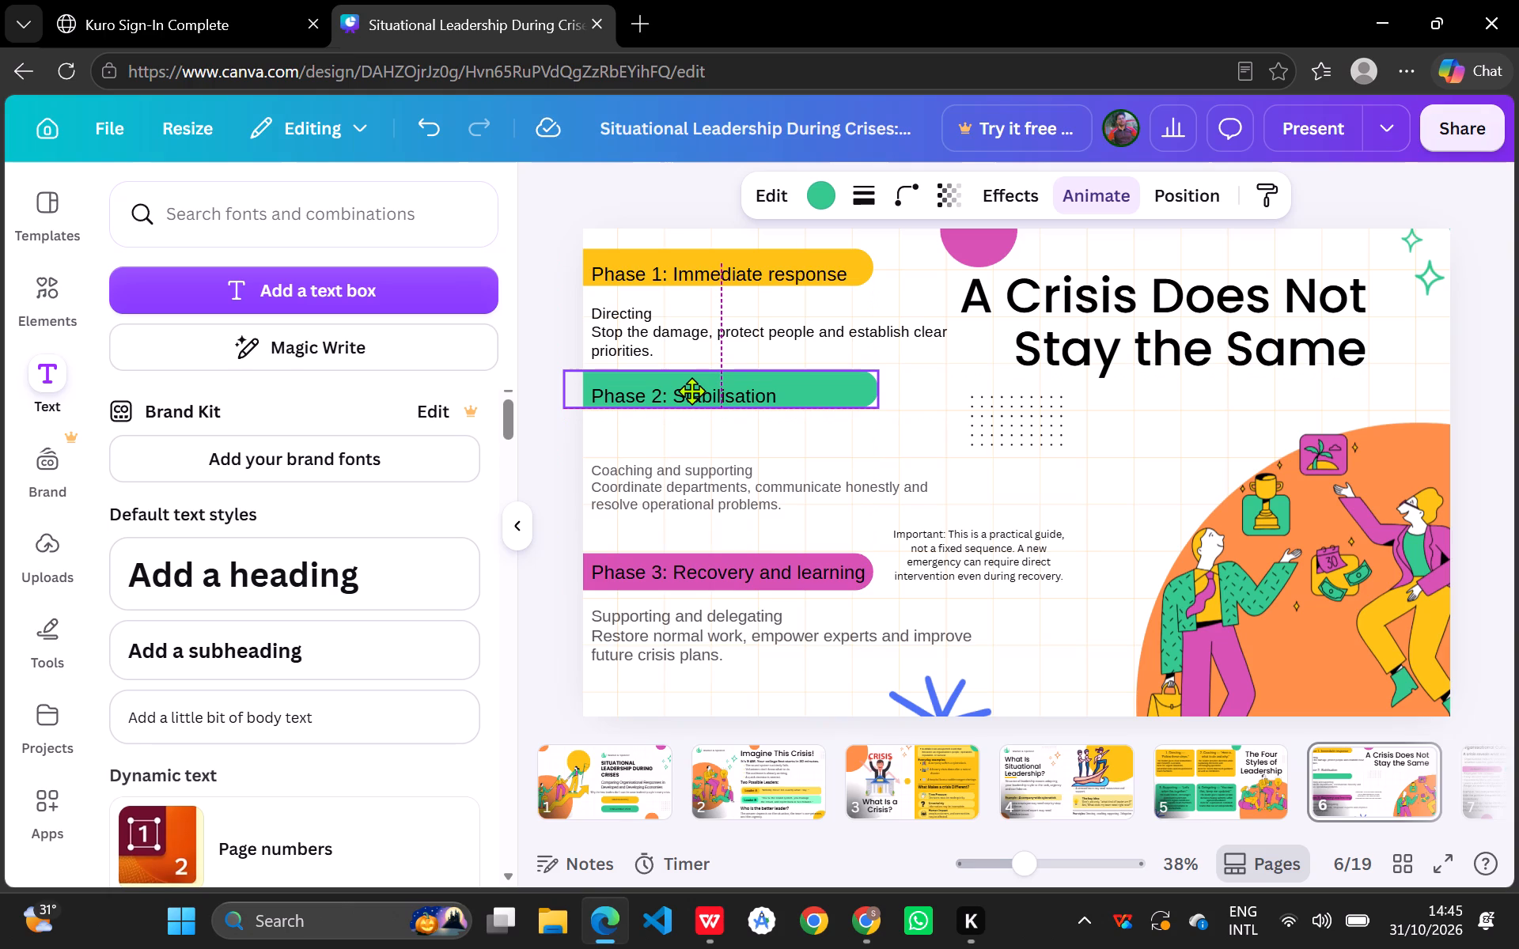
left_click_drag(691, 391, 688, 391)
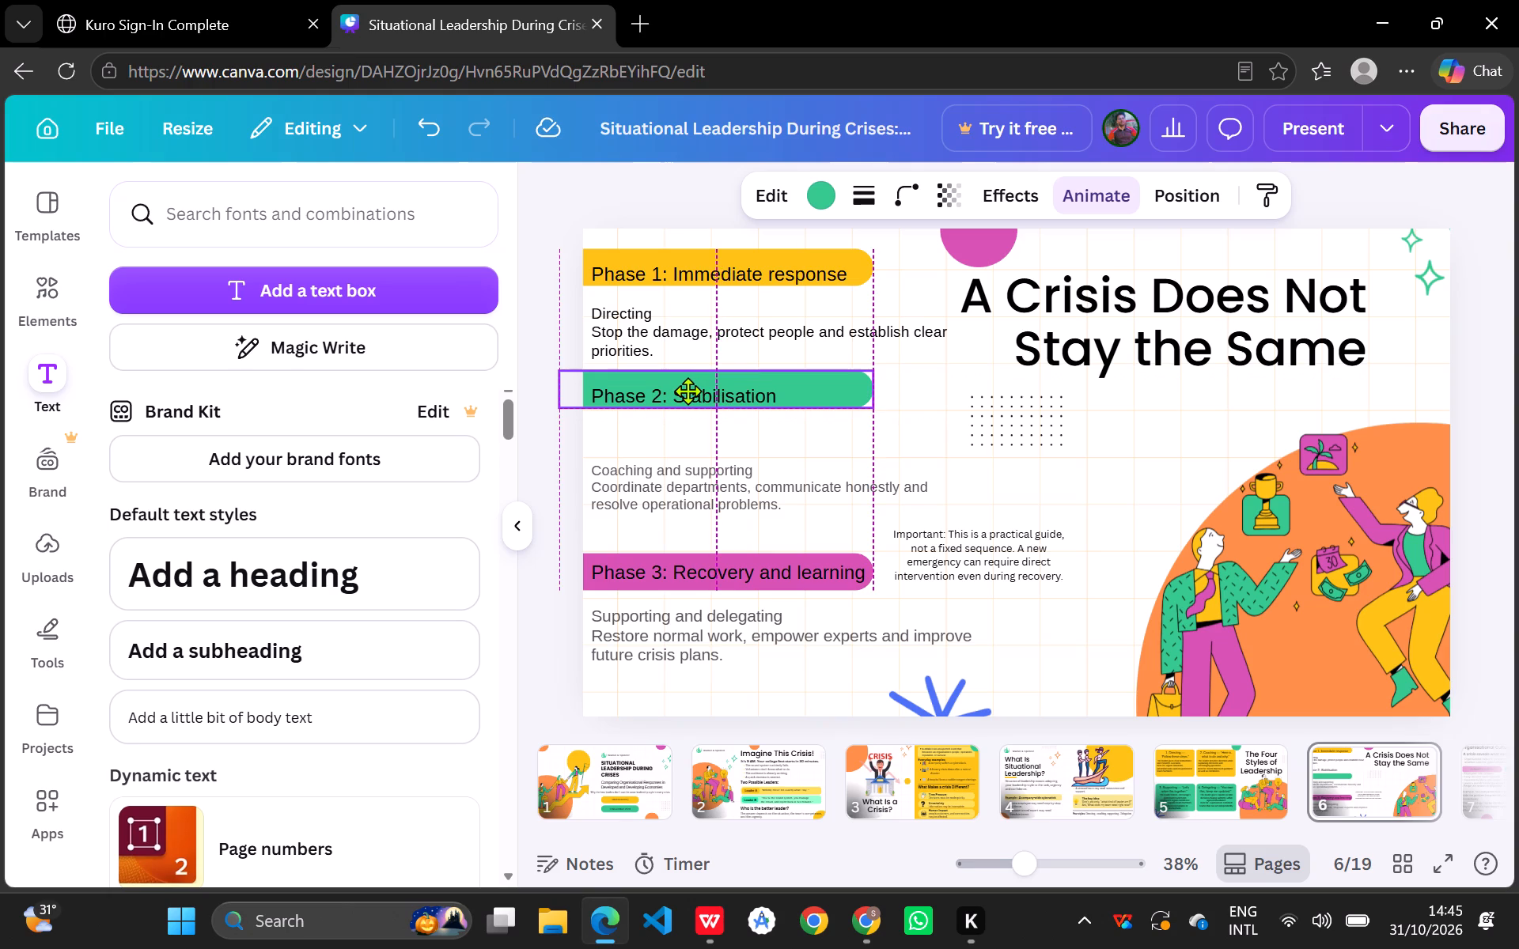
left_click_drag(688, 391, 689, 391)
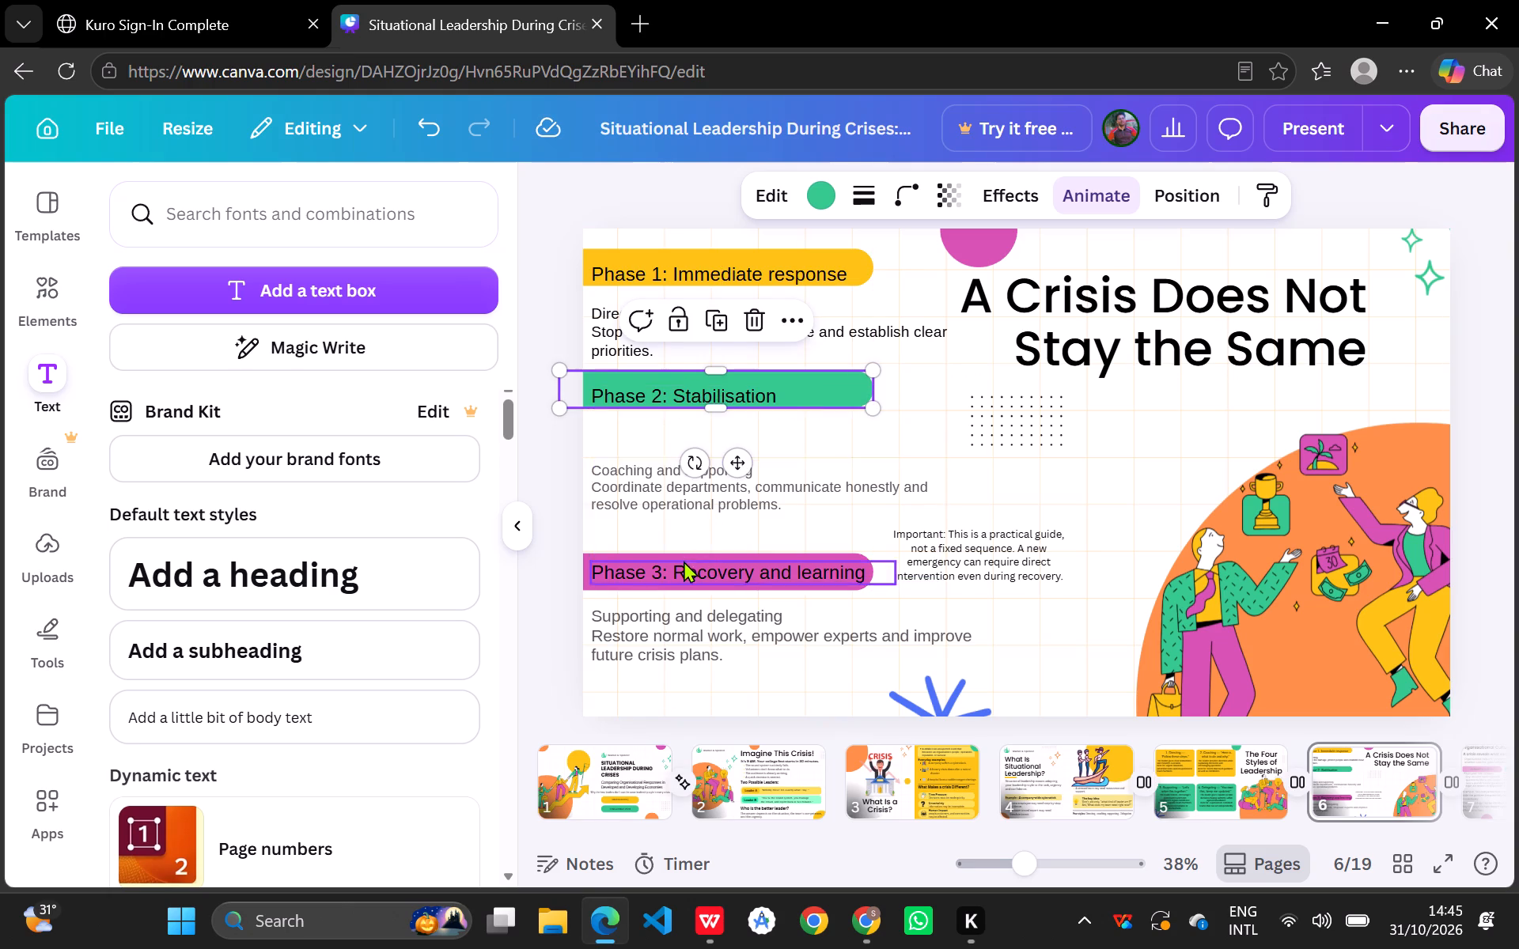
Move the "Coaching and supporting" paragraph up beneath the Phase 2 bar, left-aligned with the other text, and colour it black (#000000).
left_click_drag(680, 503, 659, 460)
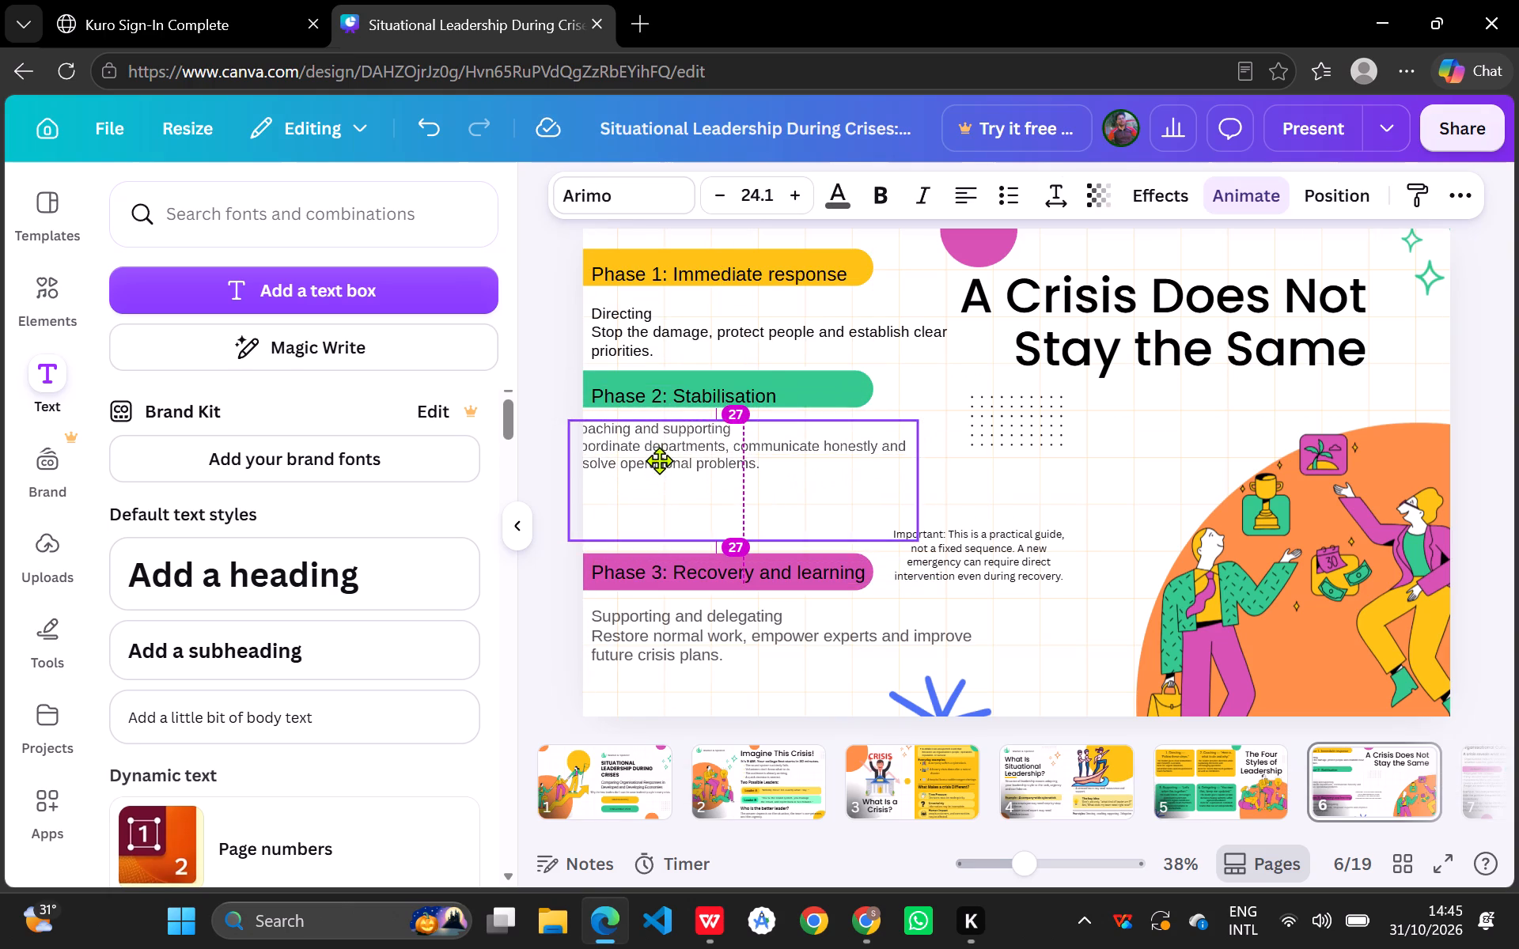
left_click_drag(659, 460, 674, 463)
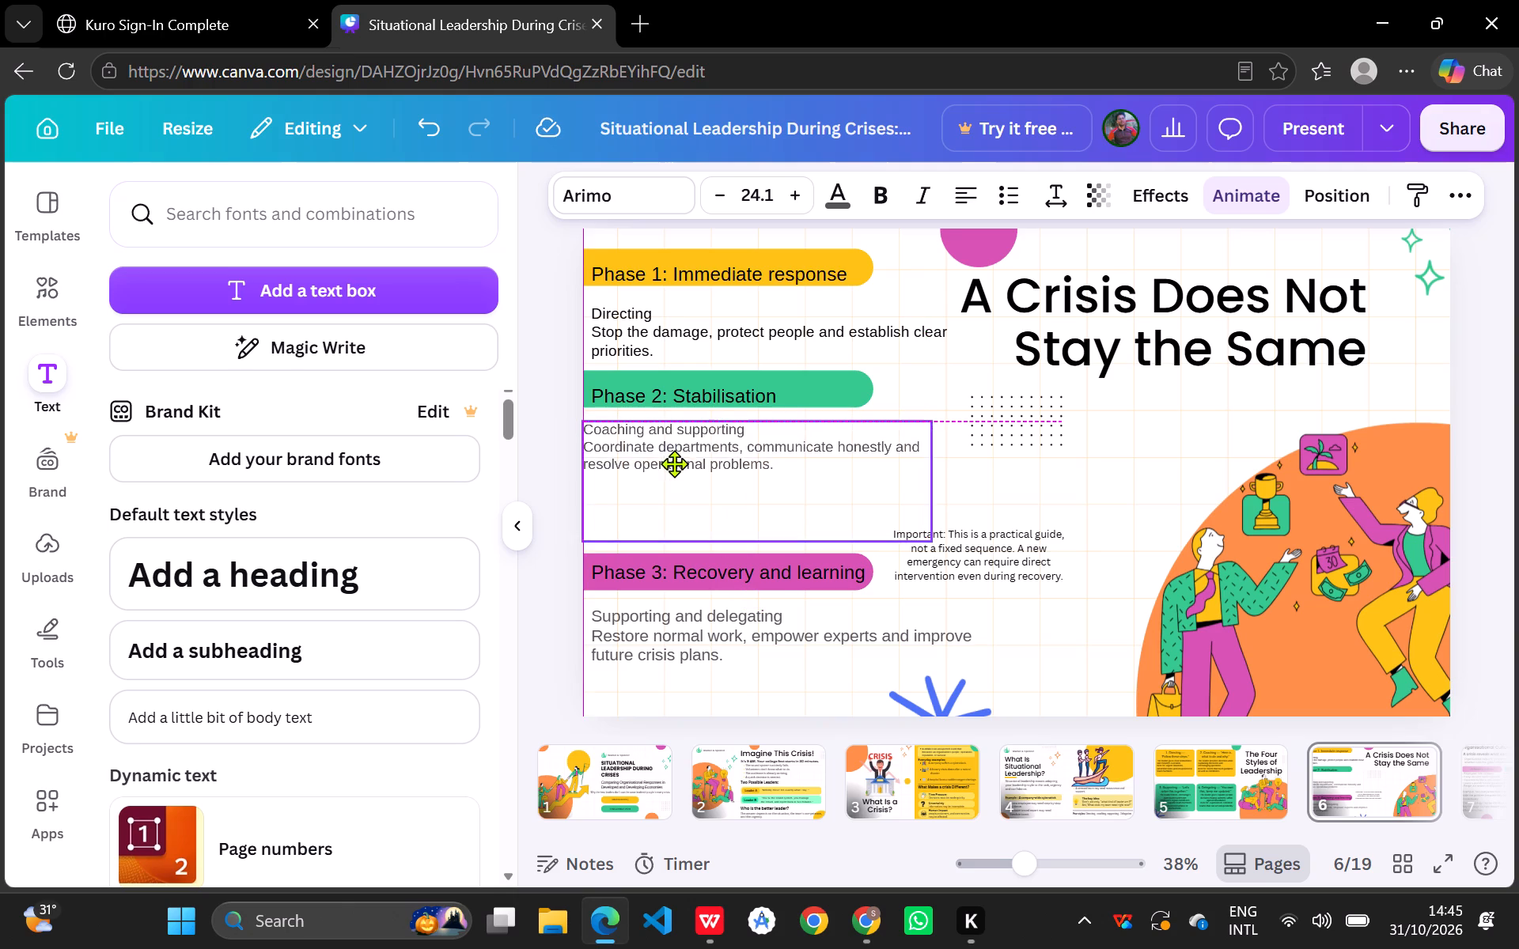
left_click_drag(674, 463, 680, 464)
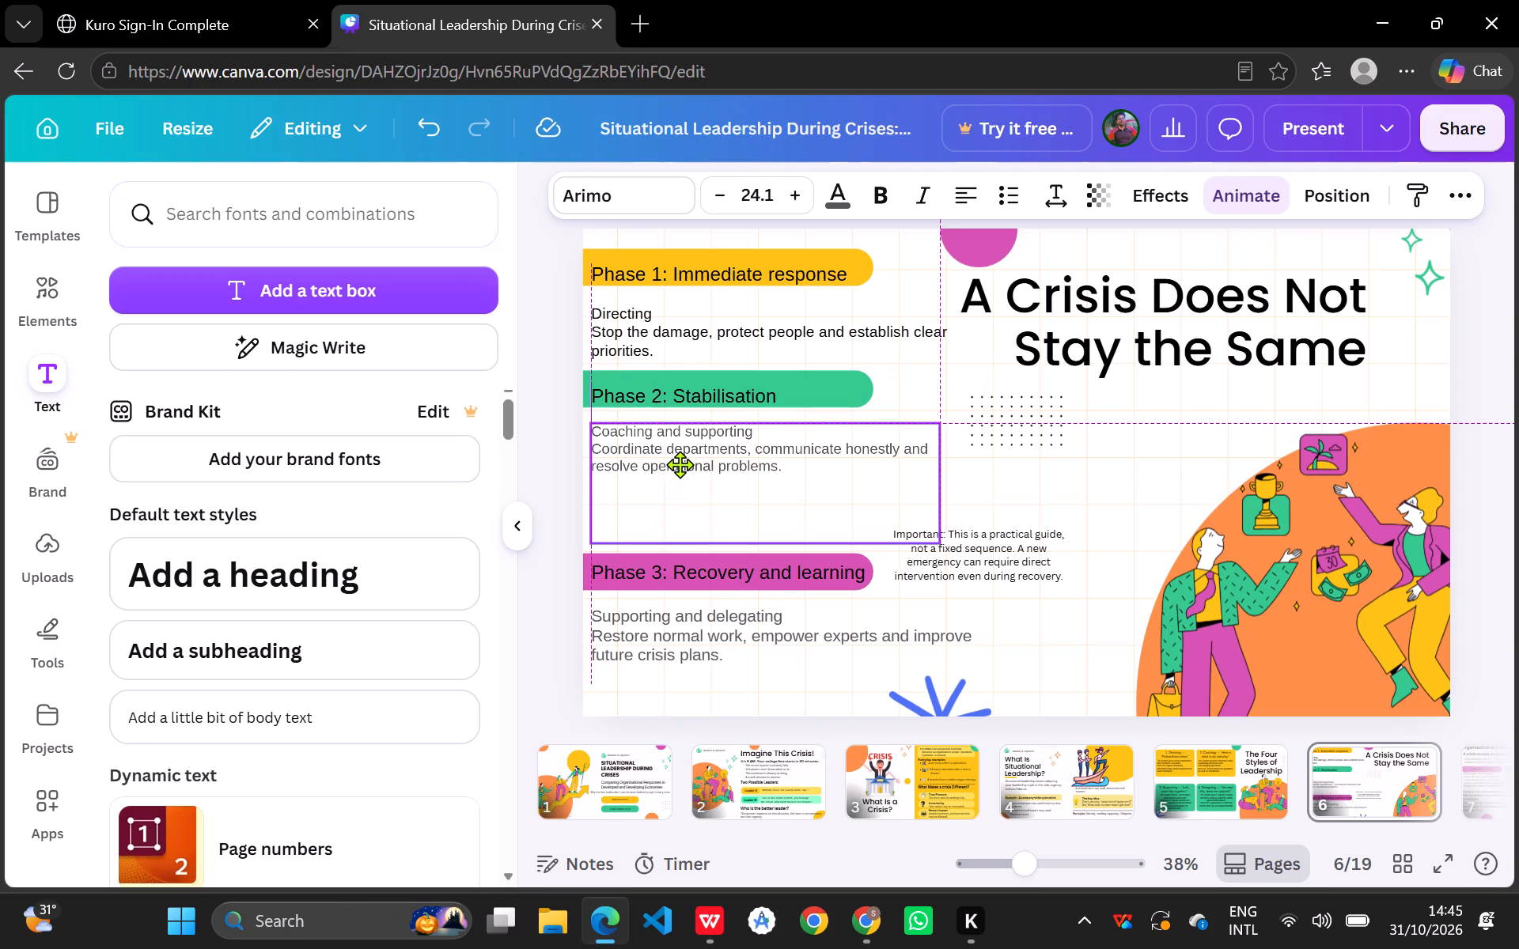
left_click_drag(680, 464, 680, 462)
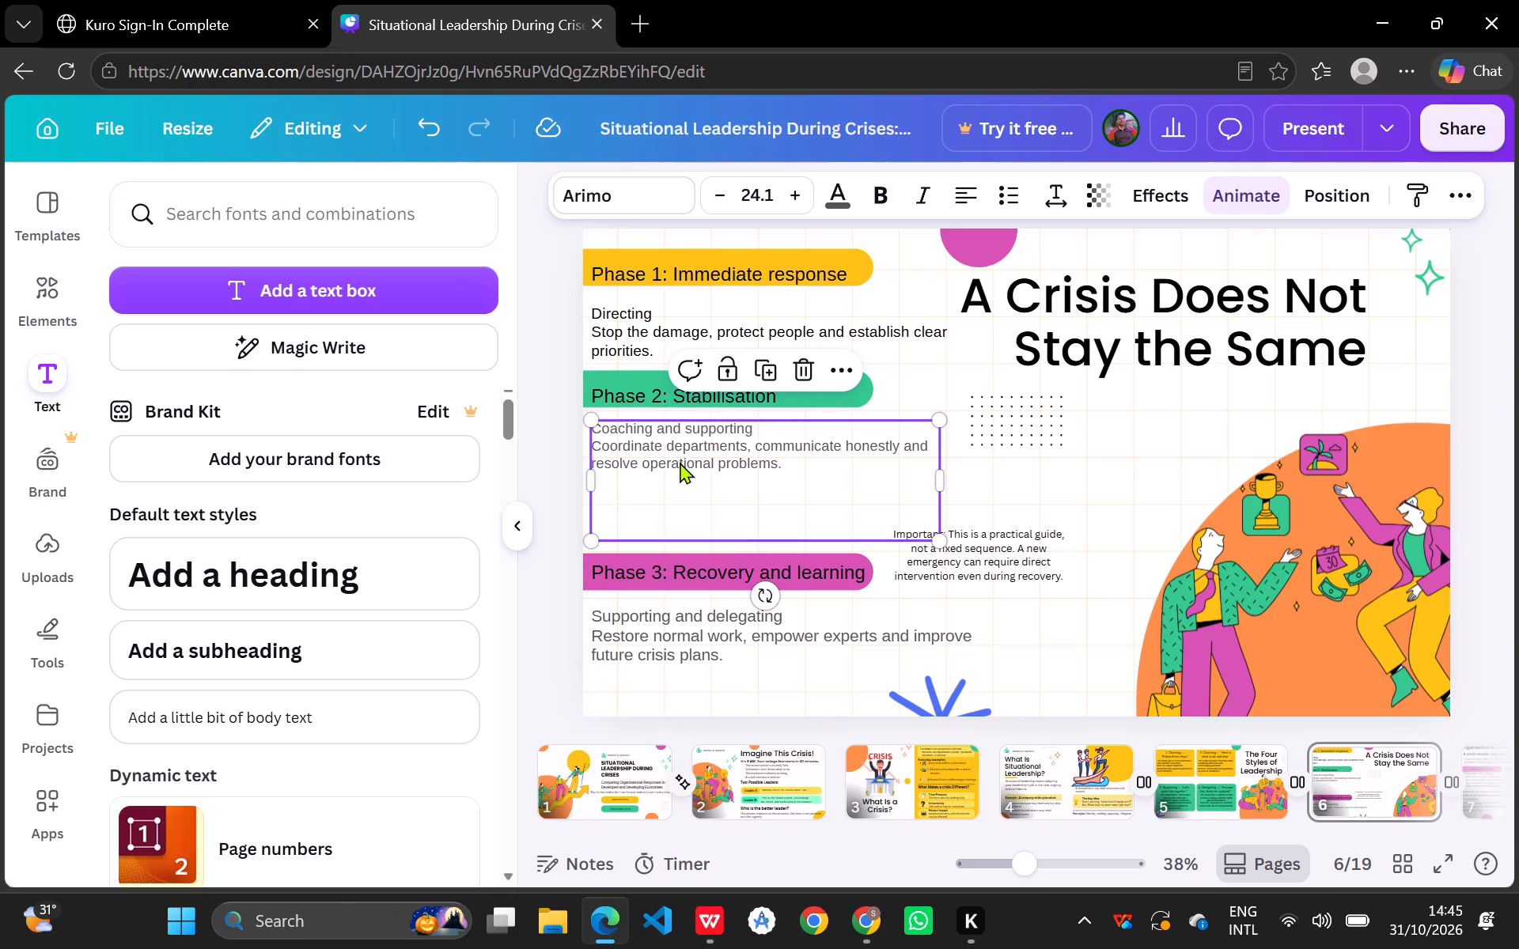
left_click(848, 190)
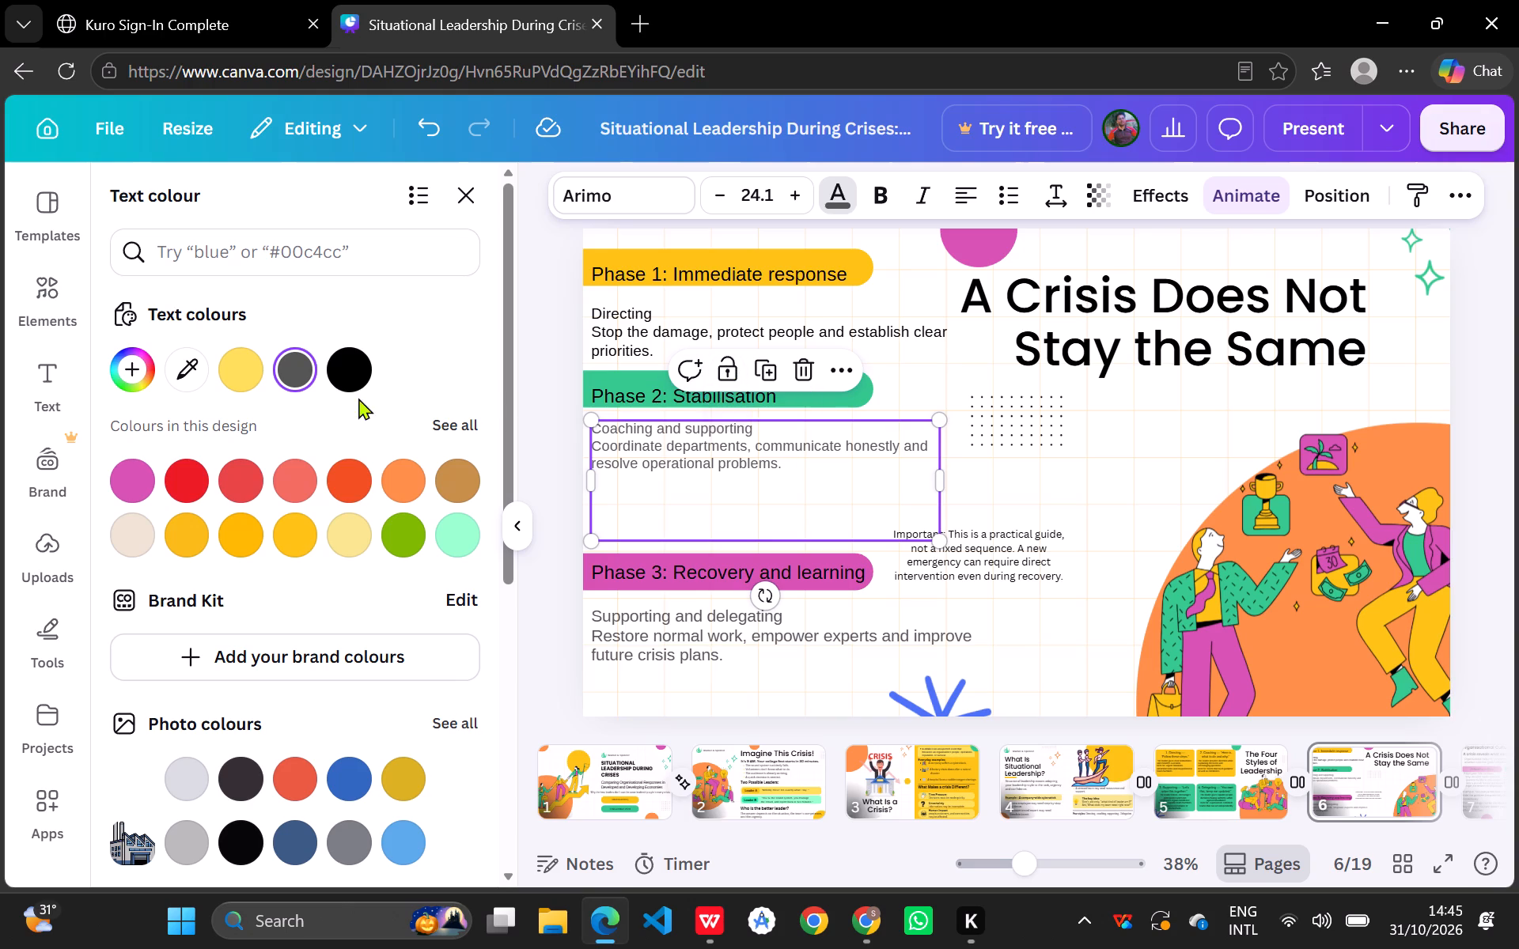
left_click(353, 361)
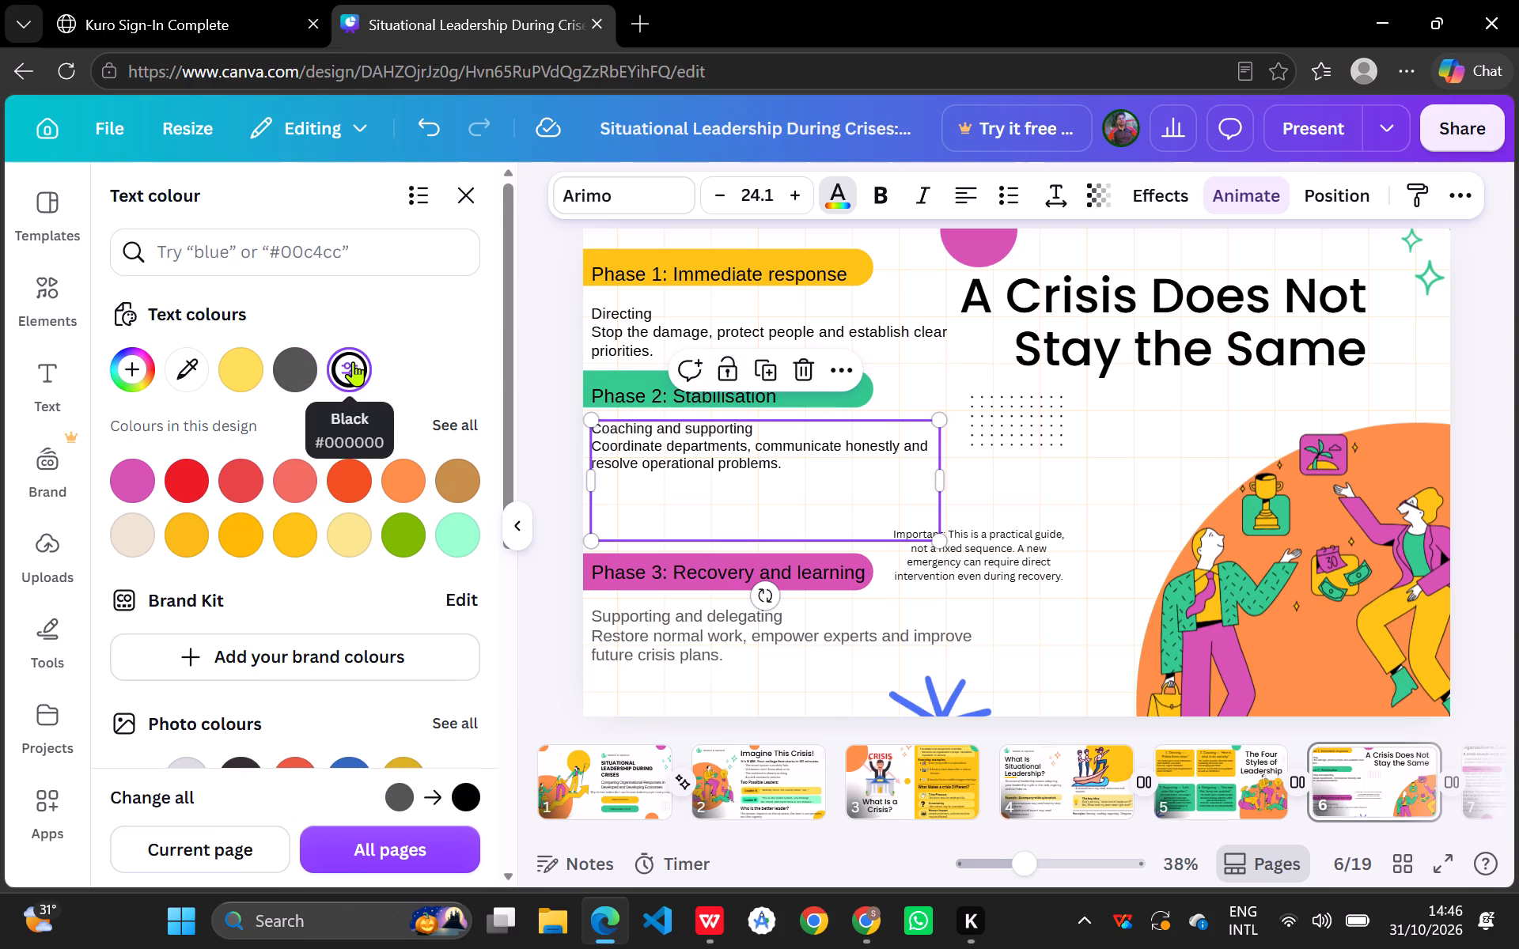
left_click(805, 478)
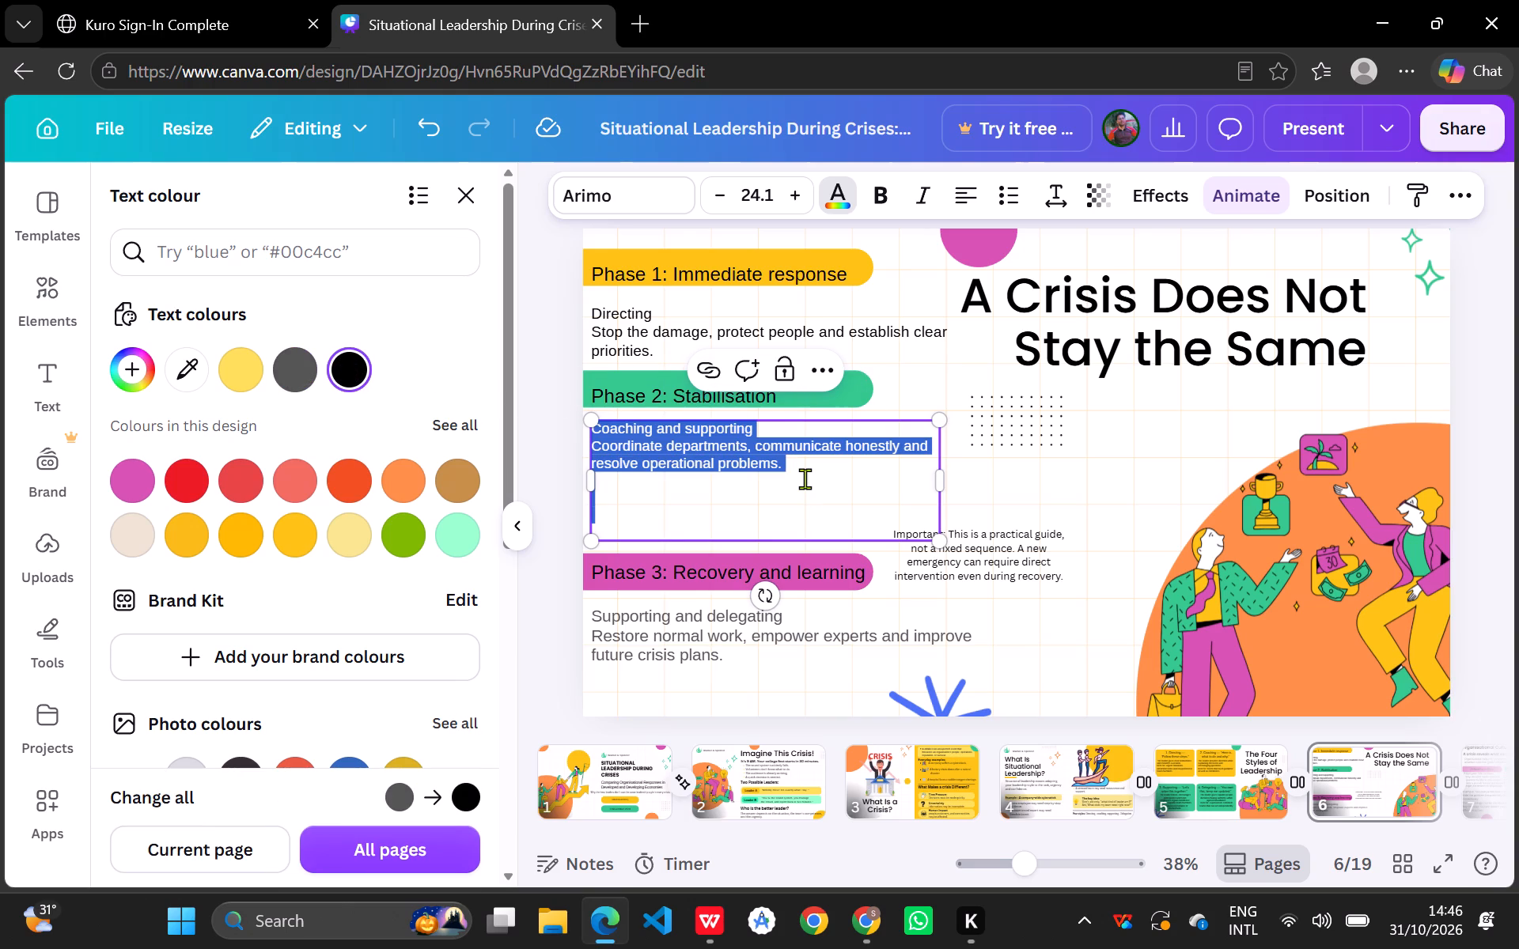
left_click(1187, 452)
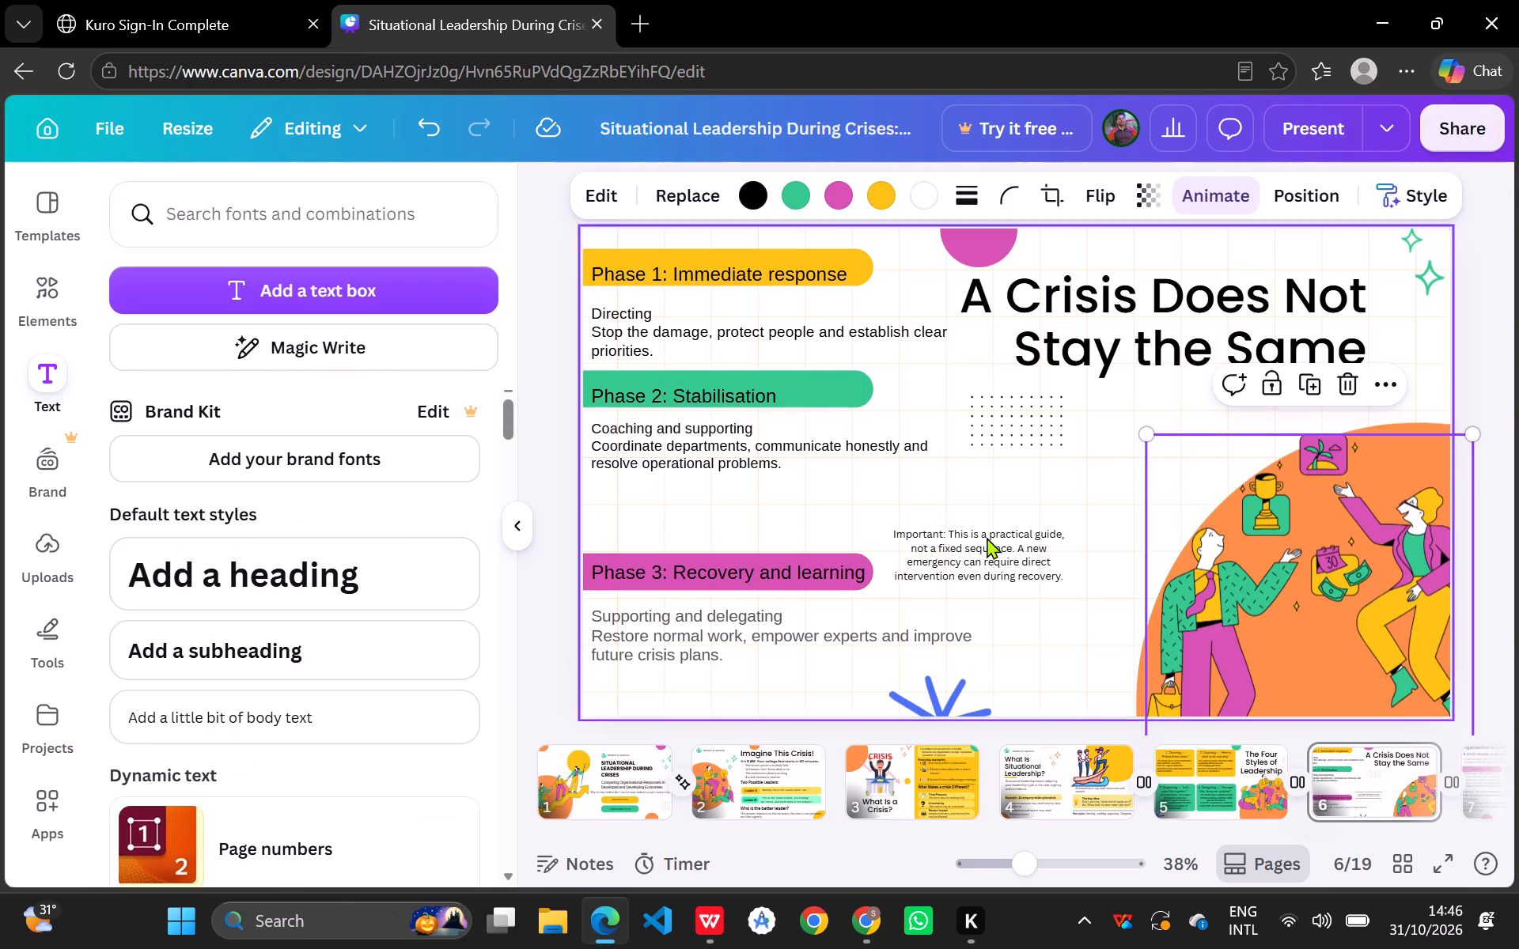
Move the "Phase 3: Recovery and learning" heading up above its pink bar, closer to the Coaching and supporting paragraph.
left_click_drag(808, 583, 801, 540)
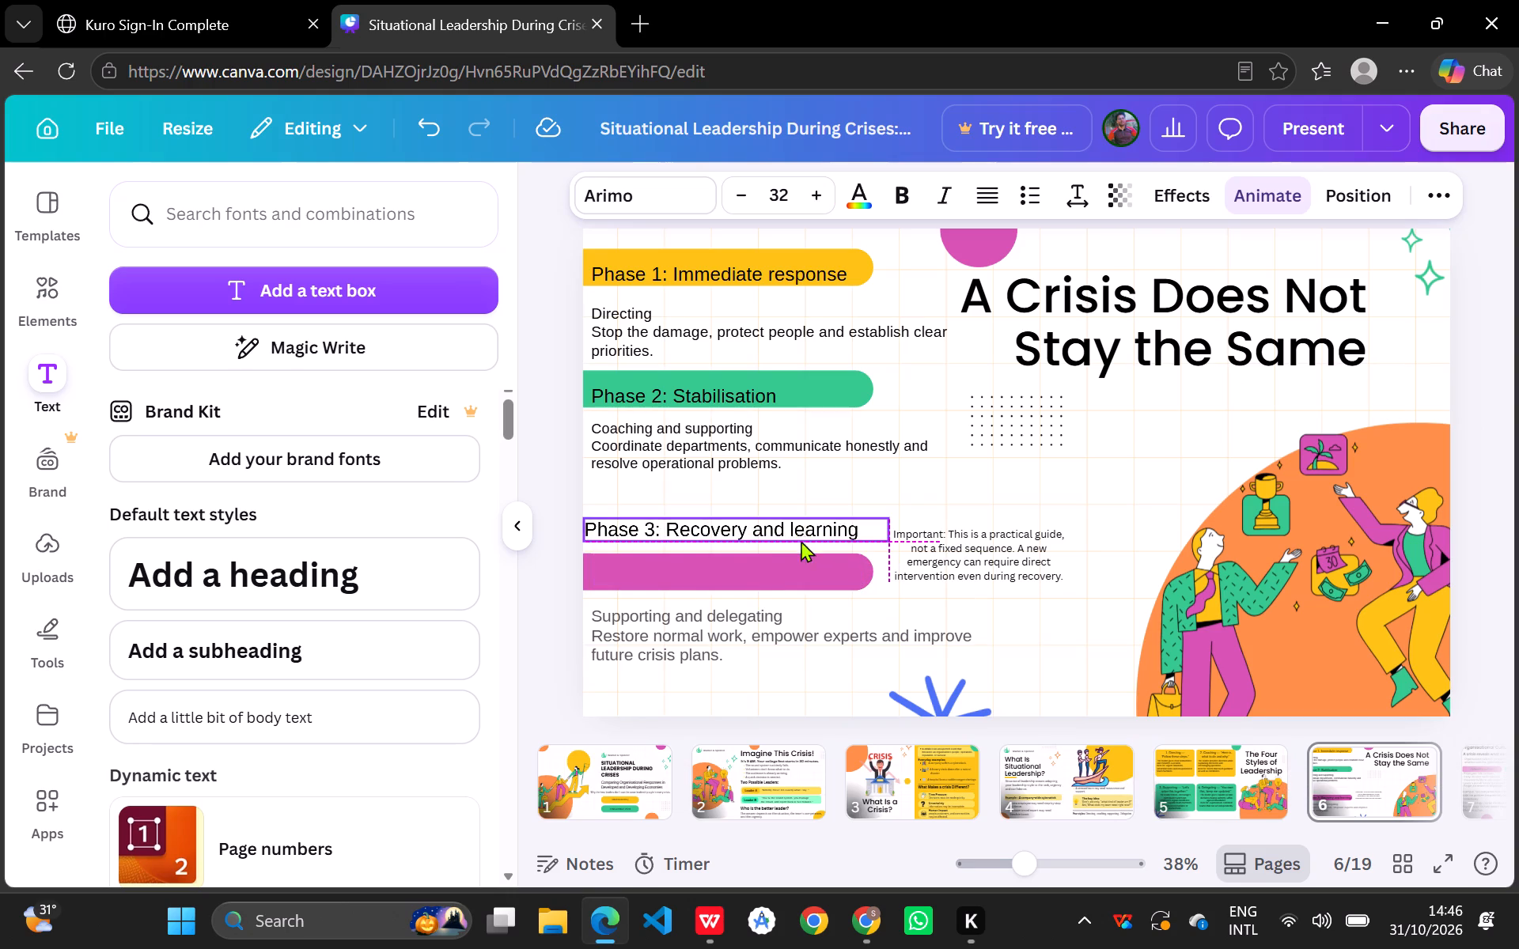
left_click_drag(801, 540, 801, 539)
left_click_drag(801, 539, 801, 535)
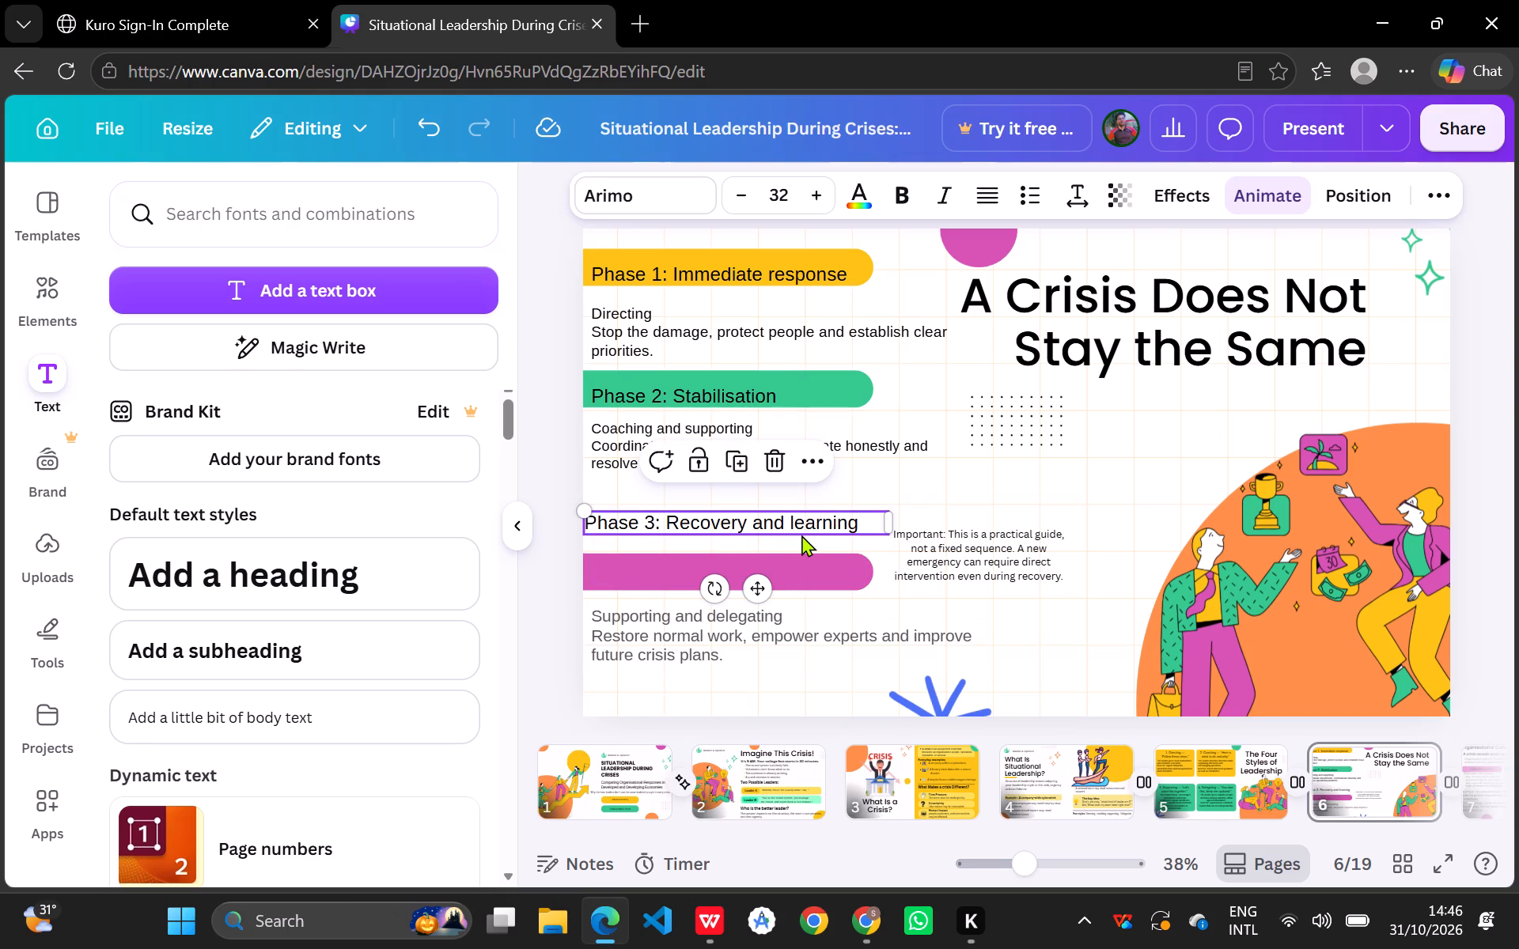
Nudge the "Phase 2: Stabilisation" and "Phase 1: Immediate response" headings up so each is vertically centred in its coloured bar.
left_click(754, 399)
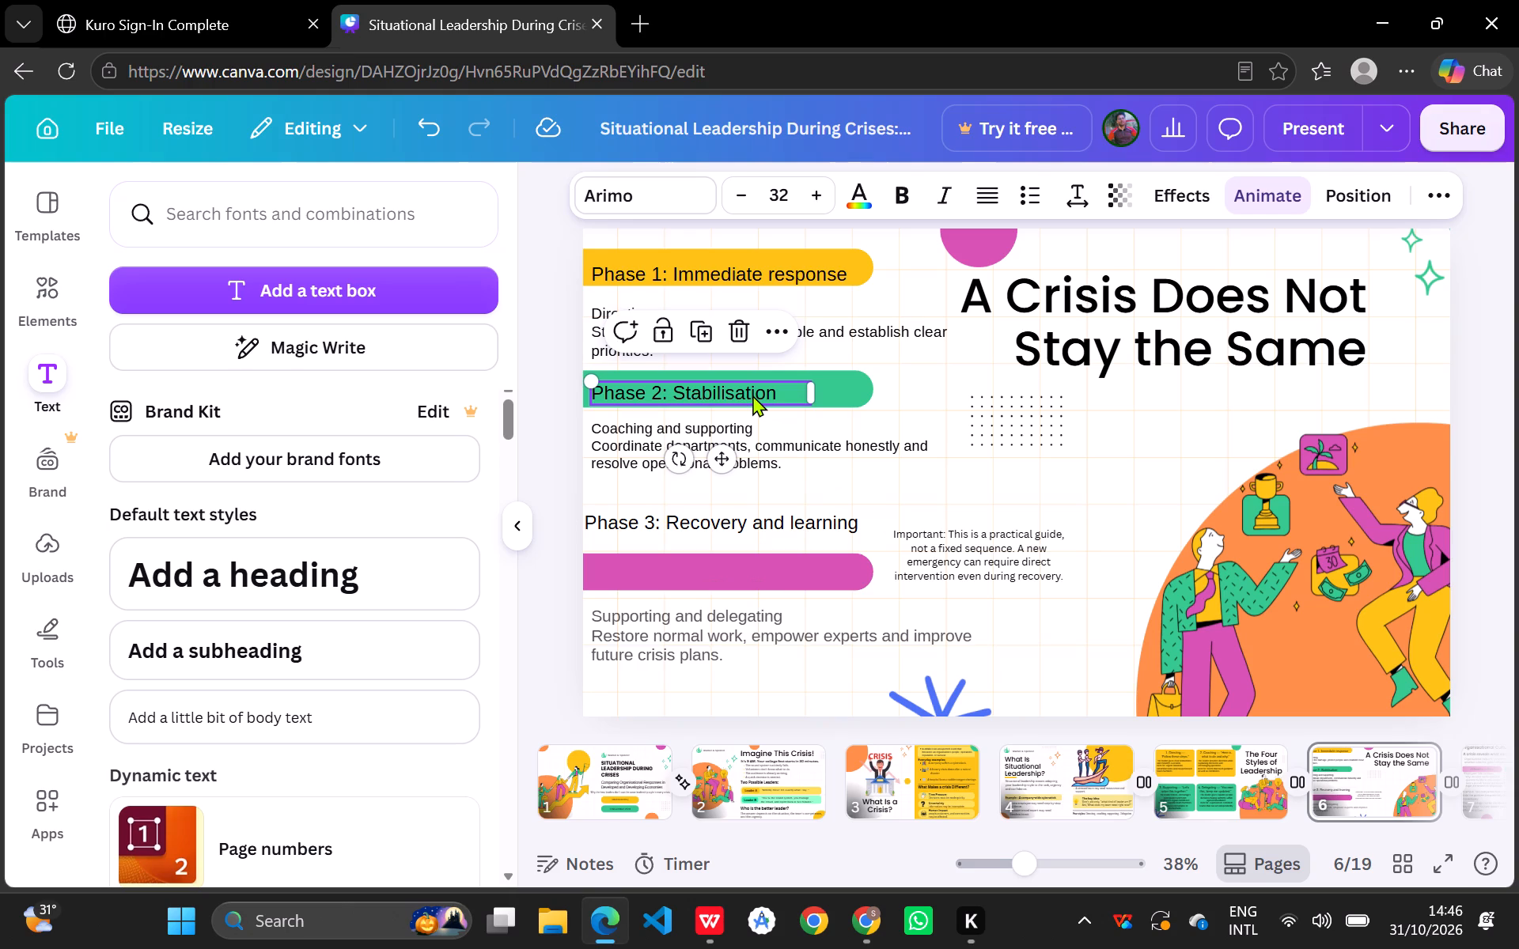
double_click(752, 395)
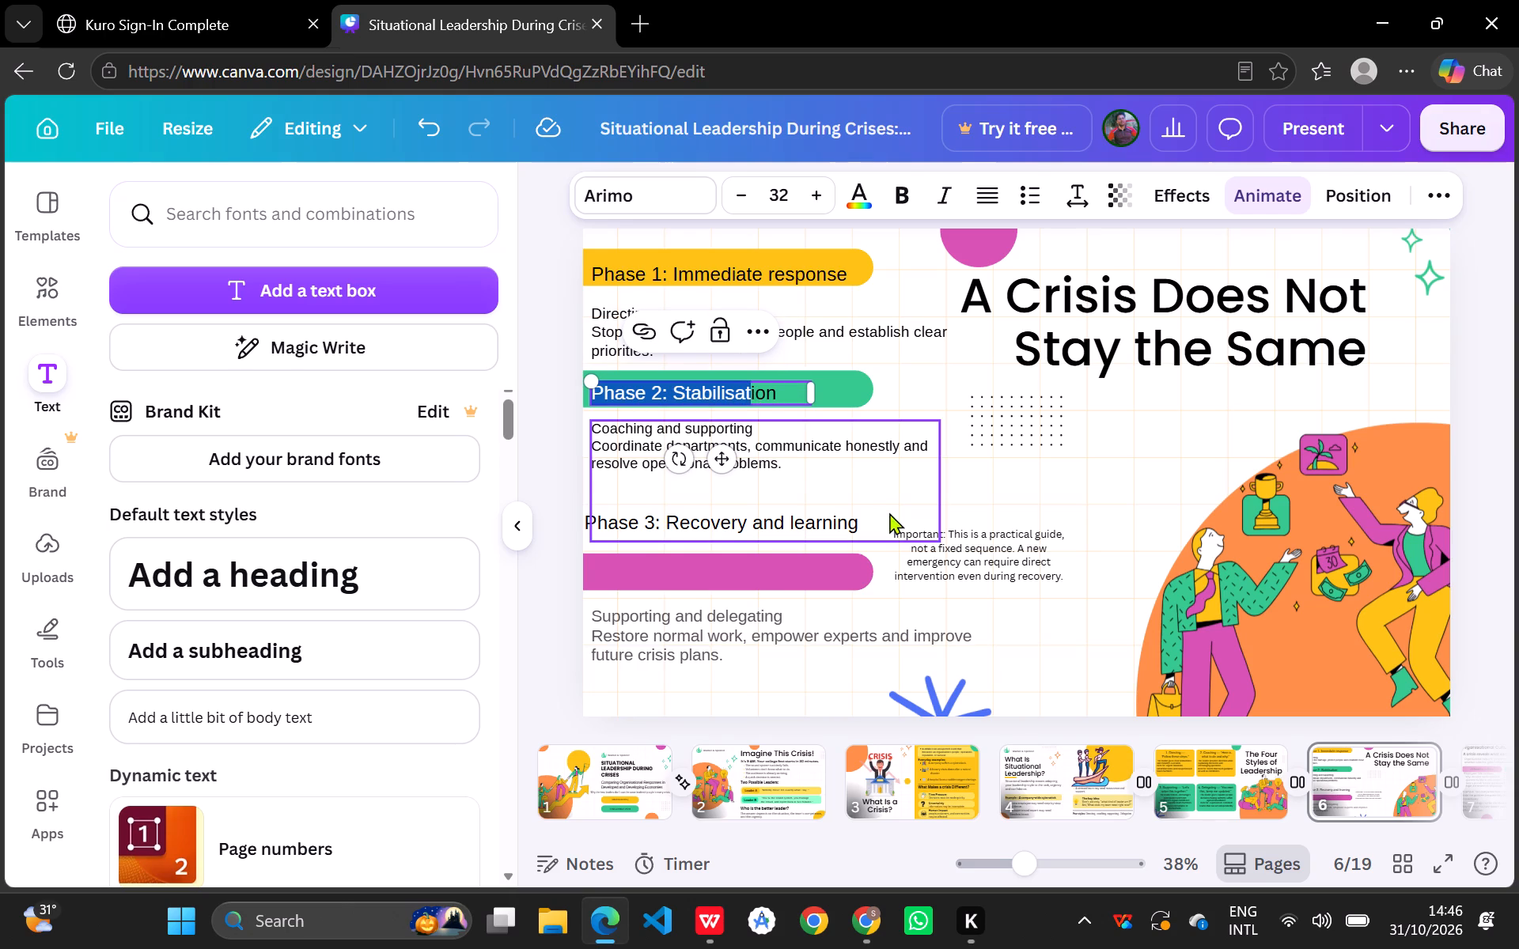
left_click(890, 503)
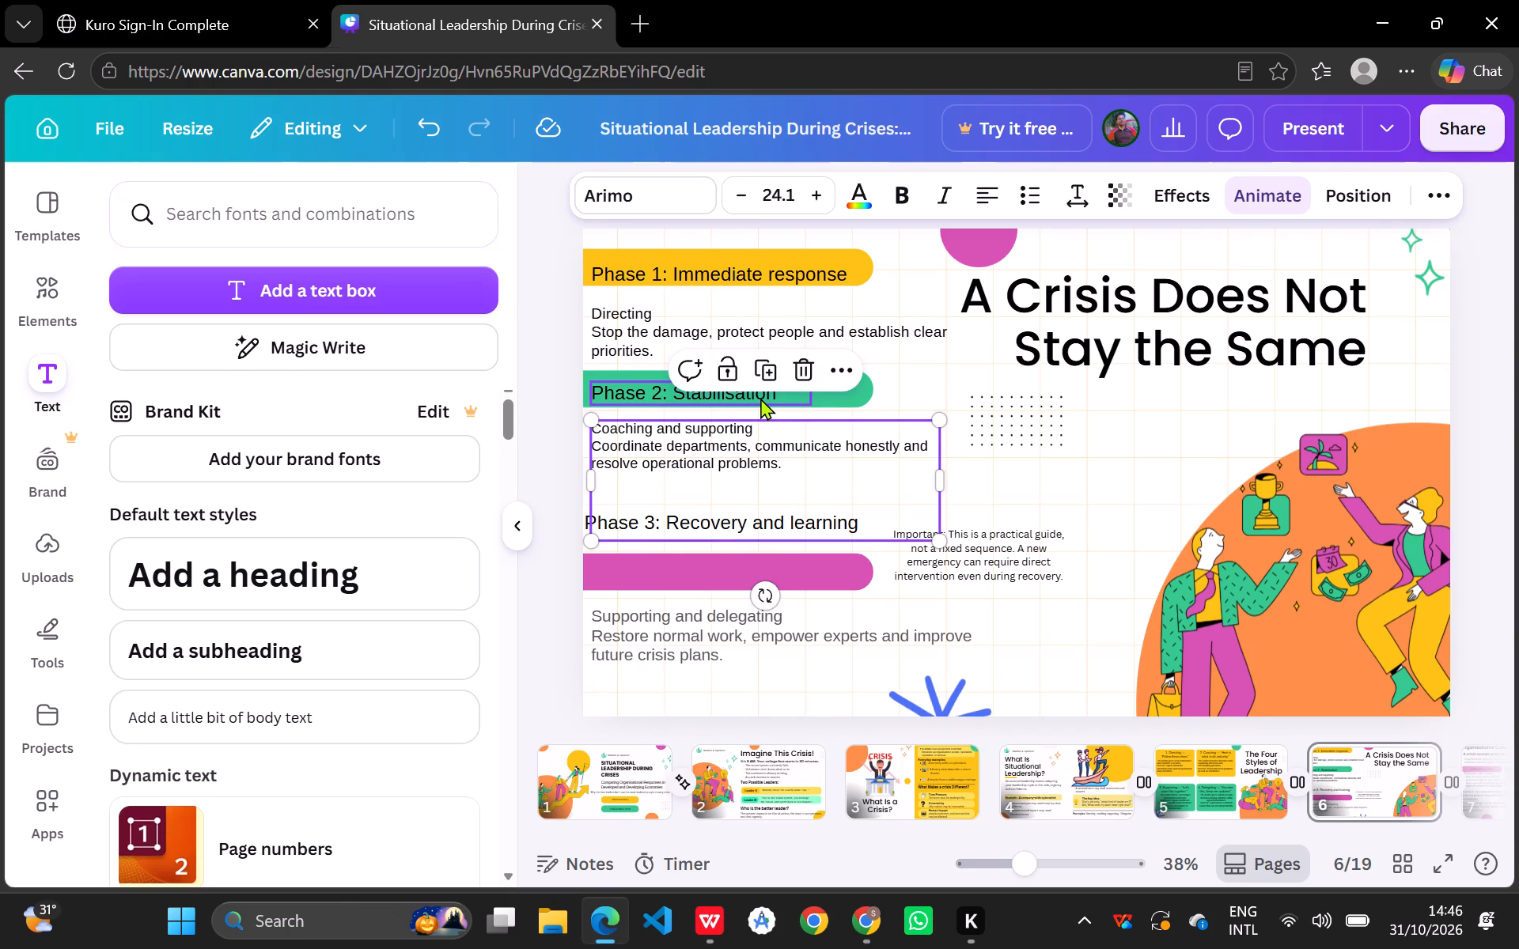
left_click(760, 398)
left_click(760, 398)
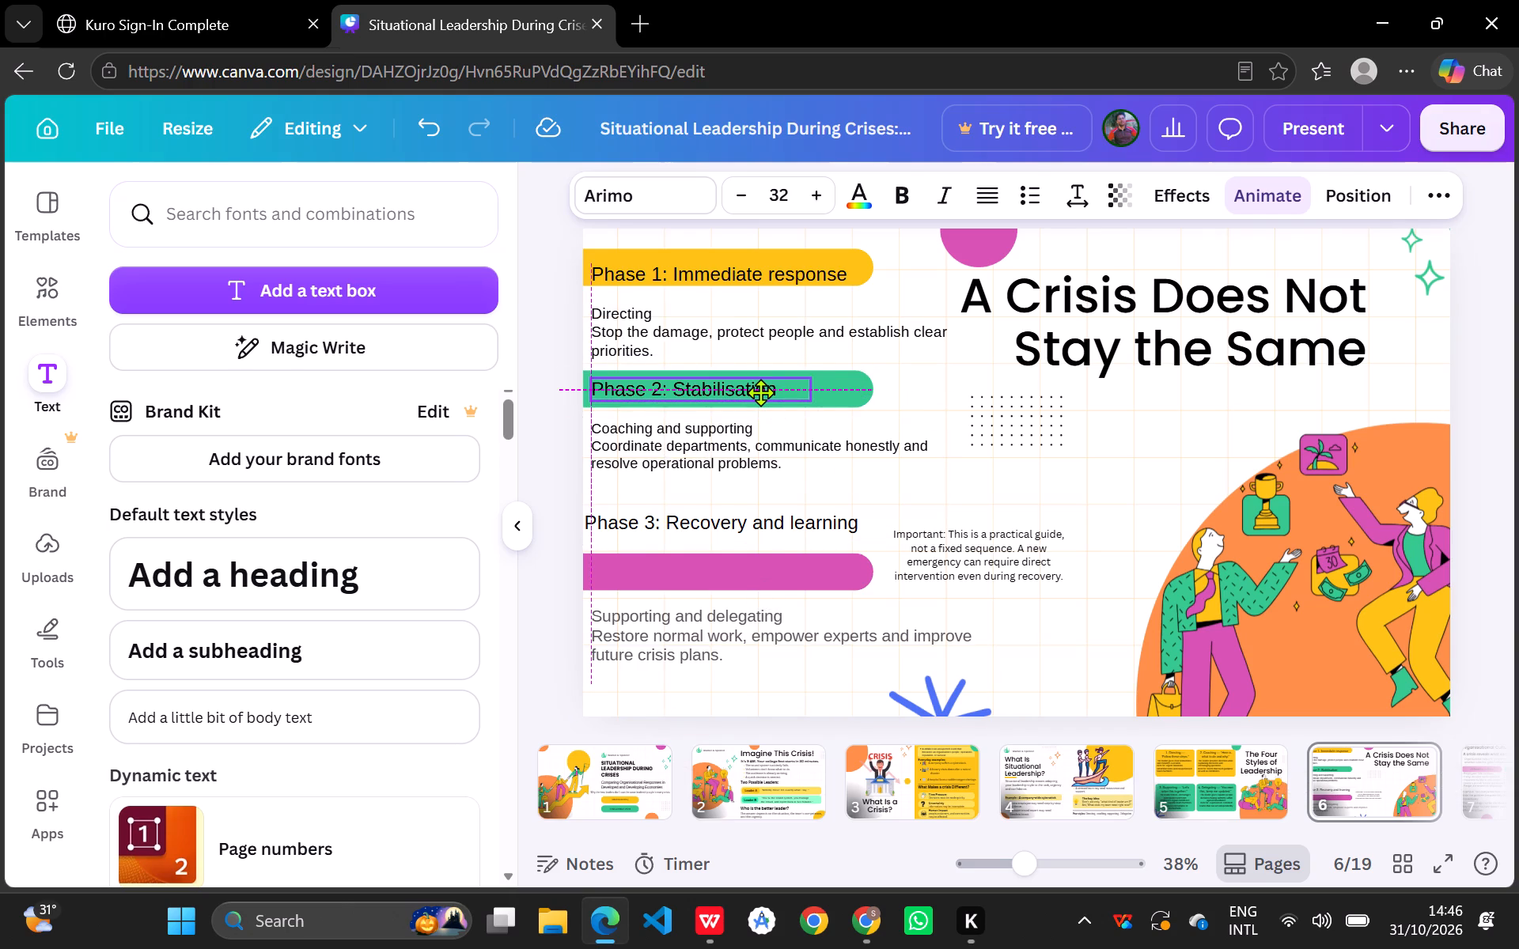
left_click(758, 276)
left_click(758, 276)
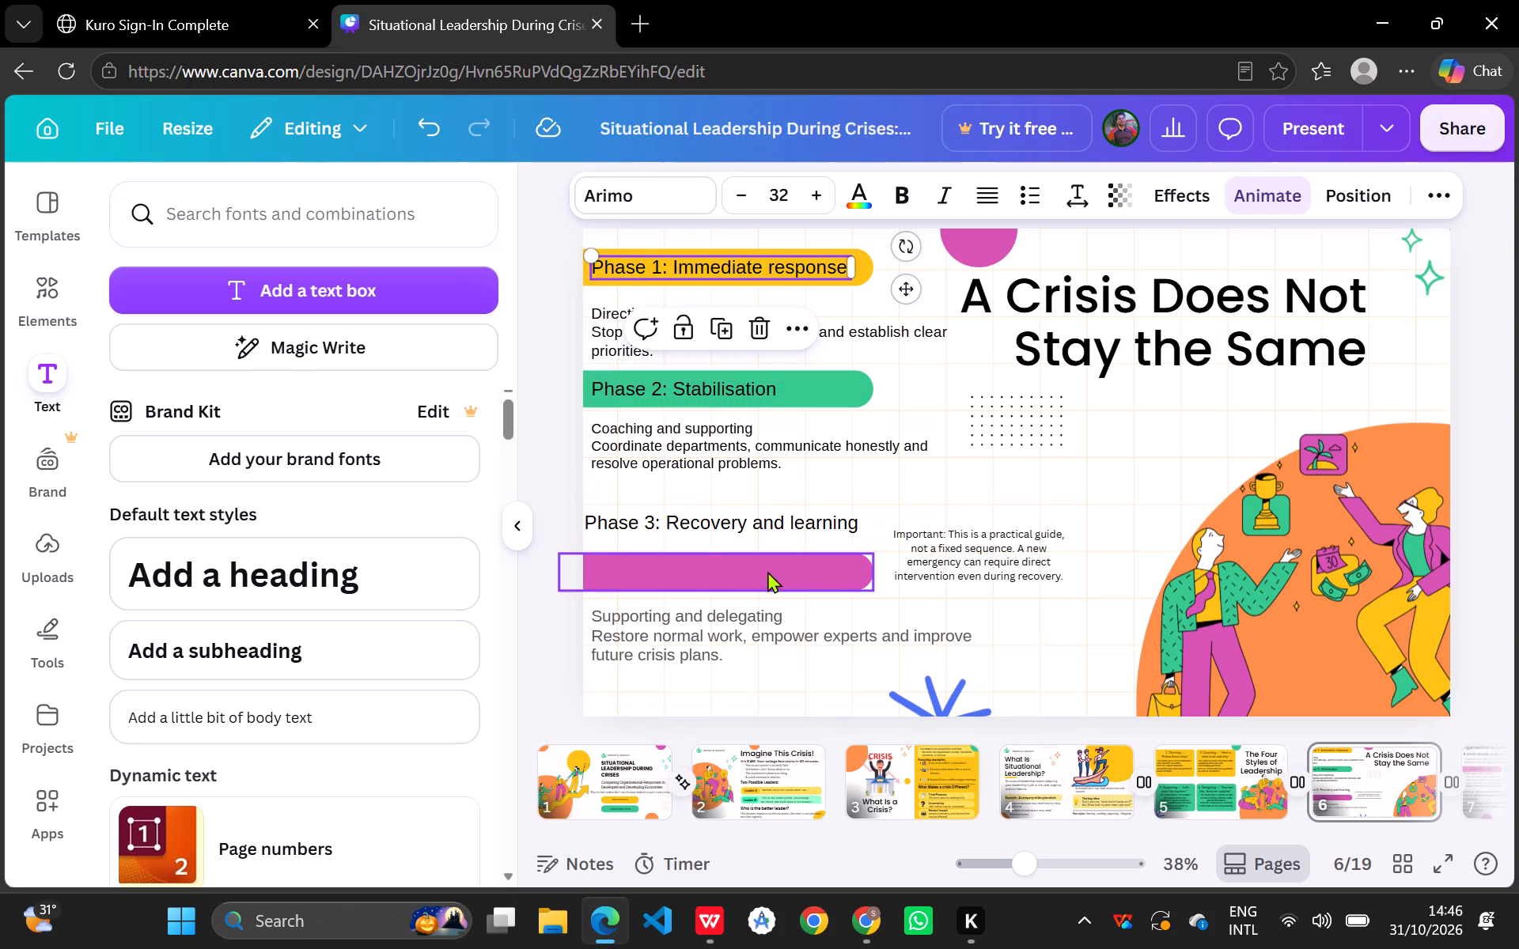
Move the pink bar up behind the Phase 3 heading, aligned with the other bars, and left-align the heading with the other headings.
left_click(762, 527)
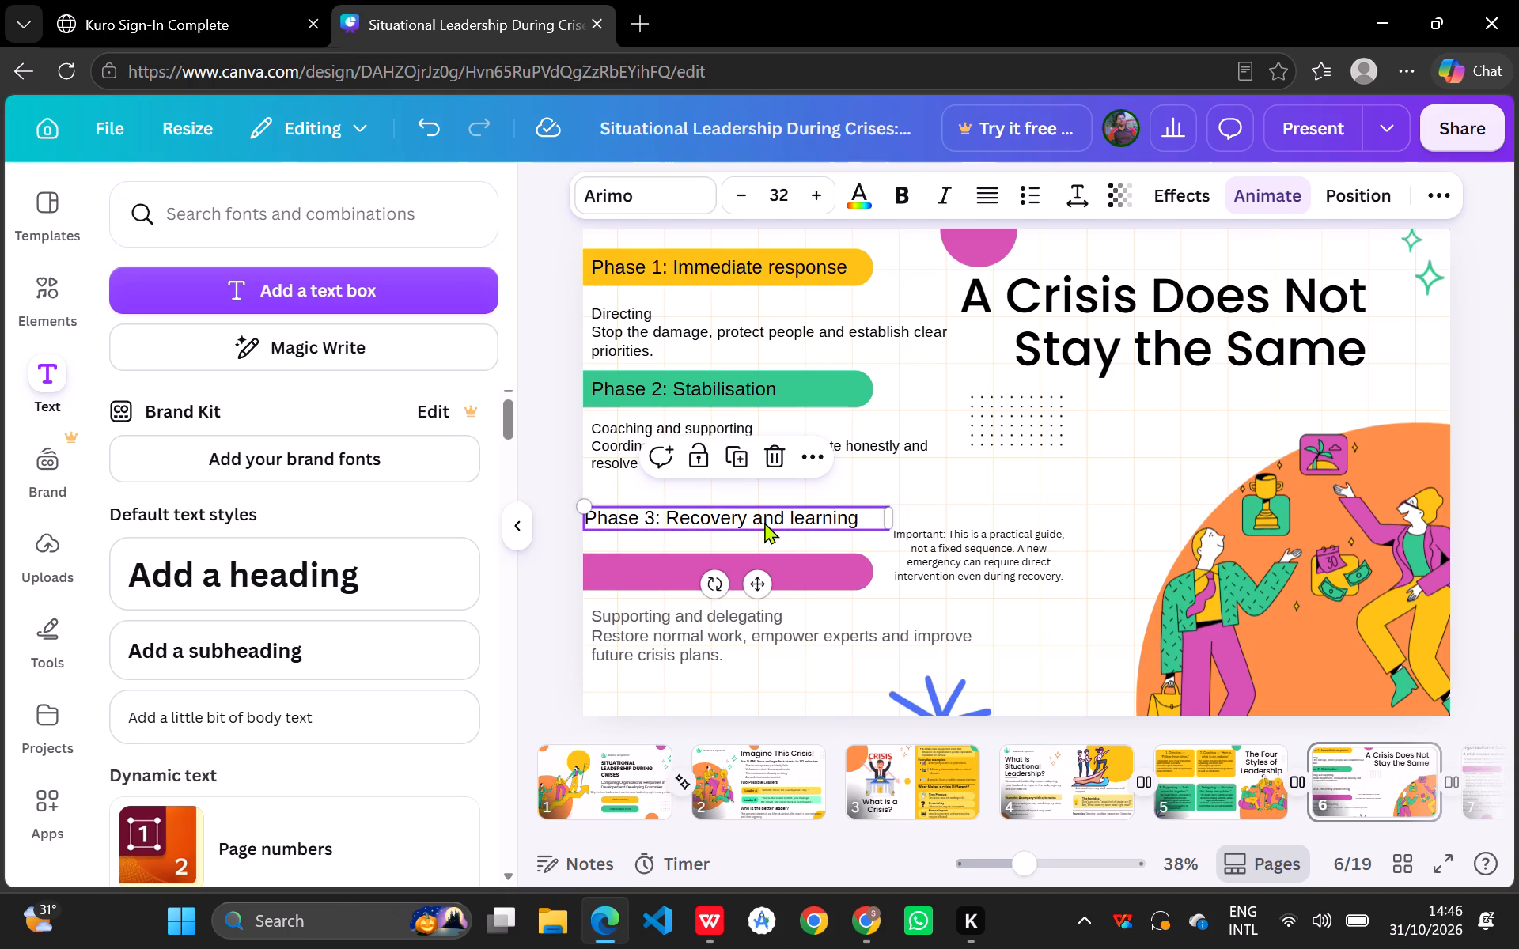
left_click_drag(794, 571, 804, 531)
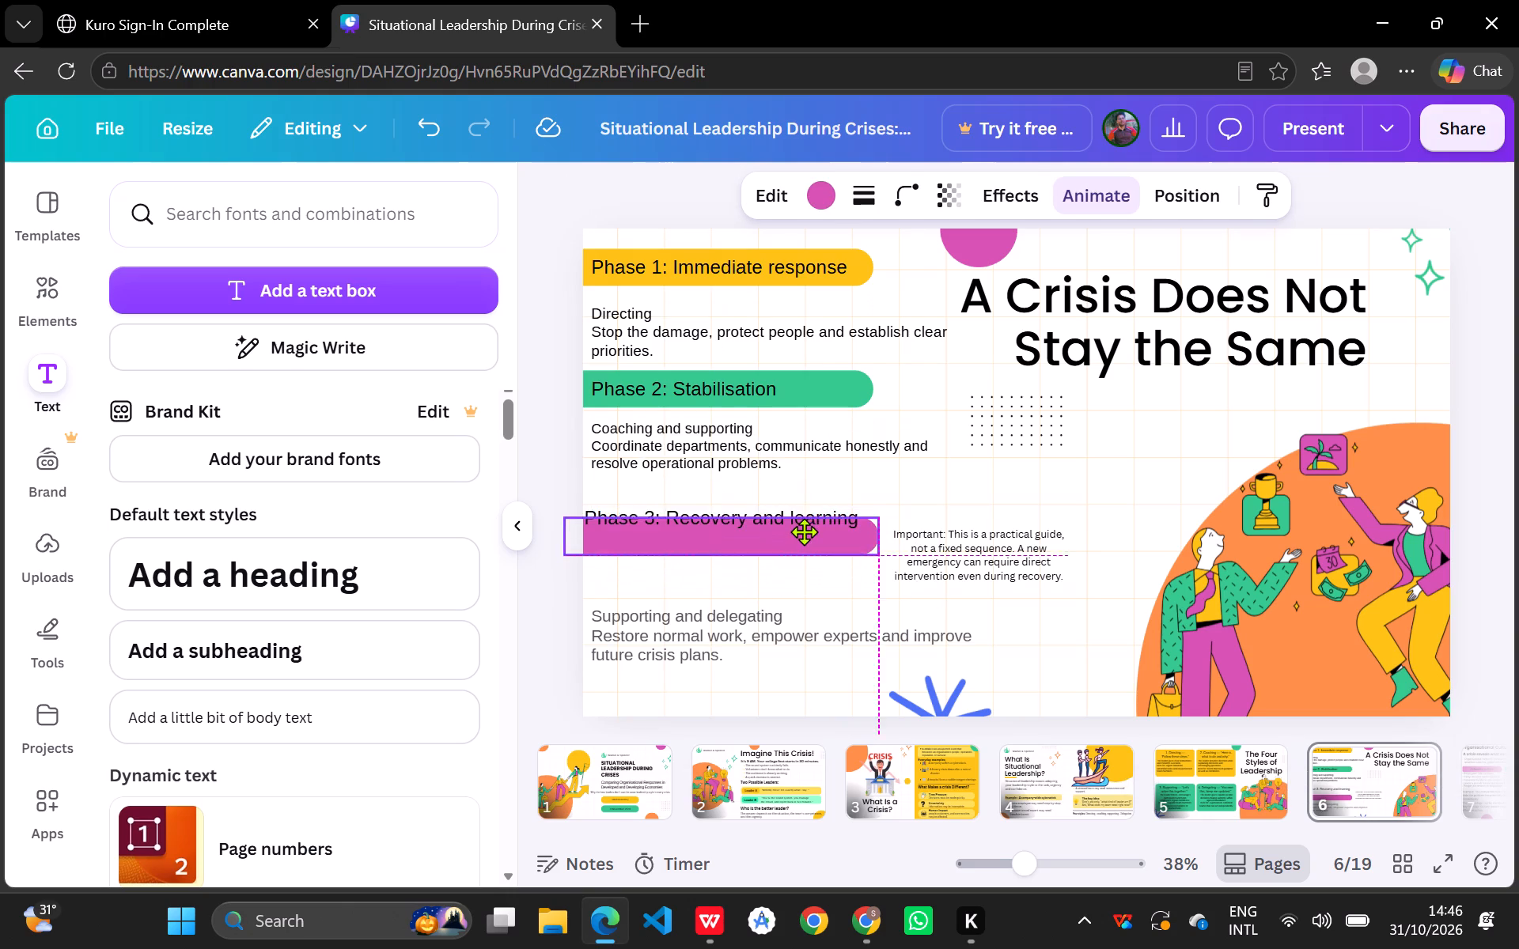
left_click_drag(804, 531, 805, 516)
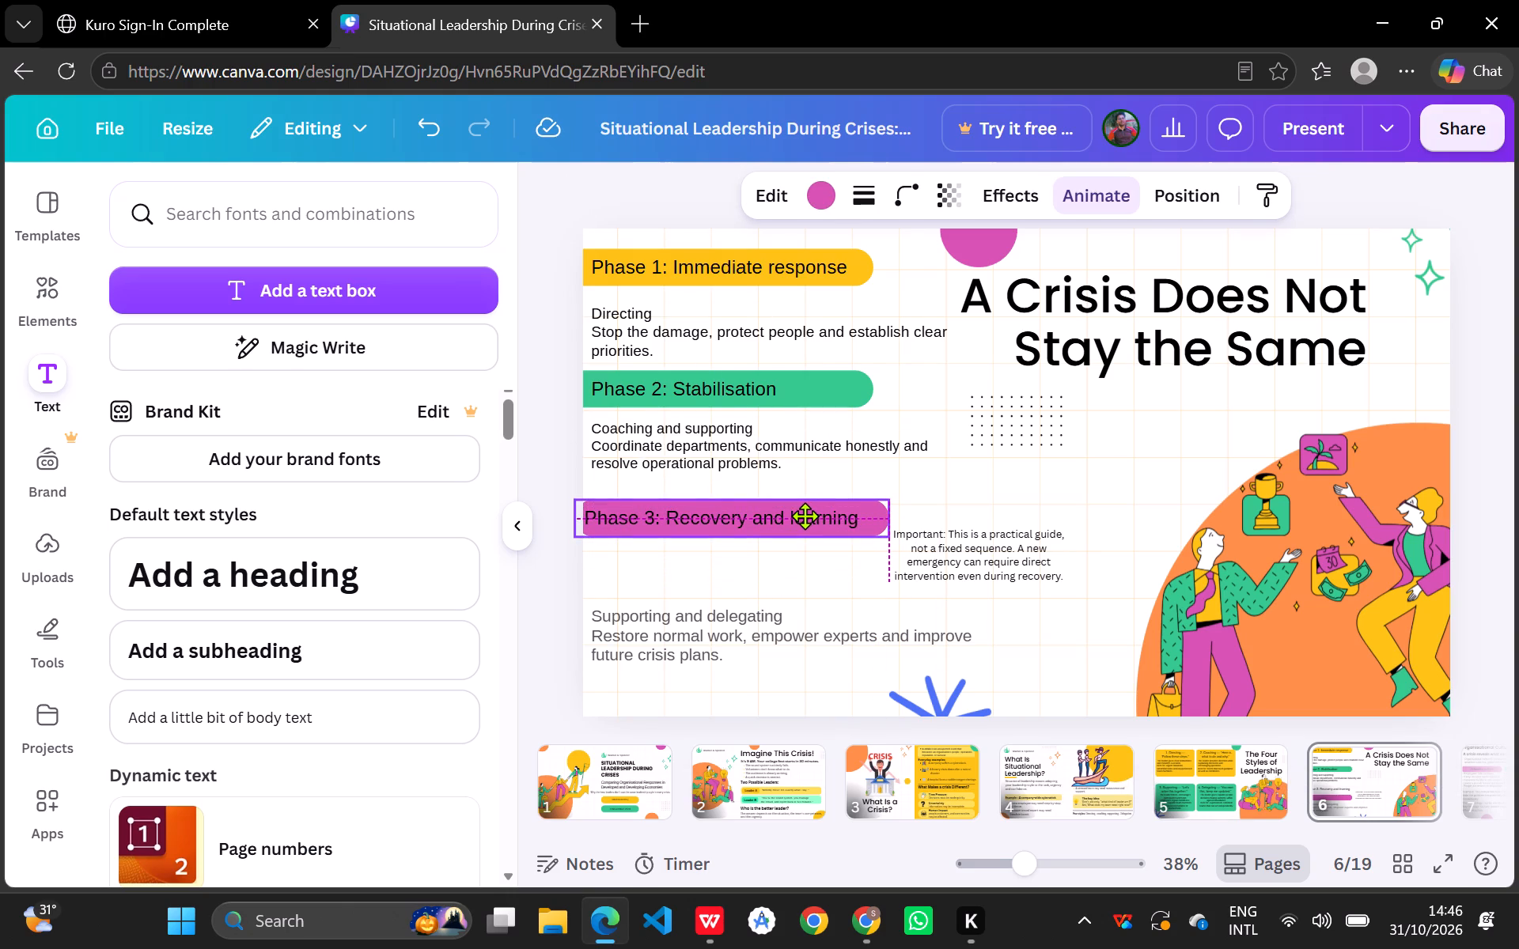
left_click_drag(805, 516, 795, 517)
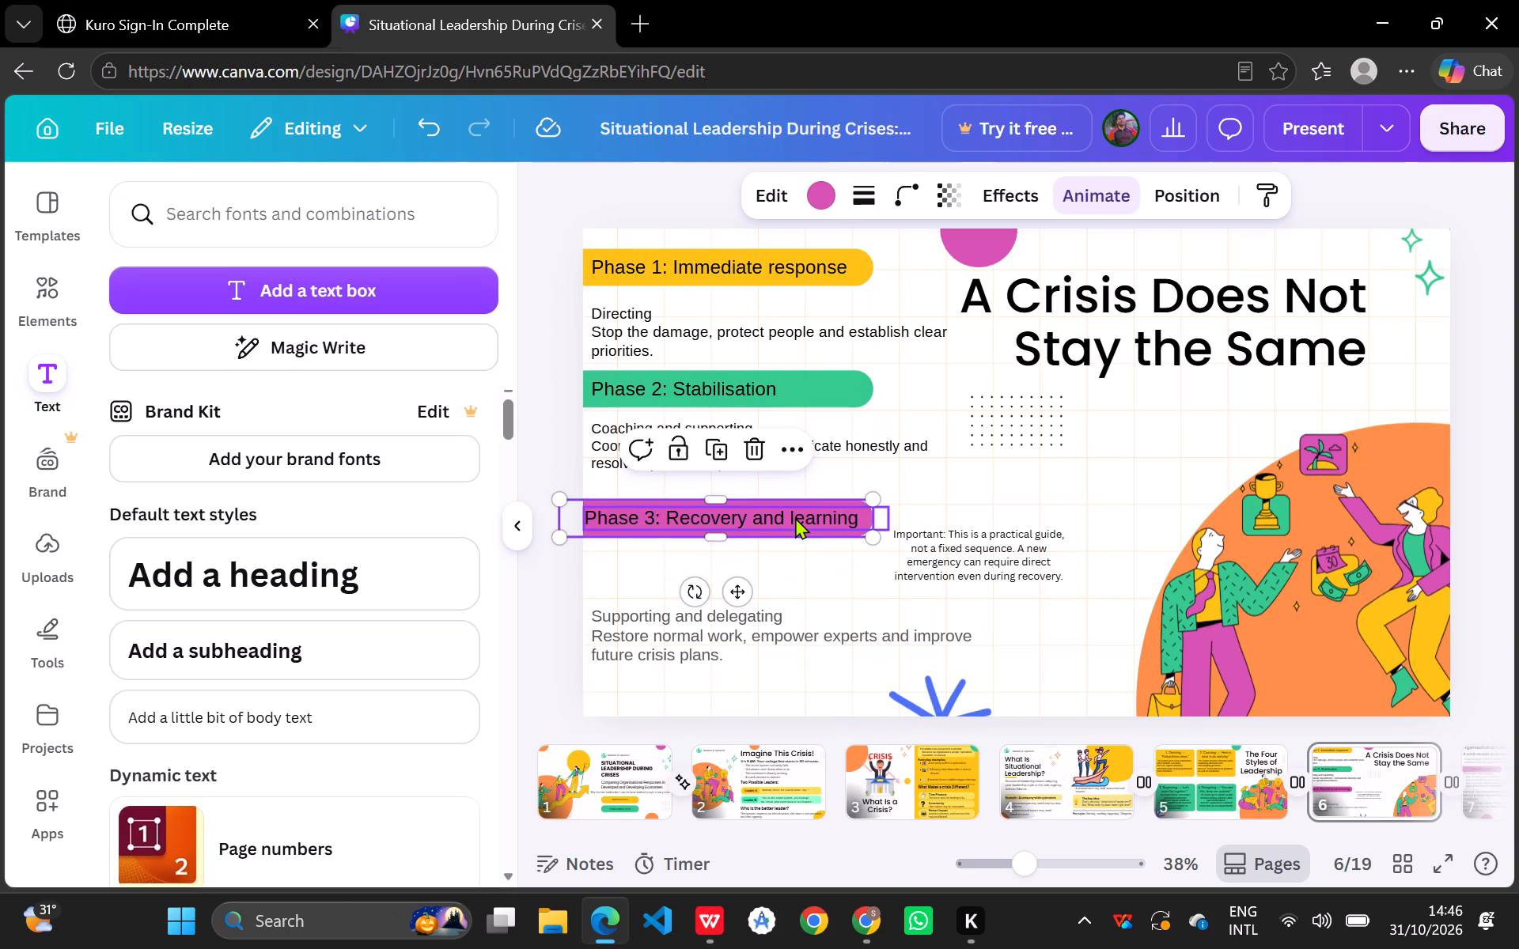
left_click(795, 517)
left_click_drag(795, 517, 799, 515)
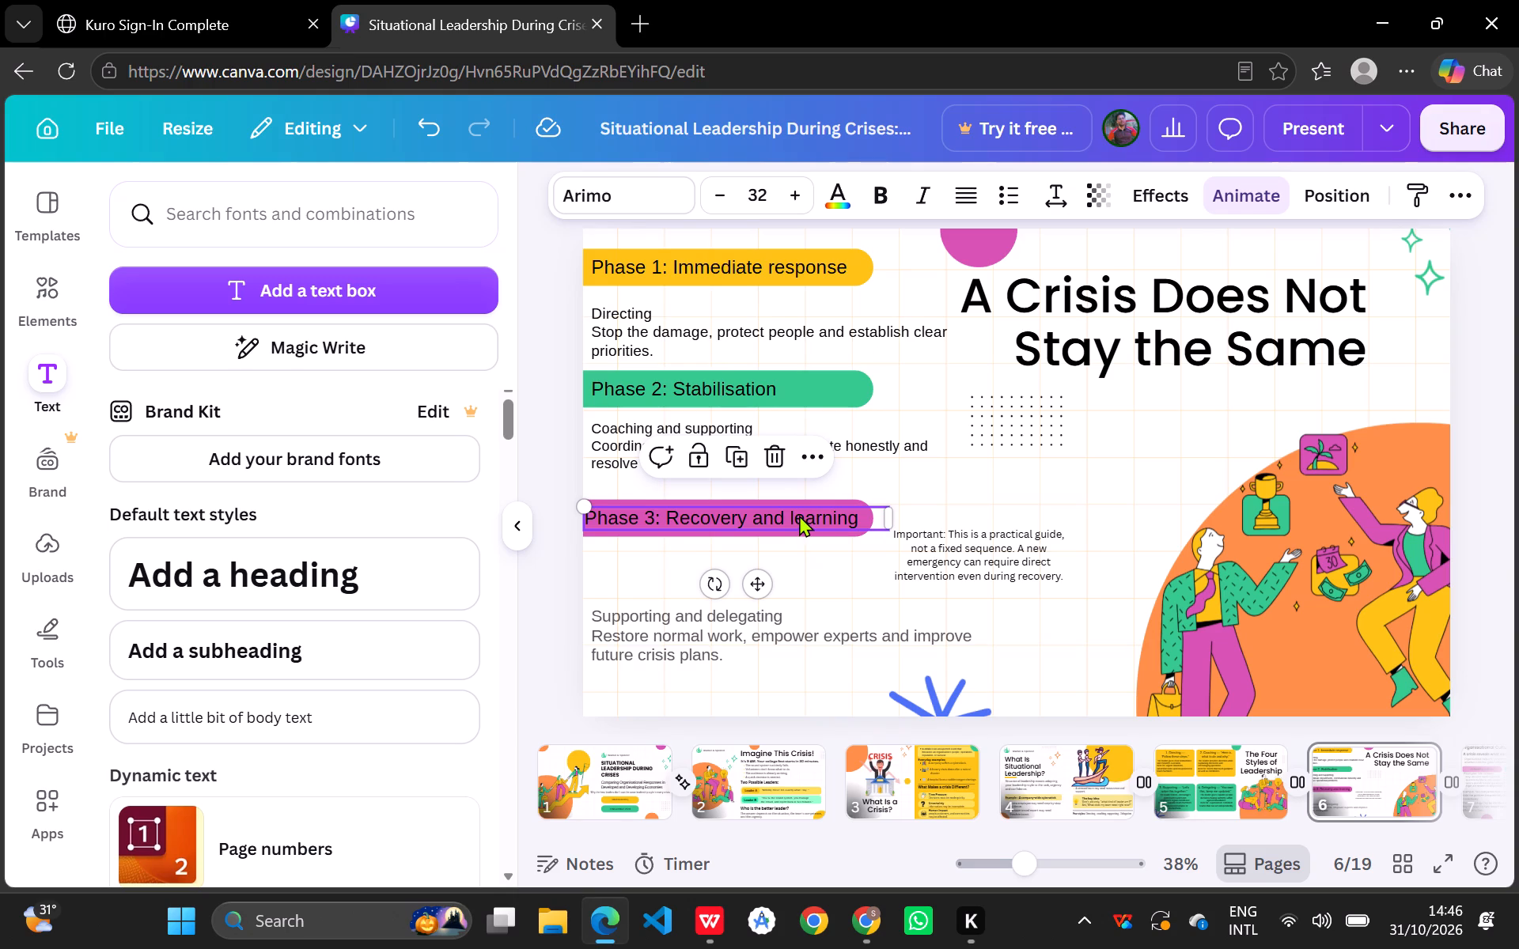
left_click_drag(799, 515, 809, 517)
left_click(1029, 463)
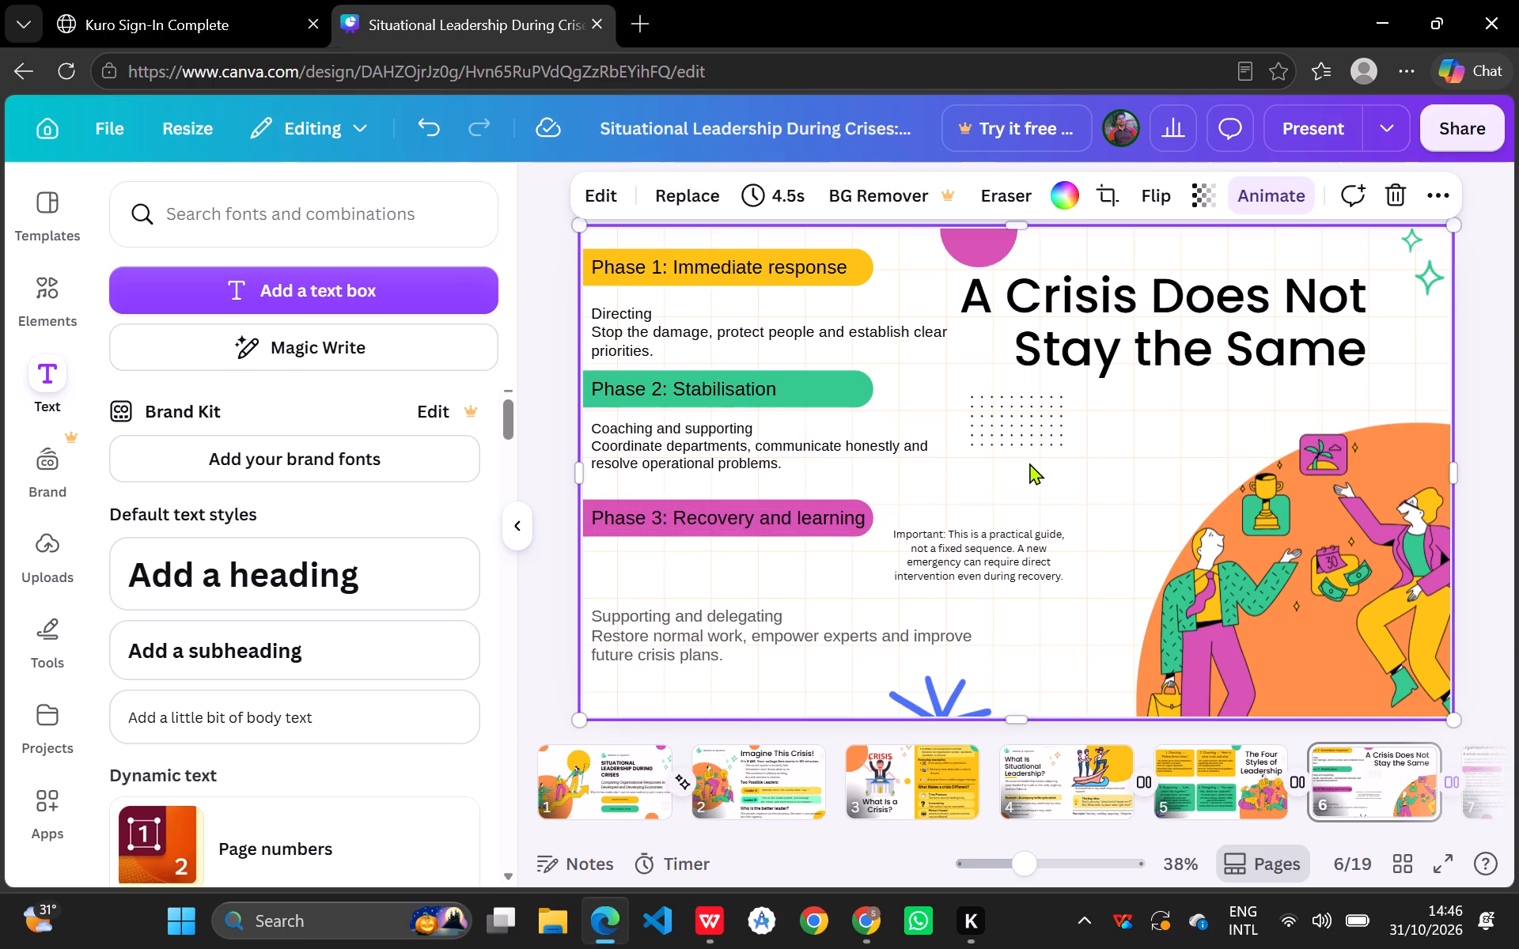
Move the "Supporting and delegating" paragraph up just beneath the Phase 3 bar, left-aligned with the other text, and colour it black.
left_click_drag(759, 638, 758, 593)
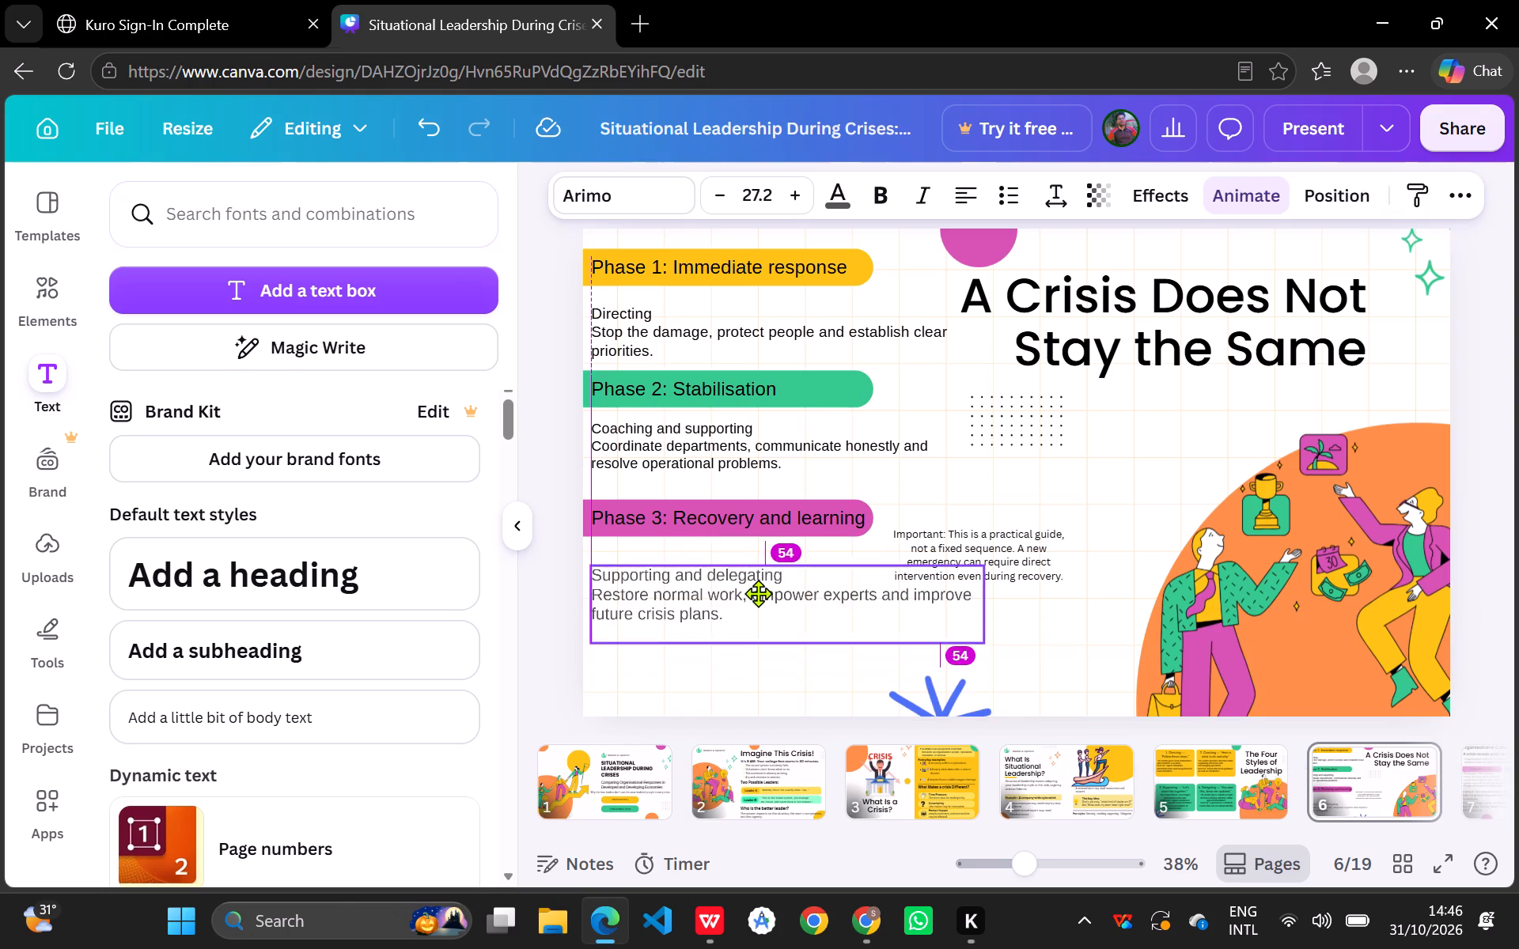
left_click_drag(758, 593, 758, 584)
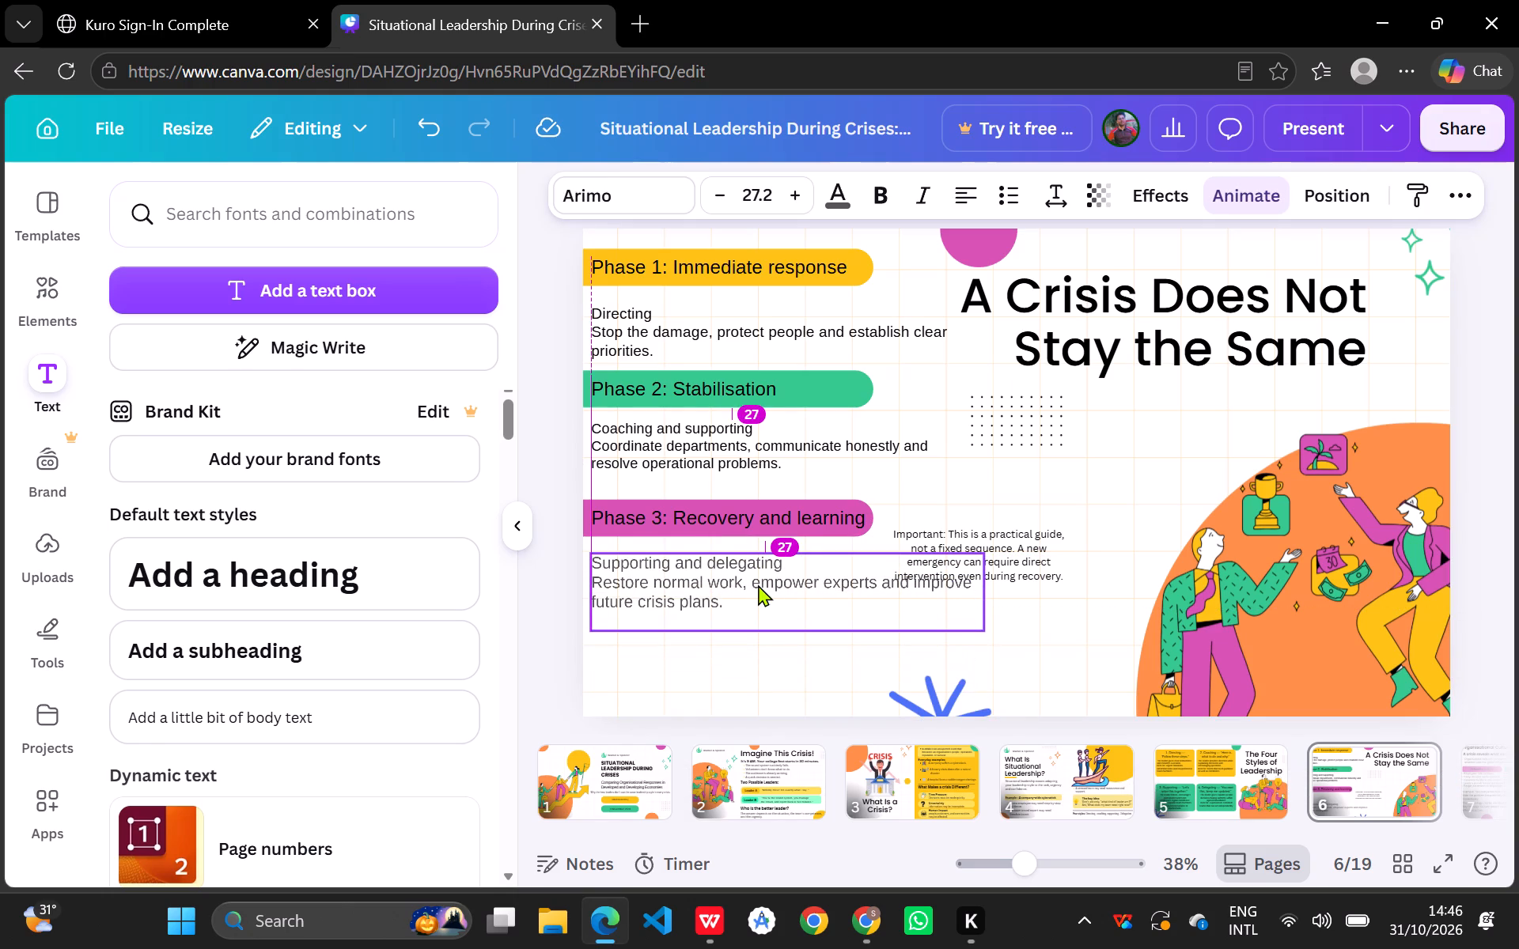
left_click(739, 456)
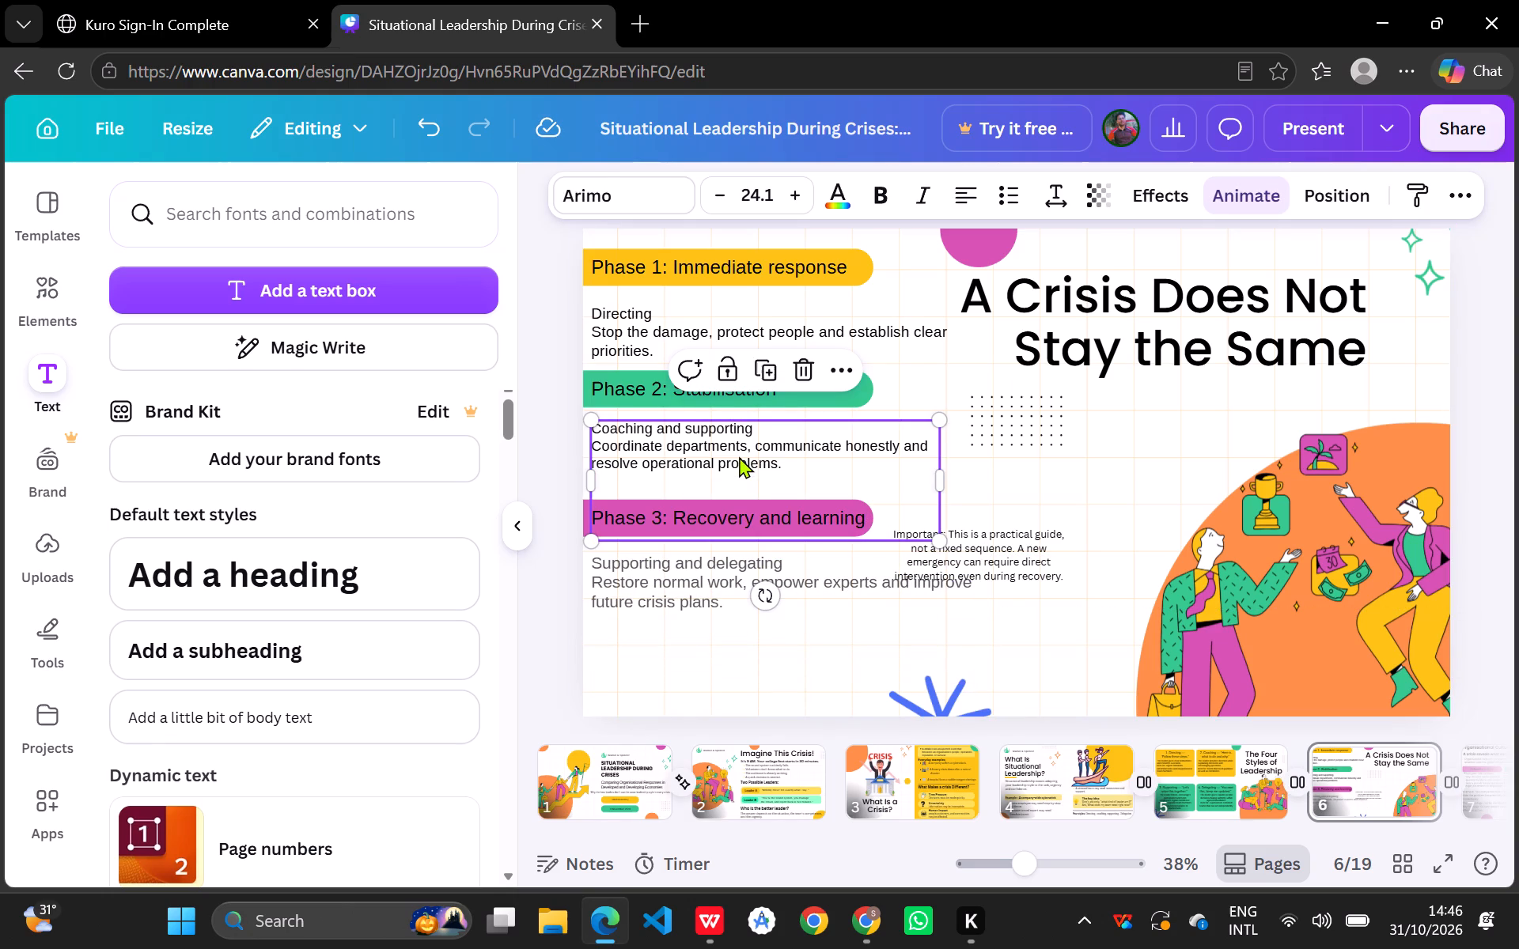
left_click(735, 584)
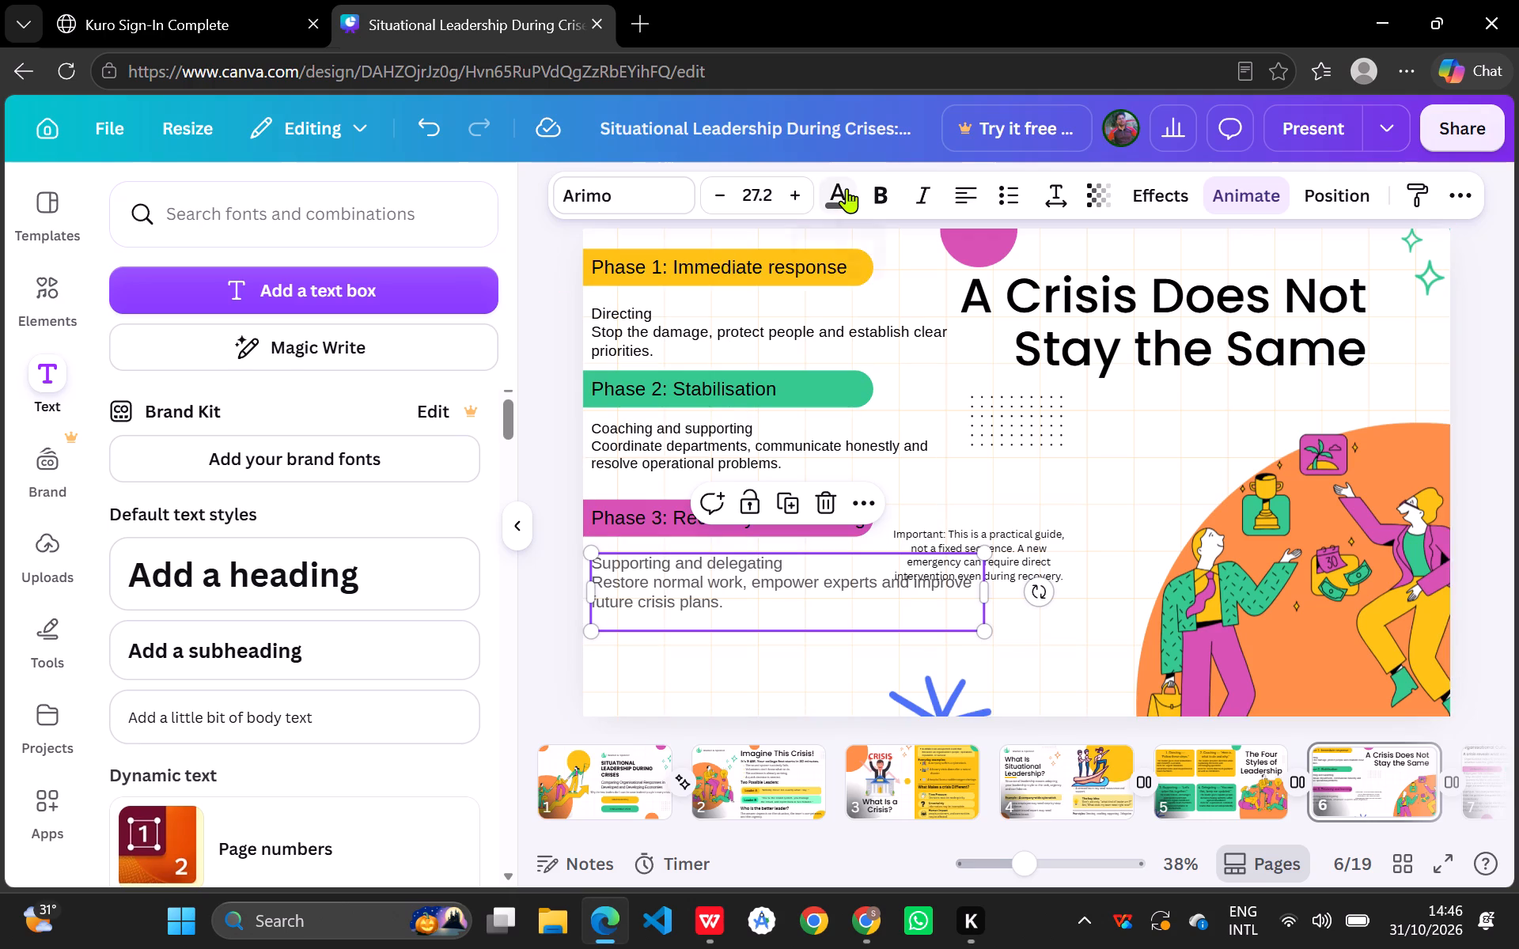
left_click(847, 189)
left_click(350, 376)
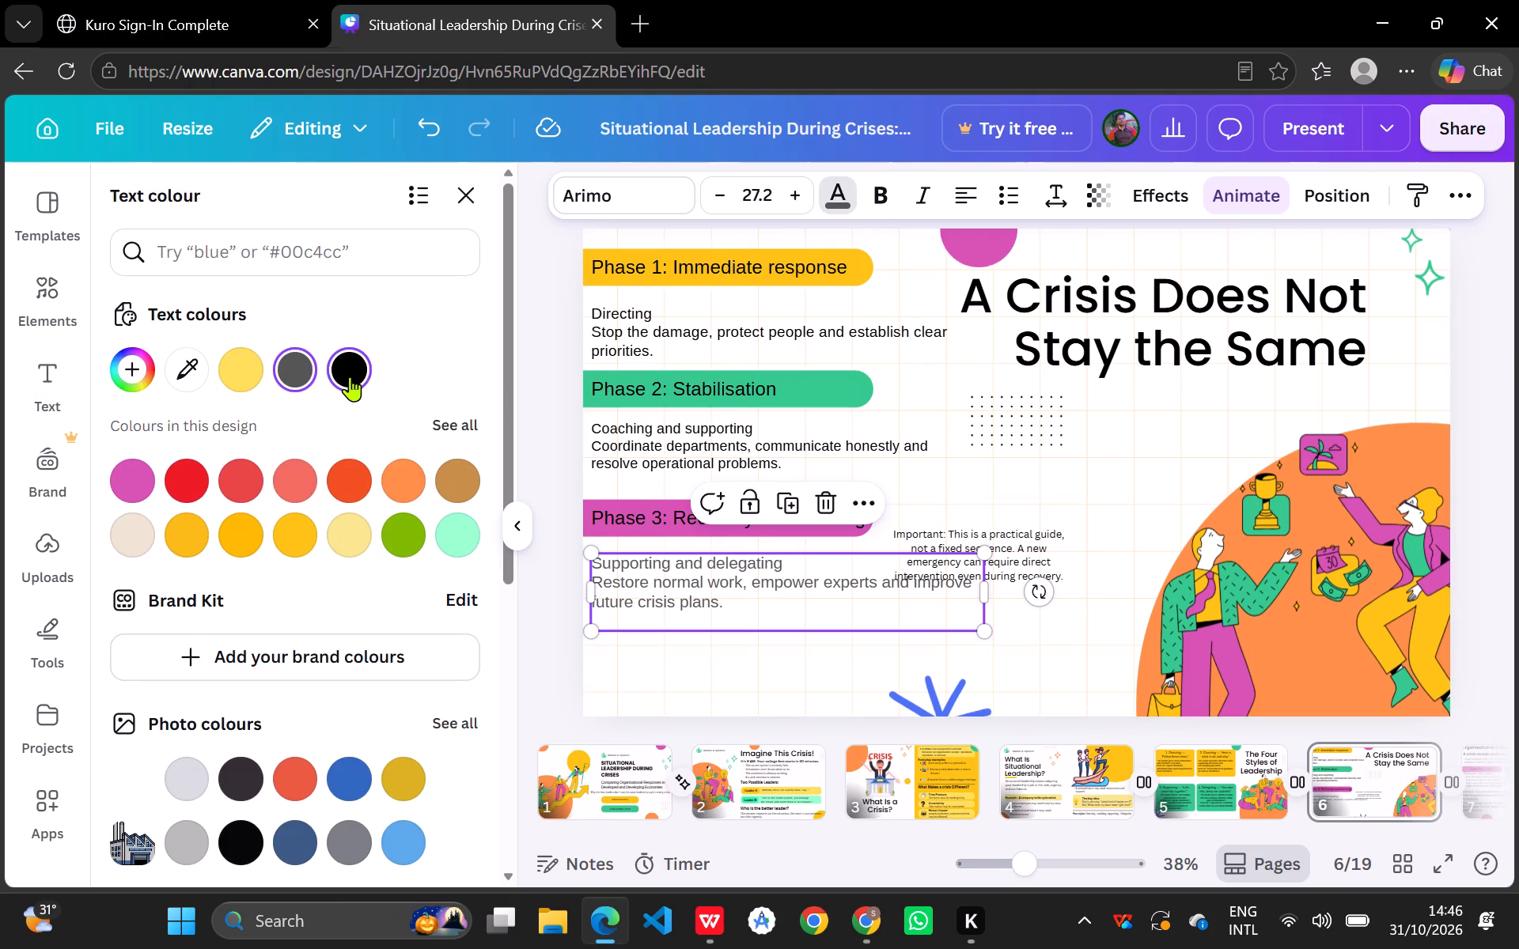
left_click(1020, 482)
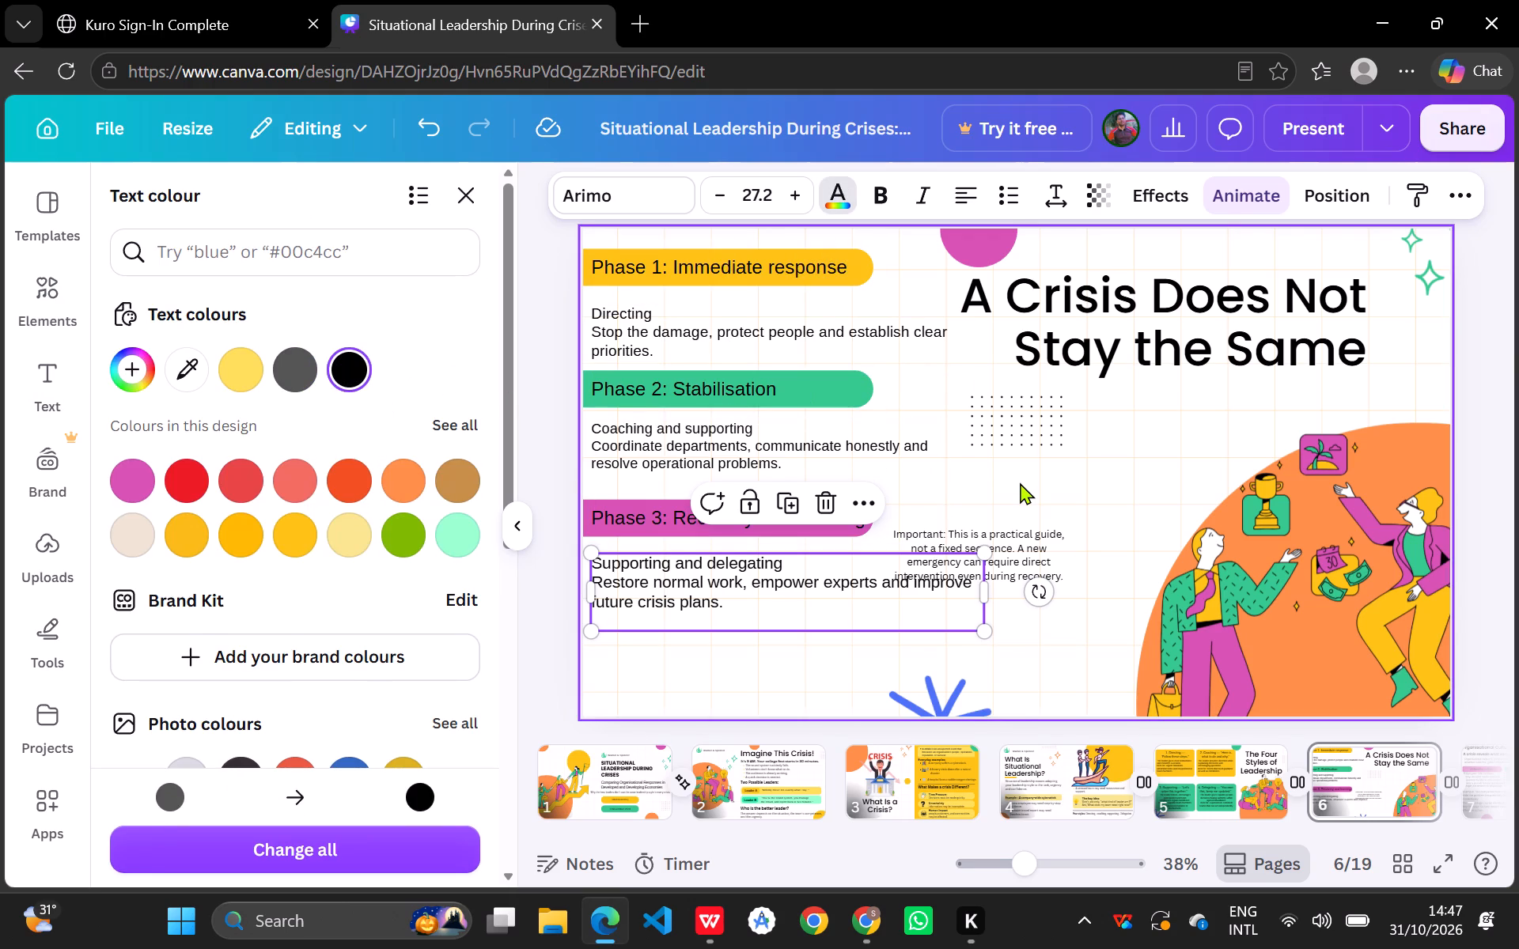
left_click(749, 582)
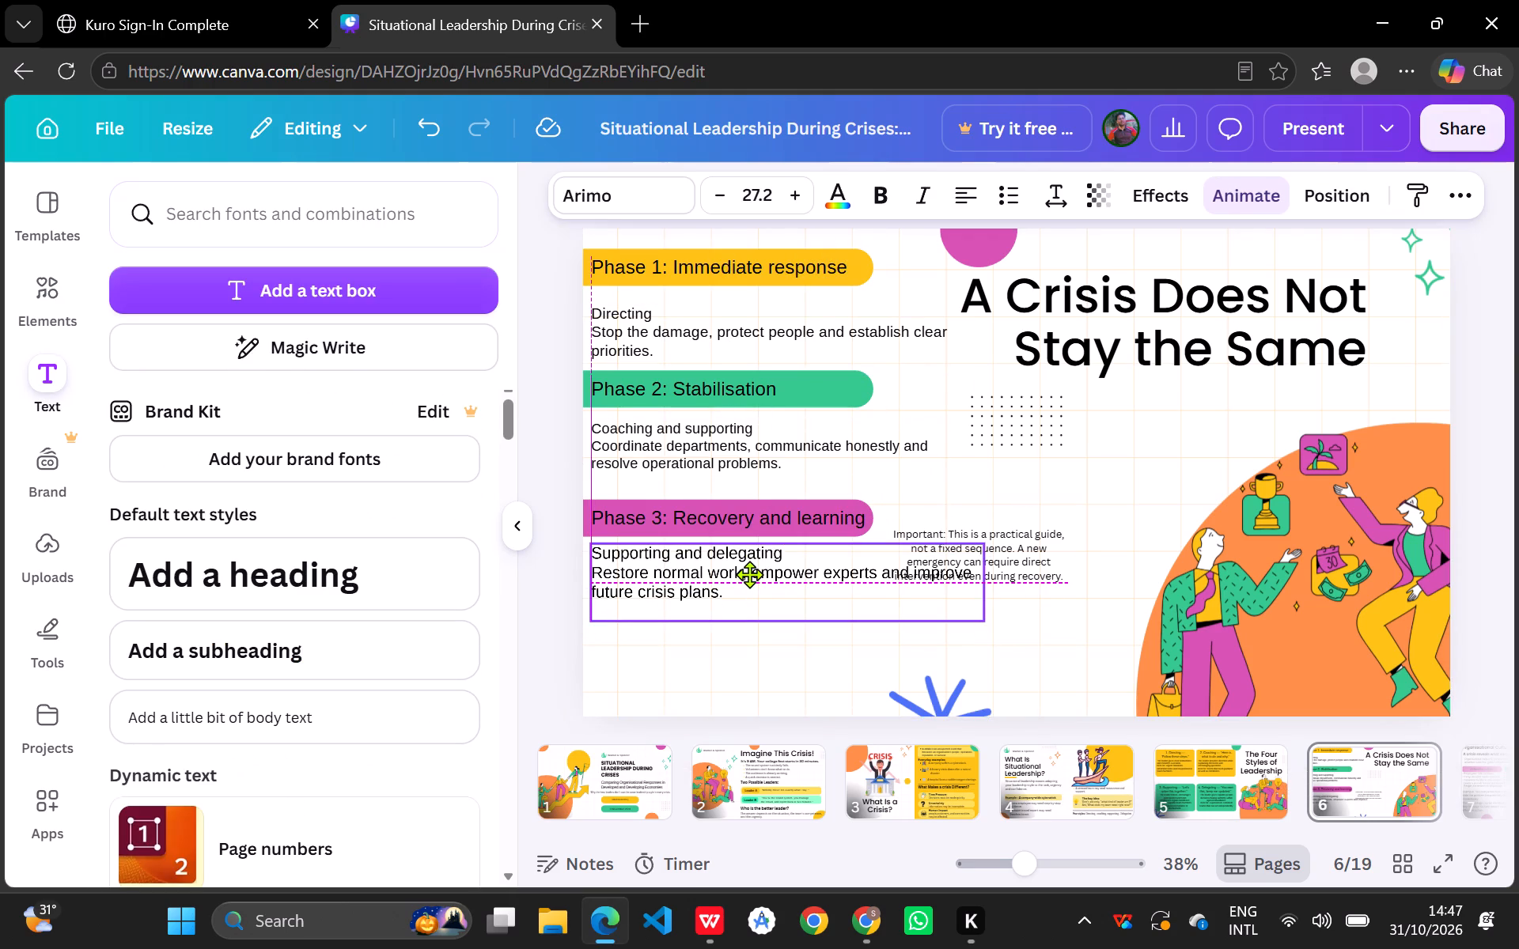
left_click_drag(749, 577, 749, 573)
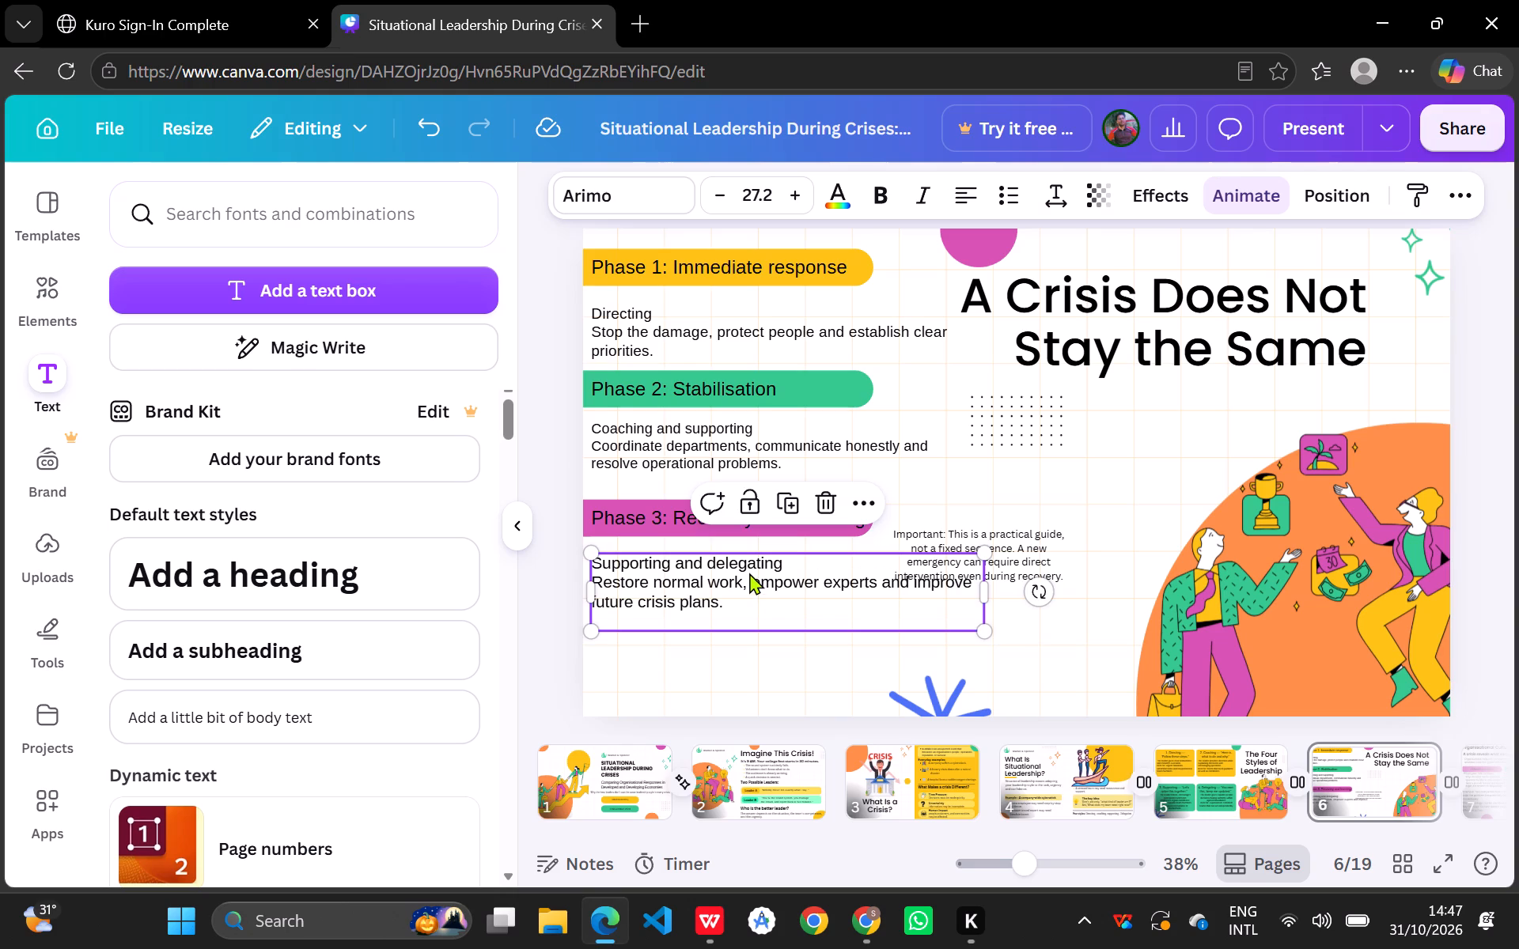
left_click_drag(749, 573, 749, 569)
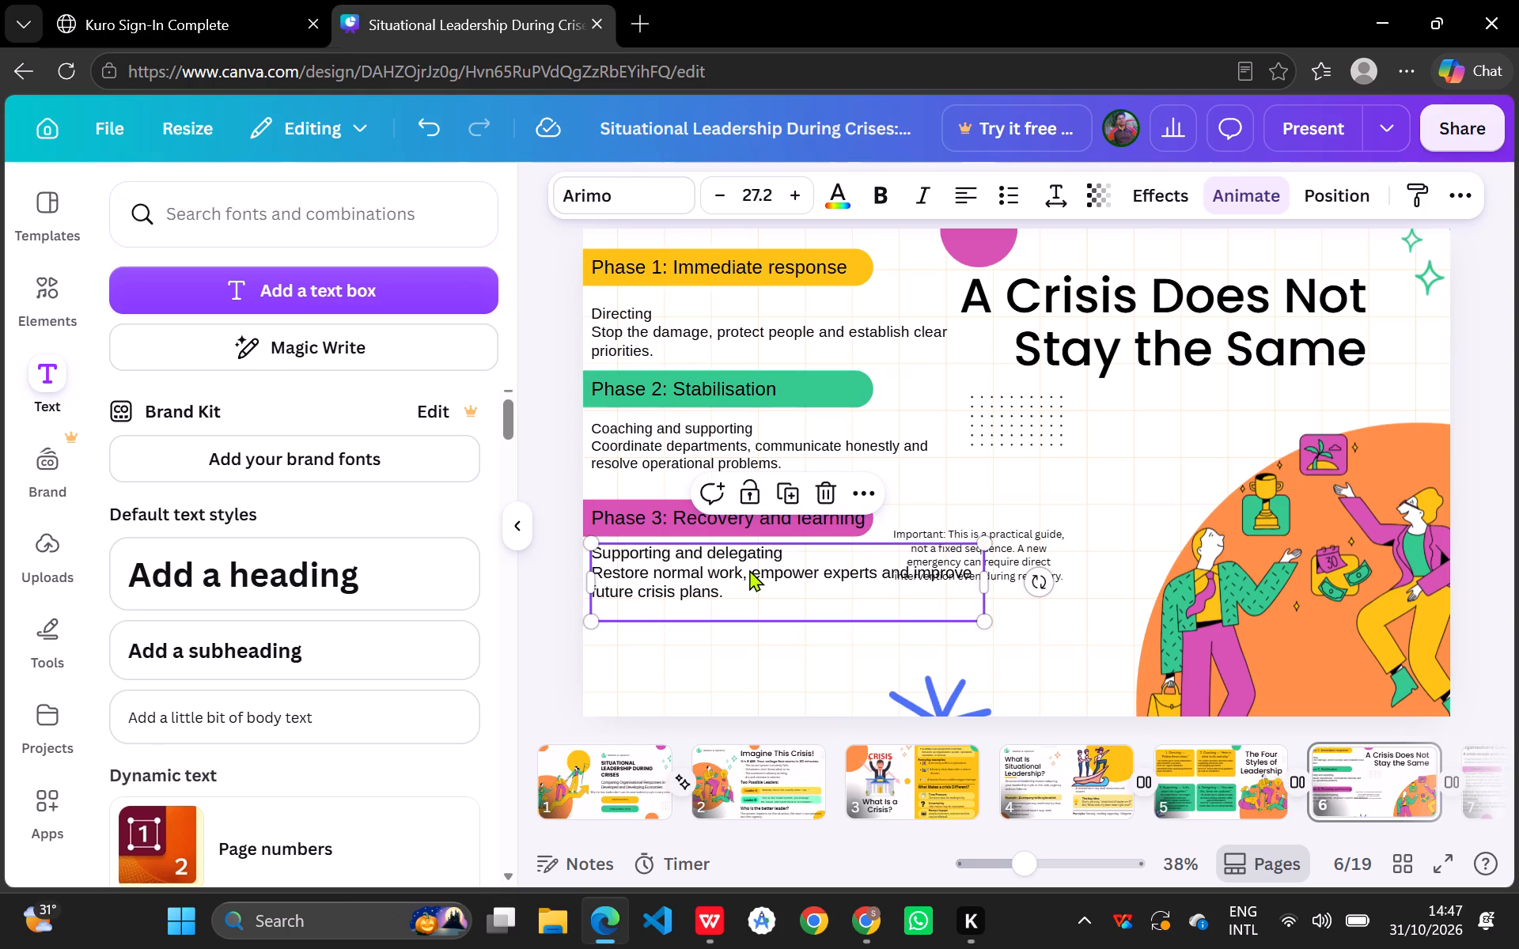
Nudge the "Directing" paragraph up slightly beneath the Phase 1 bar and set its font size to 26.
left_click(732, 443)
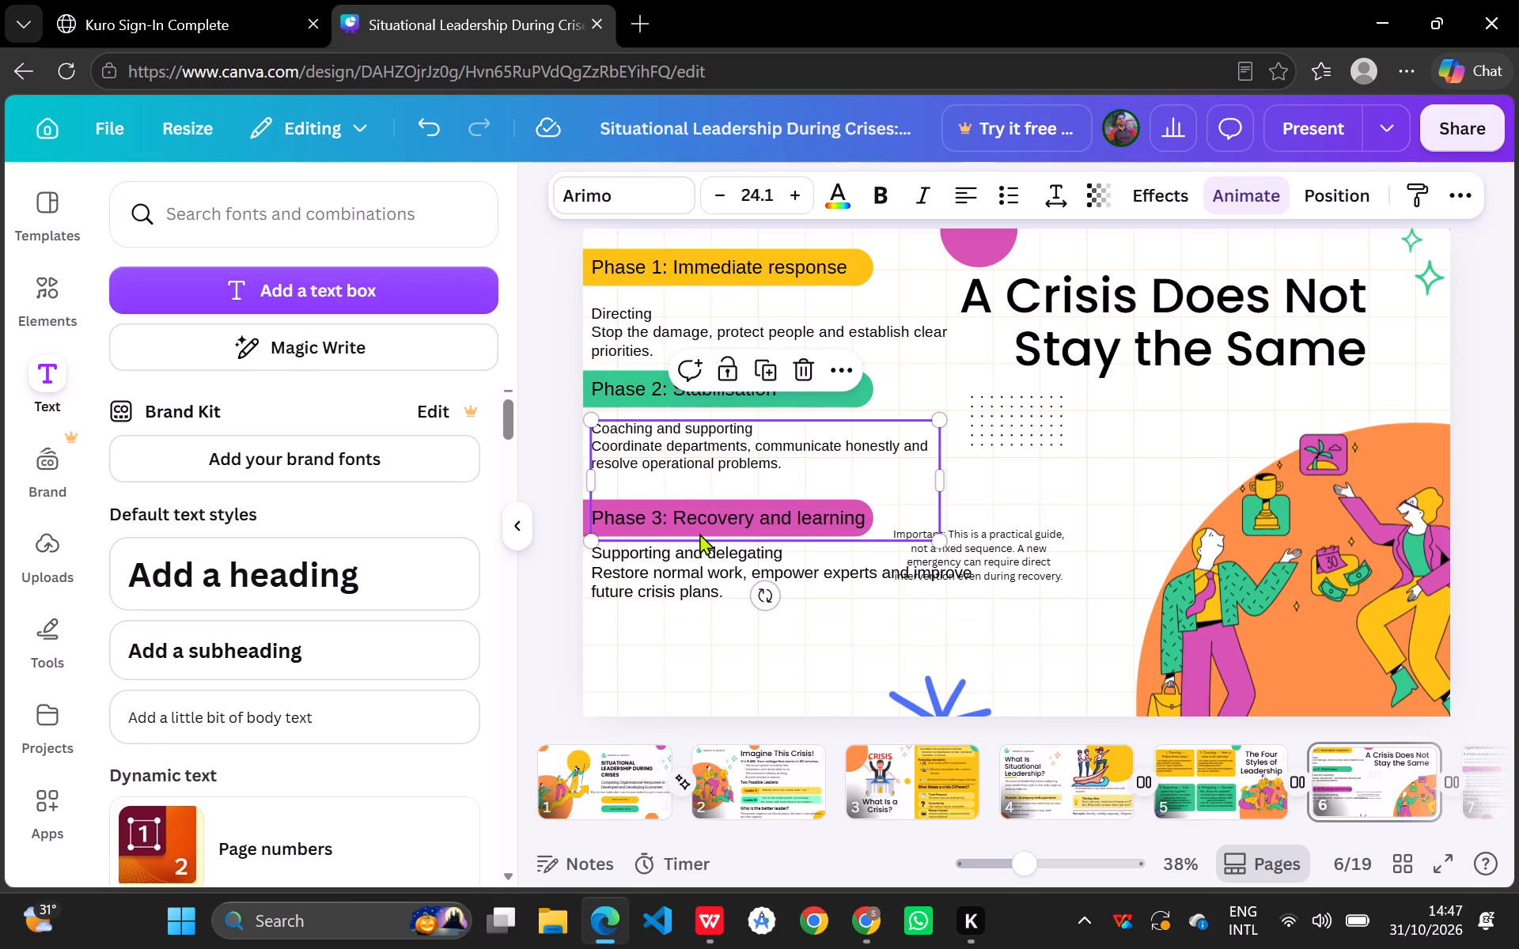
left_click(703, 598)
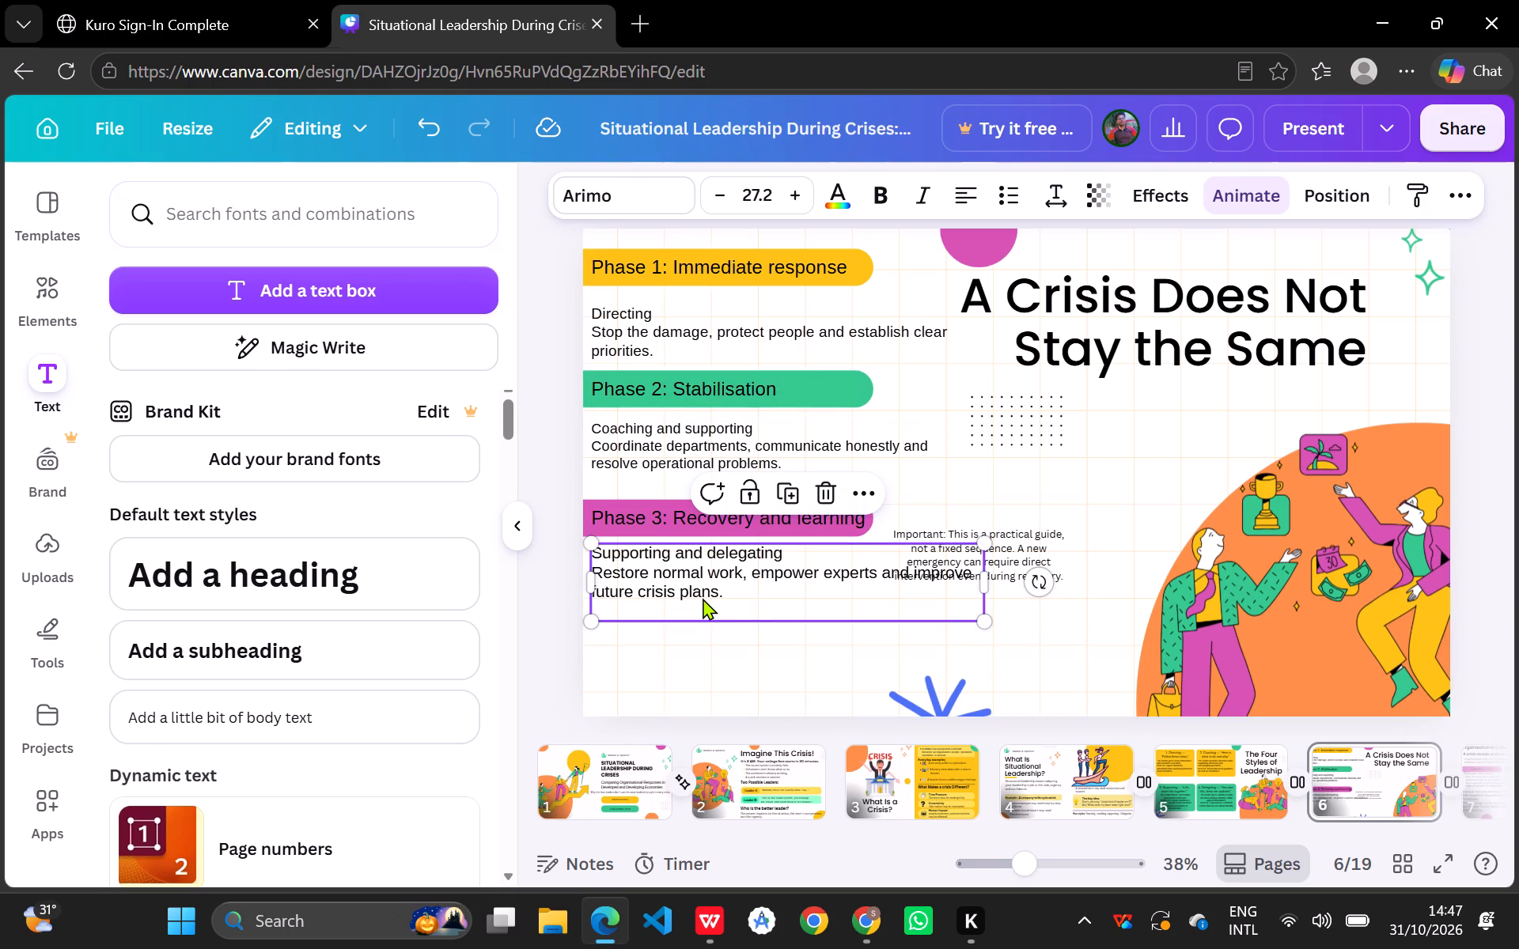
left_click(754, 198)
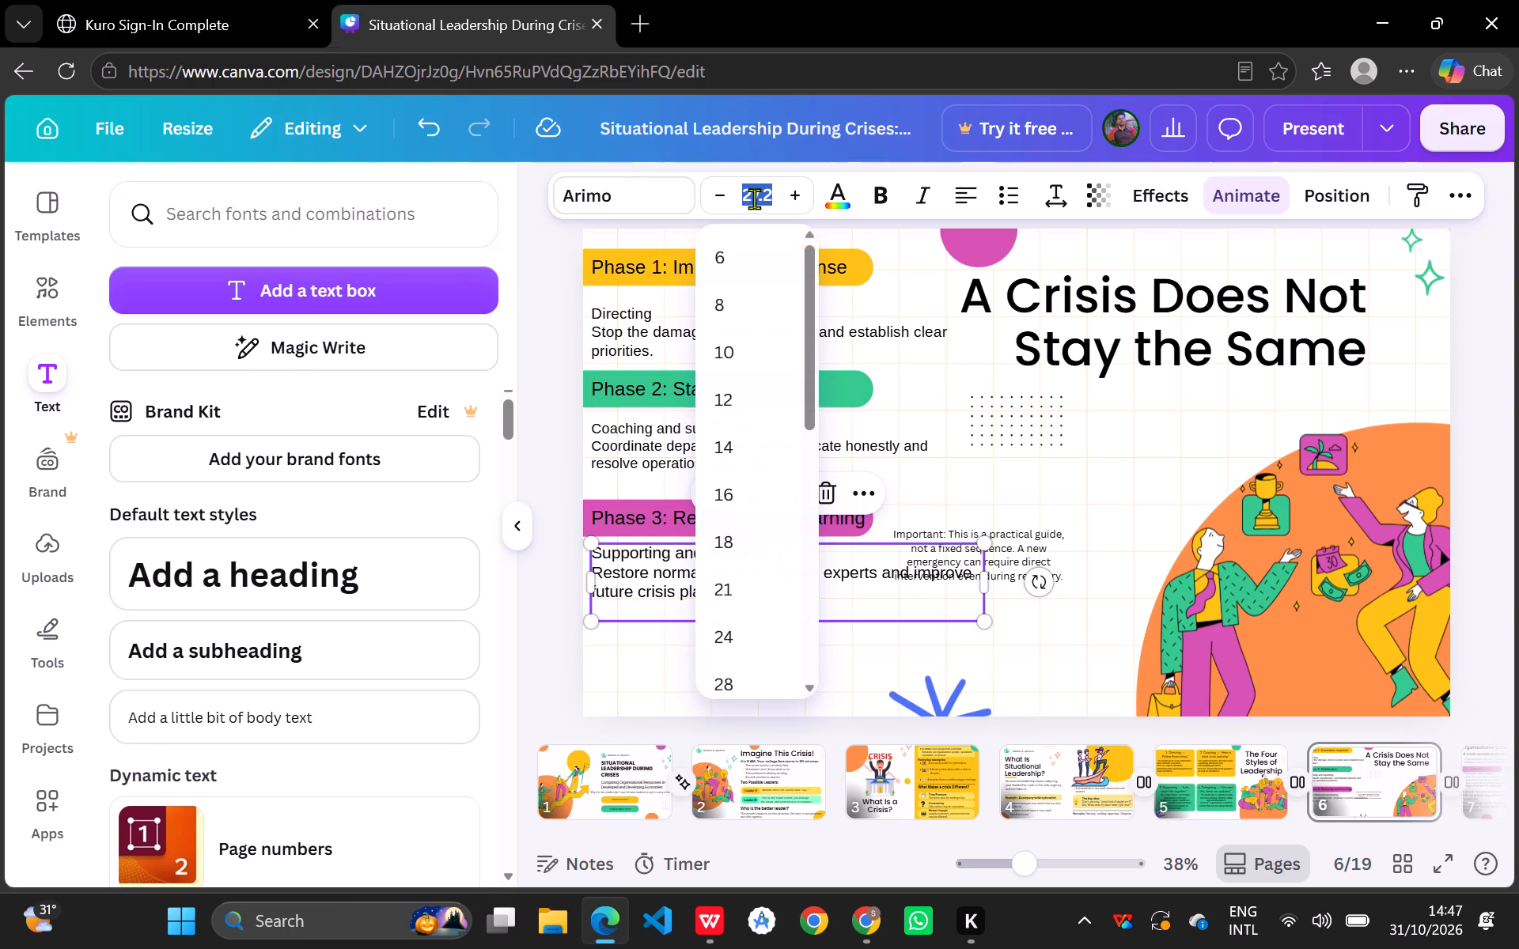
left_click(653, 348)
left_click(653, 348)
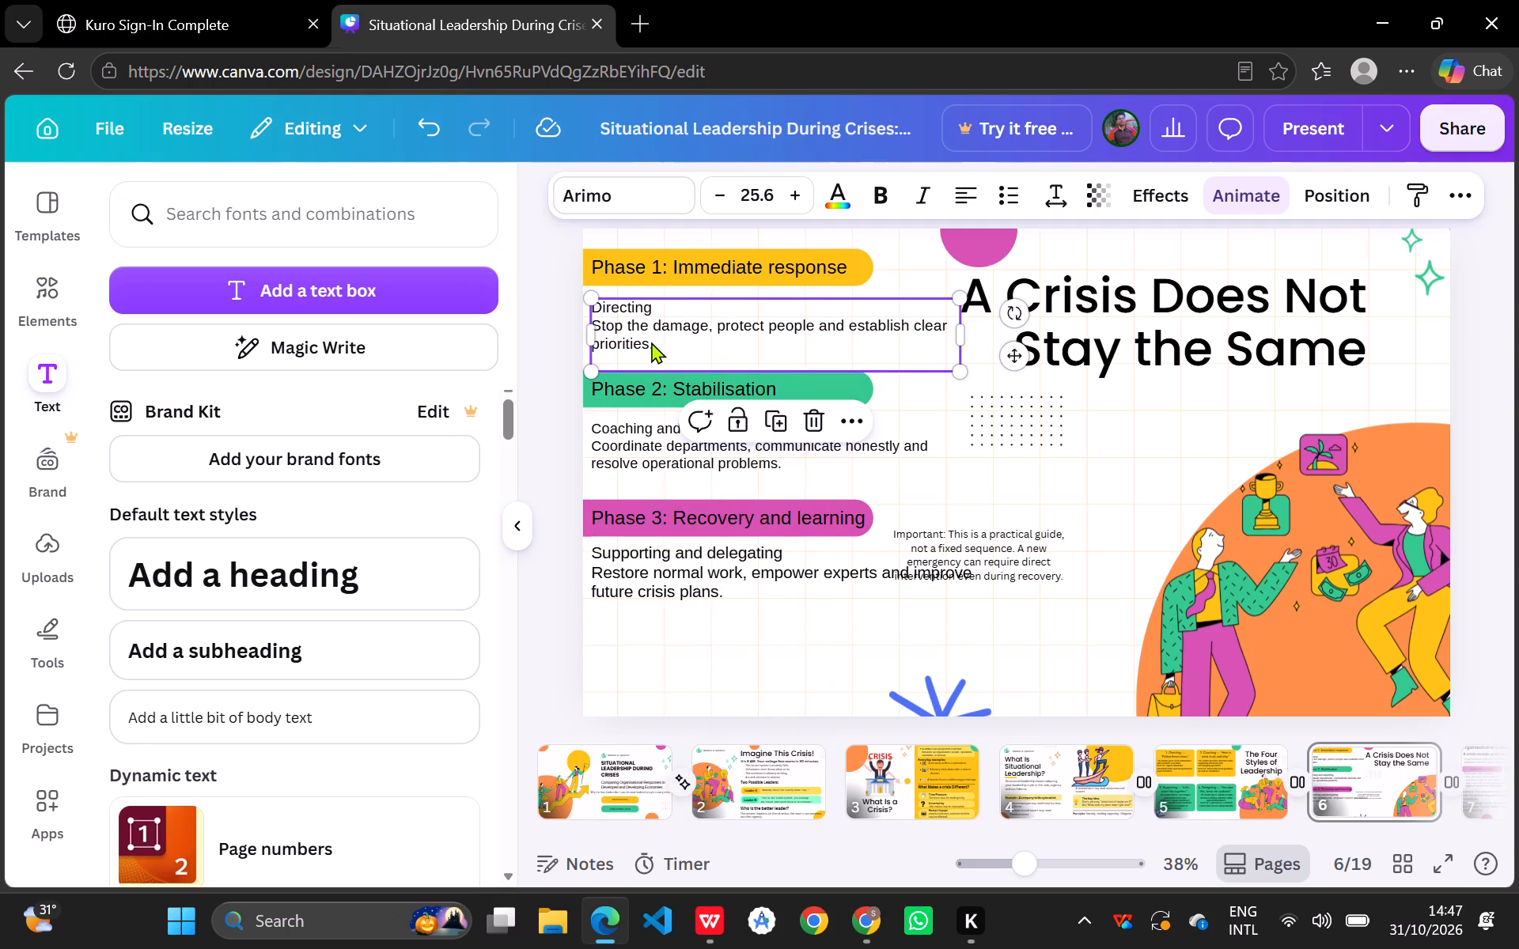
left_click(777, 195)
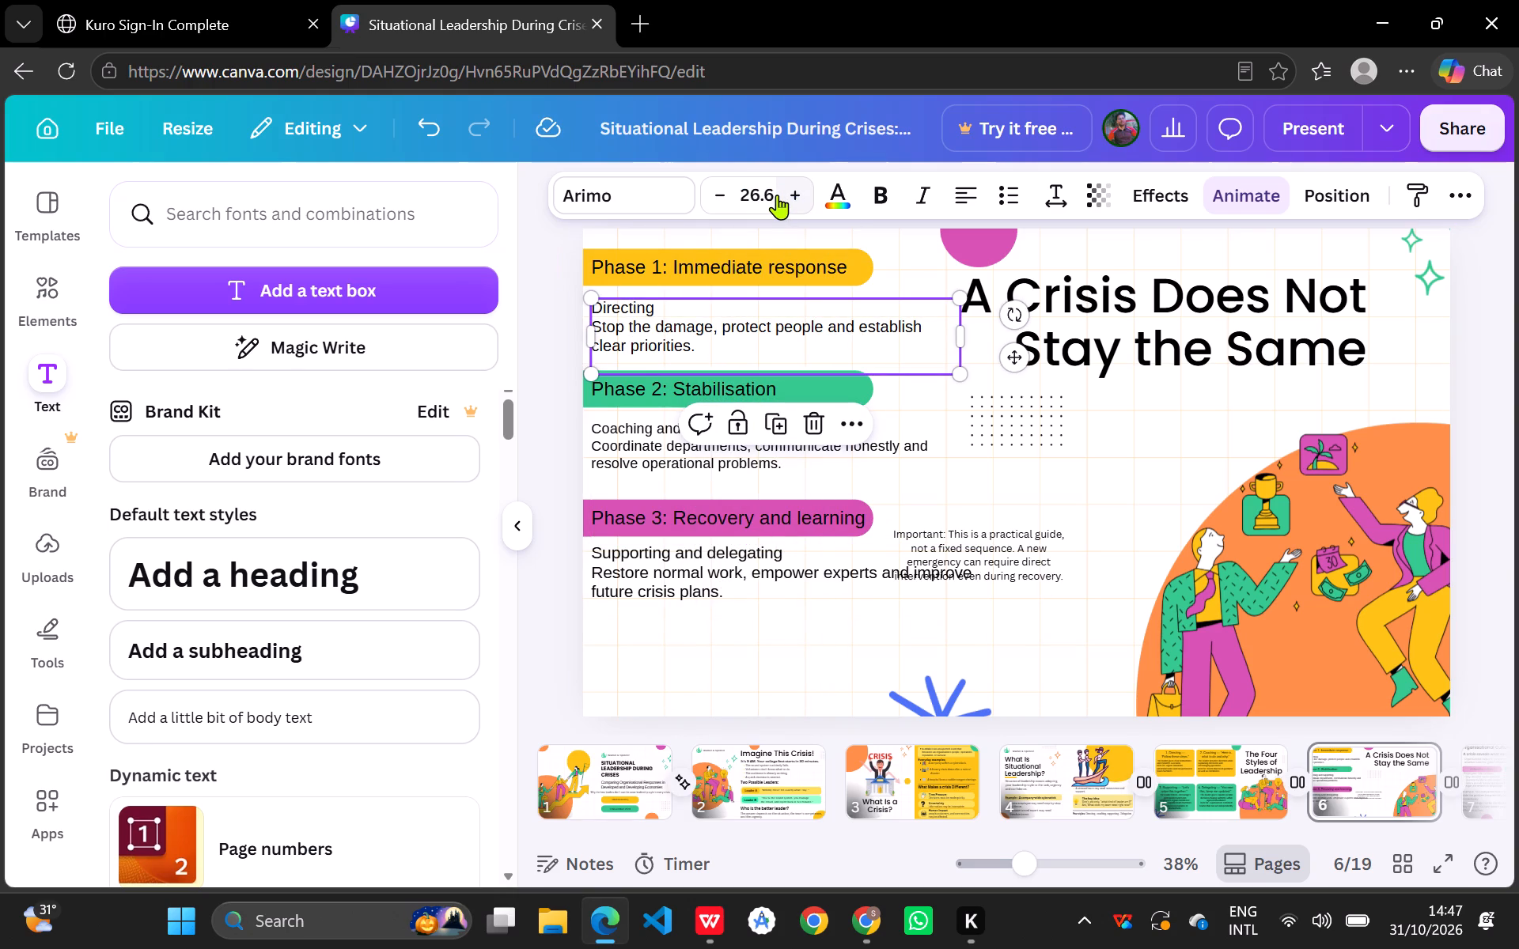
left_click(766, 195)
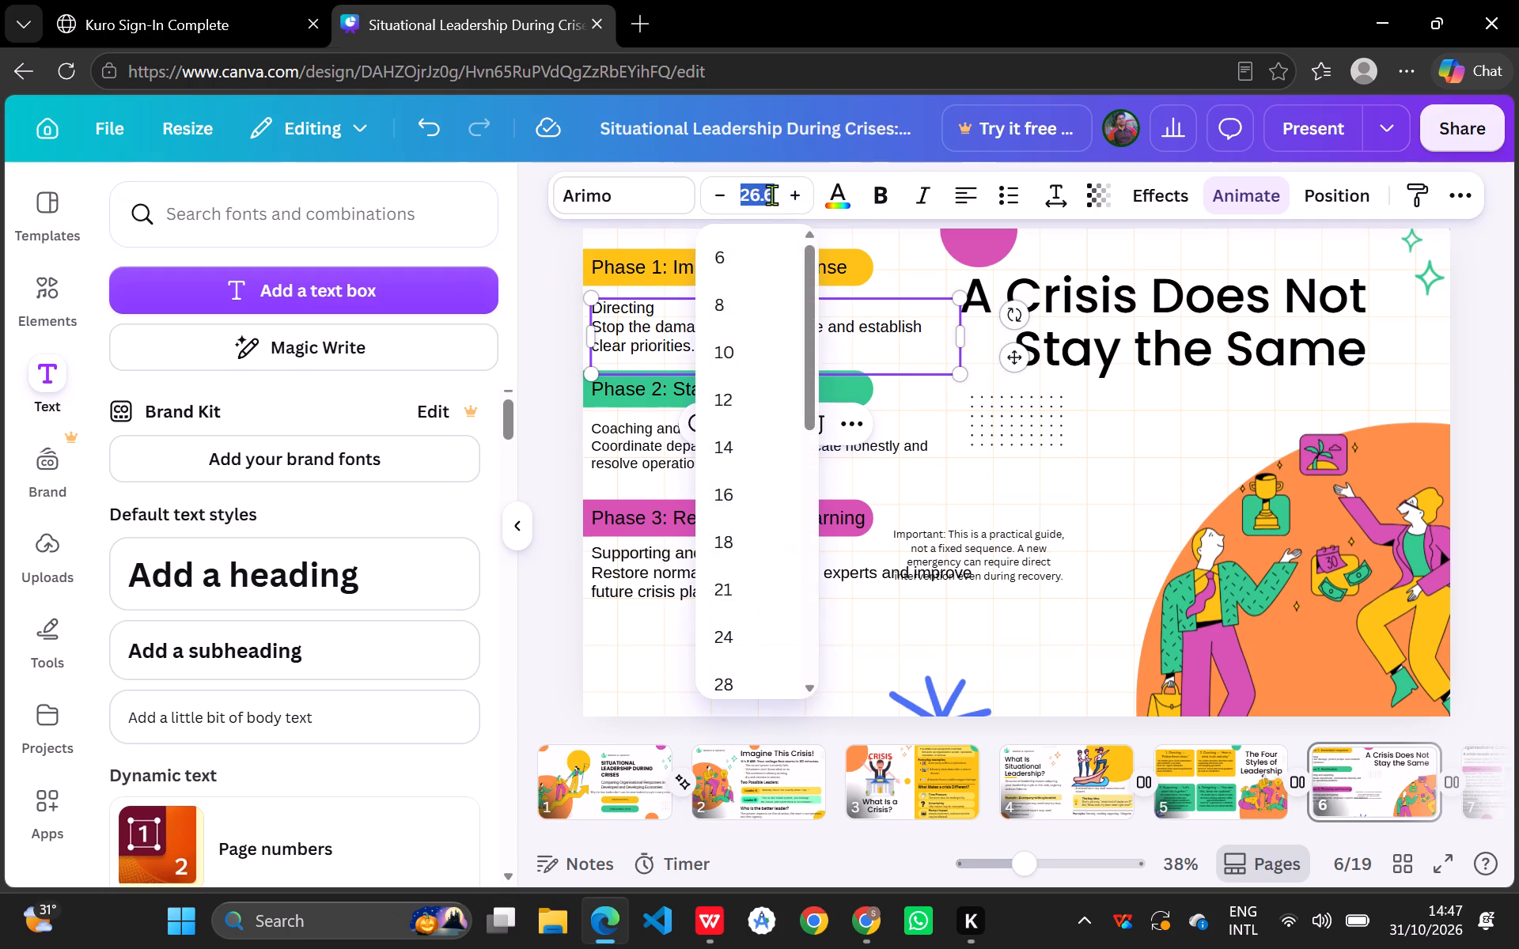
left_click(771, 194)
key("BackSpace")
type("26")
key("Return")
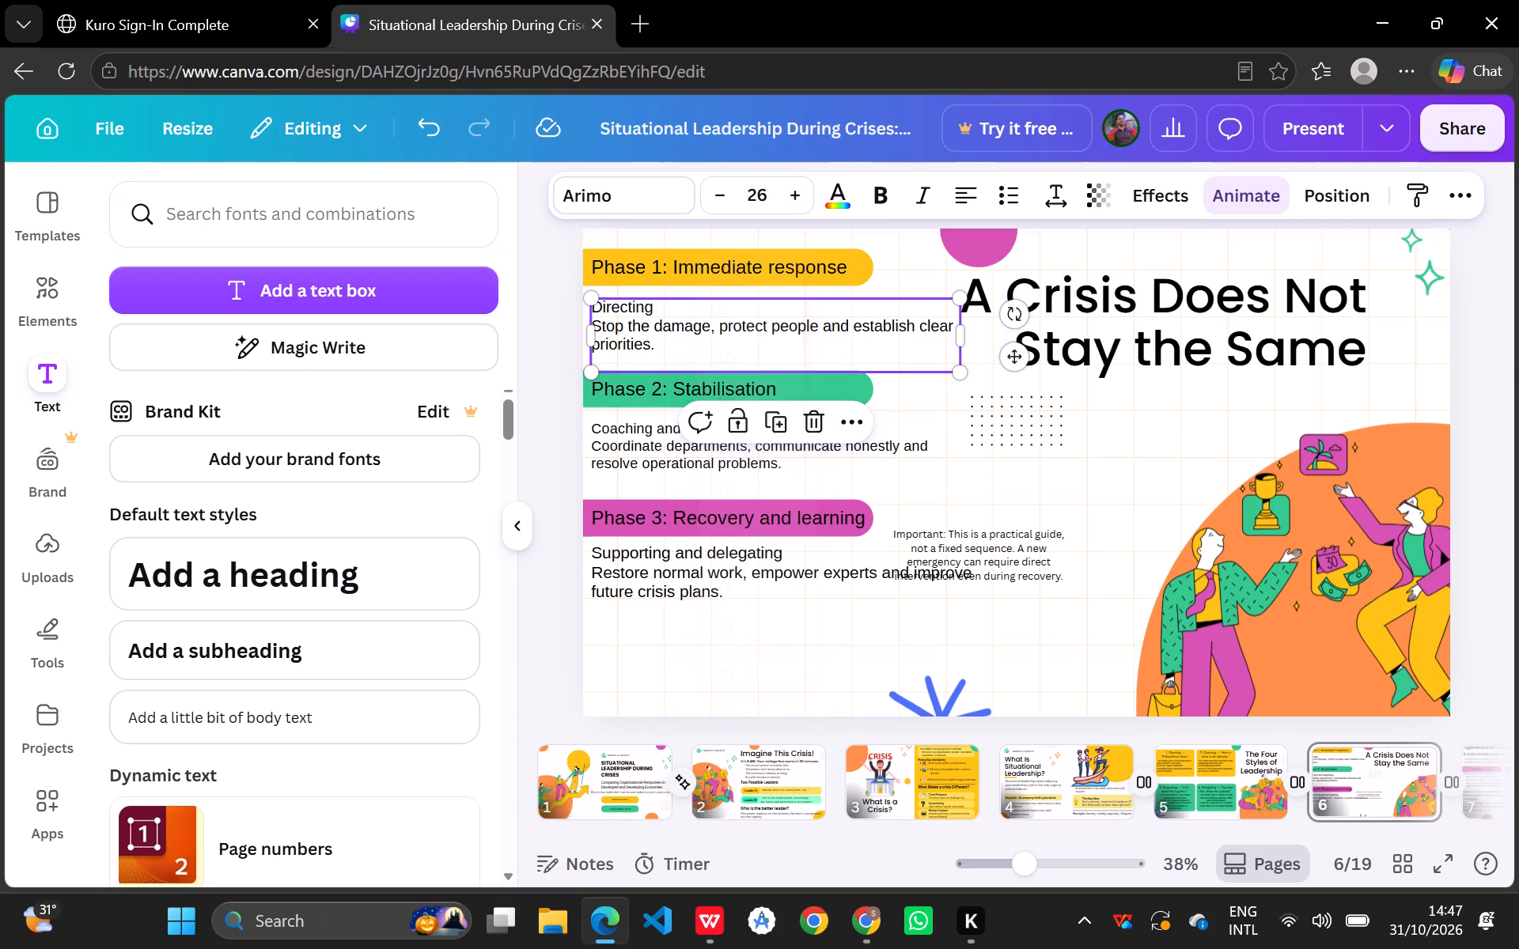
Set the font size of the "Coaching and supporting" paragraph to 26.
left_click(710, 464)
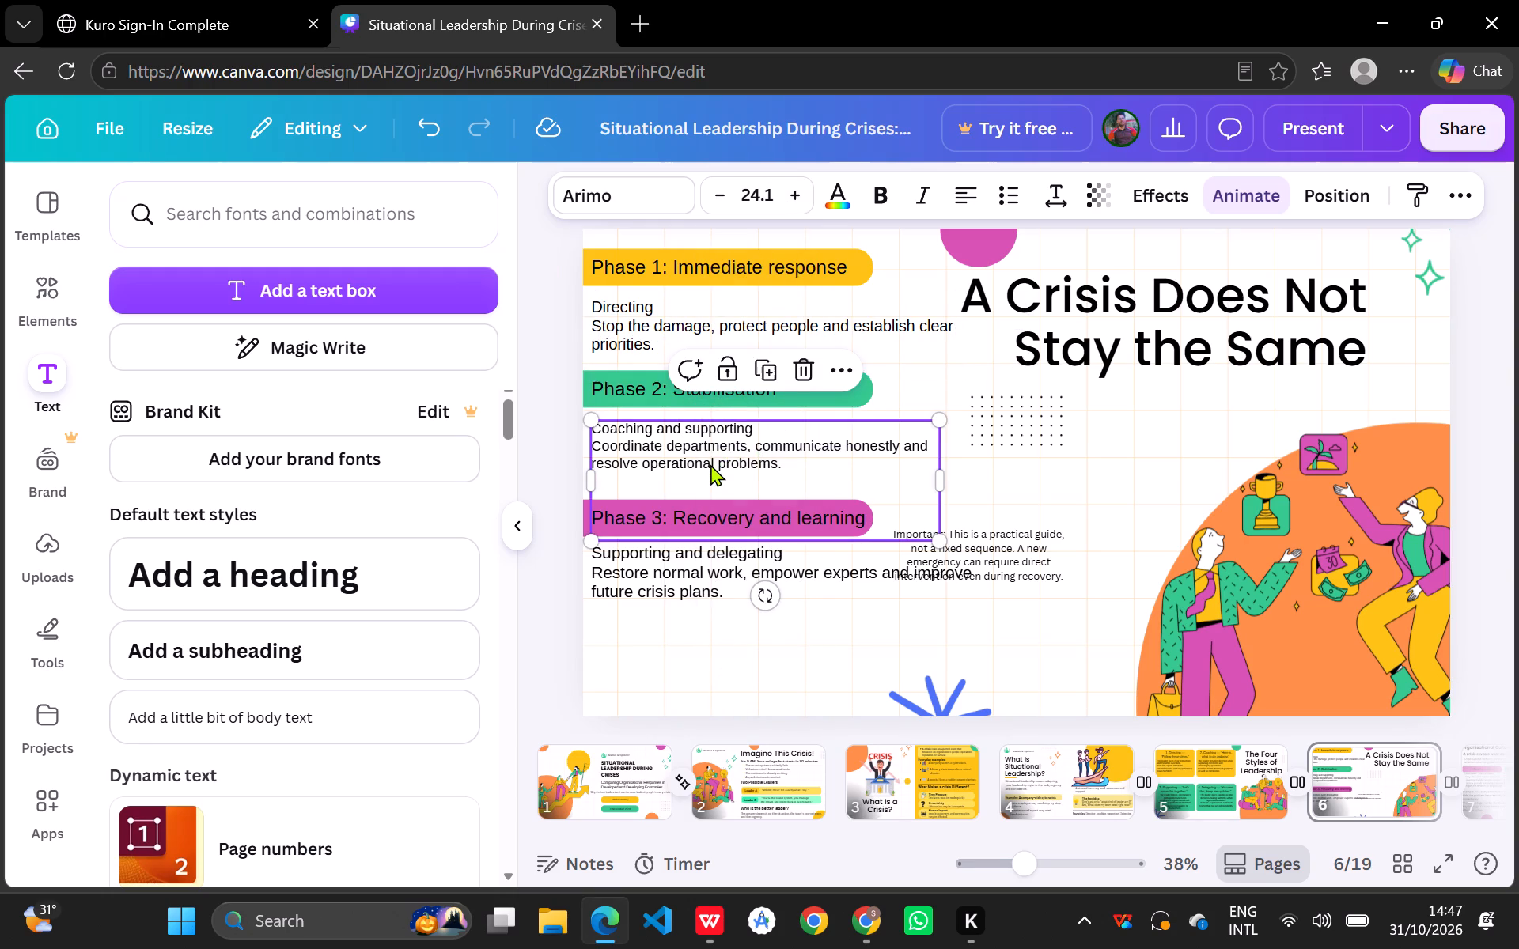
left_click(768, 193)
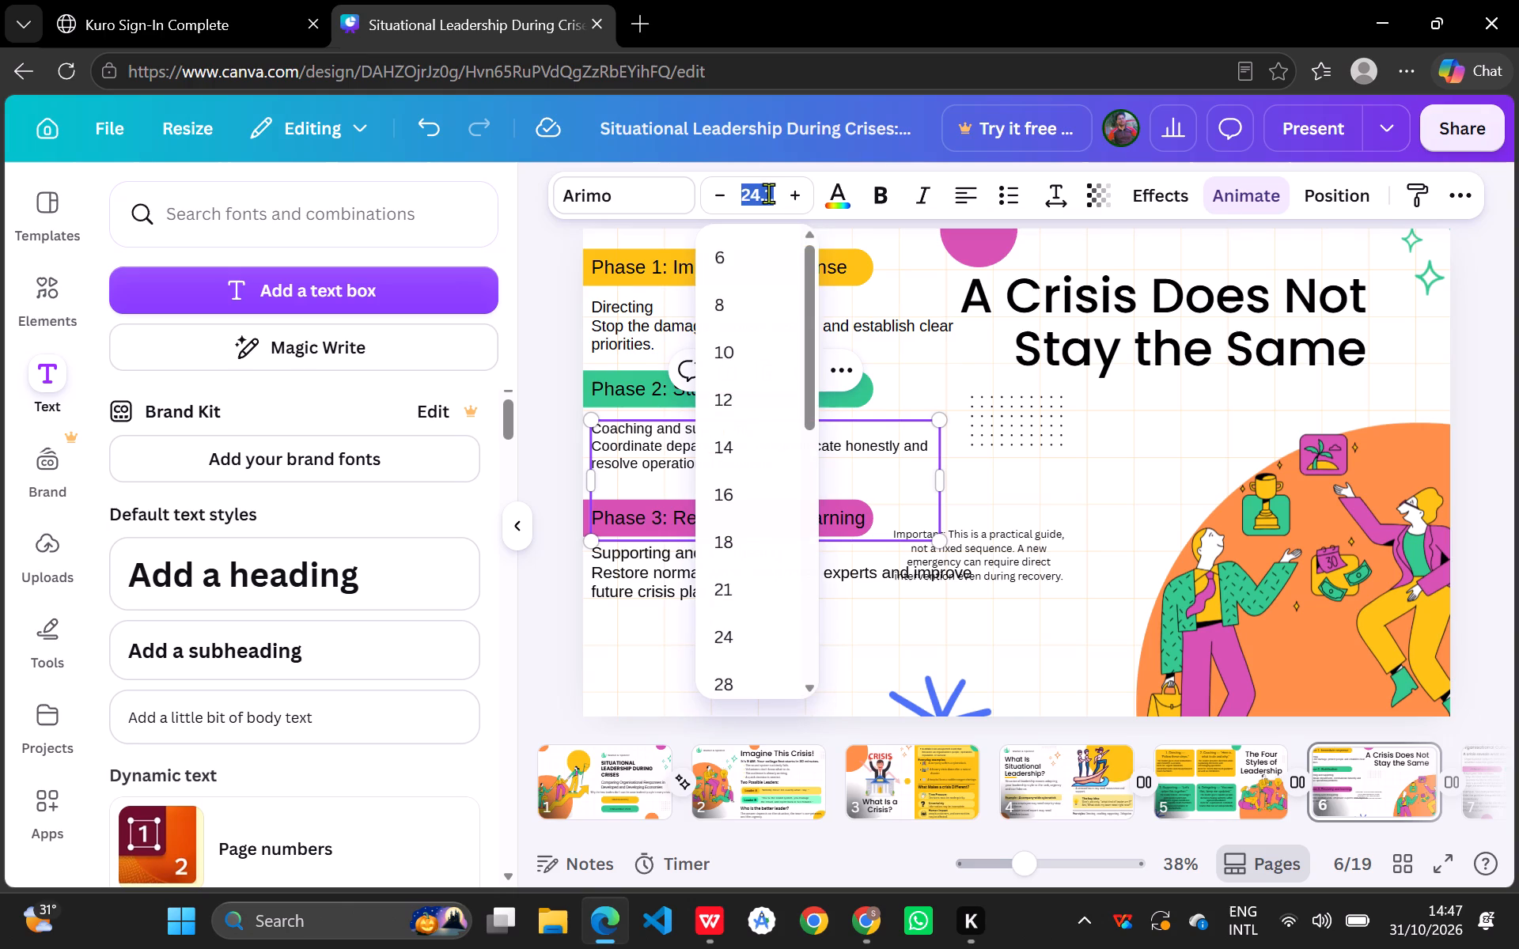
type("26")
key("Return")
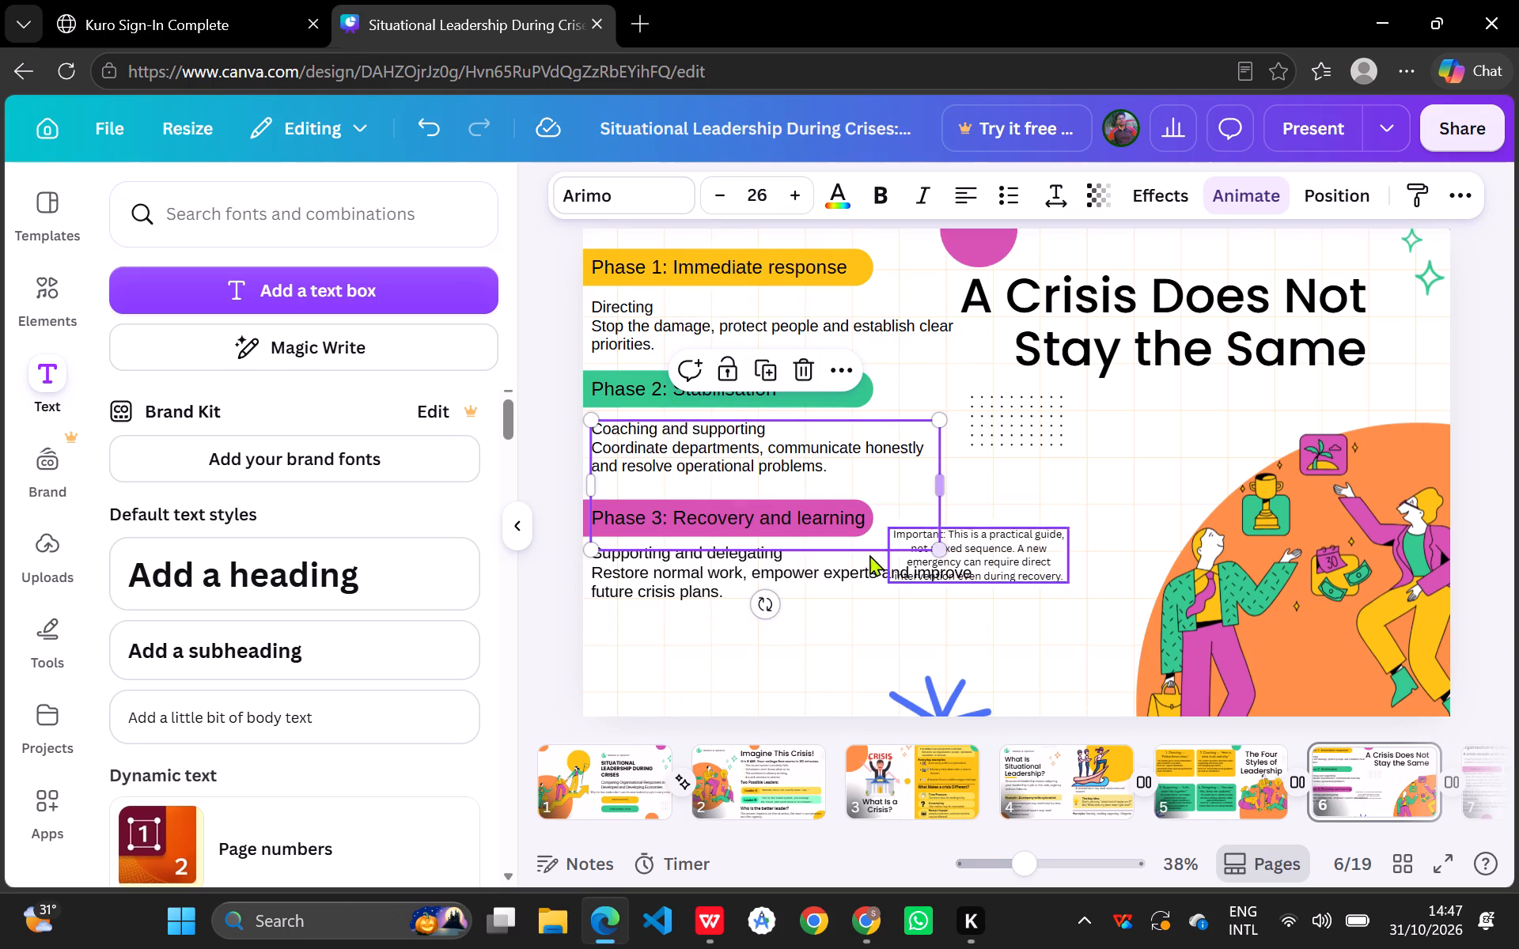
left_click(748, 538)
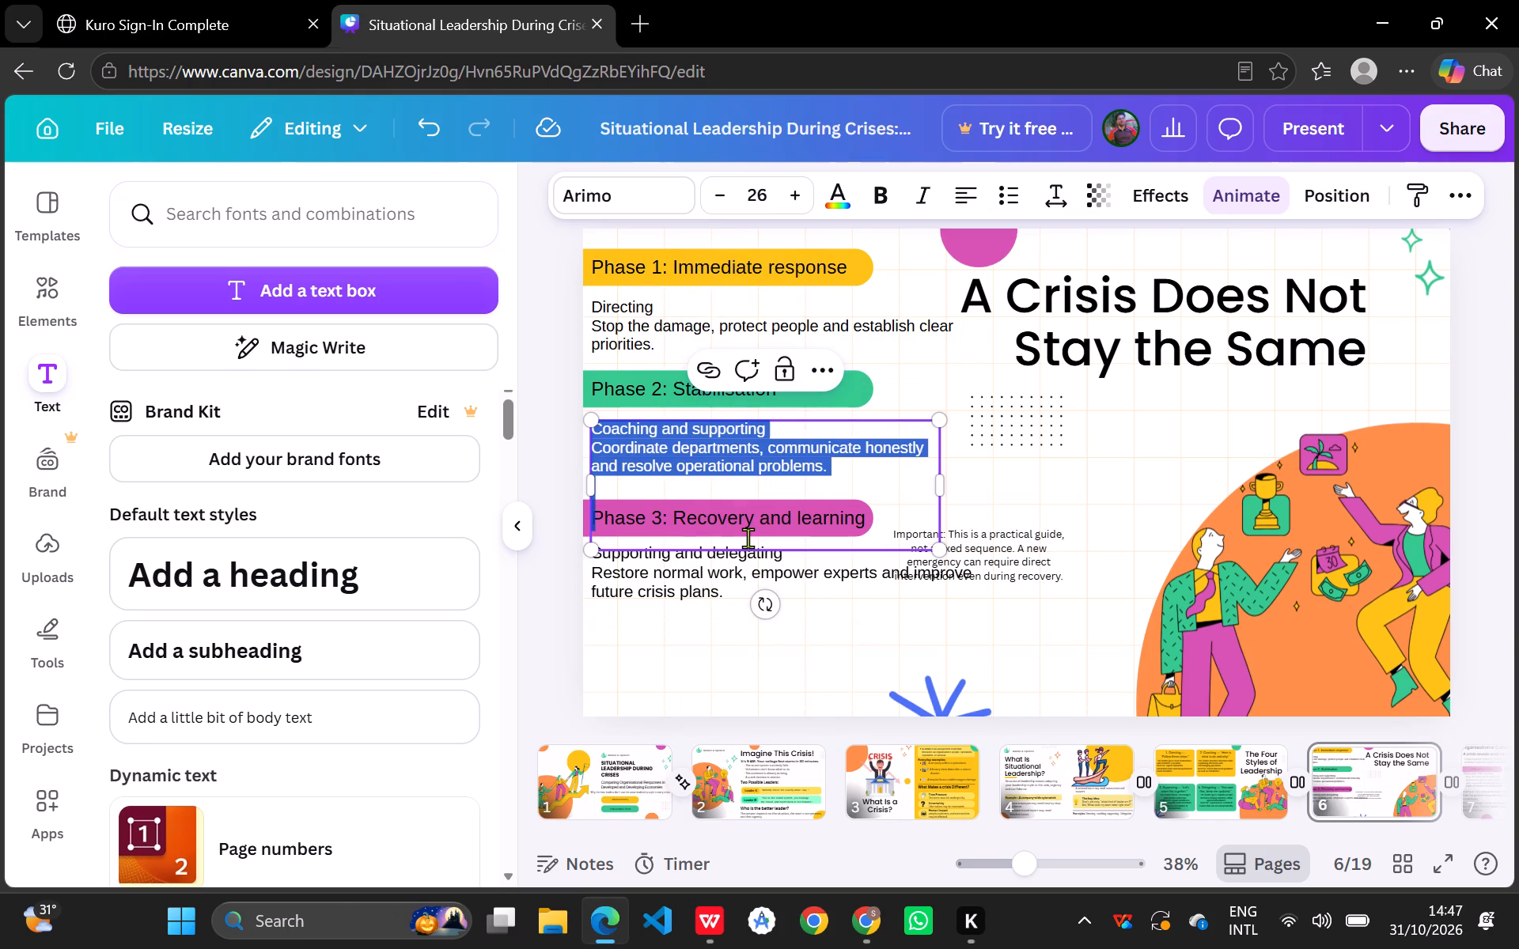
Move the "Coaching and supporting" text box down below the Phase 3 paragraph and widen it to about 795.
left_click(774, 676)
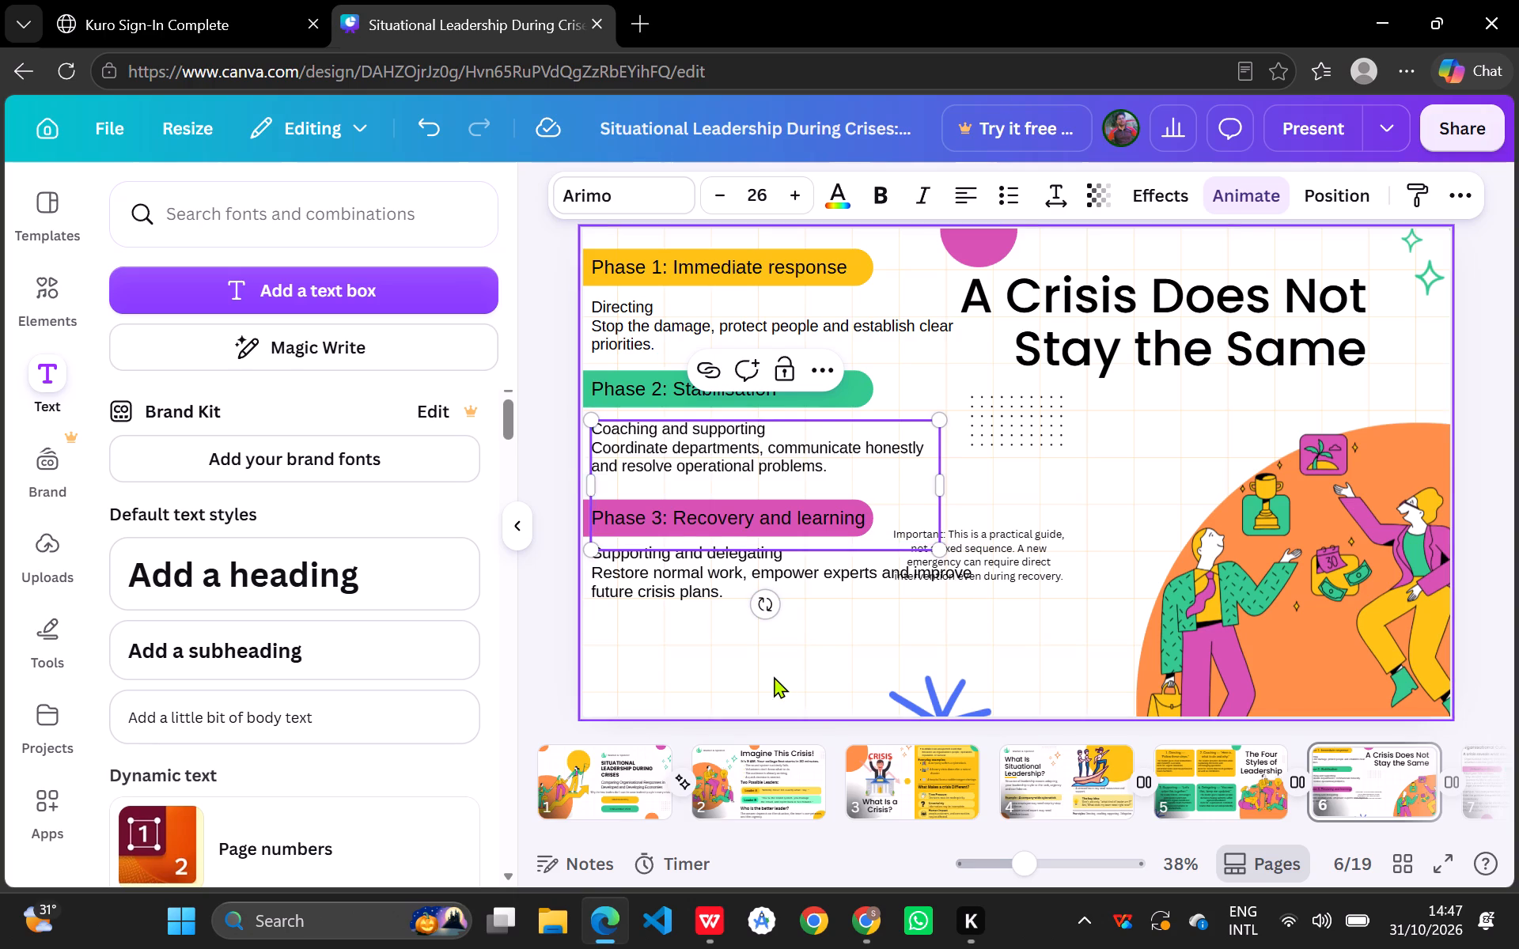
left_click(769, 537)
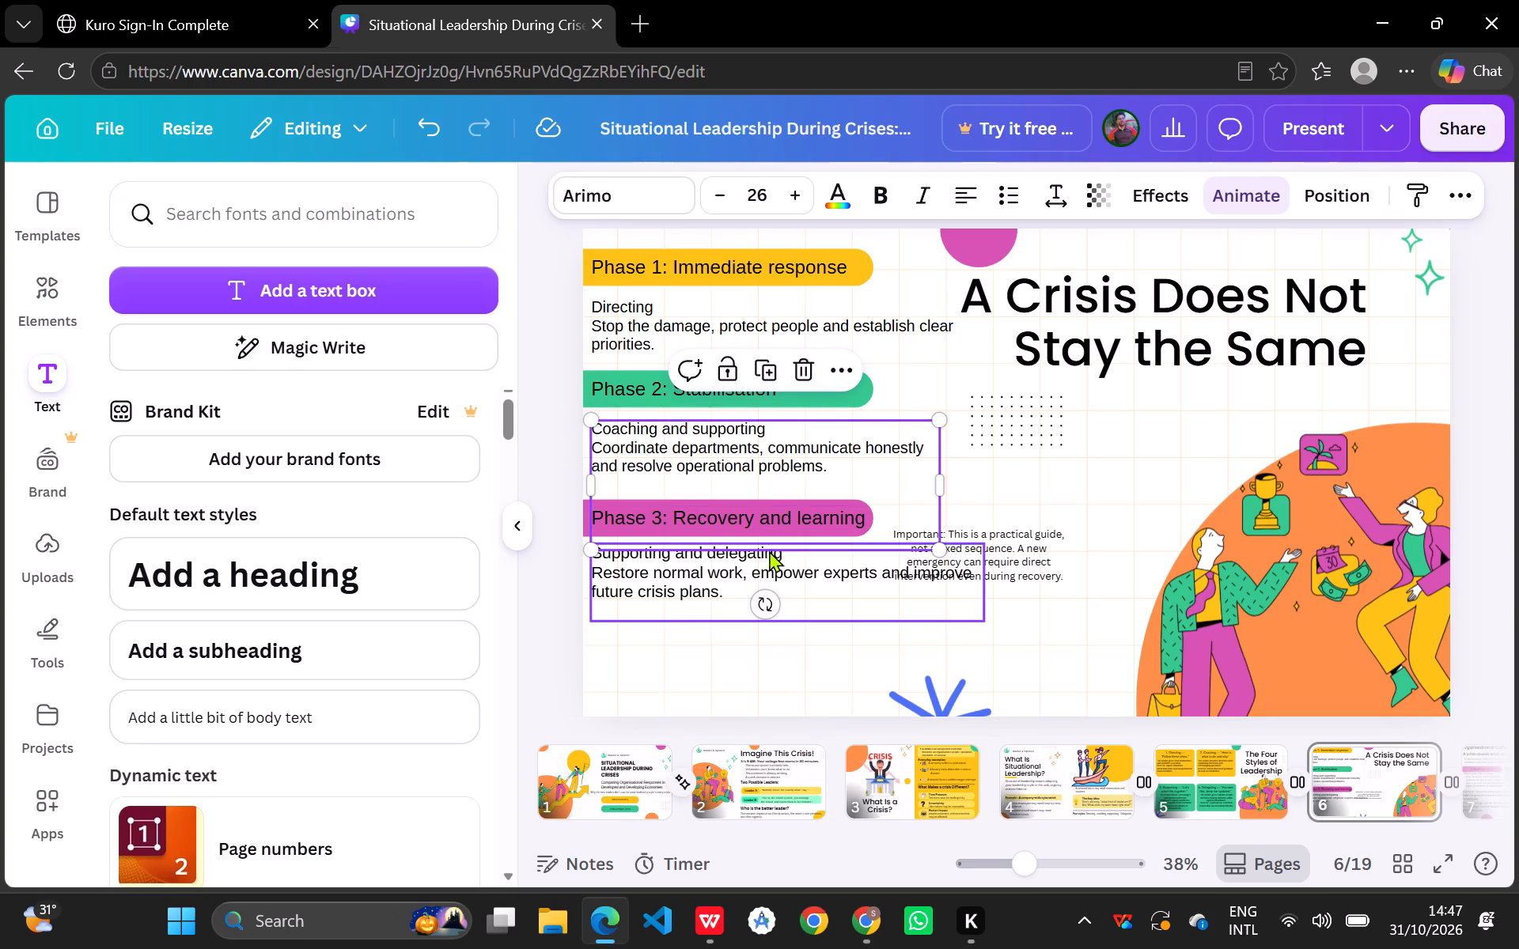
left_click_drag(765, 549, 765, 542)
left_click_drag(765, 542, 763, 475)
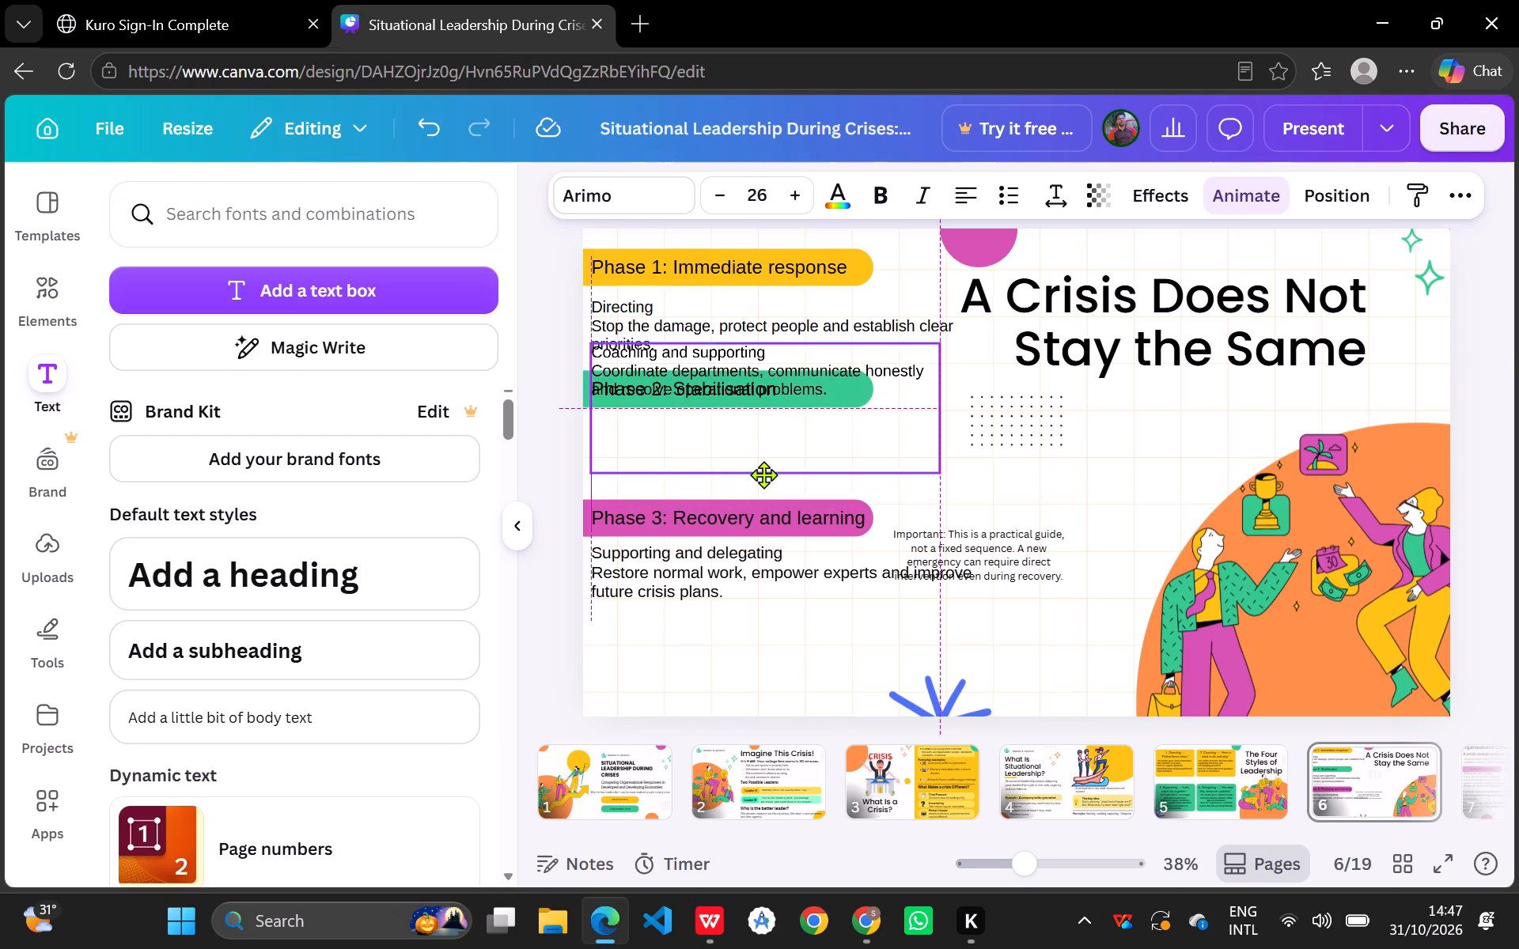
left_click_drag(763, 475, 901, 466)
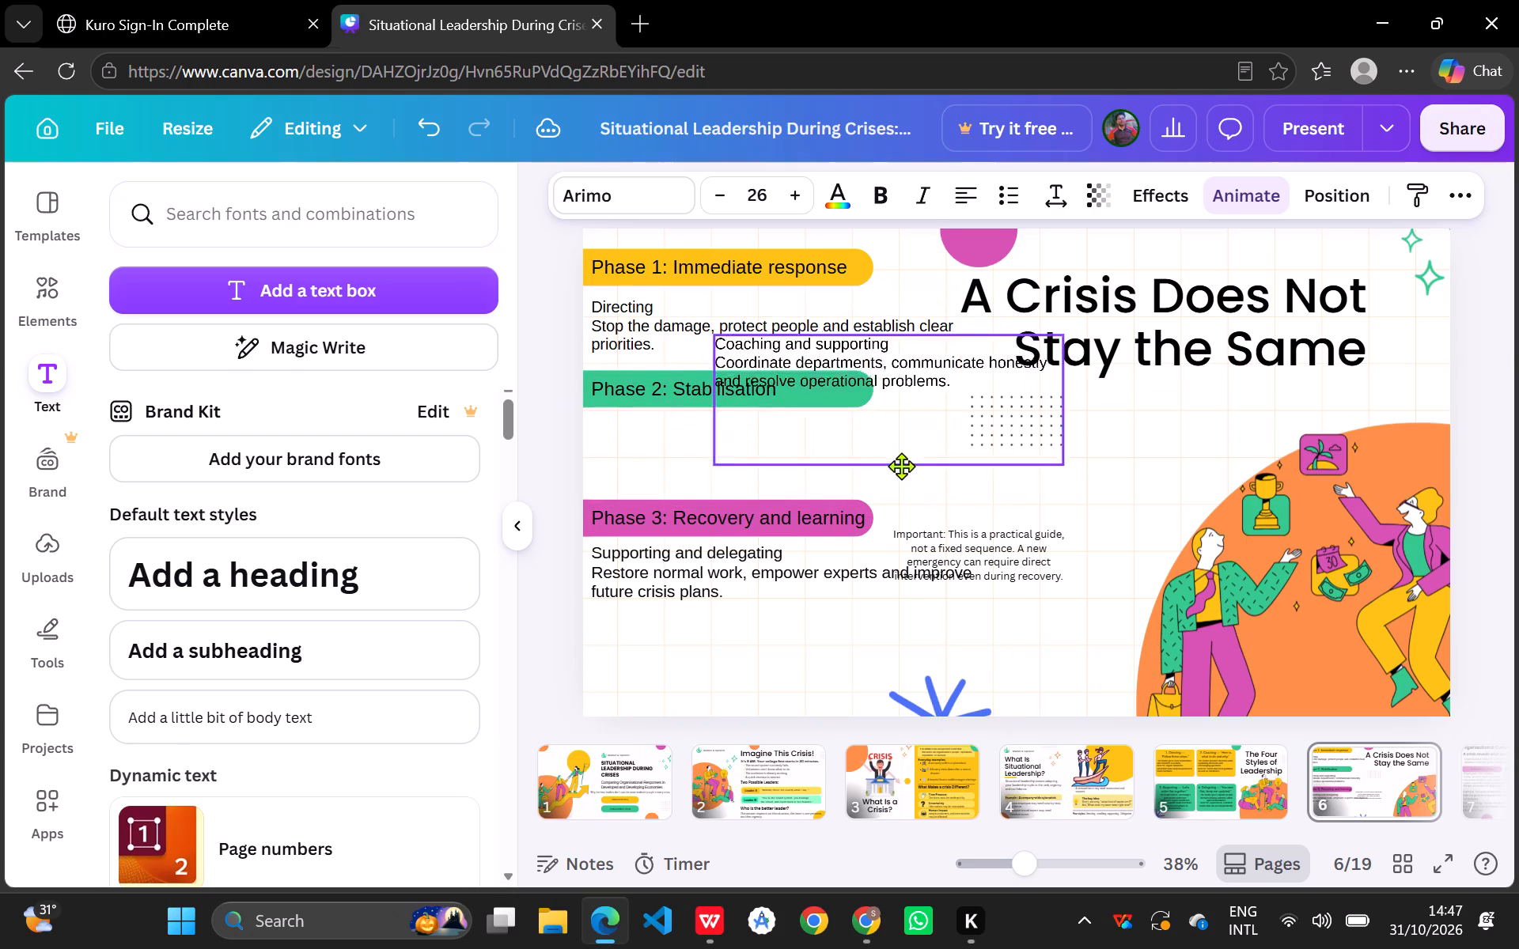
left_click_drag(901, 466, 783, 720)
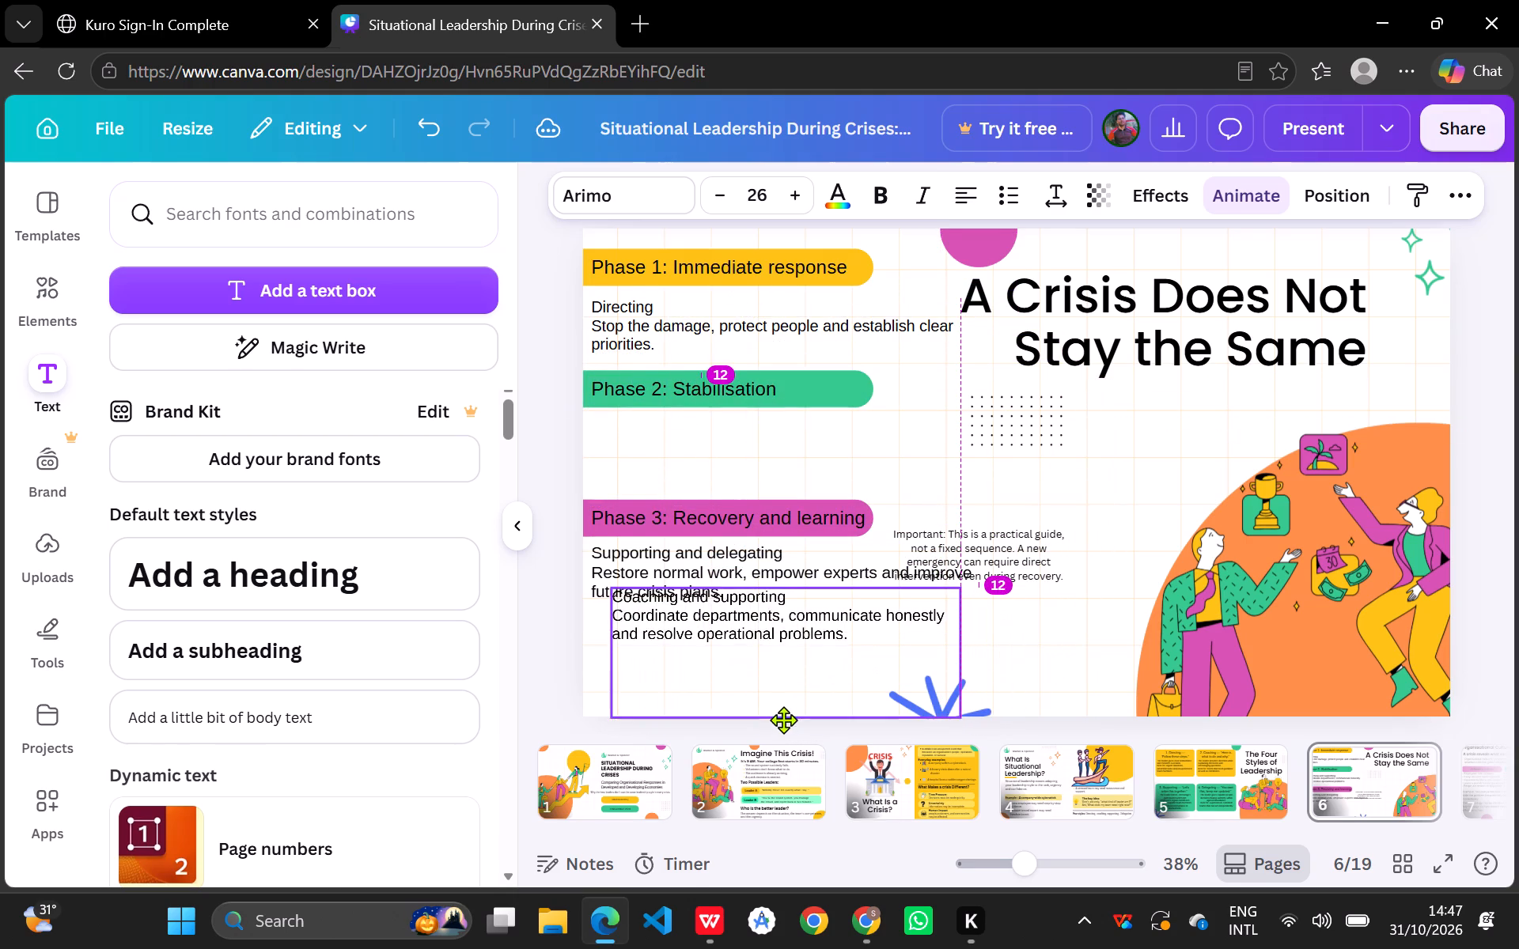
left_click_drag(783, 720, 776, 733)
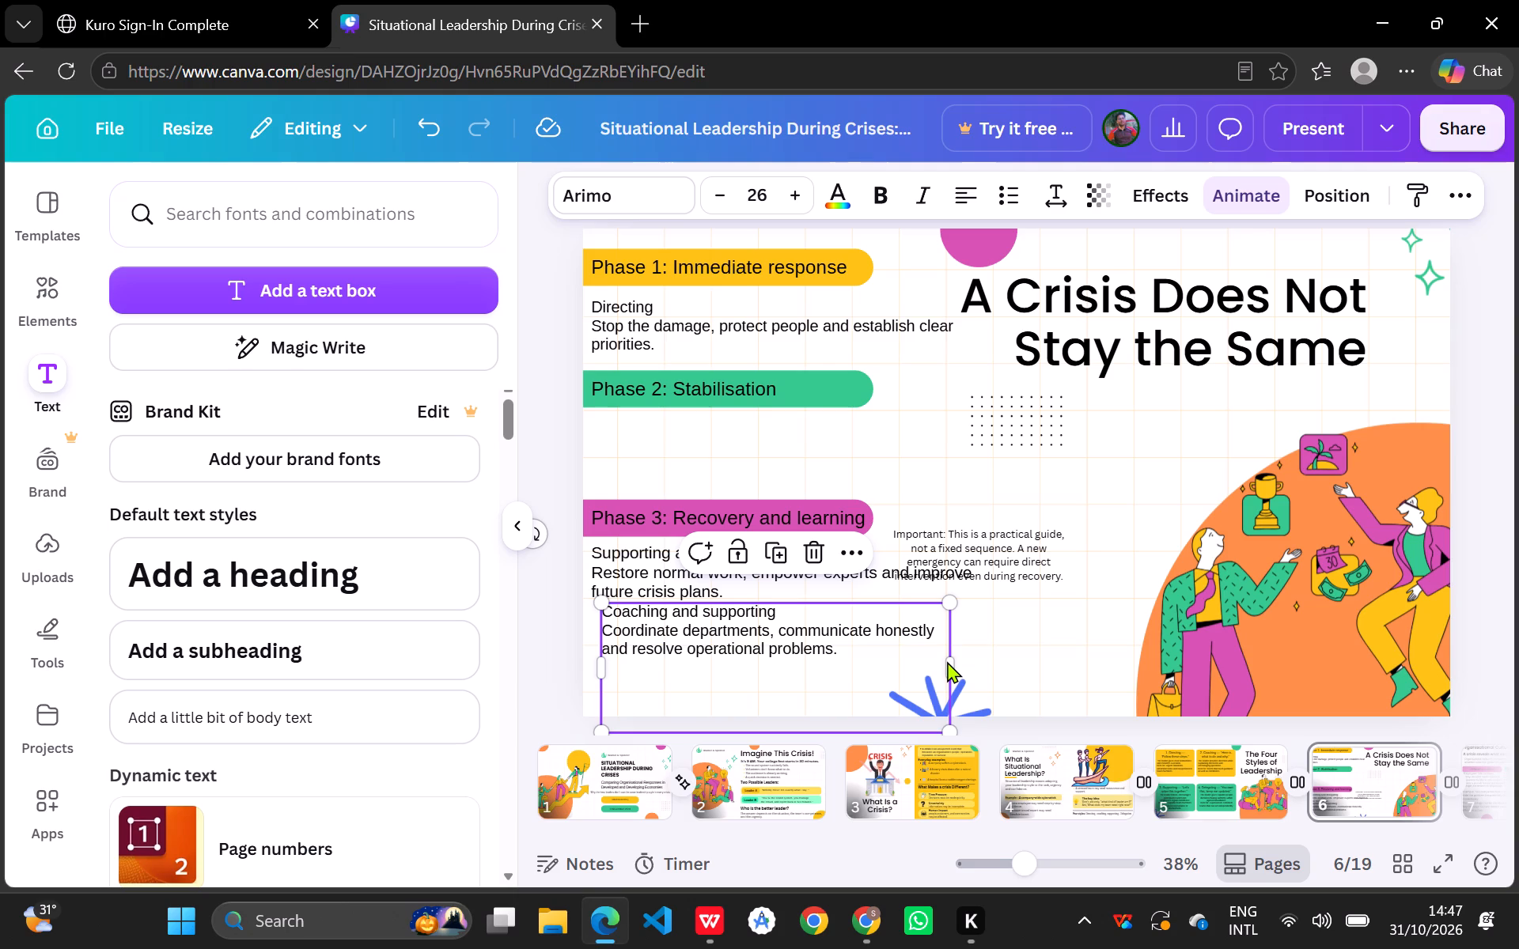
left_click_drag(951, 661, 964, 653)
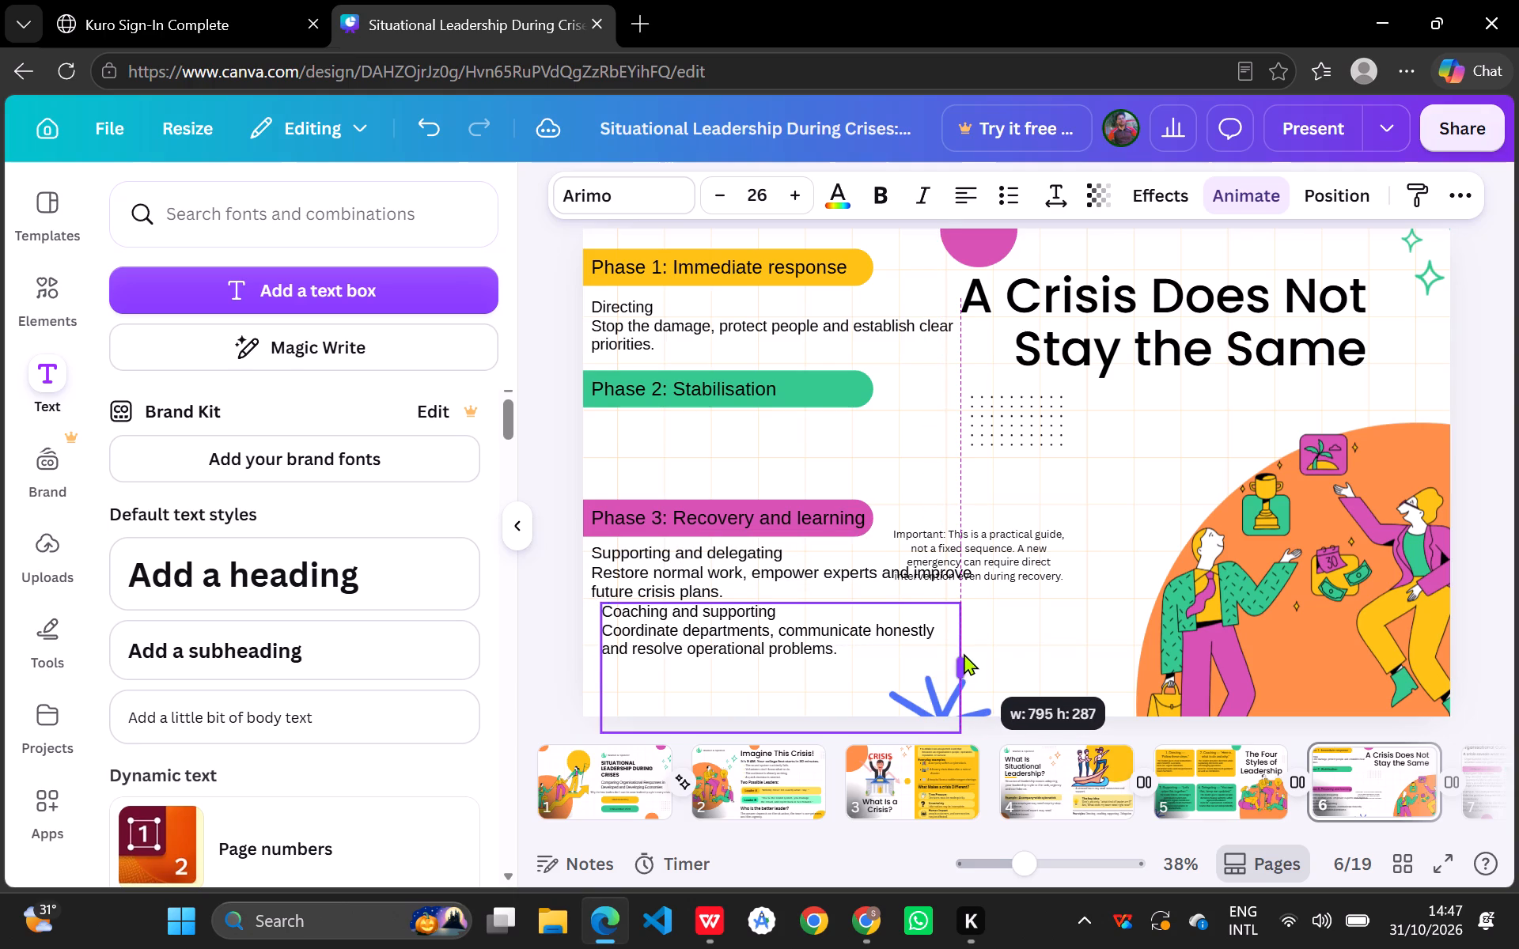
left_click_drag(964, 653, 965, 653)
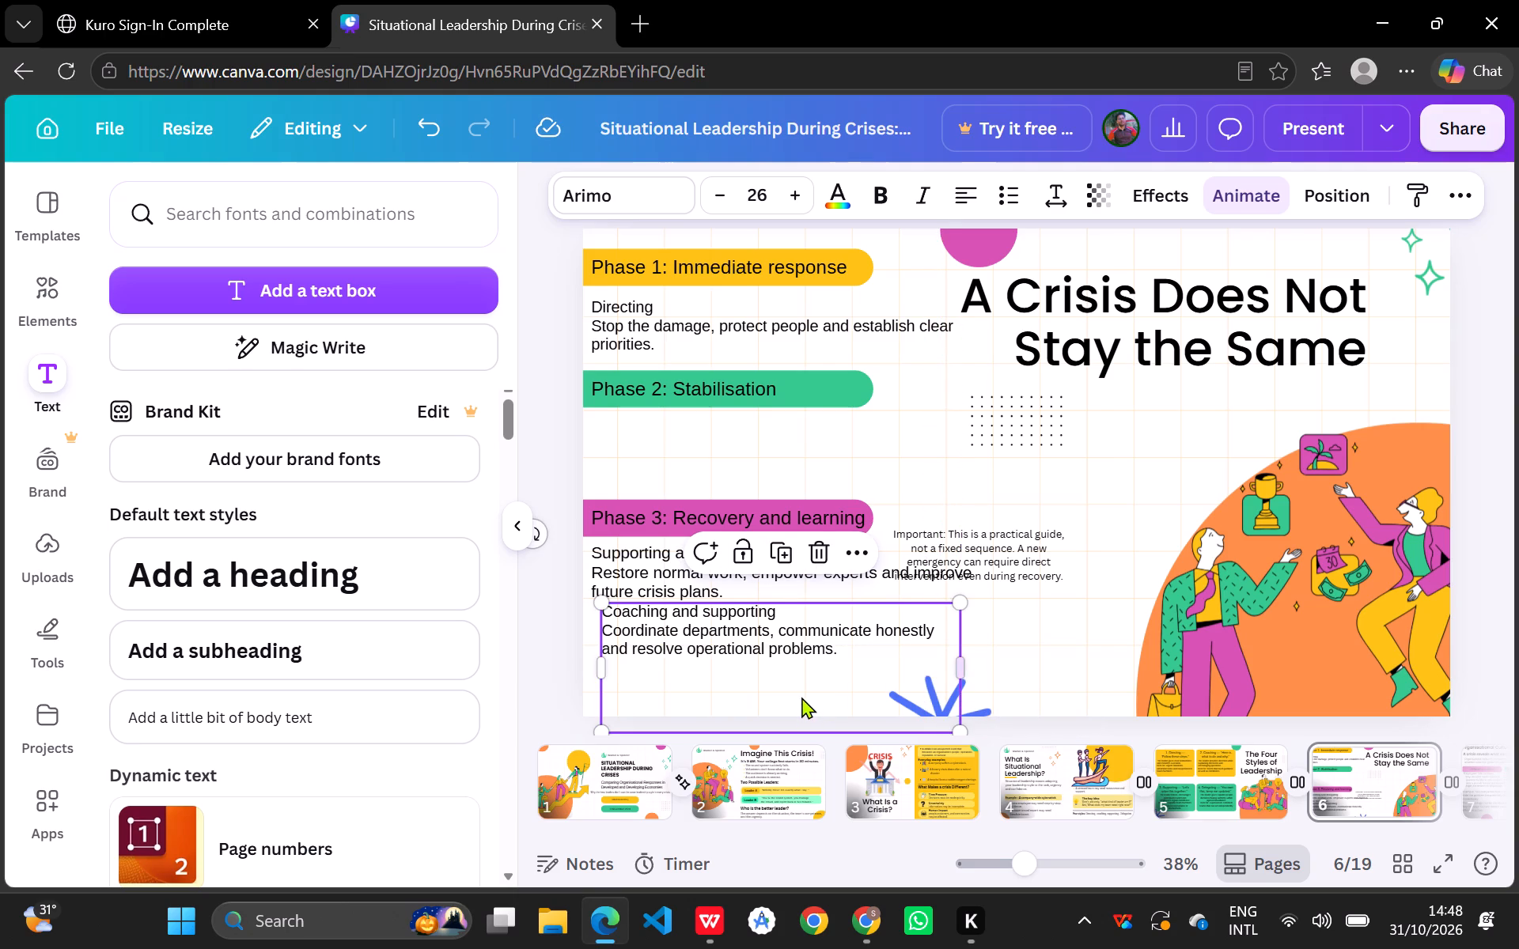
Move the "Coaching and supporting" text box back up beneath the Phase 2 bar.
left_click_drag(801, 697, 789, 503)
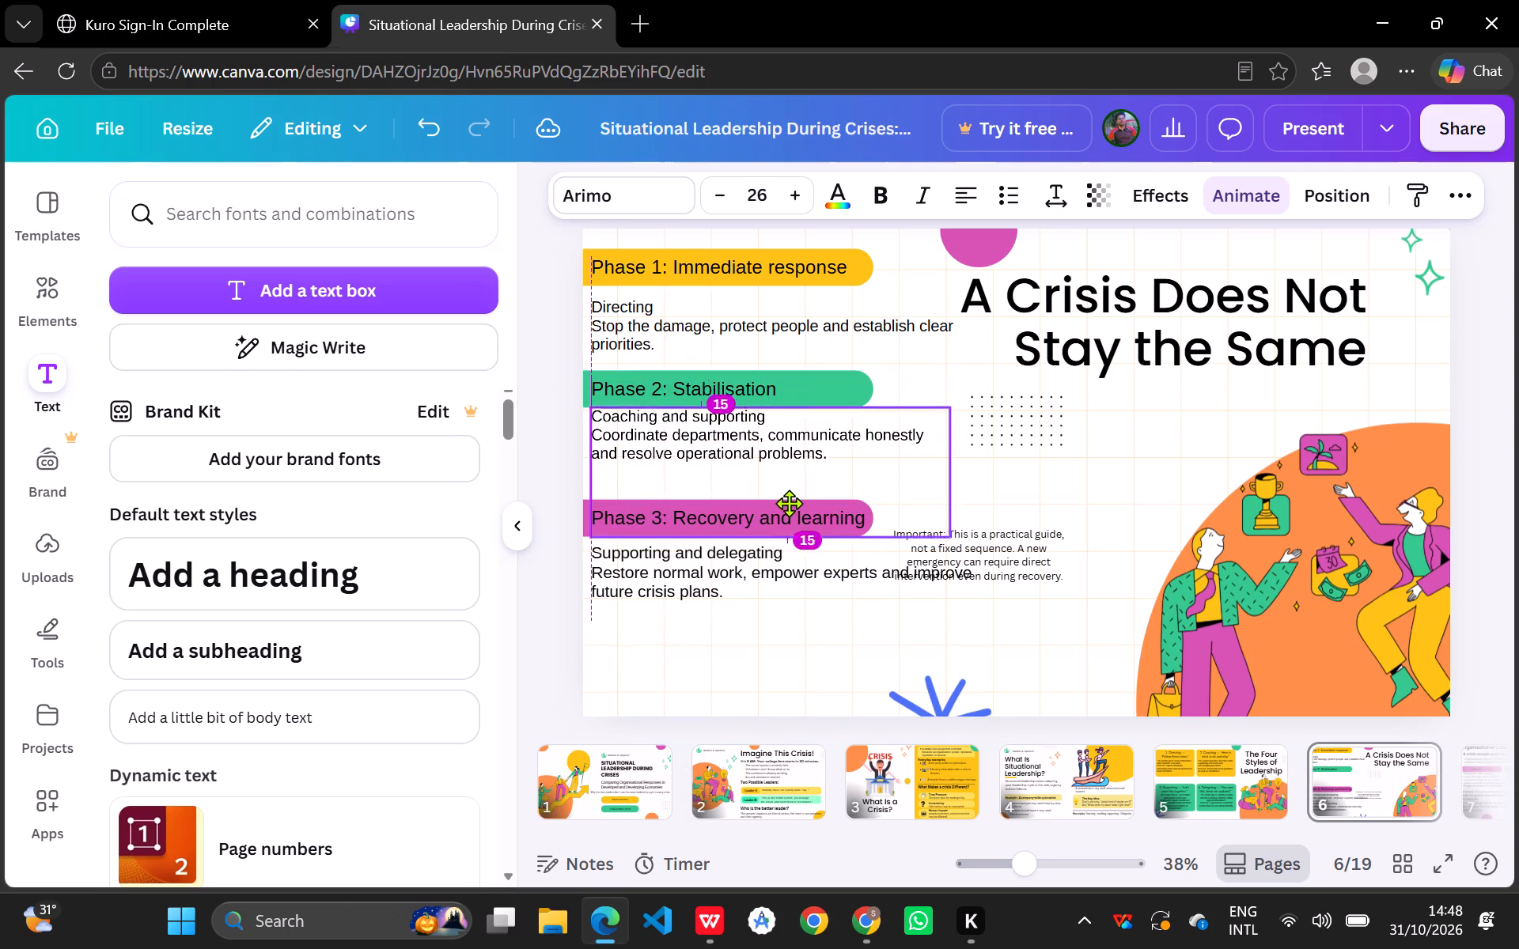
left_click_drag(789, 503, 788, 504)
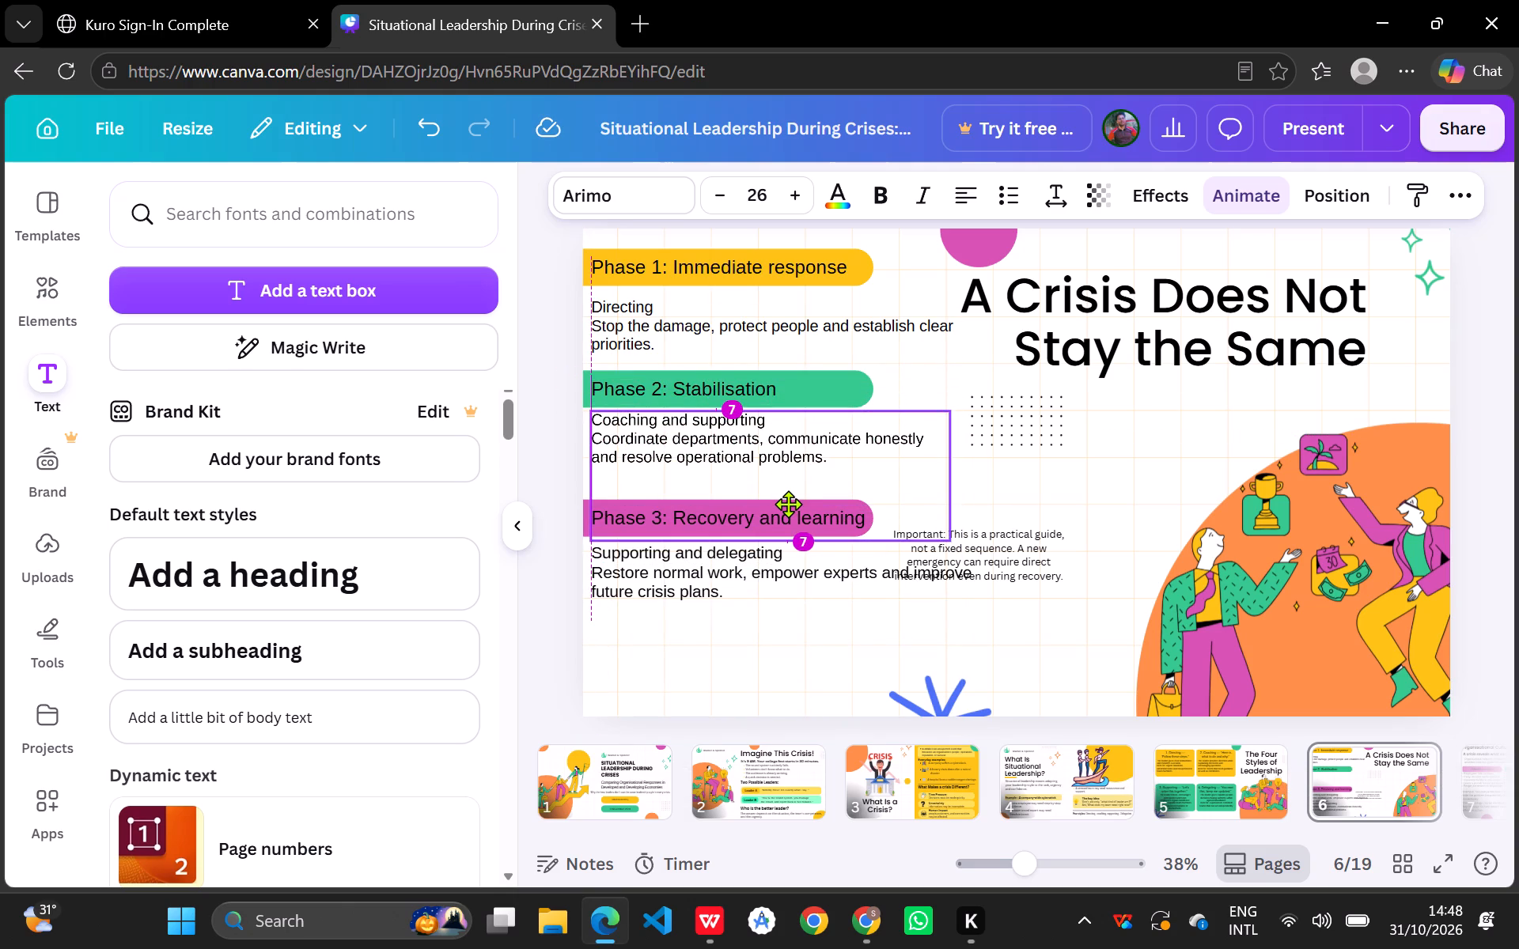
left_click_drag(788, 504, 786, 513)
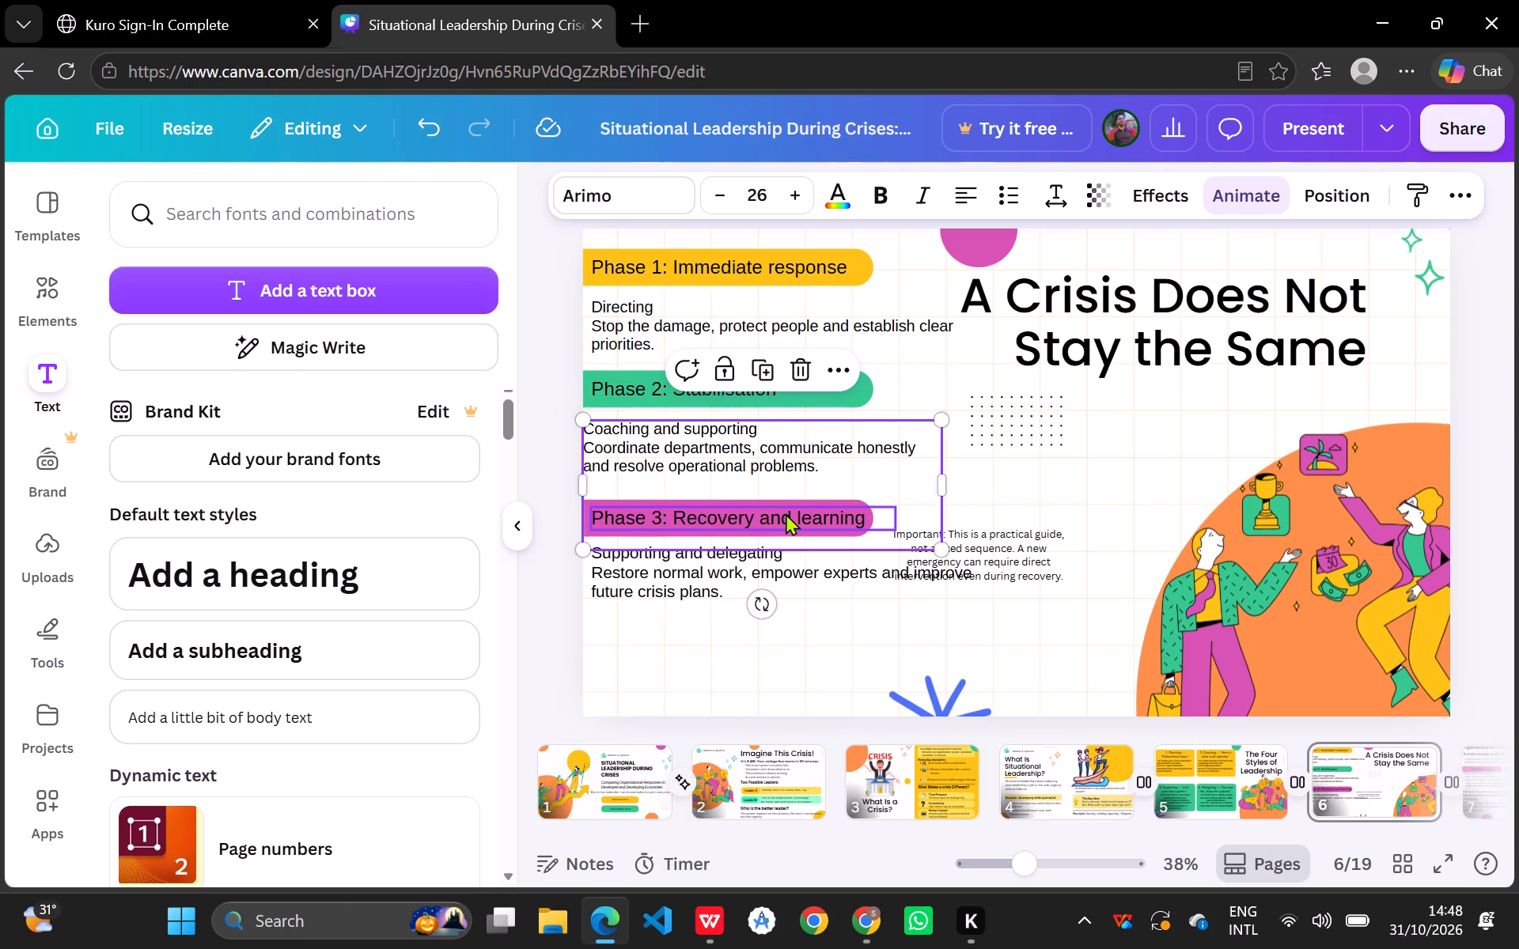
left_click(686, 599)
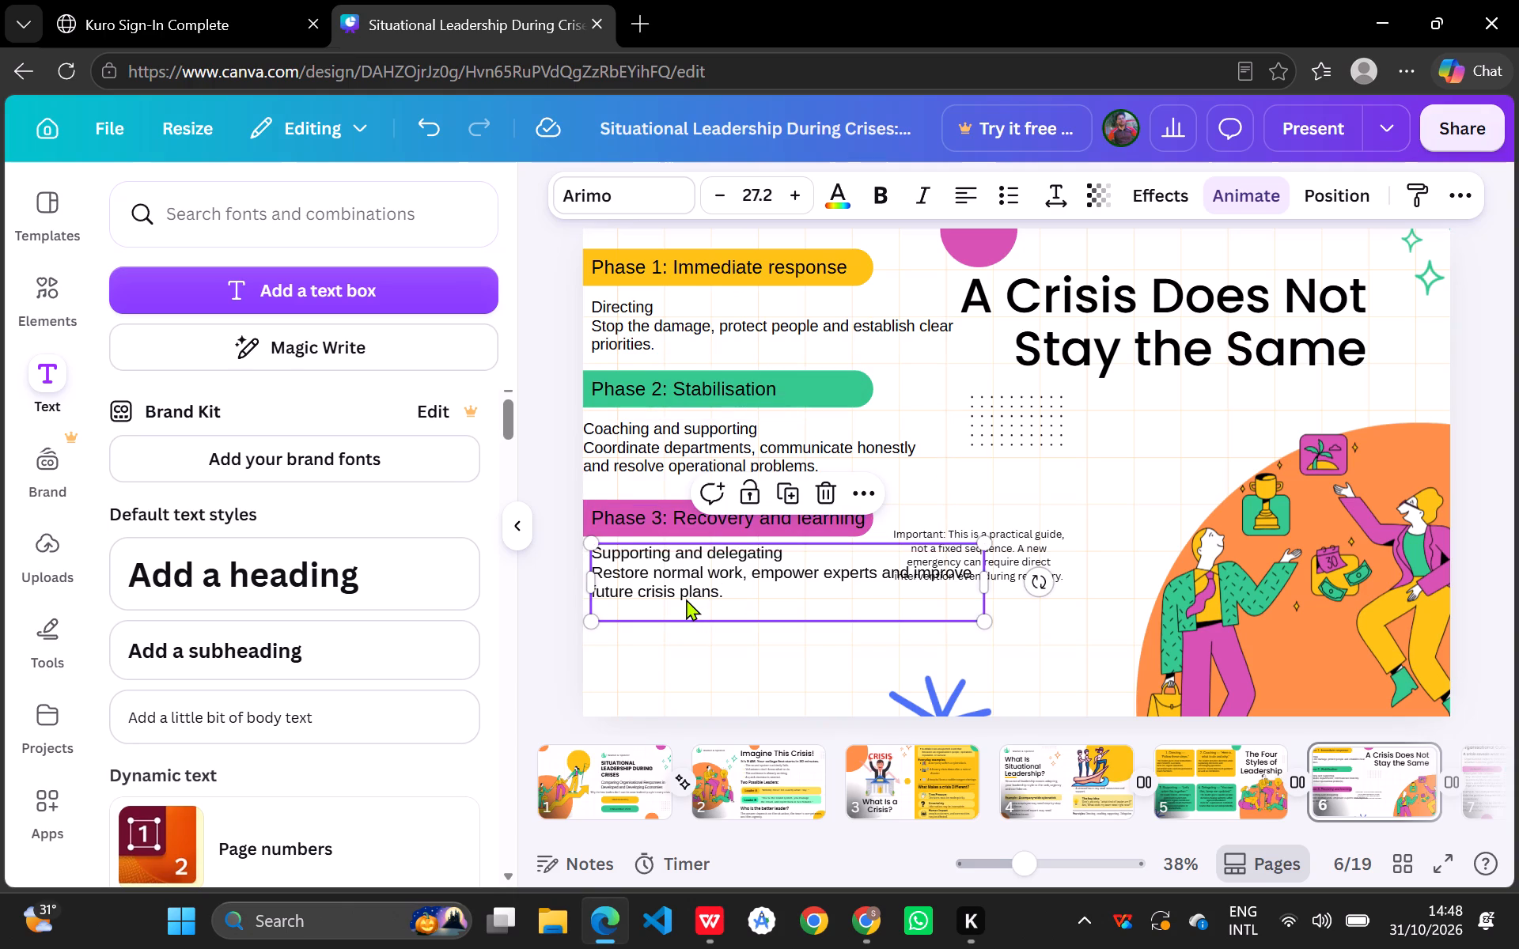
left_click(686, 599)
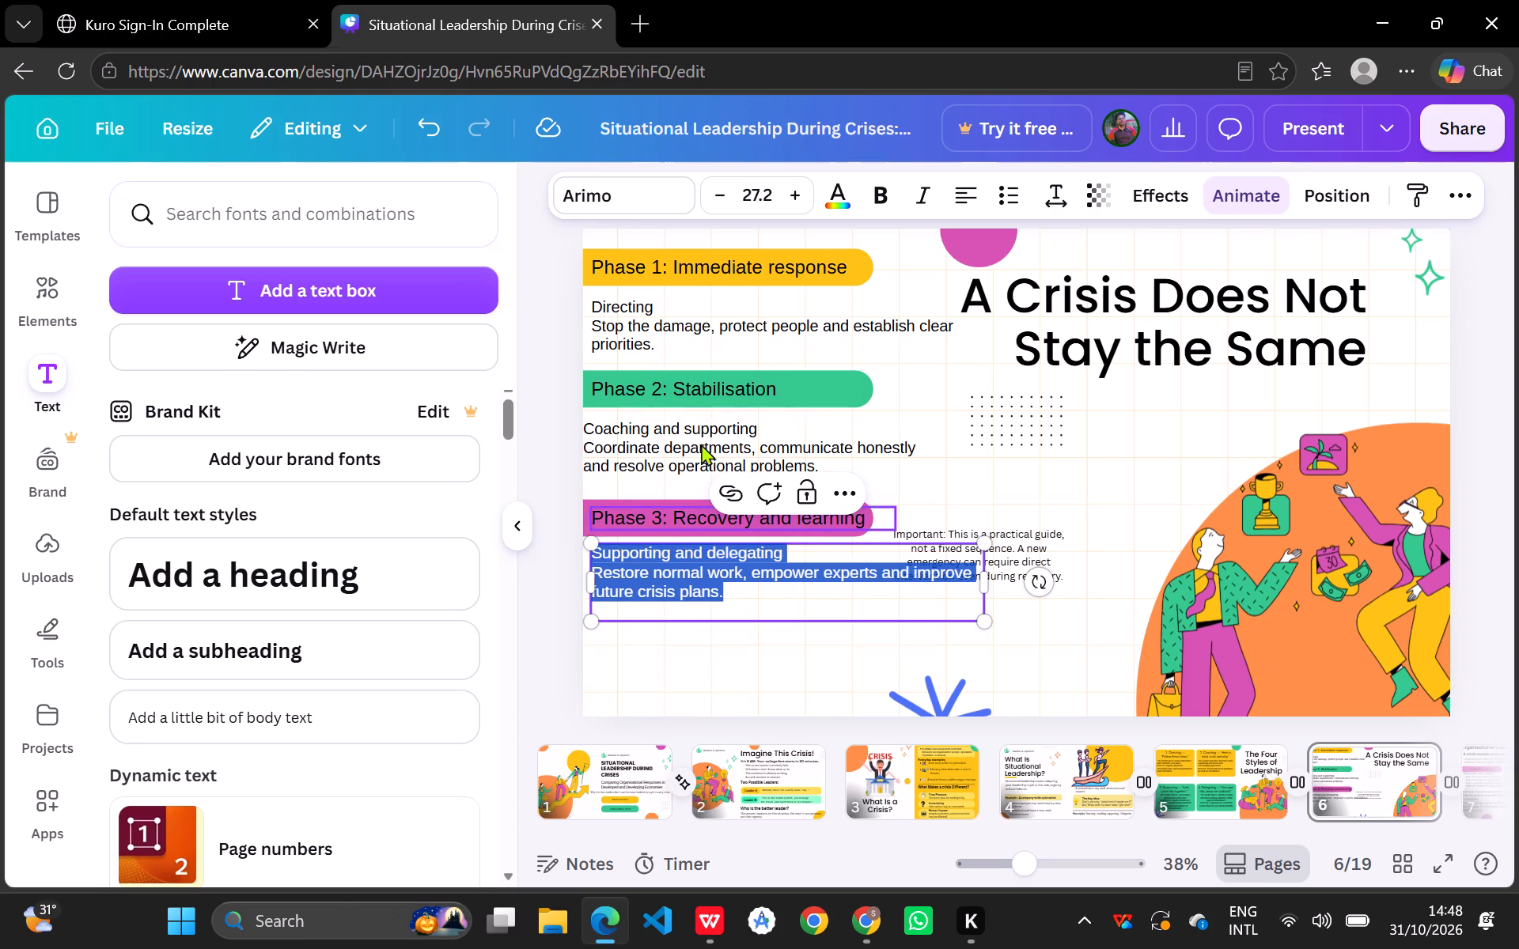
Widen the "Coaching and supporting" text box until "honestly and" fits at the end of its second line.
left_click(701, 444)
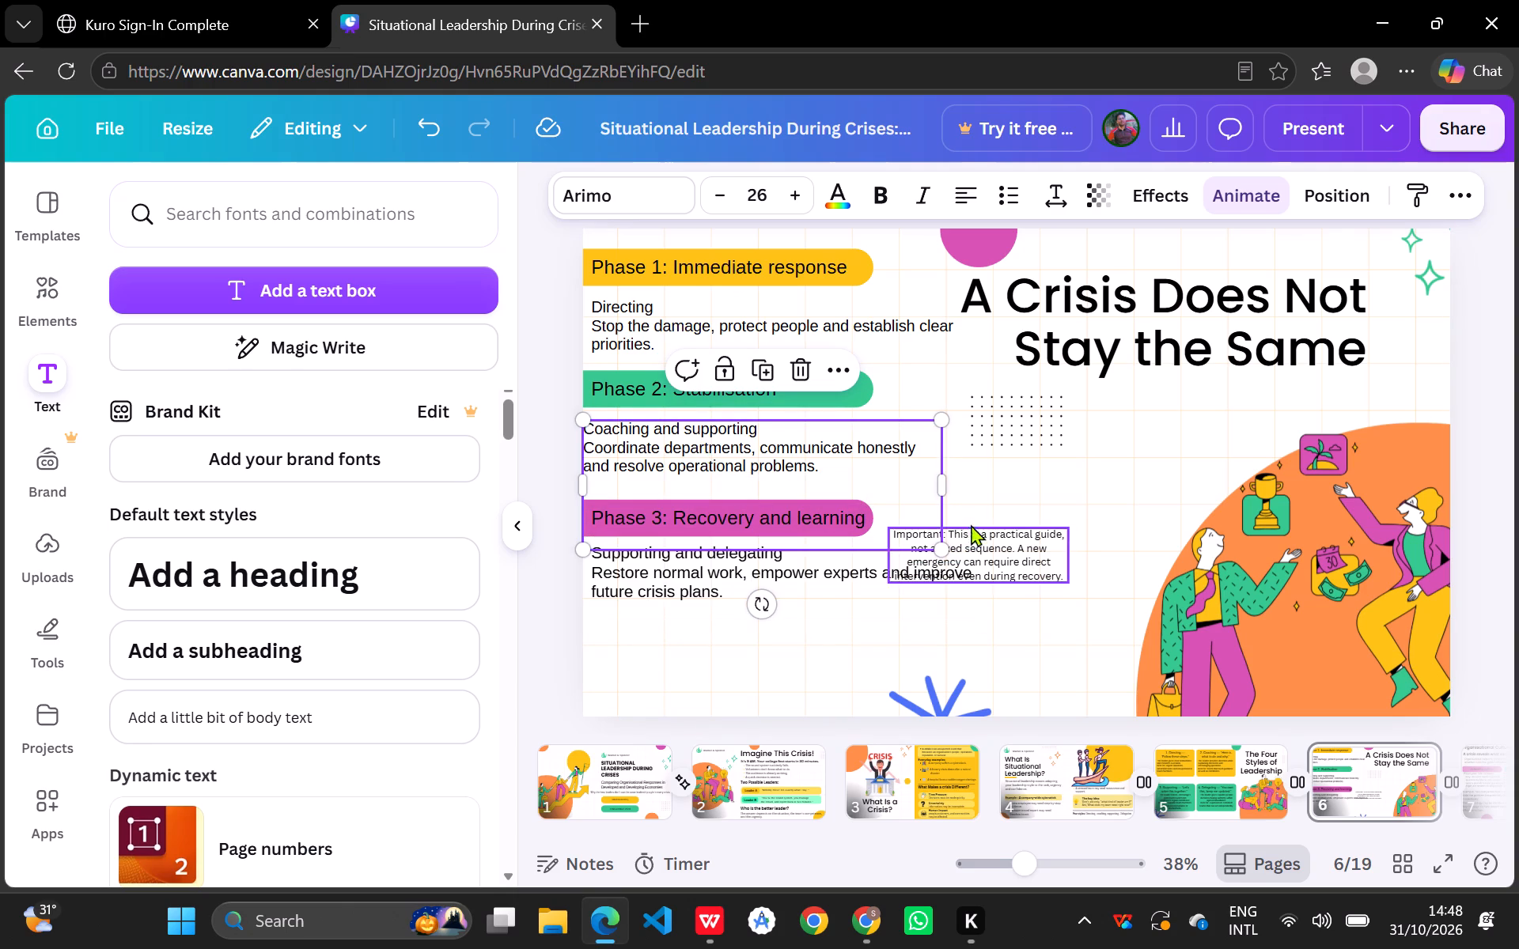
left_click_drag(944, 484, 965, 479)
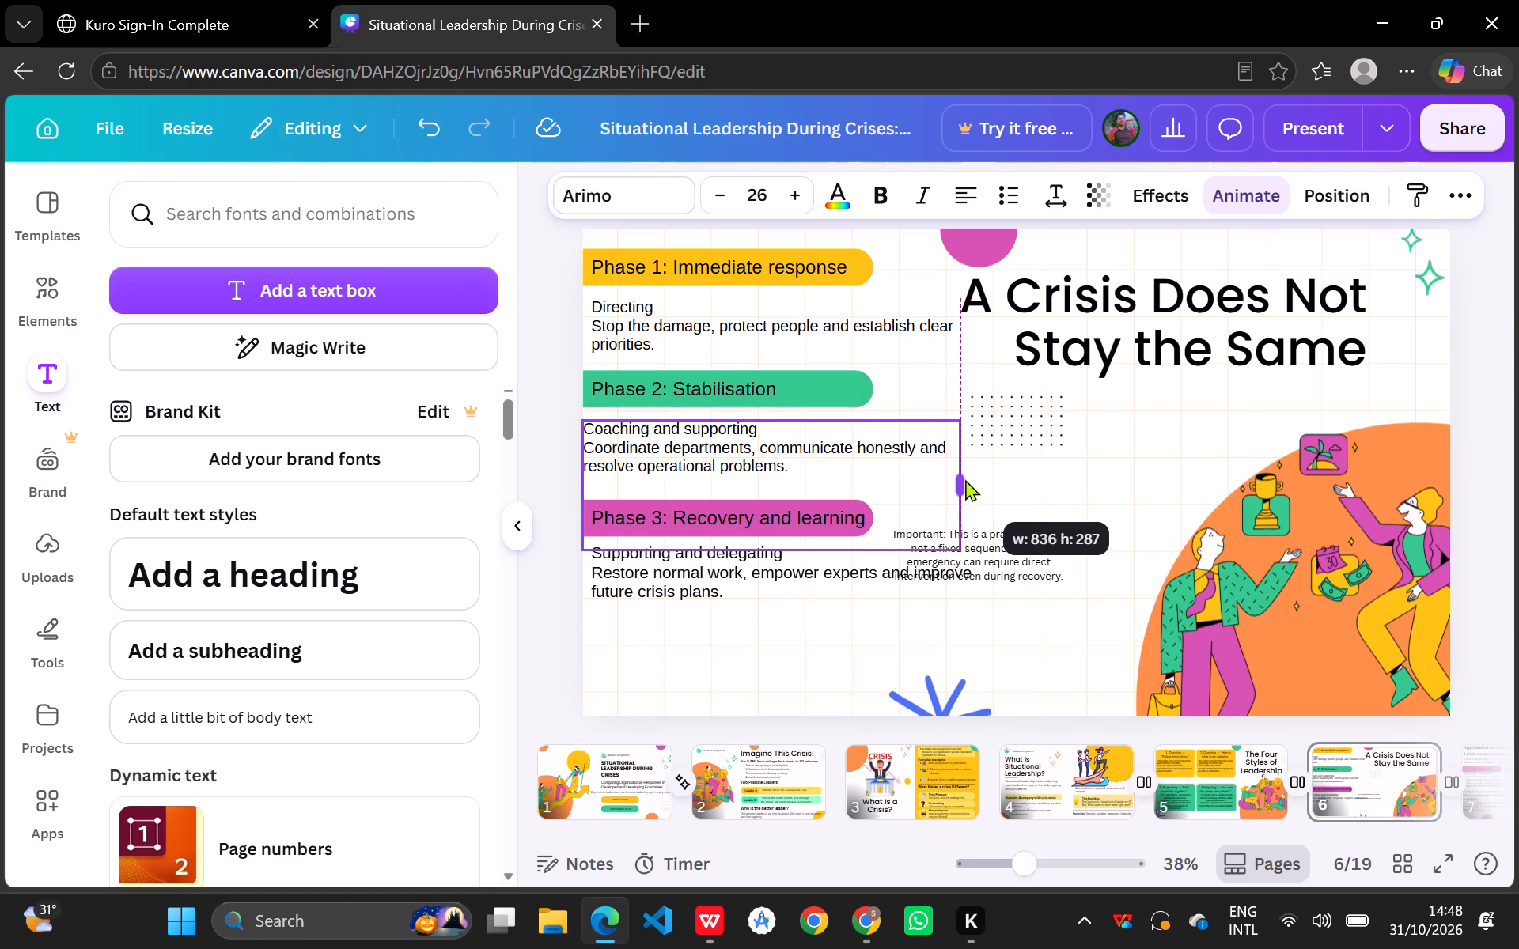
left_click_drag(965, 479, 968, 478)
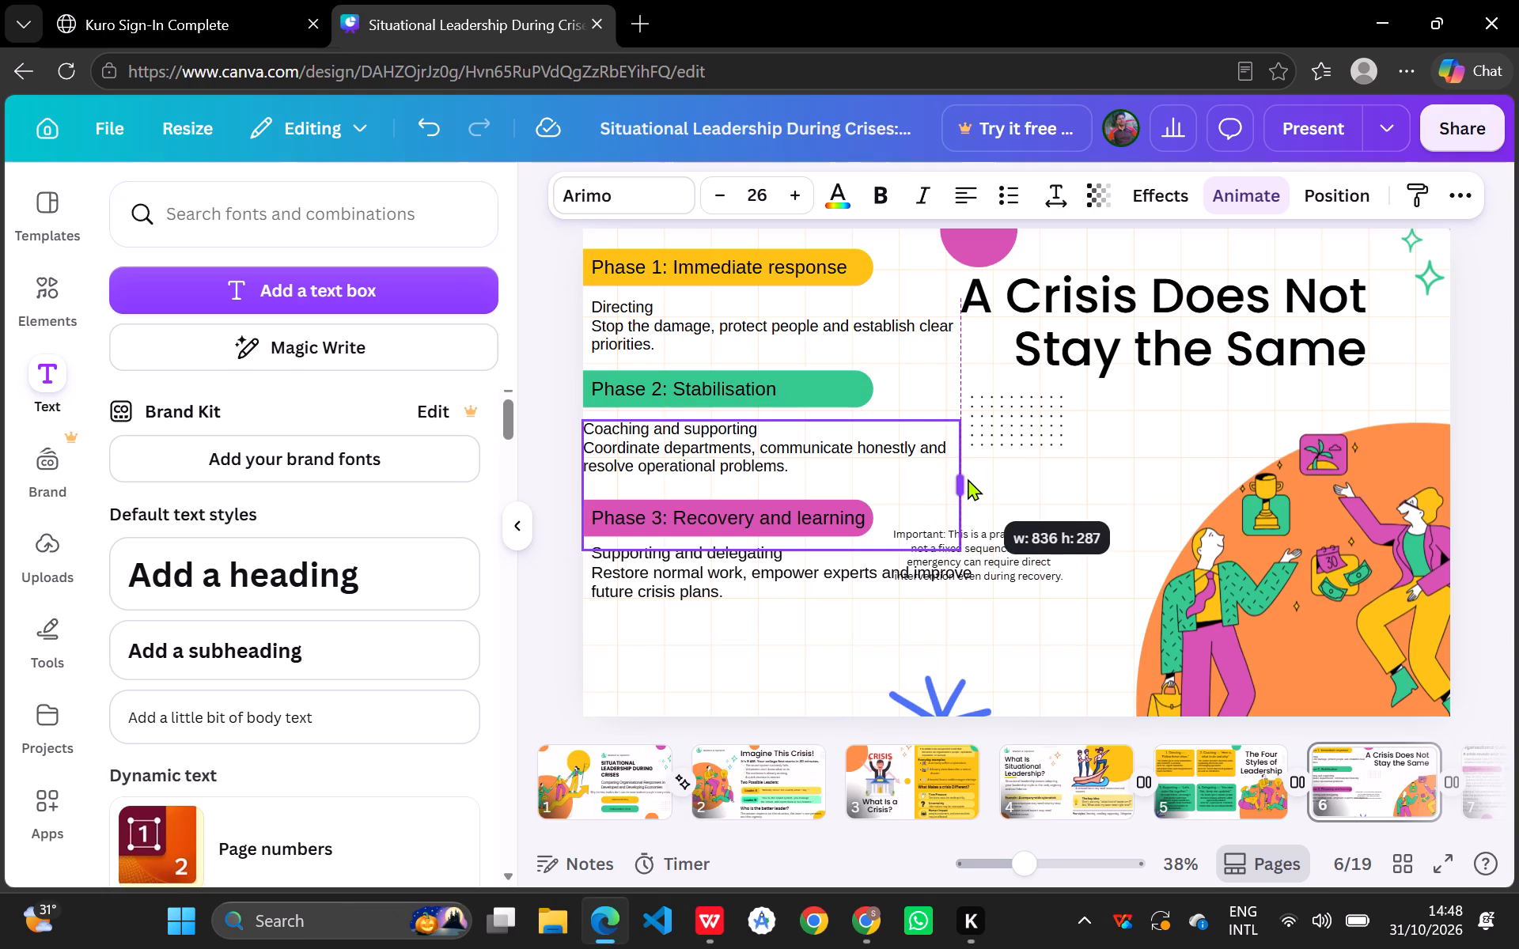
left_click_drag(968, 478, 968, 478)
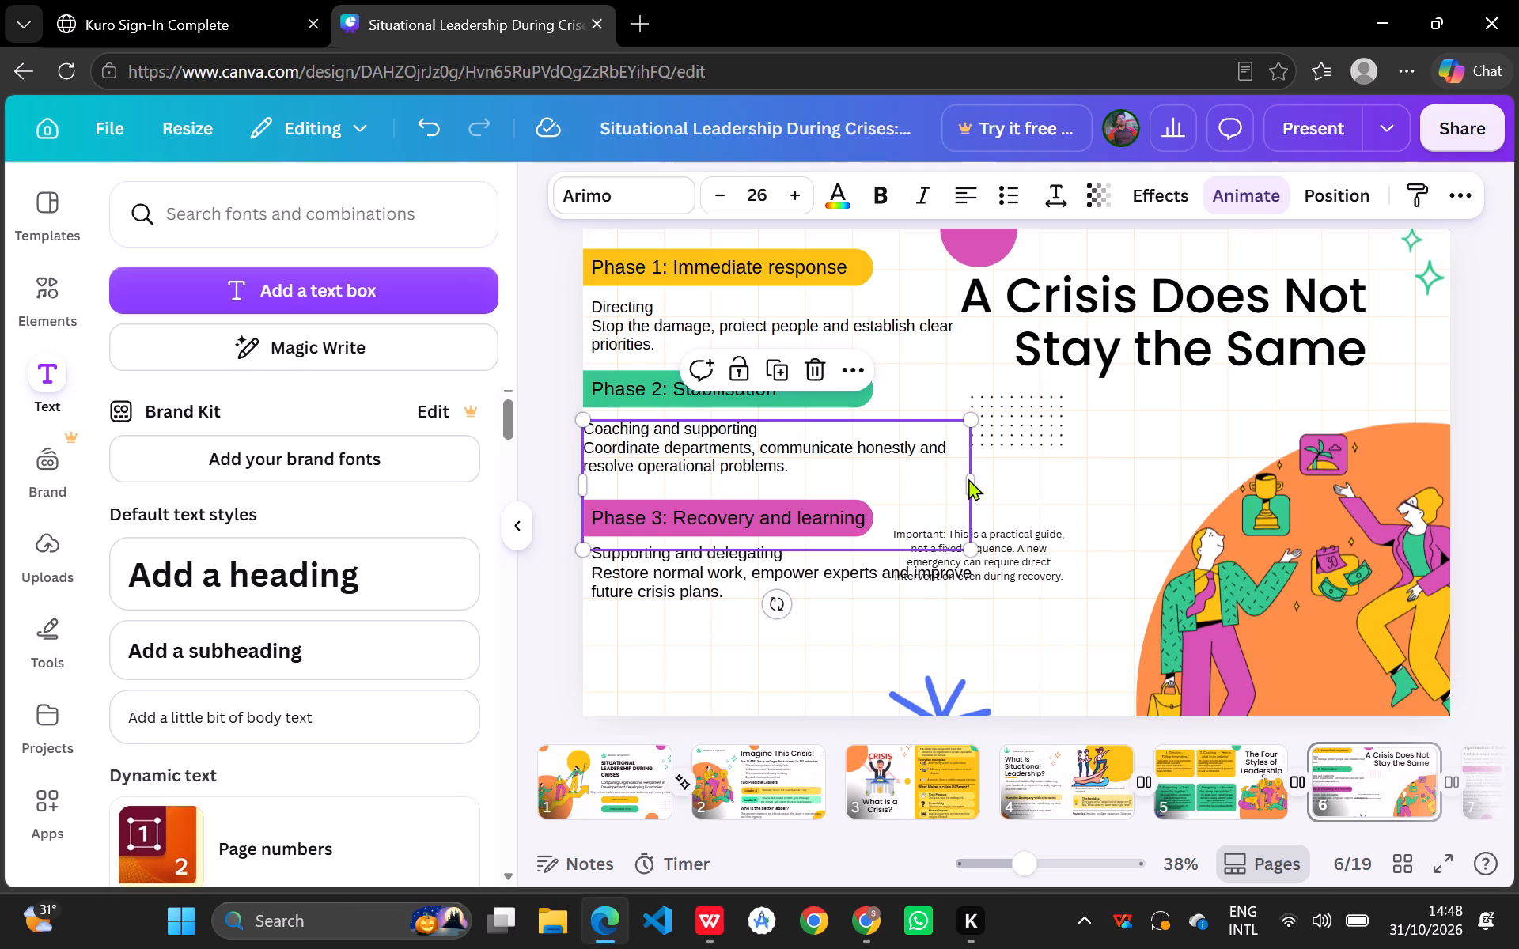
left_click(850, 684)
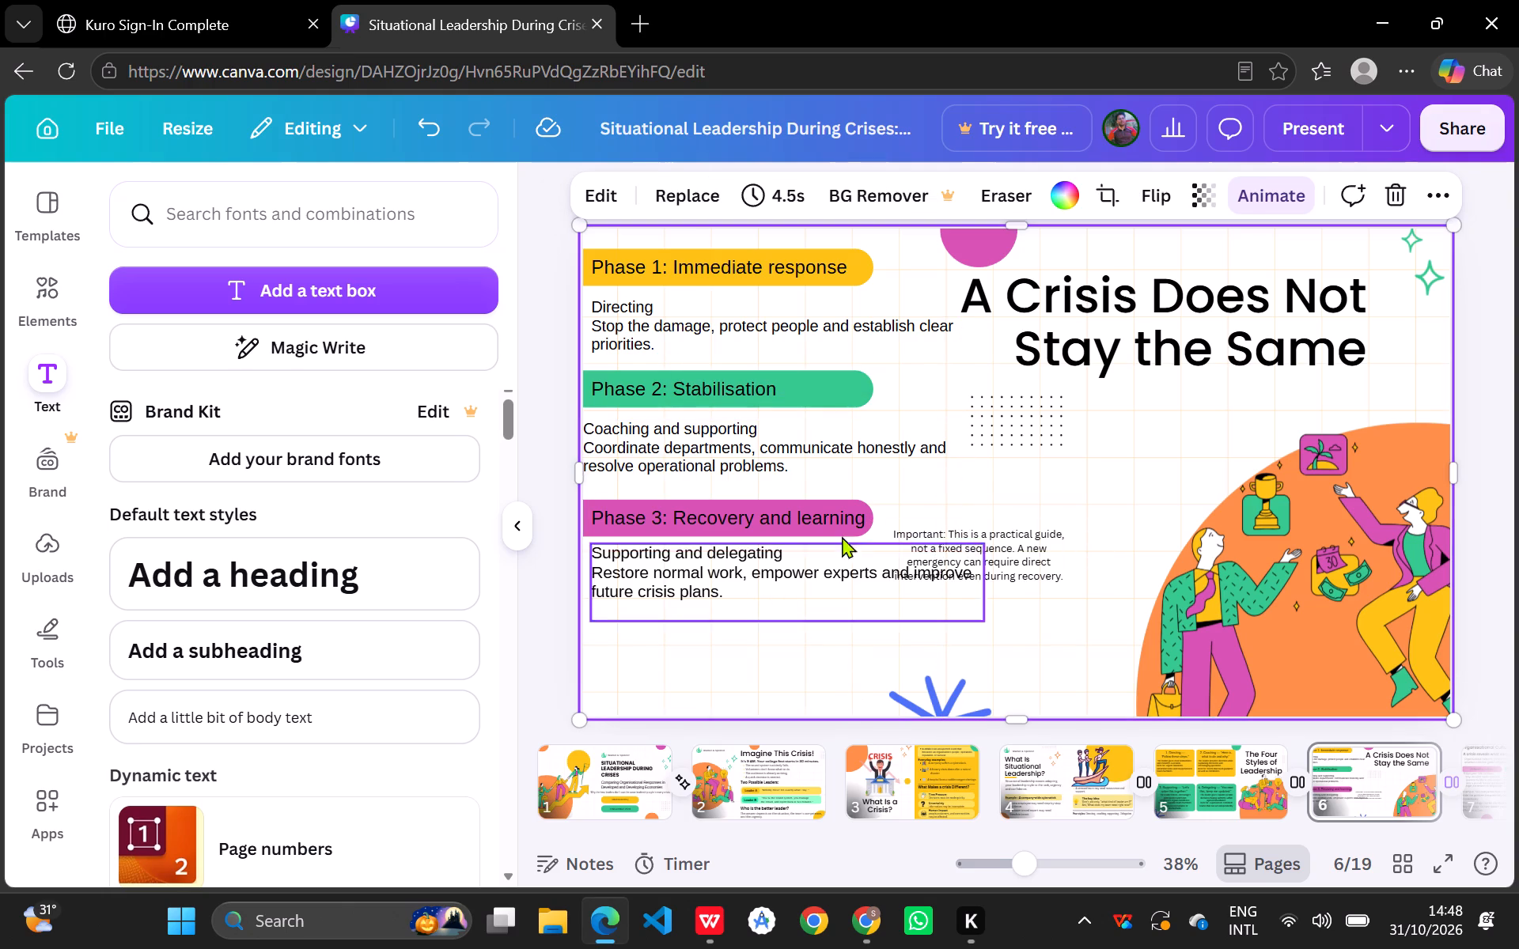
Shift the "Coaching and supporting" paragraph slightly right so it left-aligns with the other phase text.
left_click_drag(783, 459, 794, 456)
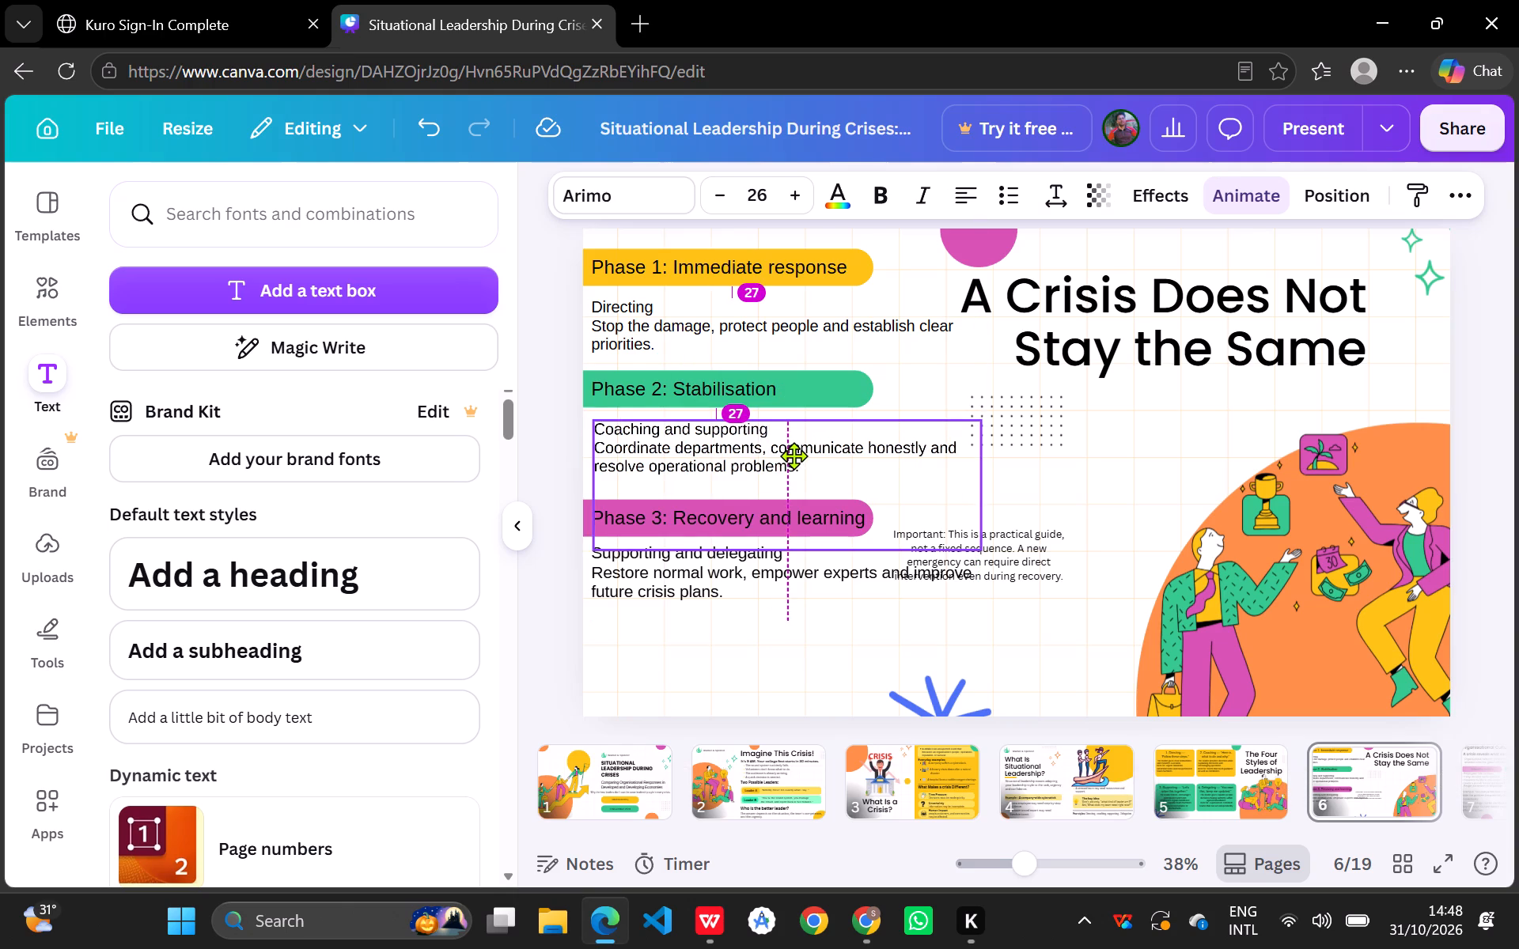
left_click_drag(794, 456, 792, 459)
left_click_drag(792, 459, 791, 459)
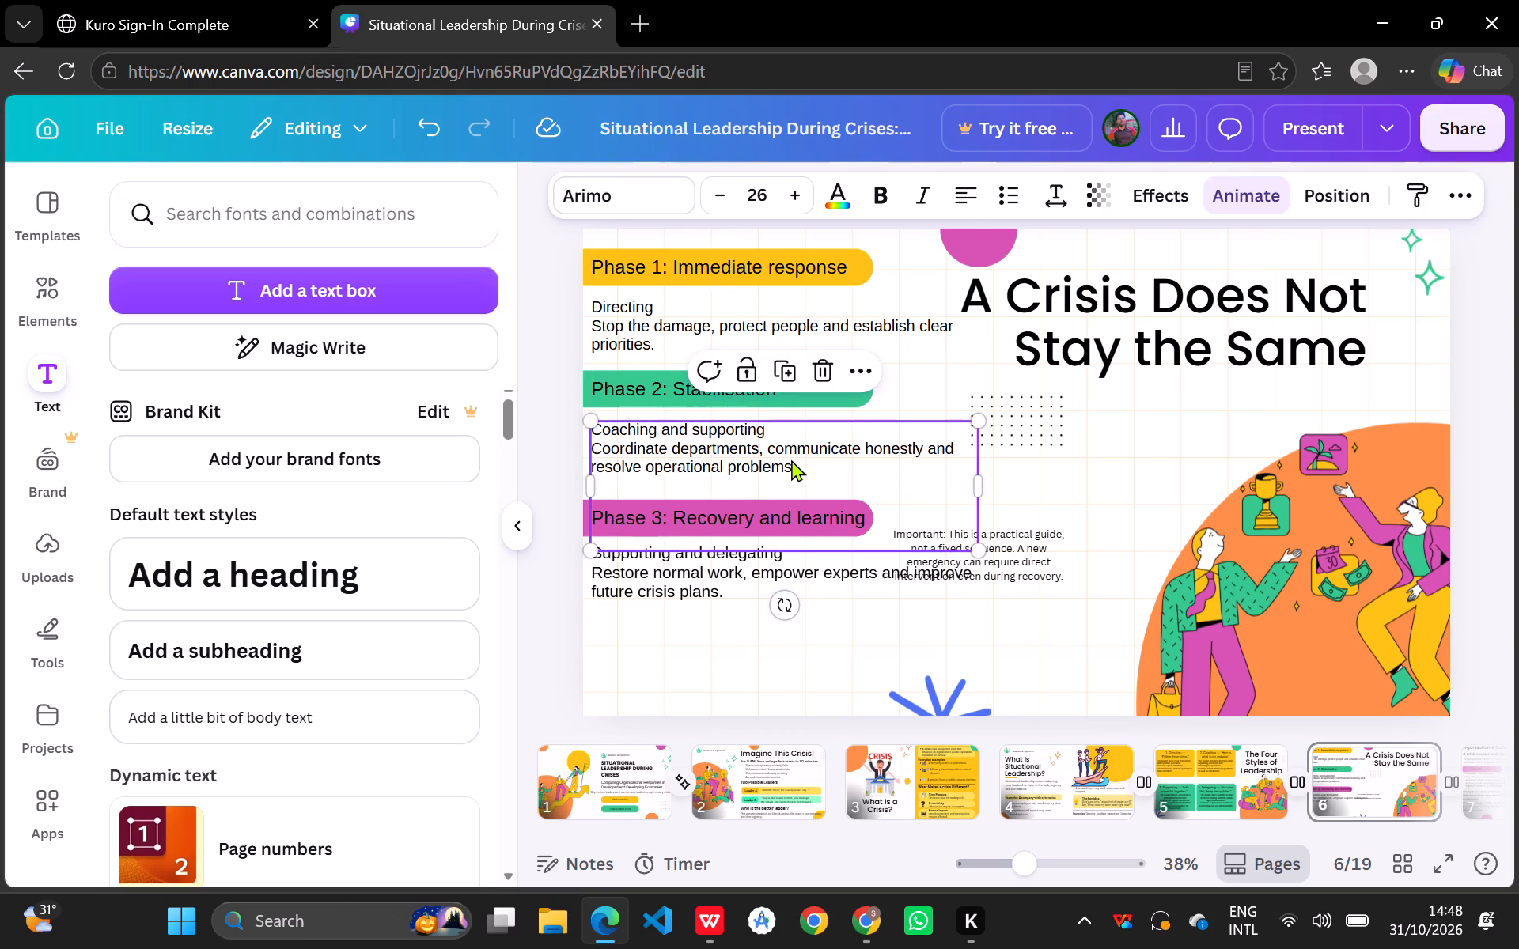
left_click(823, 666)
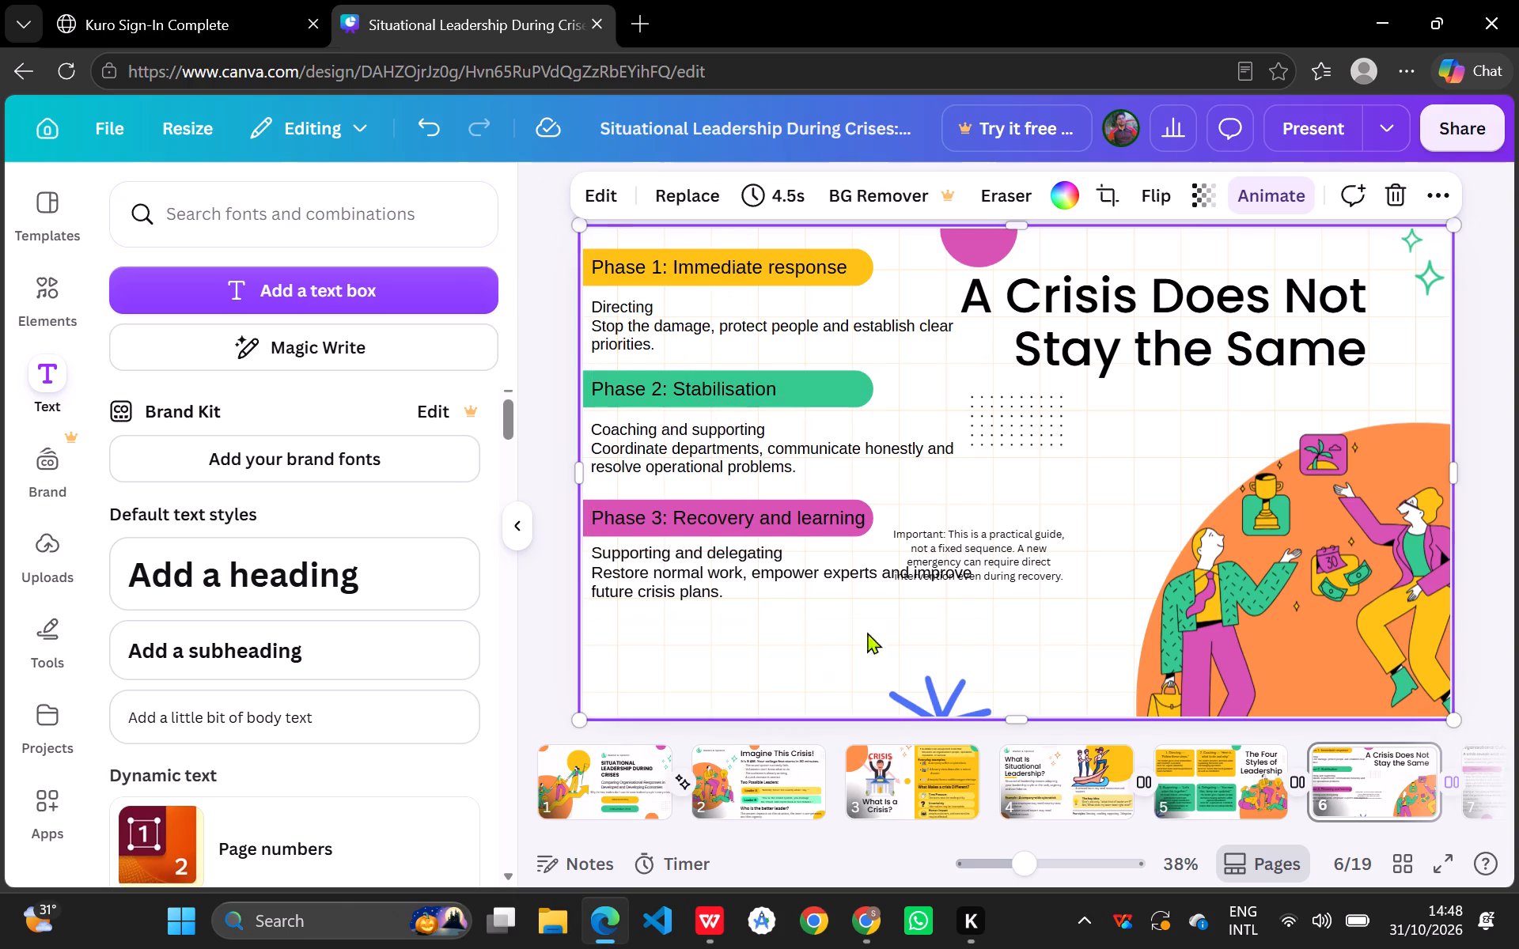
Move the "Important: This is a practical guide" note into the empty space below the Phase 3 paragraph.
left_click_drag(973, 539, 701, 650)
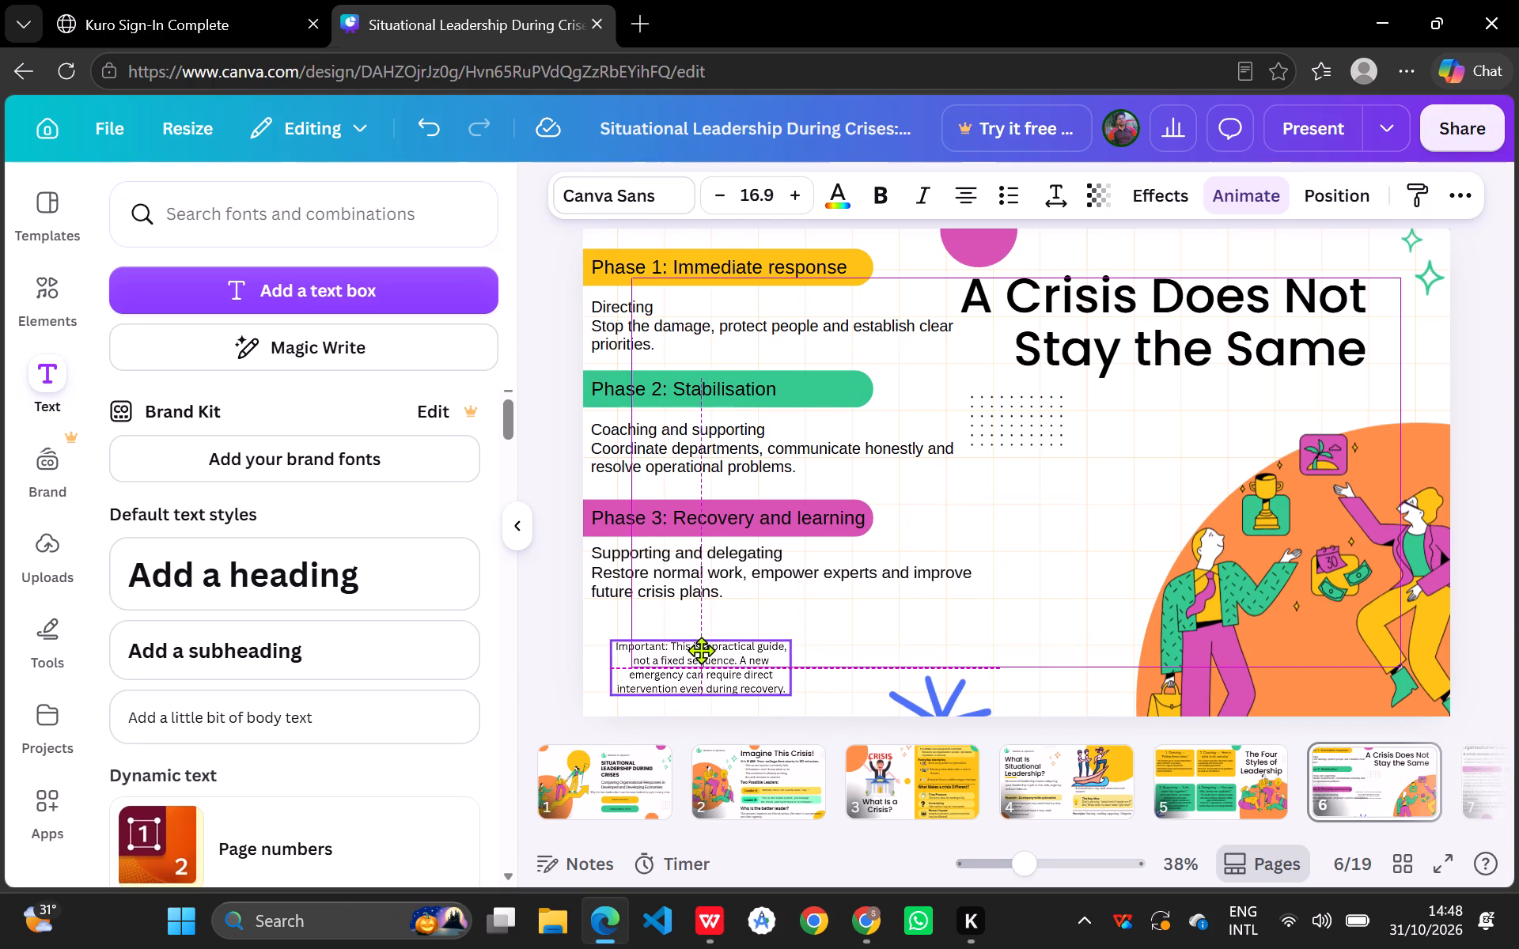
left_click_drag(701, 650, 701, 648)
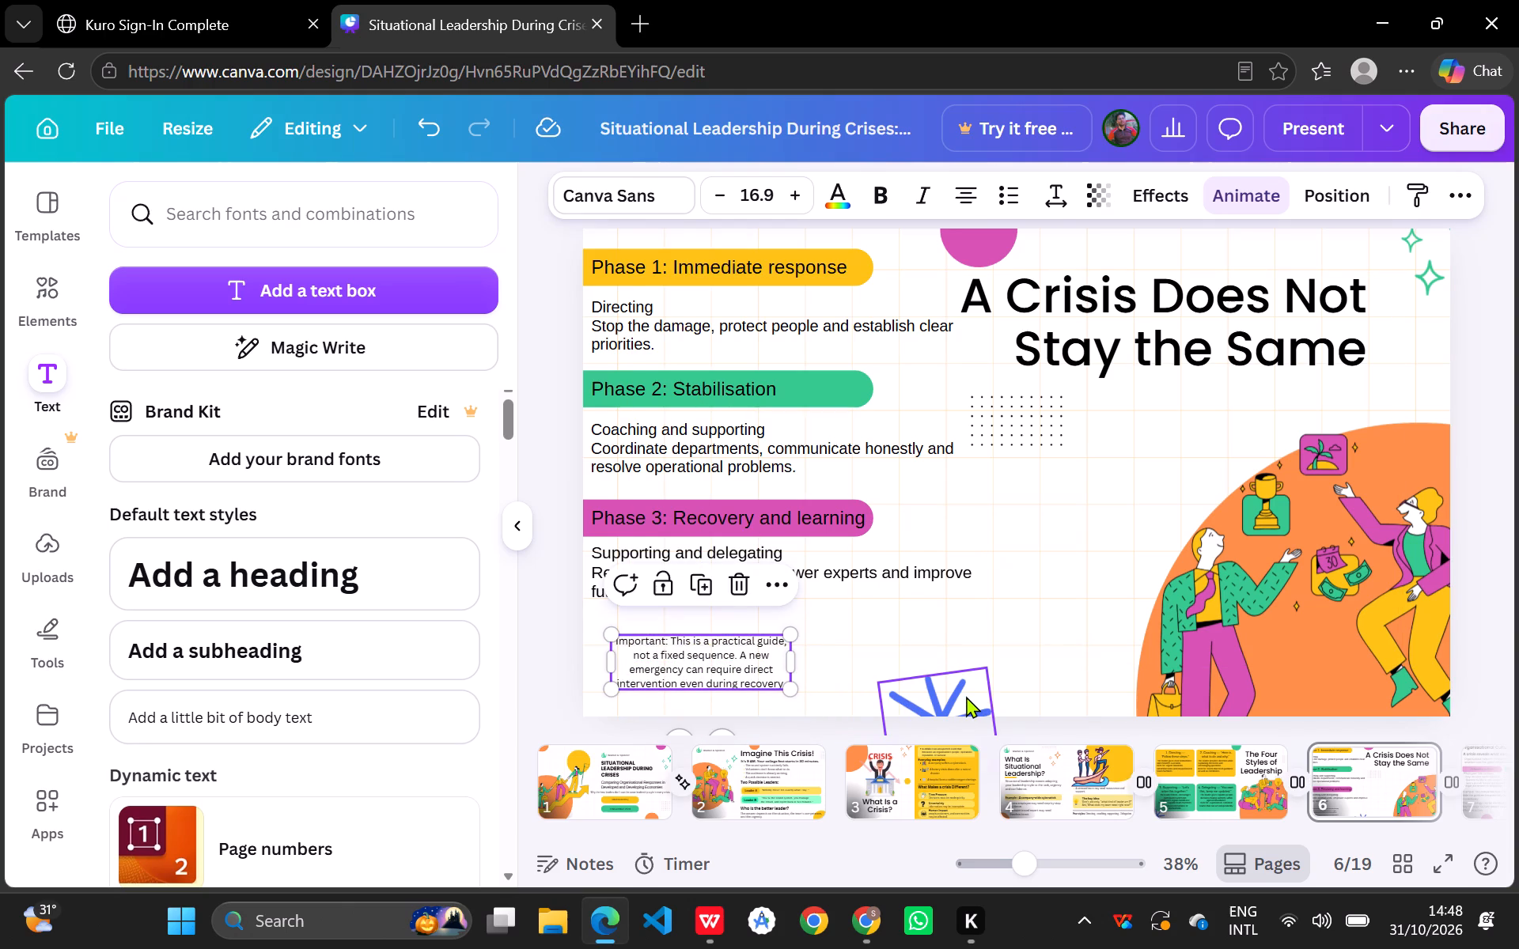
Move the blue starburst up from the page's bottom edge into the open area between the phase text and the illustration.
left_click_drag(966, 696, 1067, 643)
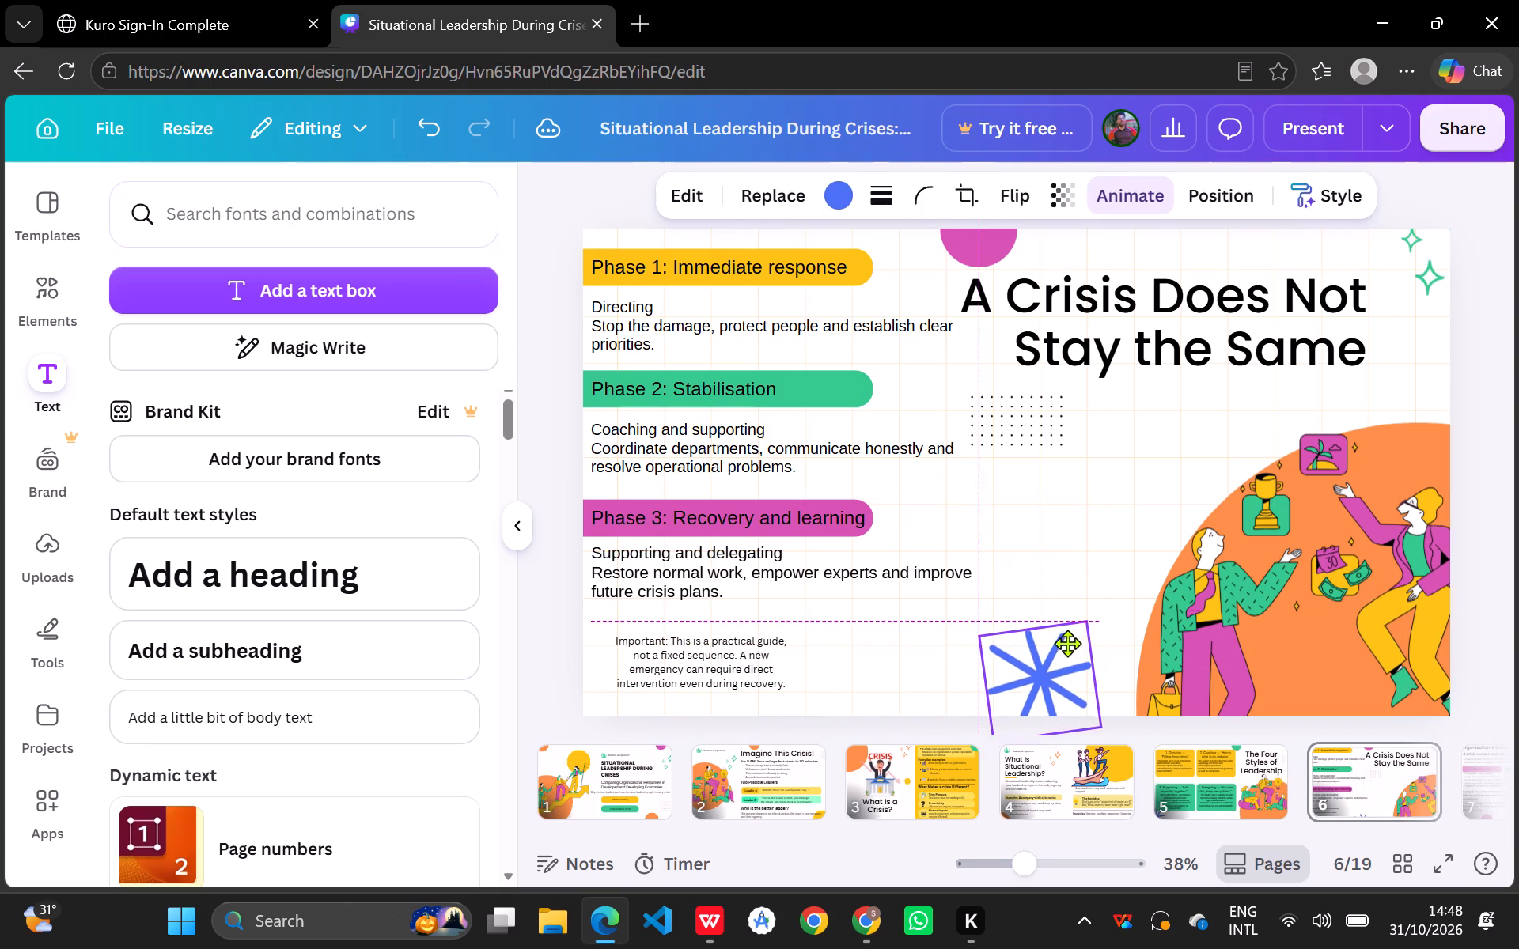
left_click_drag(1067, 643, 1104, 478)
Delete the dotted pattern beneath the "A Crisis Does Not Stay the Same" title.
left_click(1022, 428)
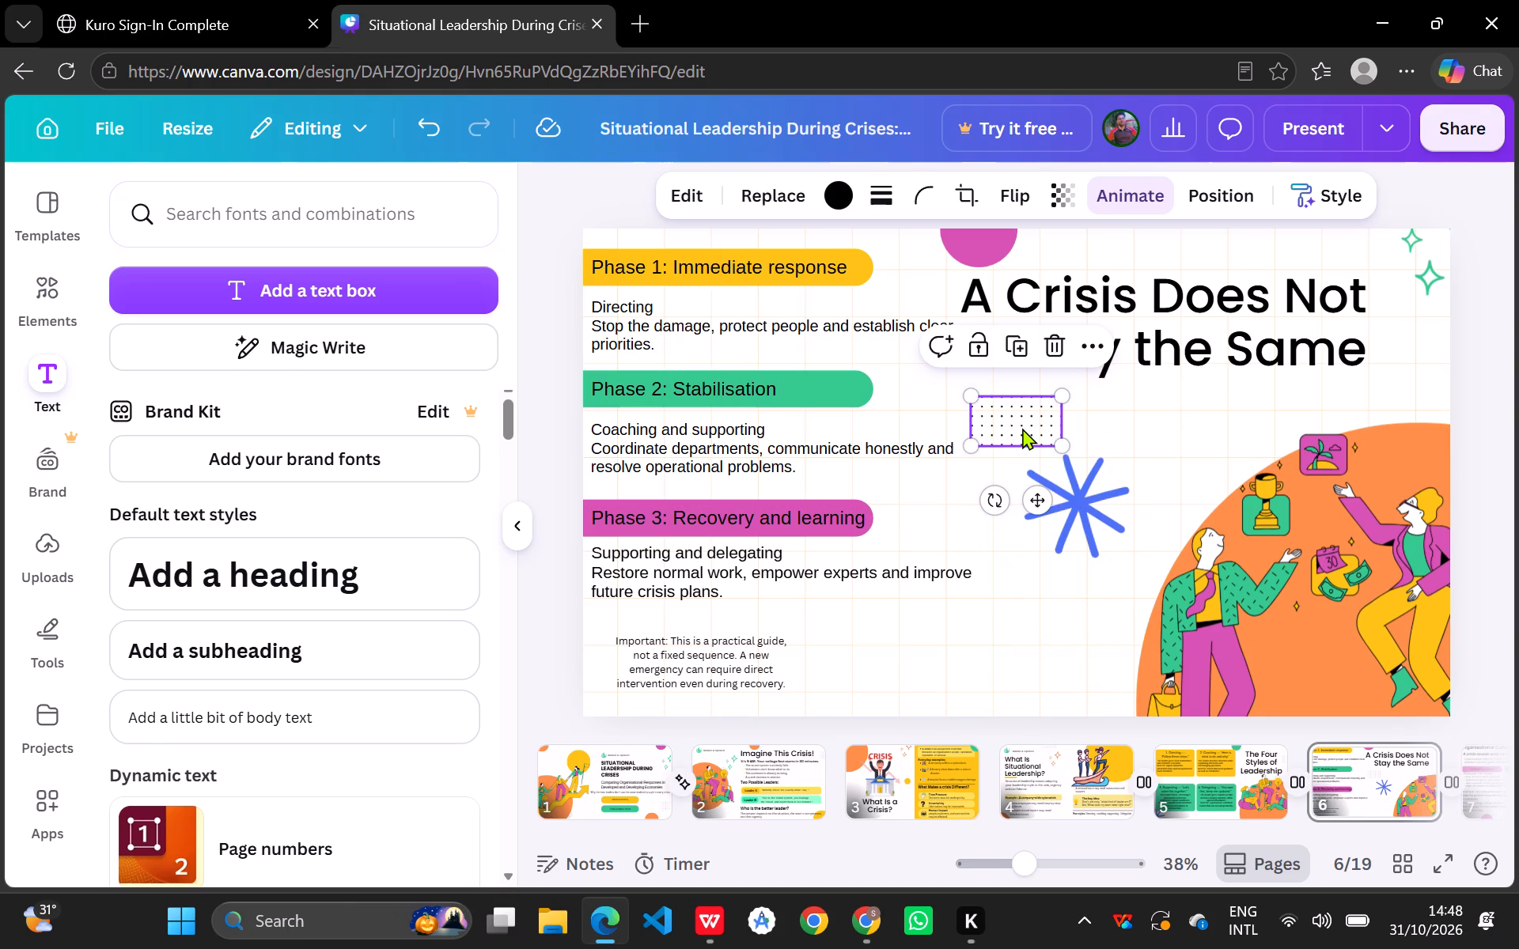
left_click(1053, 338)
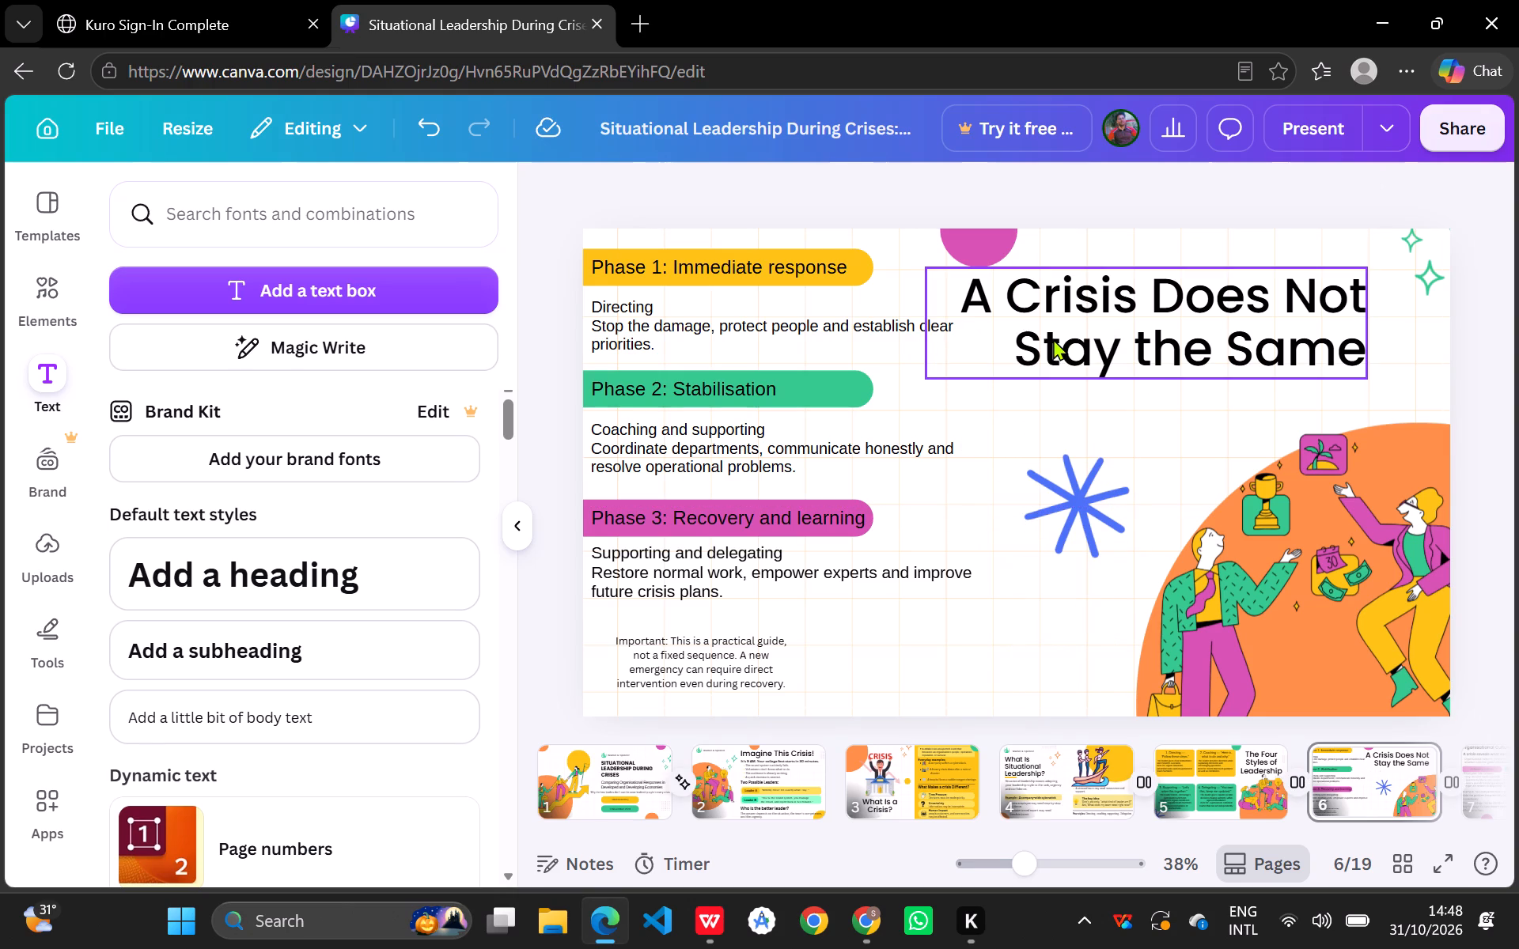
Move the "A Crisis Does Not Stay the Same" title slightly down and to the right, away from the phase text.
left_click_drag(1140, 331, 1164, 340)
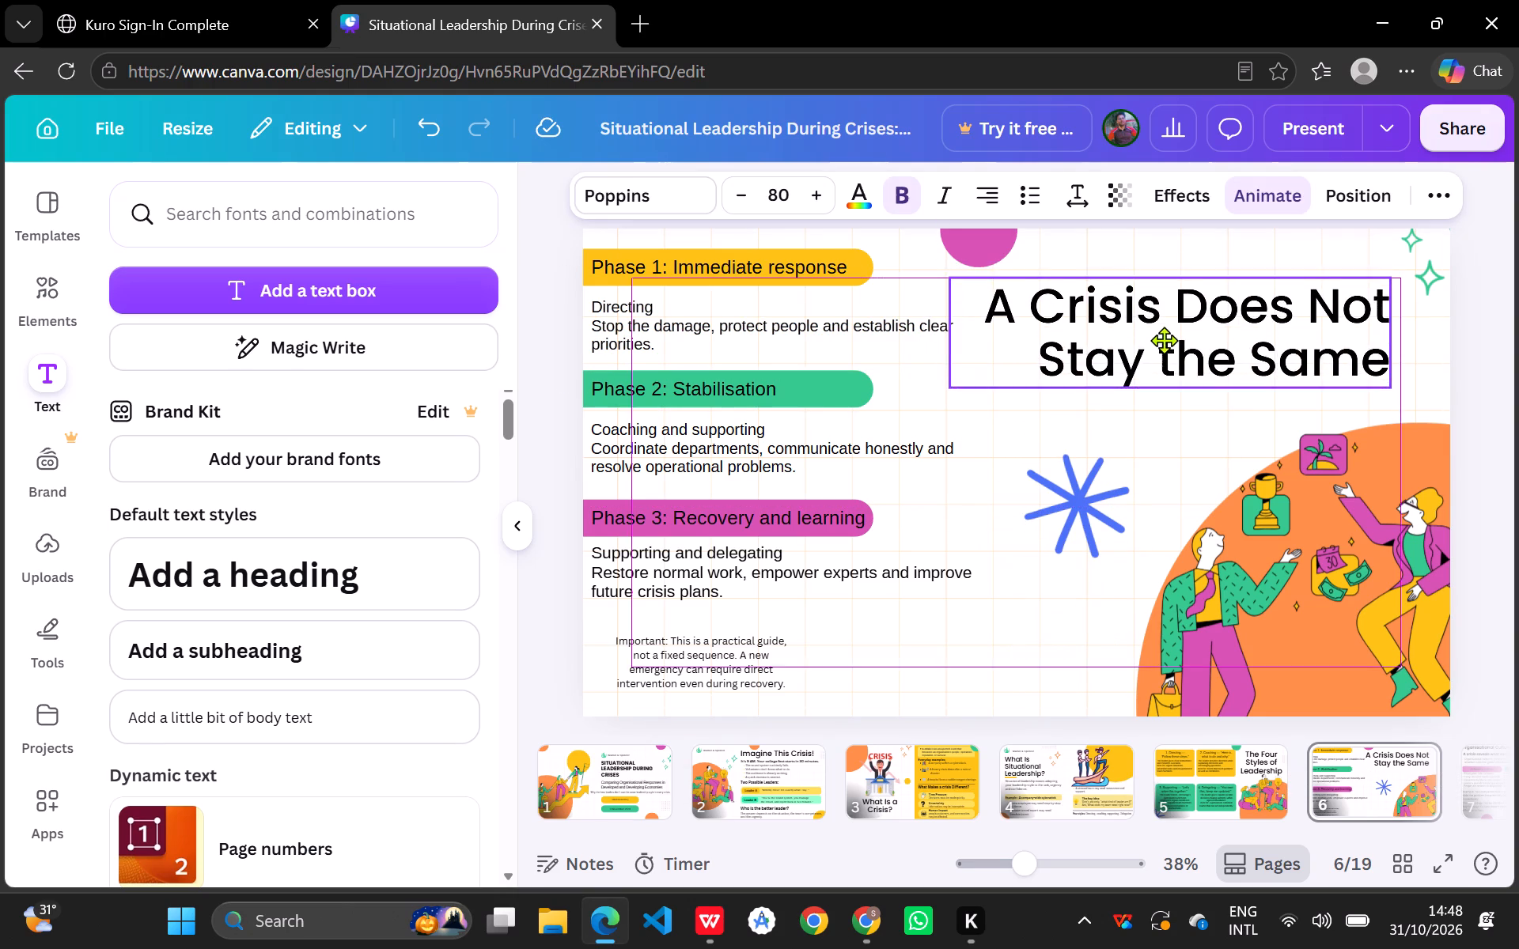
left_click_drag(1164, 340, 1167, 361)
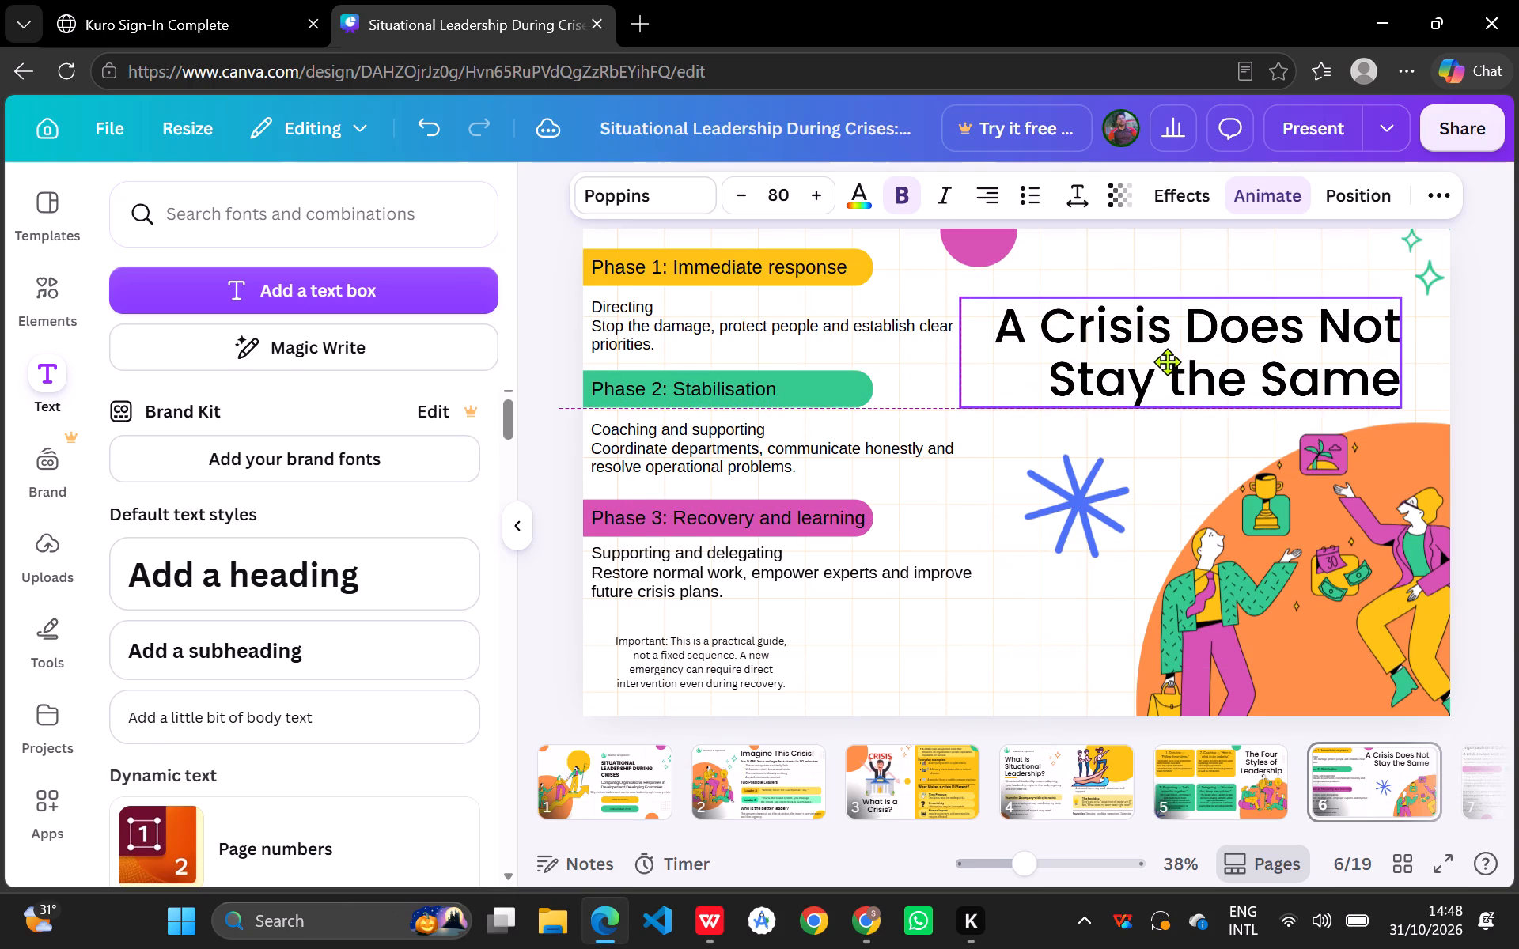
left_click_drag(1167, 361, 1166, 355)
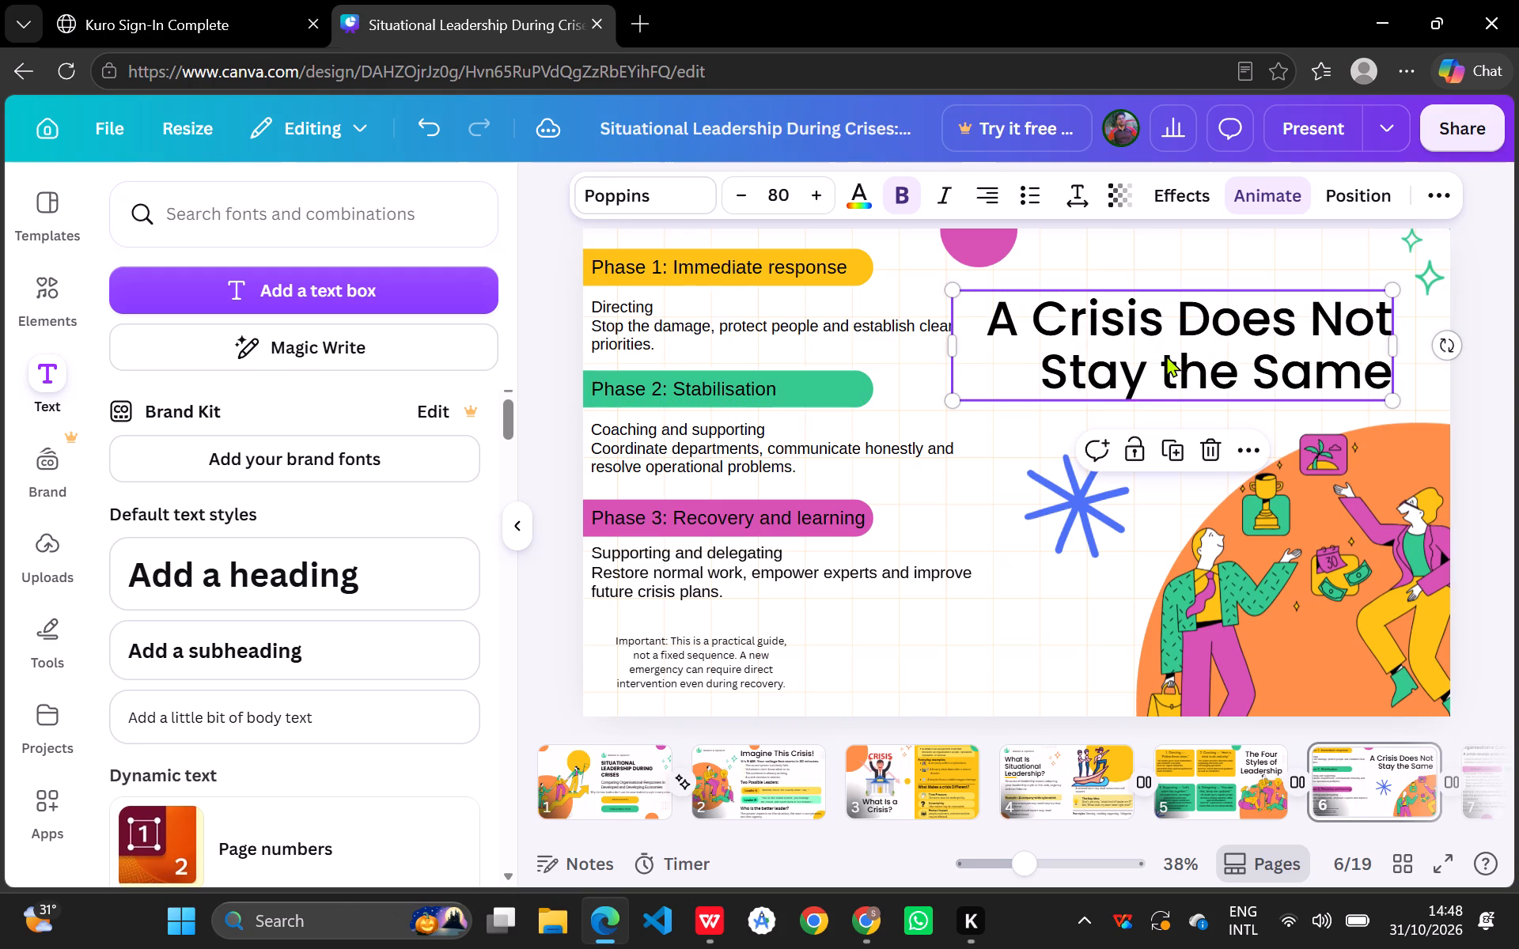
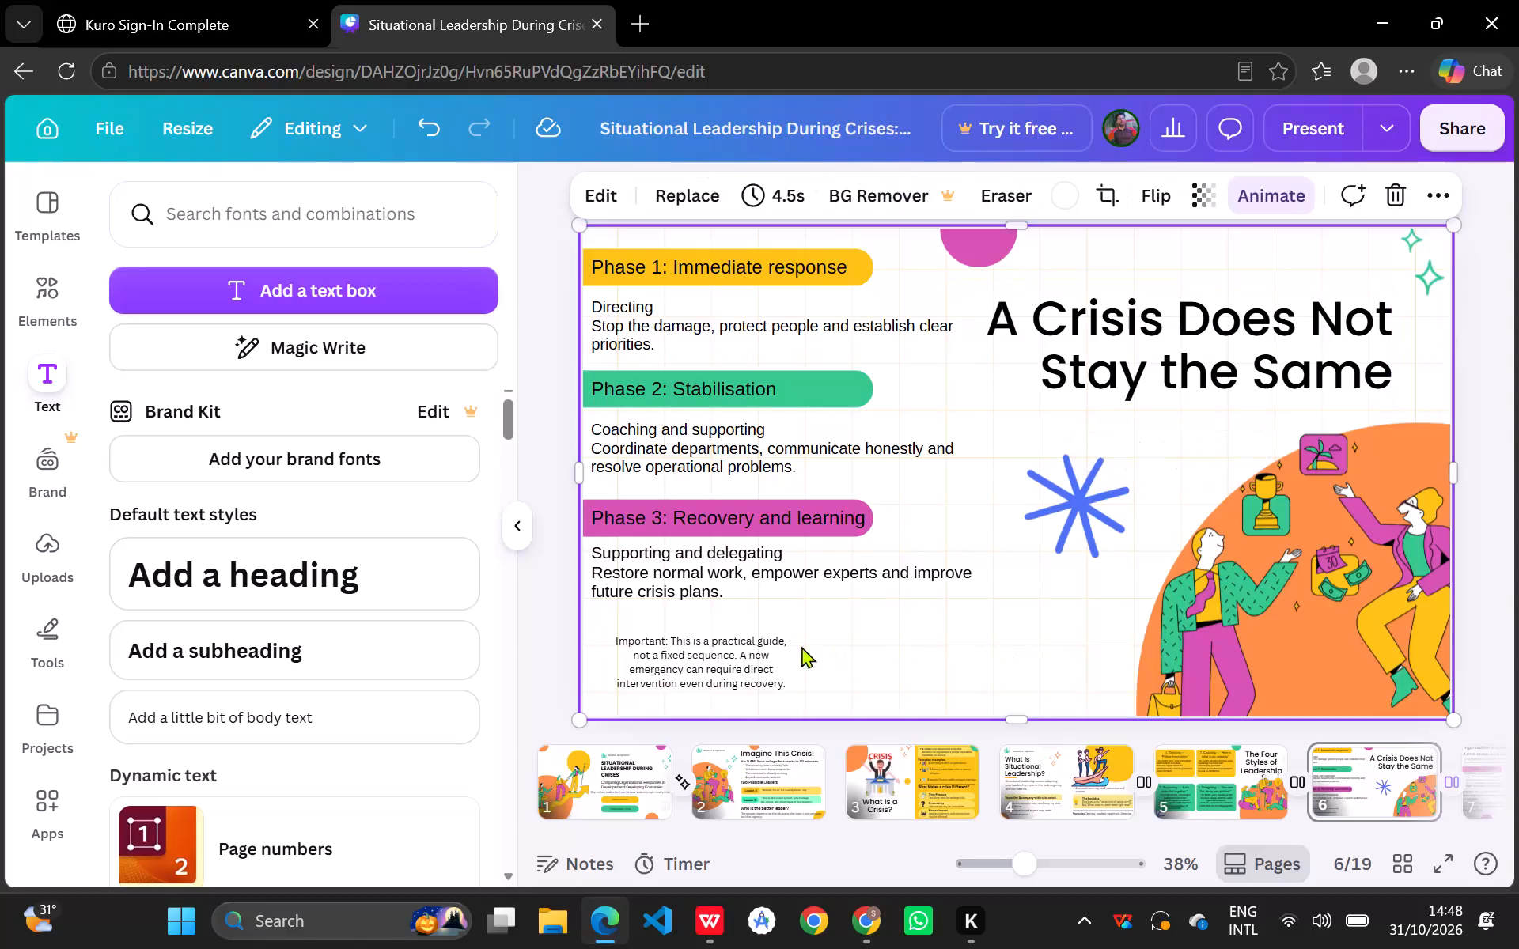
Make the "1. Directing — 'Follow these steps.'" heading on page 5 bold.
left_click(717, 645)
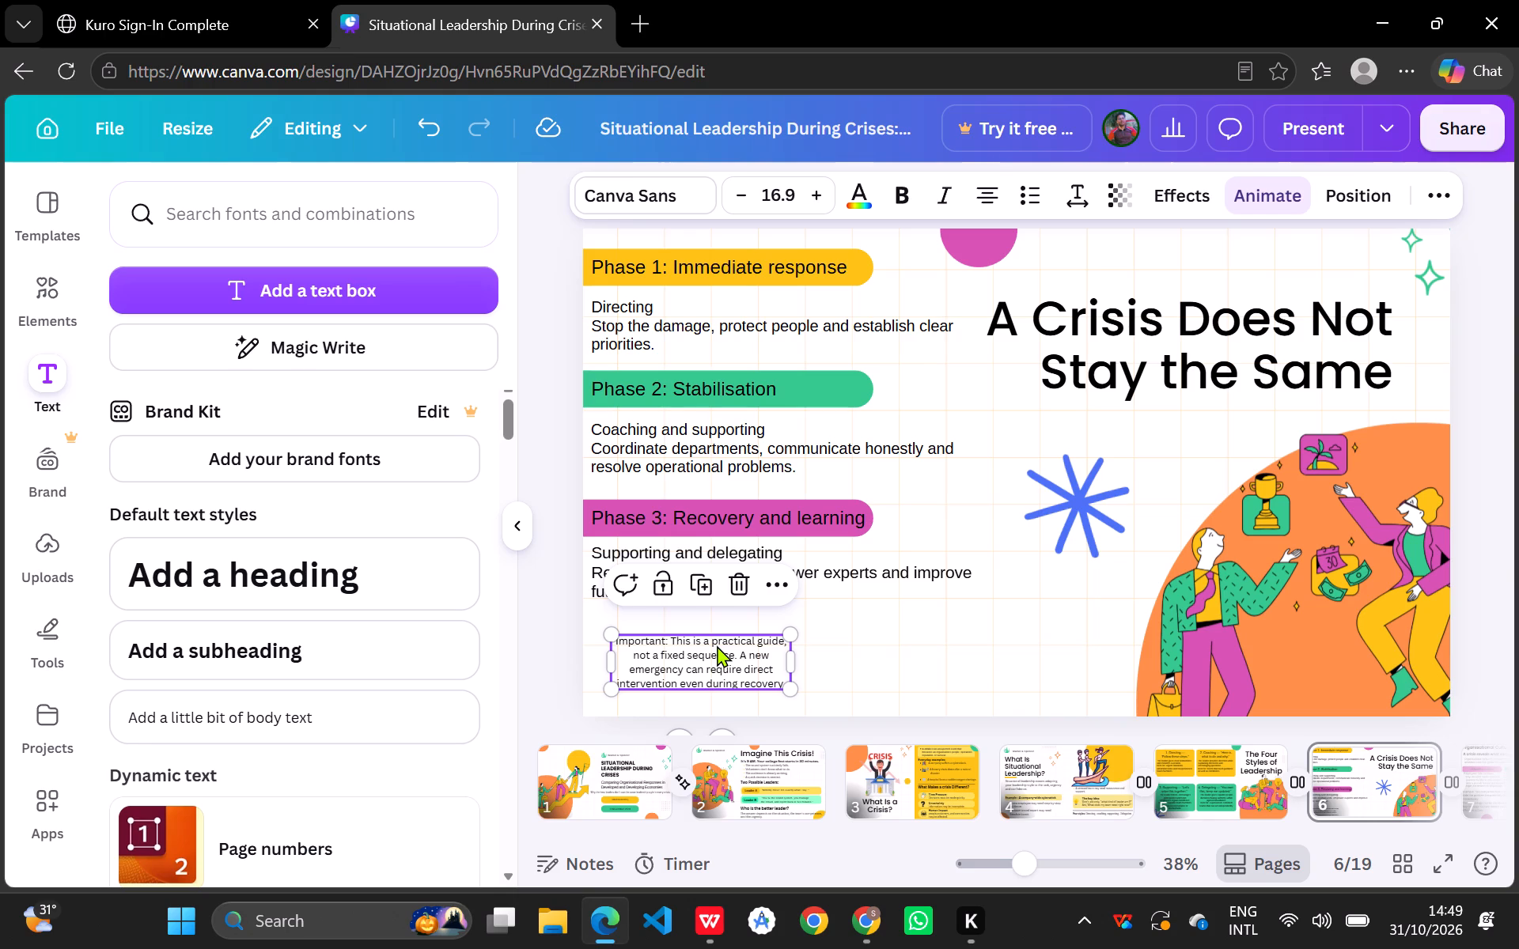
left_click(1244, 789)
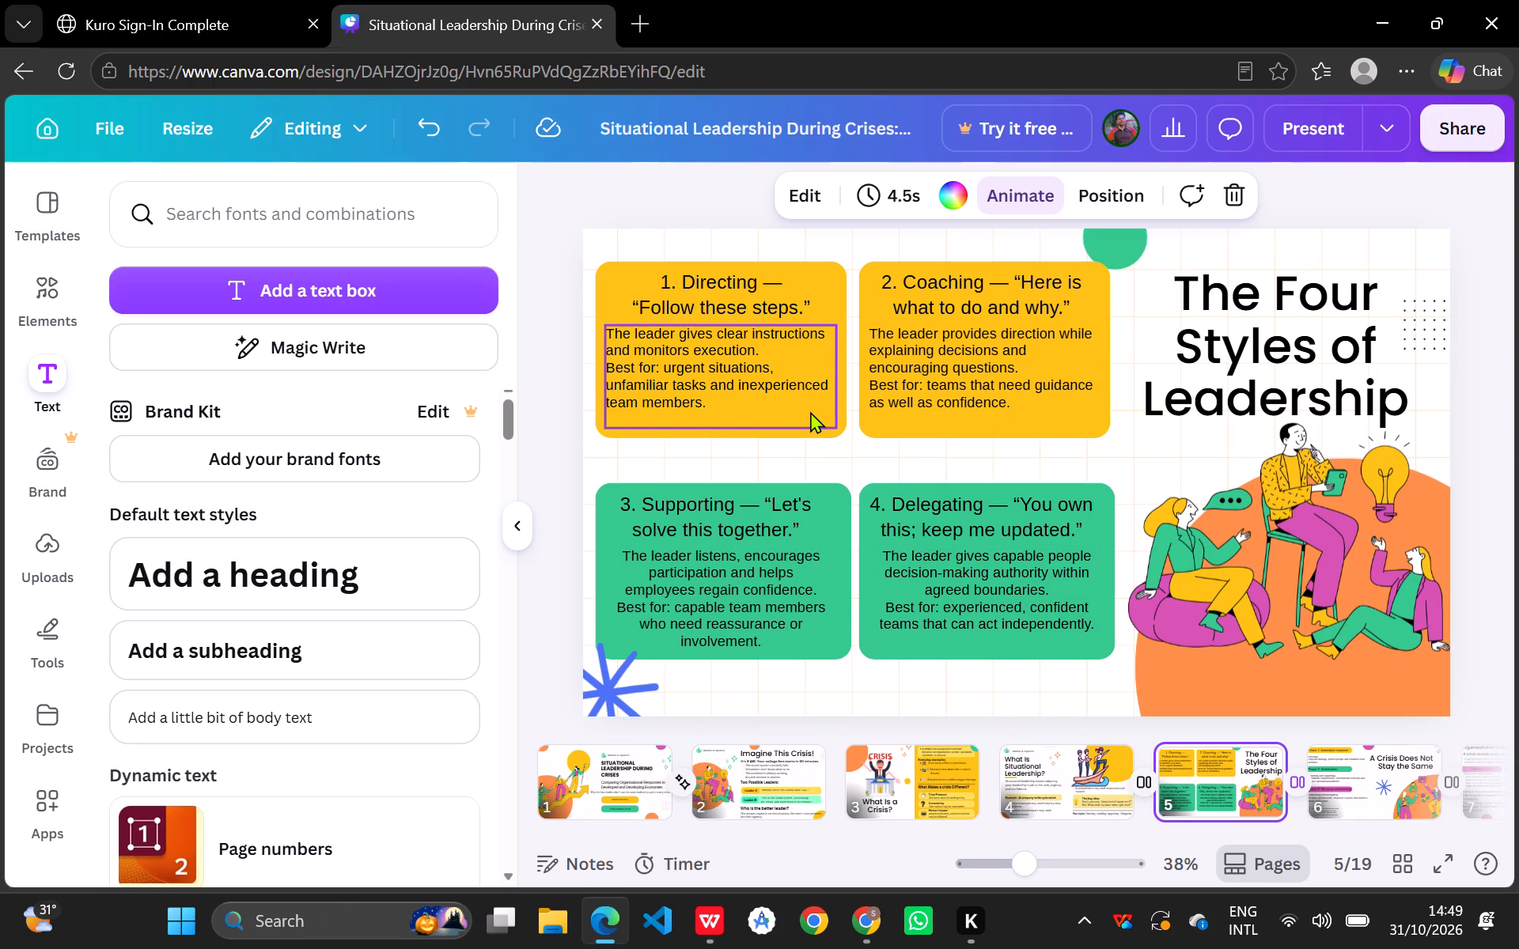
left_click(676, 276)
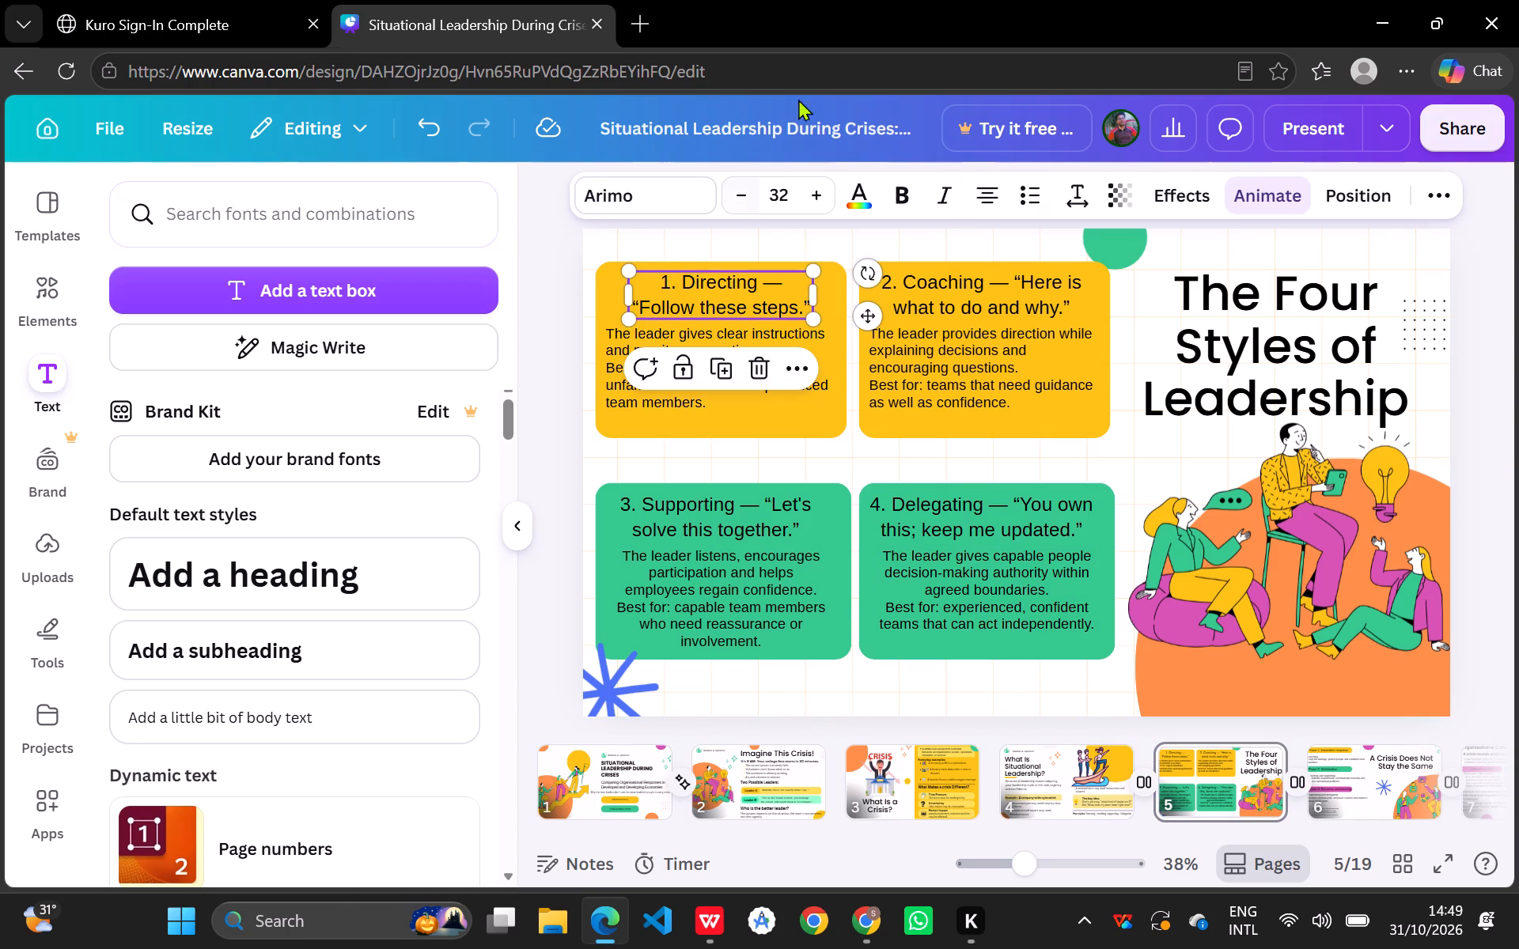
left_click(904, 198)
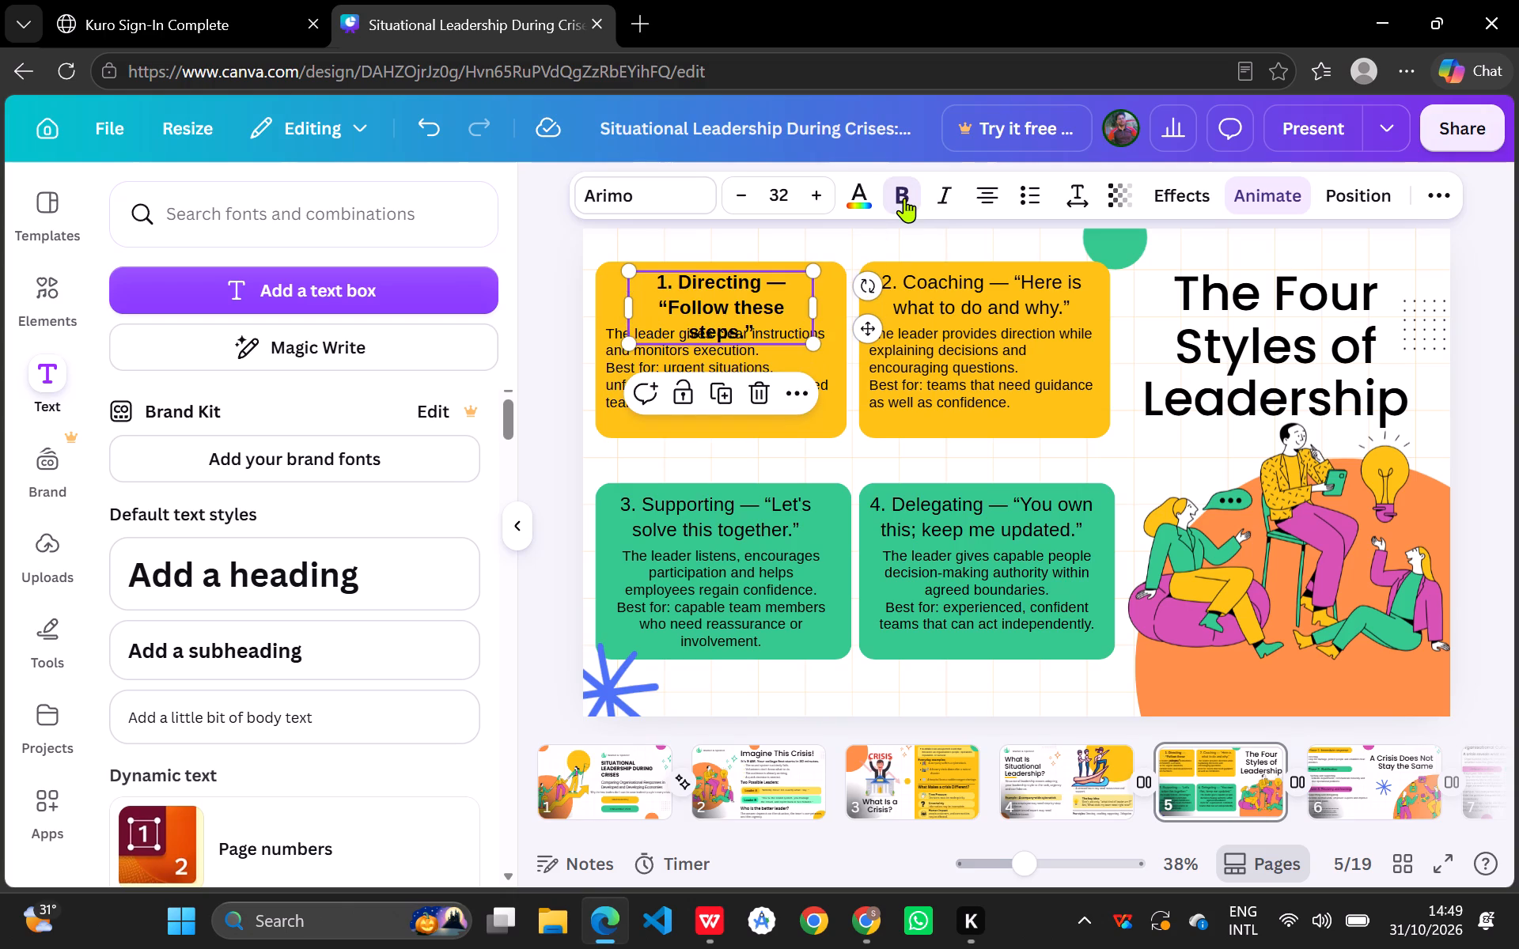
Widen the Directing heading's text box on both sides to nearly the width of its yellow card.
left_click_drag(818, 304, 842, 301)
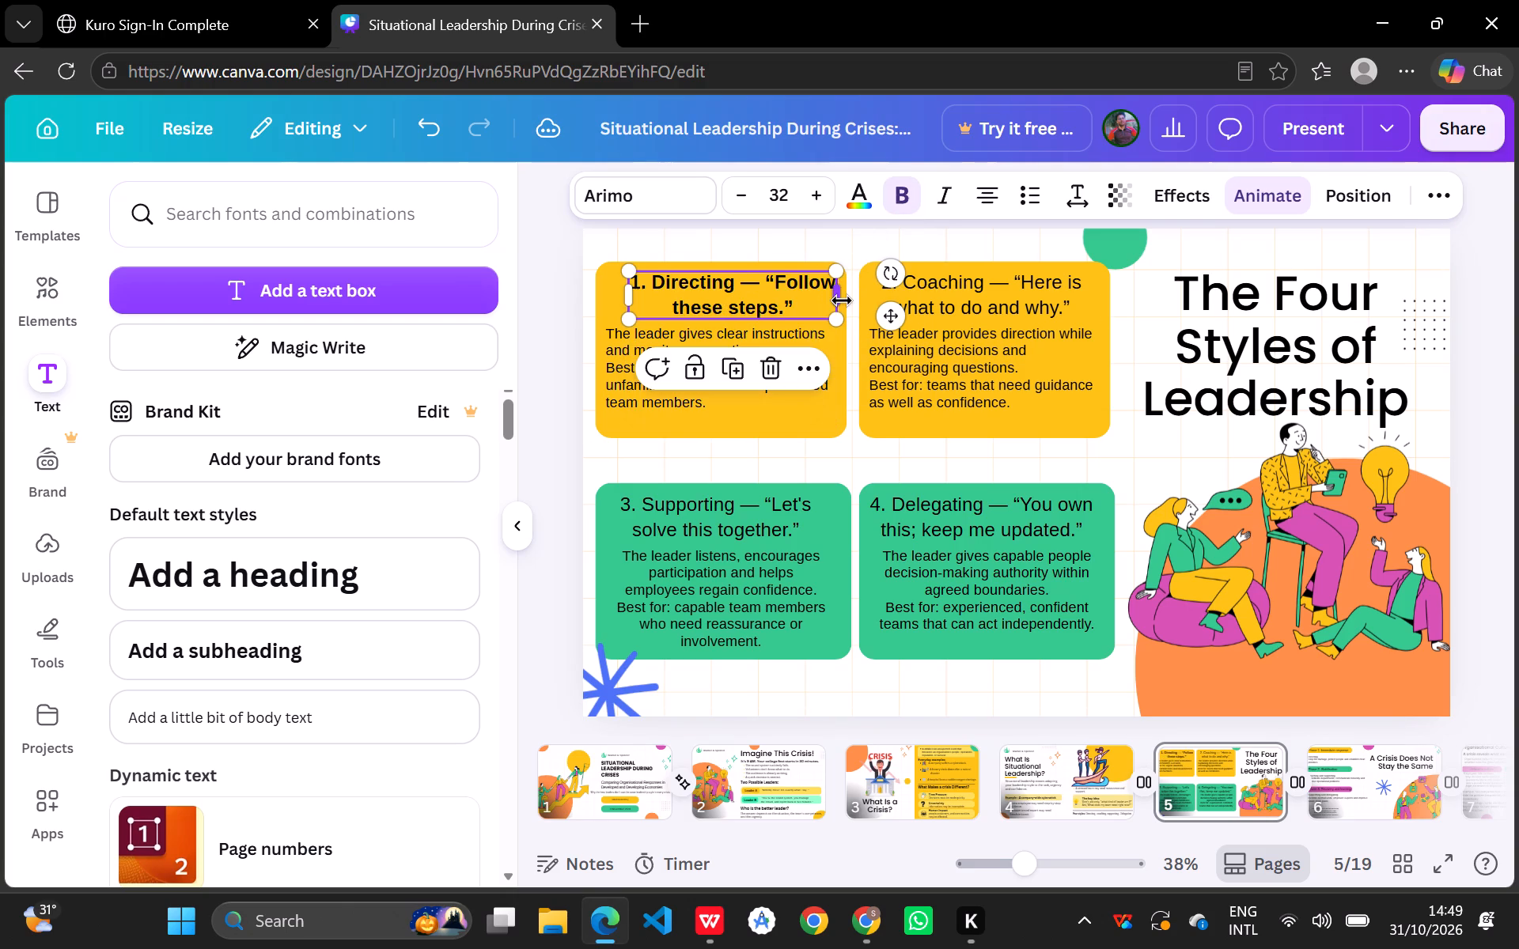
left_click_drag(626, 293, 606, 292)
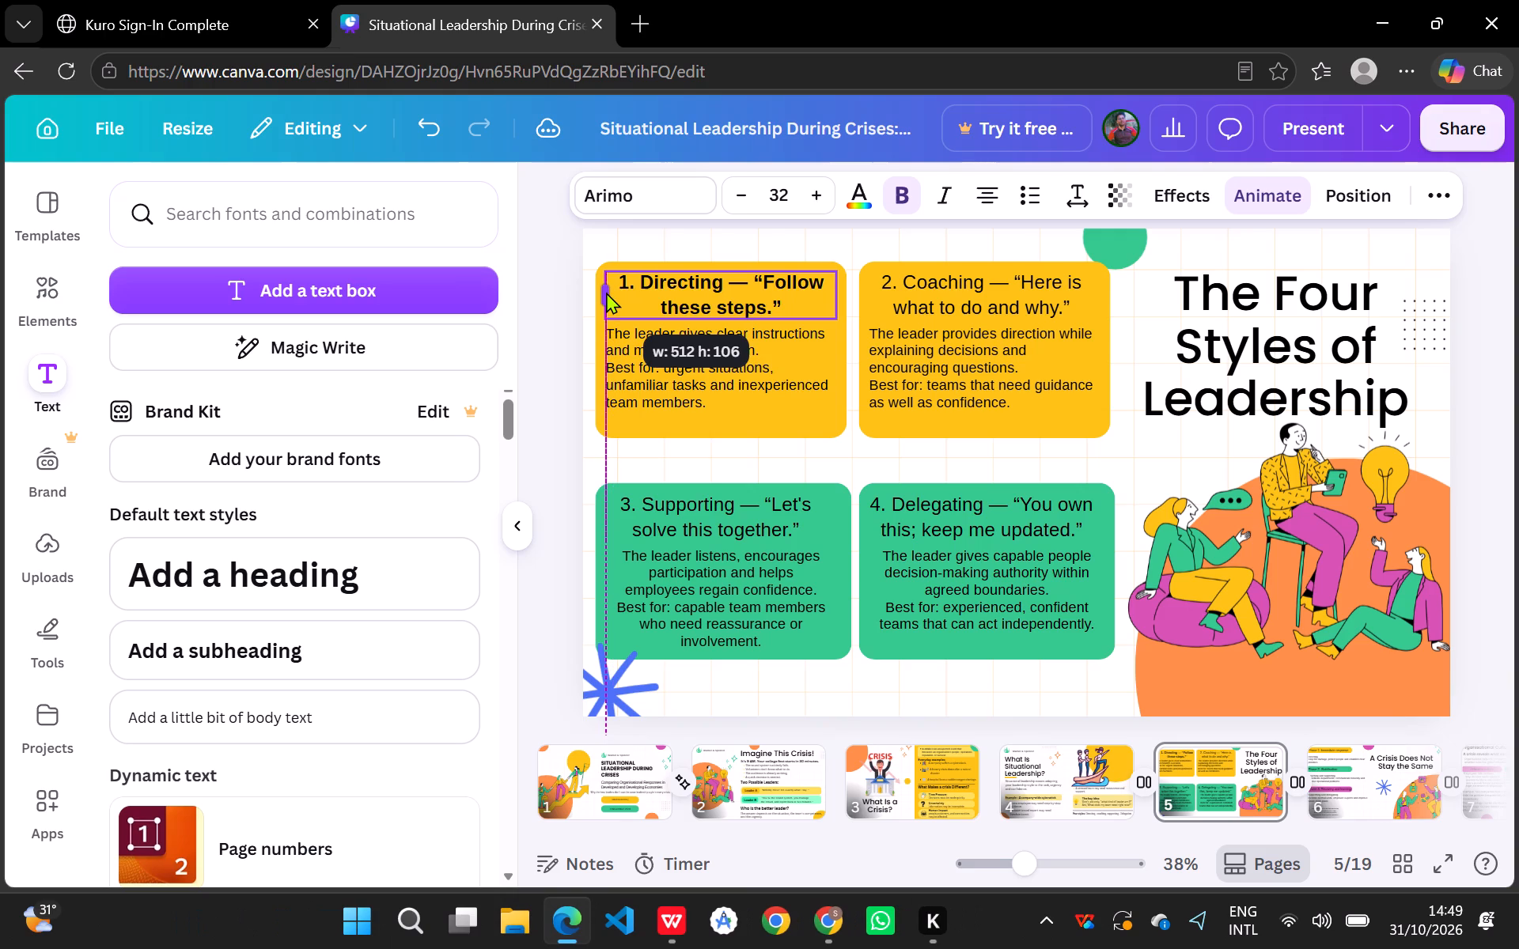
left_click_drag(606, 292, 607, 292)
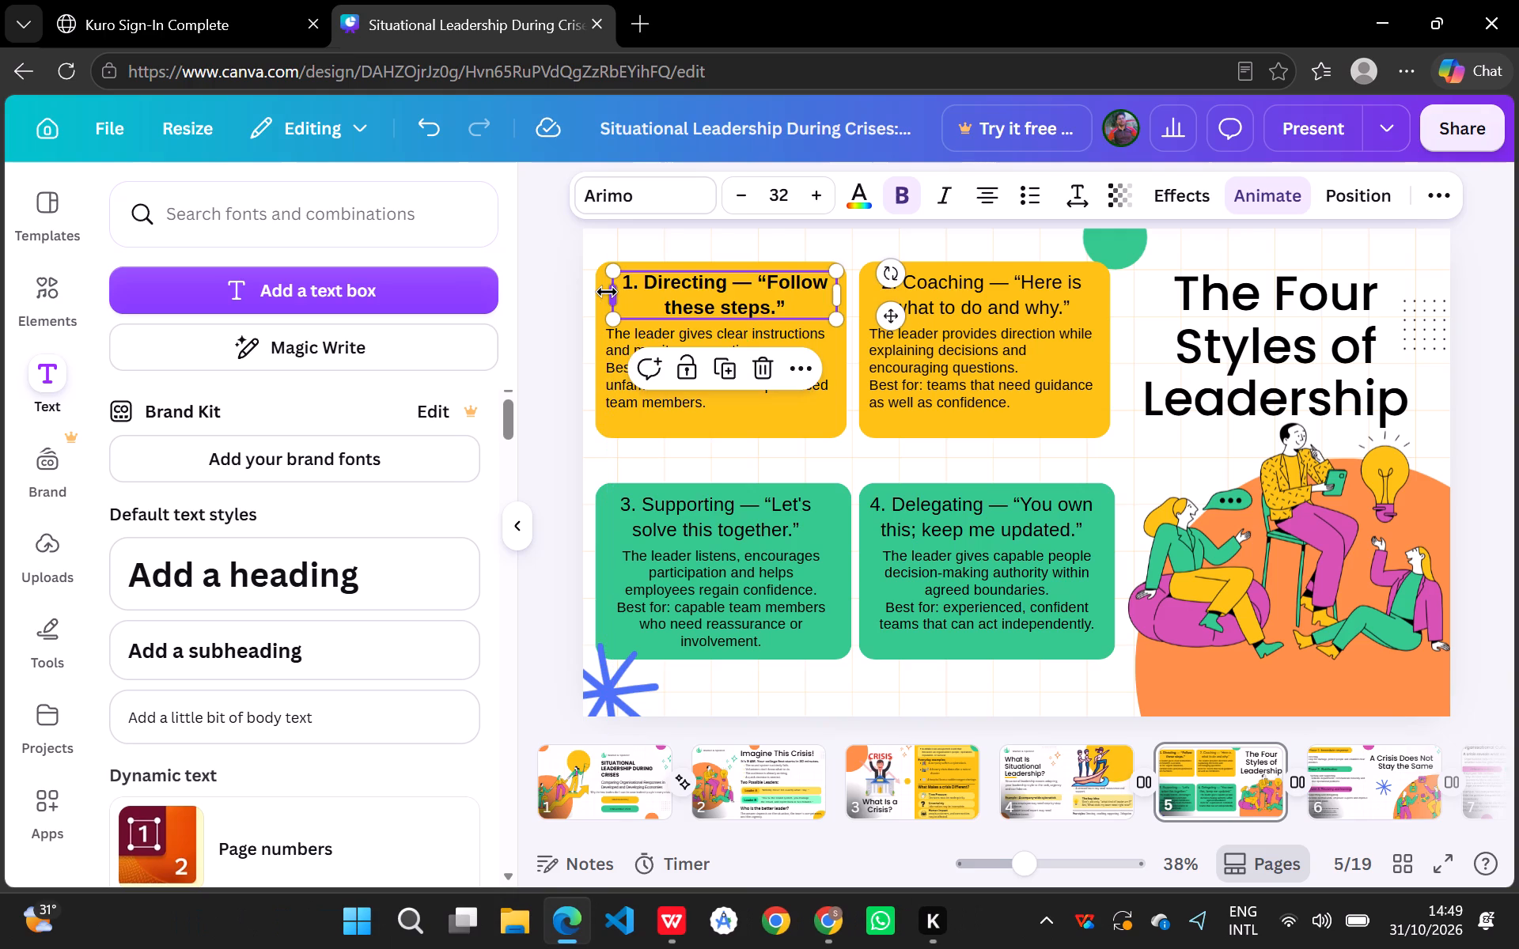
Remove the dash after "1. Directing" and put "Follow these steps." on its own line.
left_click(739, 282)
left_click(752, 282)
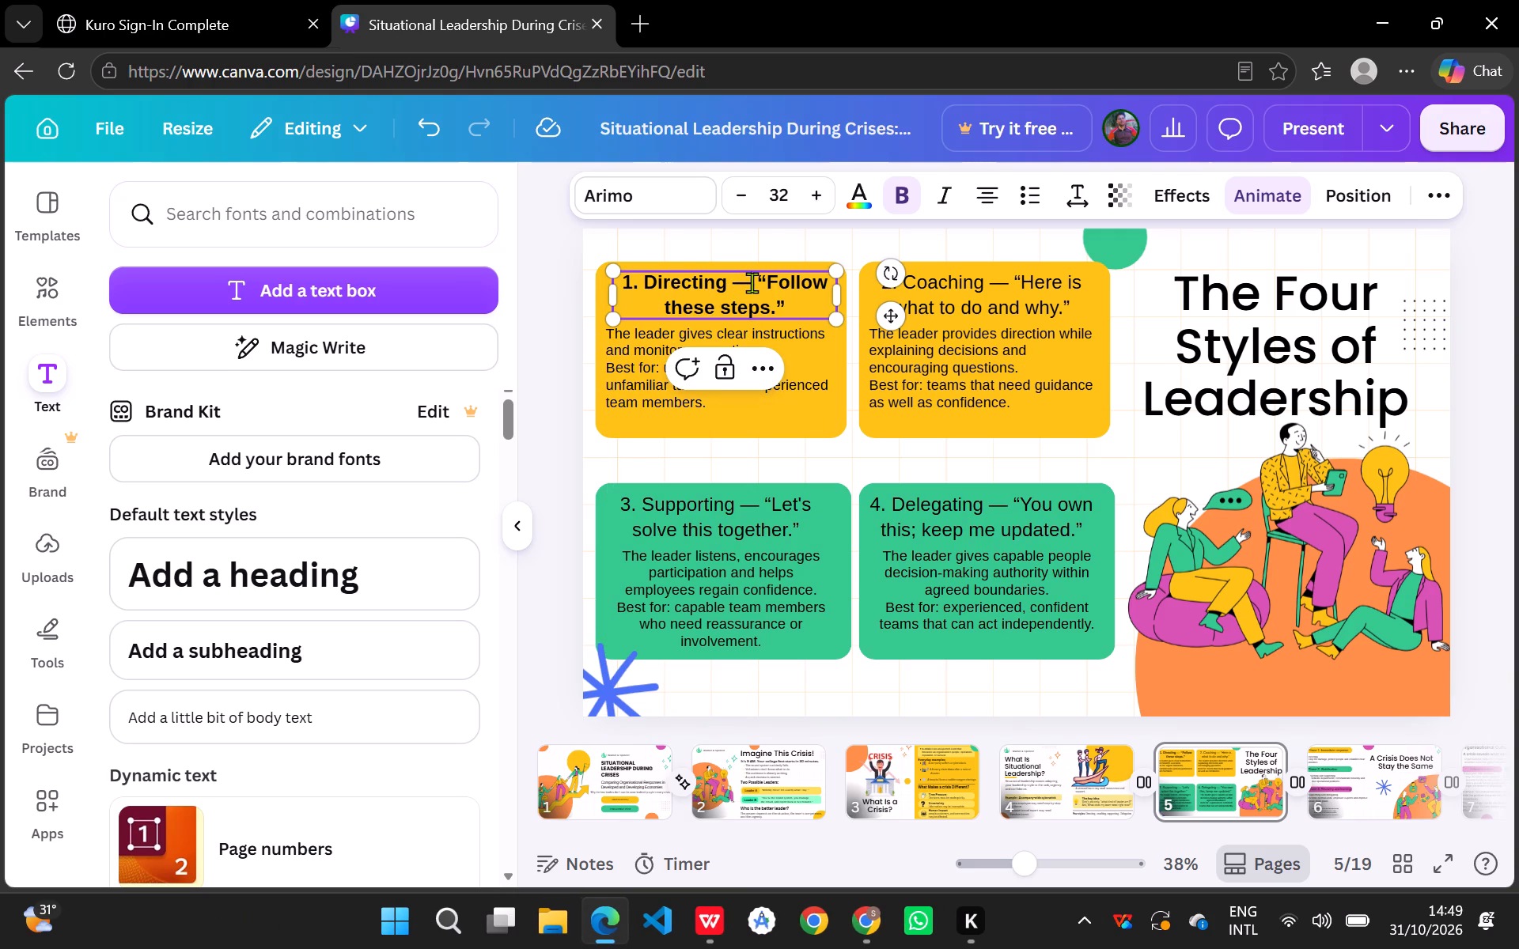
key("BackSpace")
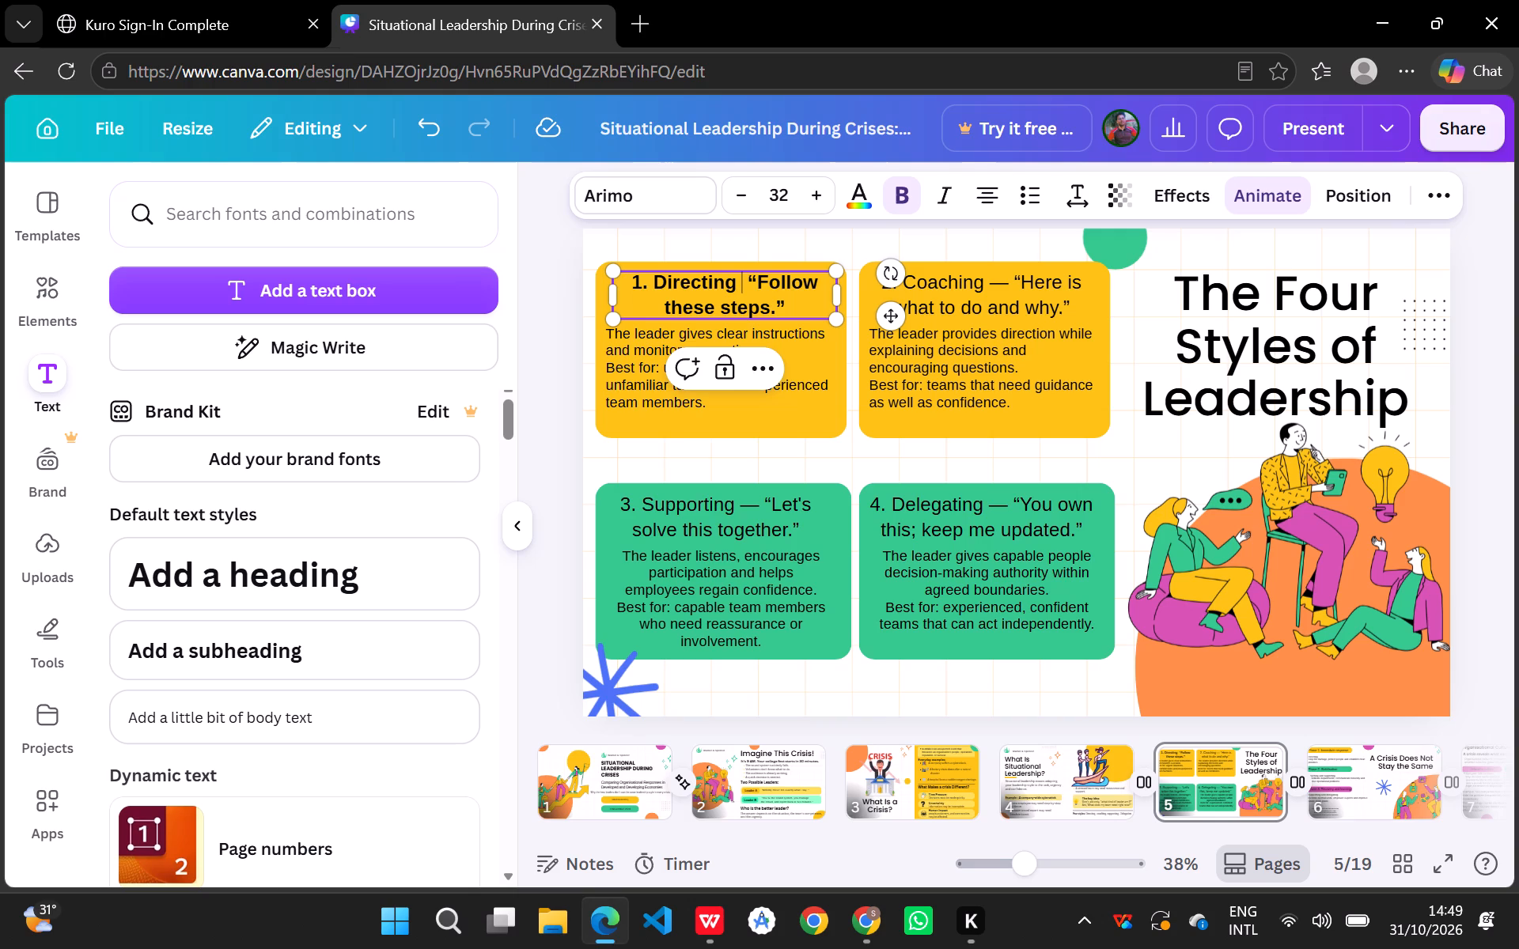
key("Return")
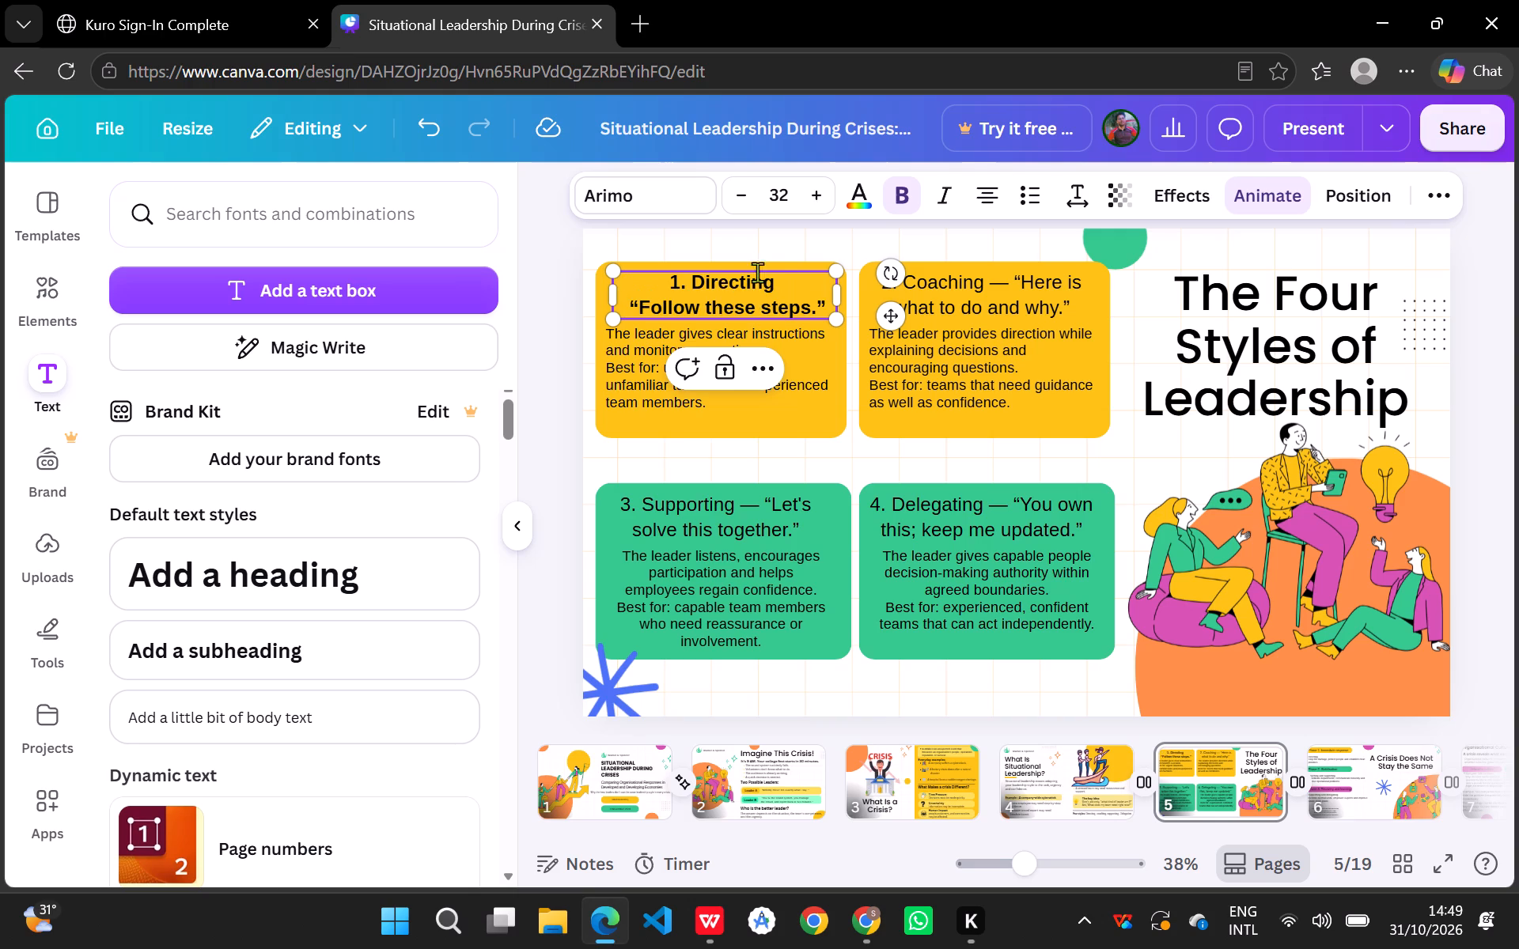
Change the alignment of both lines of the Directing heading to justified.
left_click(987, 200)
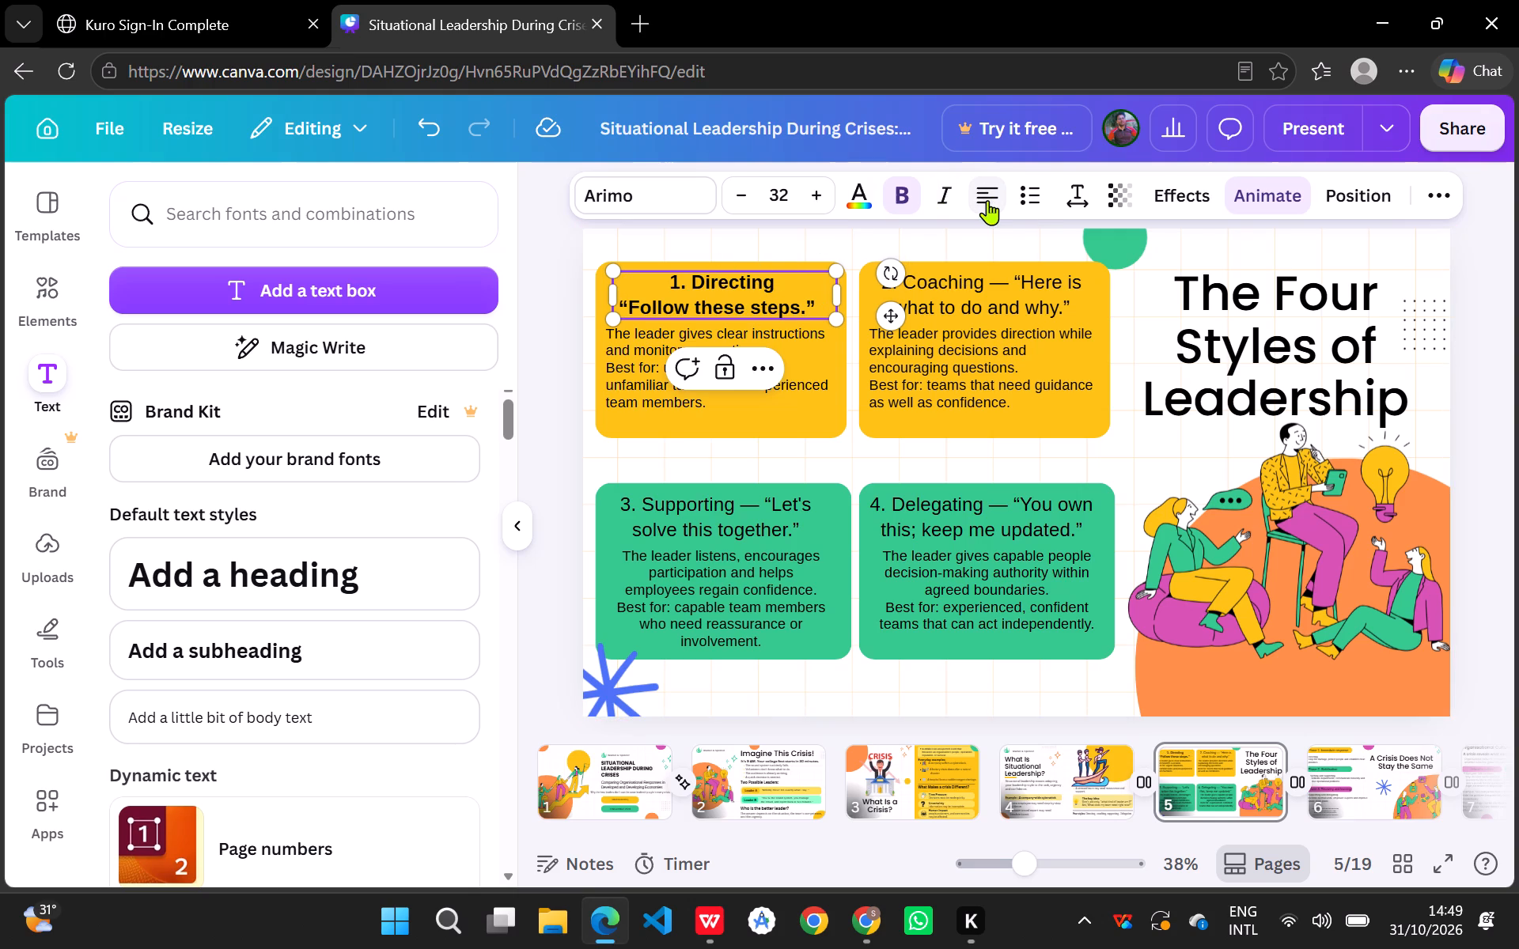
left_click(987, 200)
left_click(714, 396)
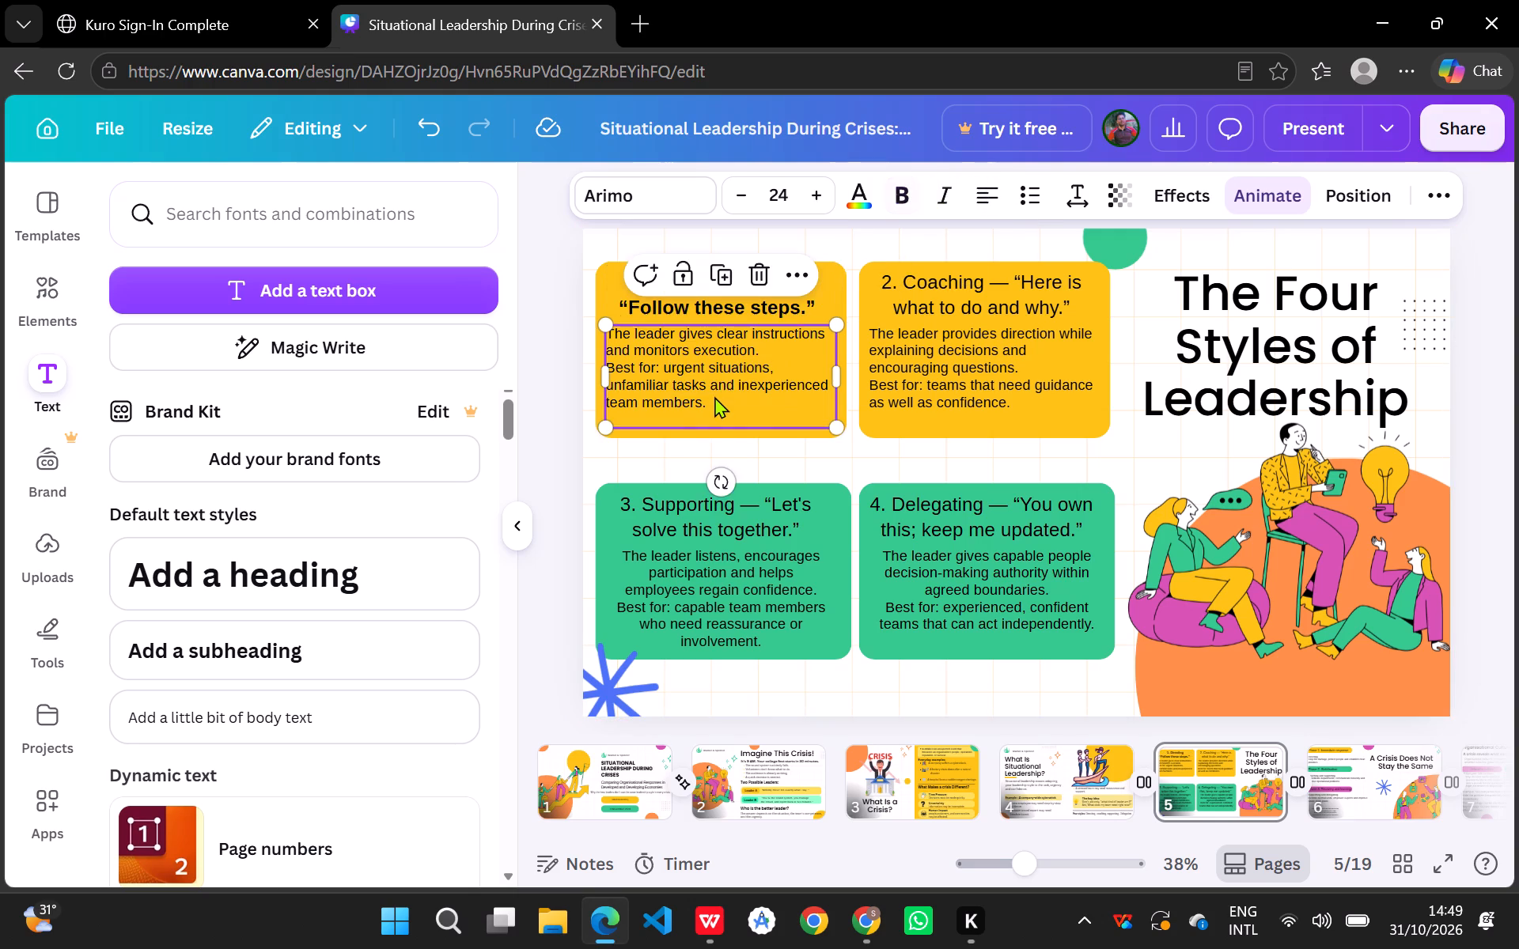
left_click(741, 304)
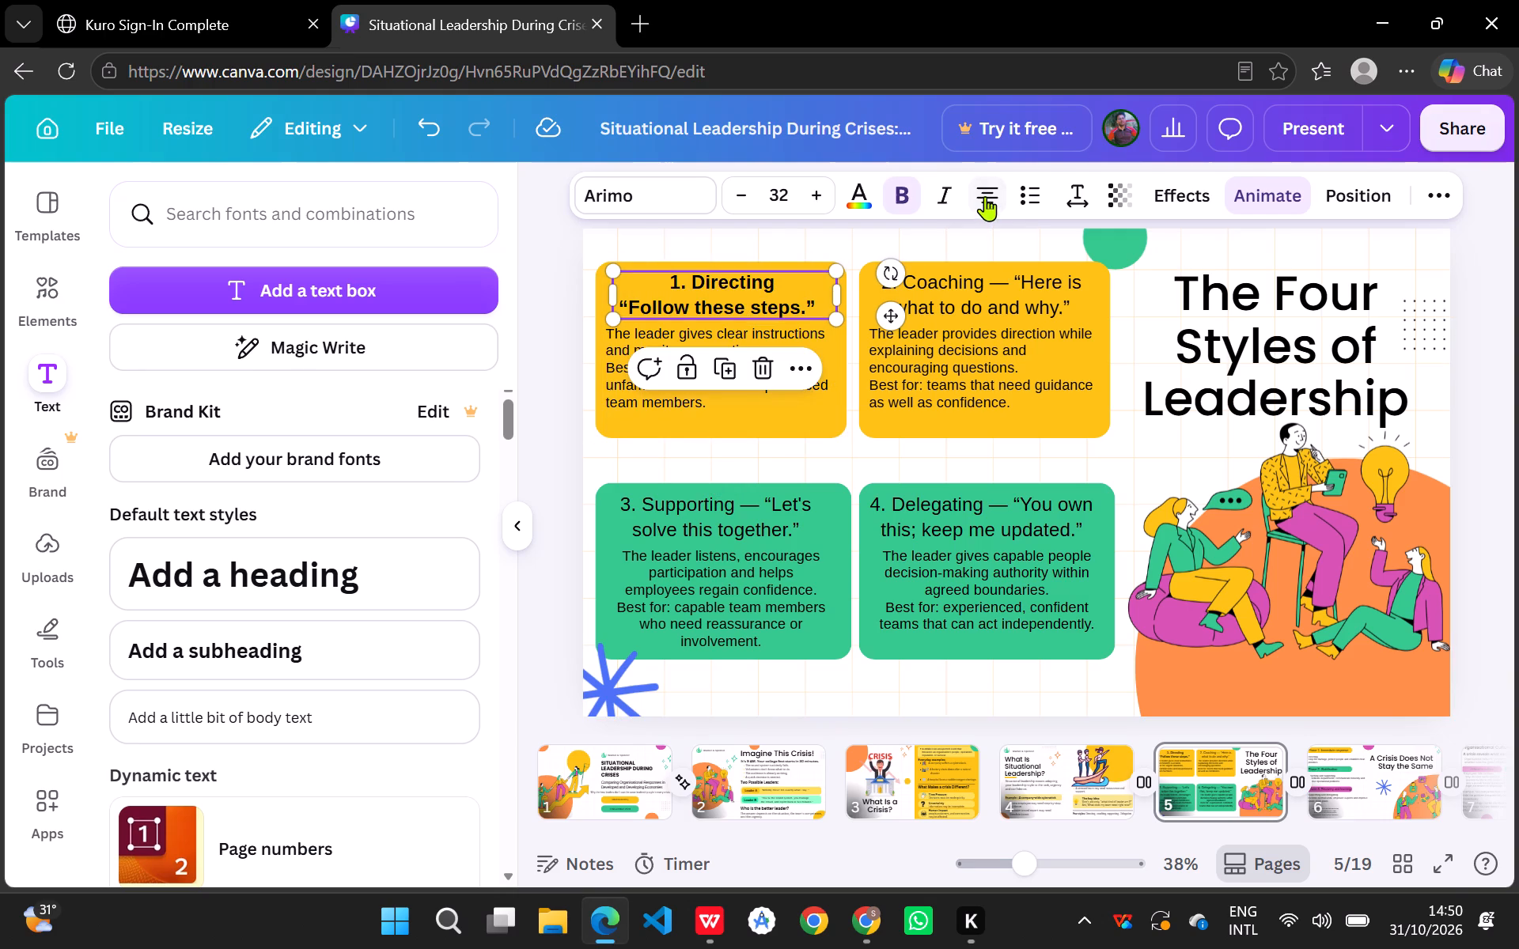
left_click(985, 201)
left_click(985, 201)
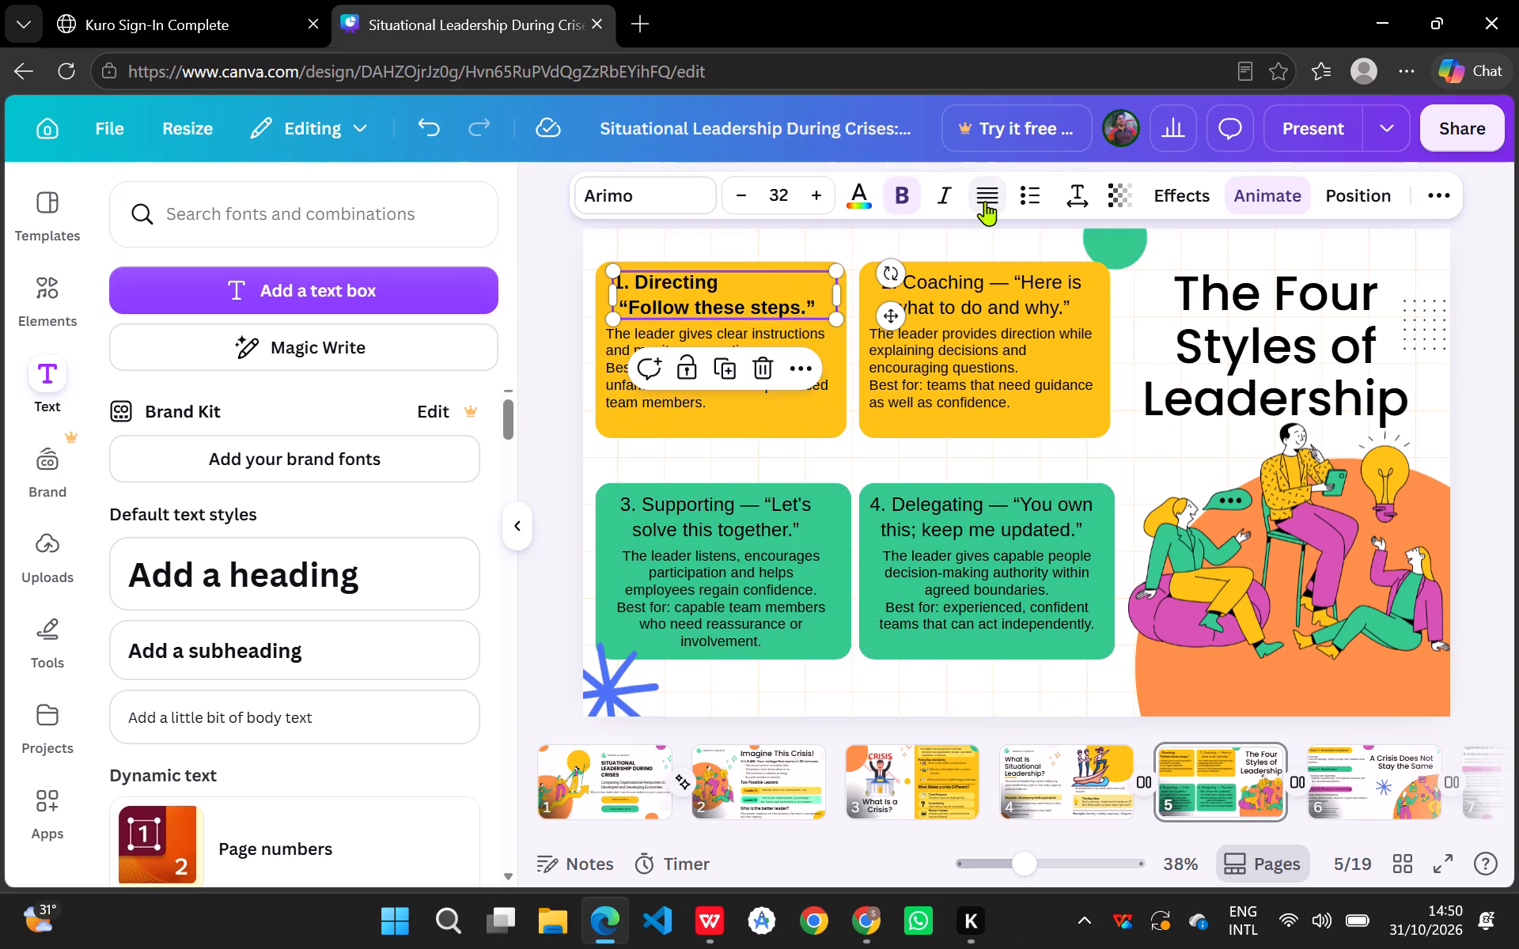
Increase the font size of the "1. Directing" line to 38, leaving the quote line at its own size.
left_click(619, 282)
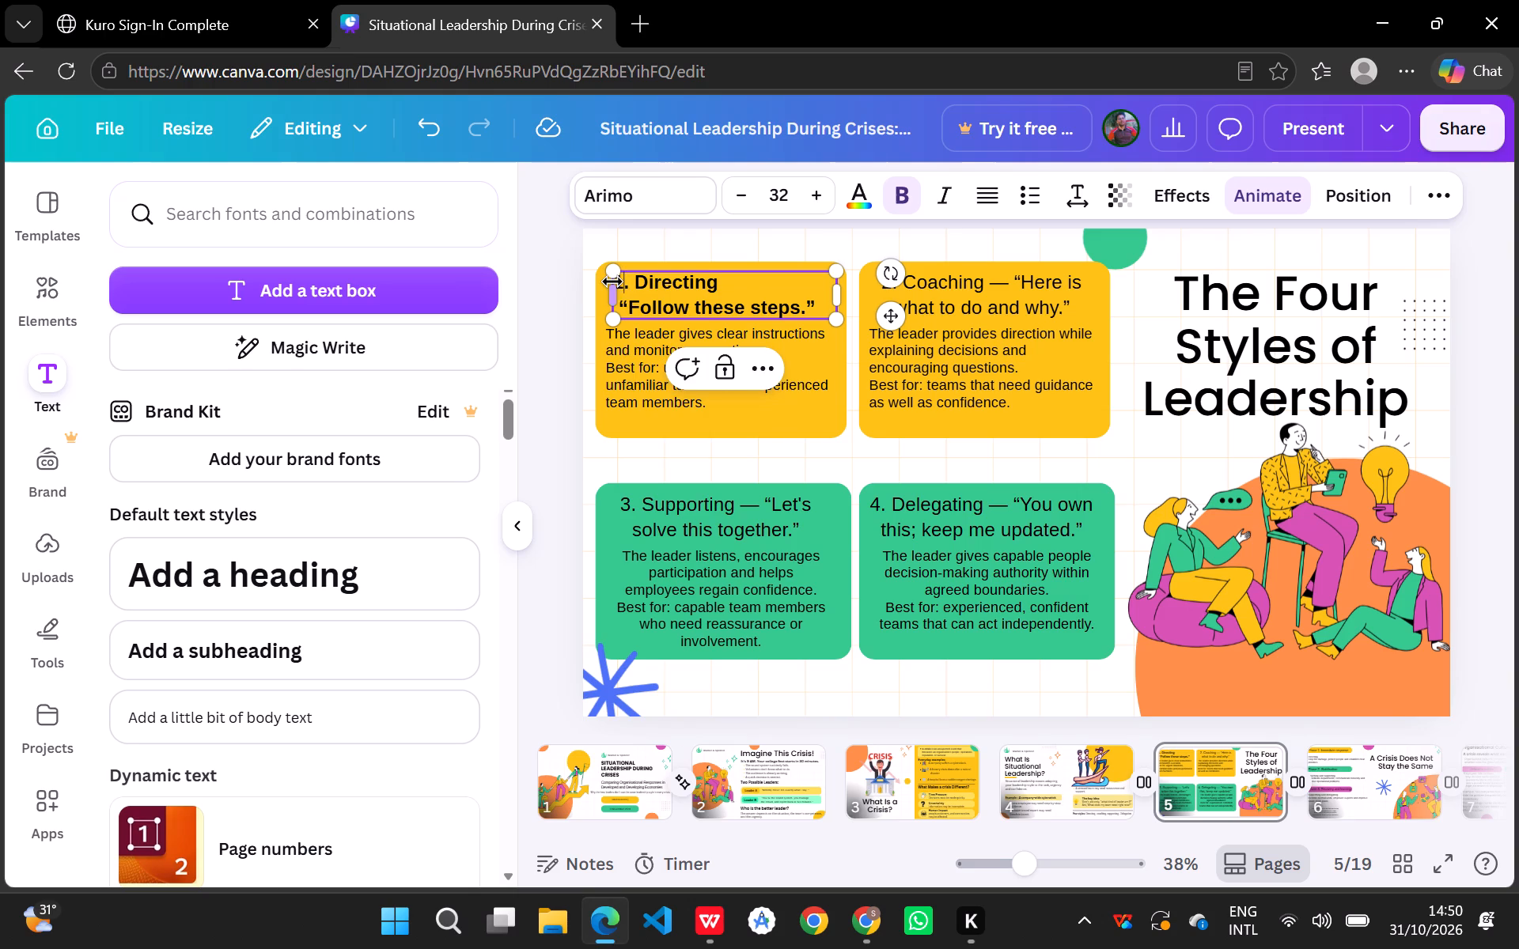
left_click_drag(729, 279, 670, 278)
left_click_drag(670, 278, 616, 279)
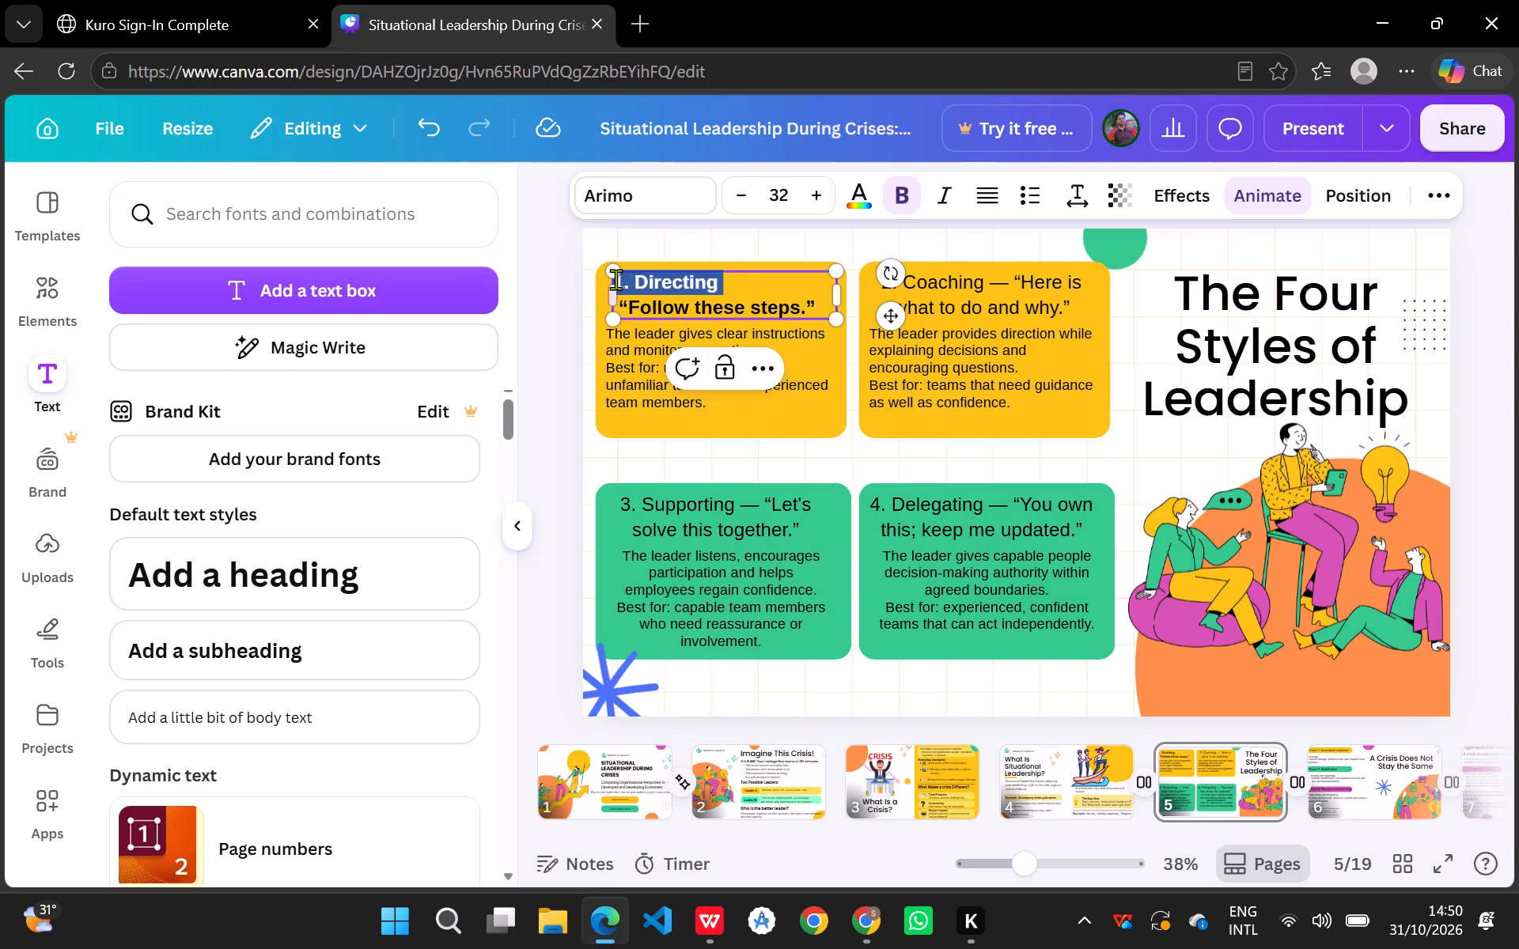
left_click_drag(616, 279, 617, 279)
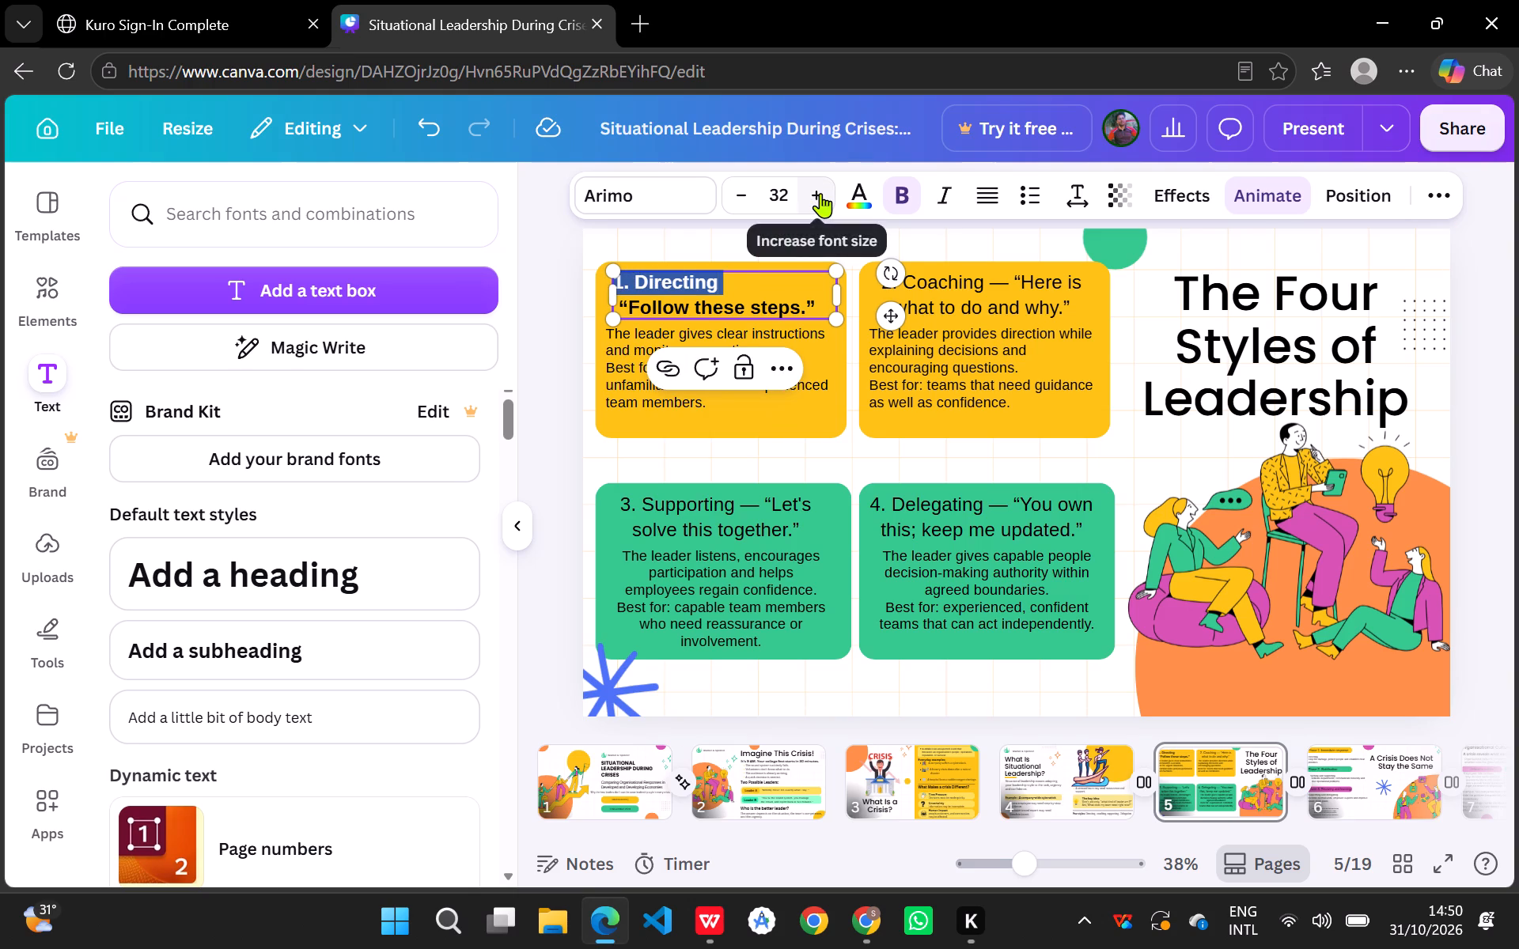
left_click(820, 193)
left_click(820, 193)
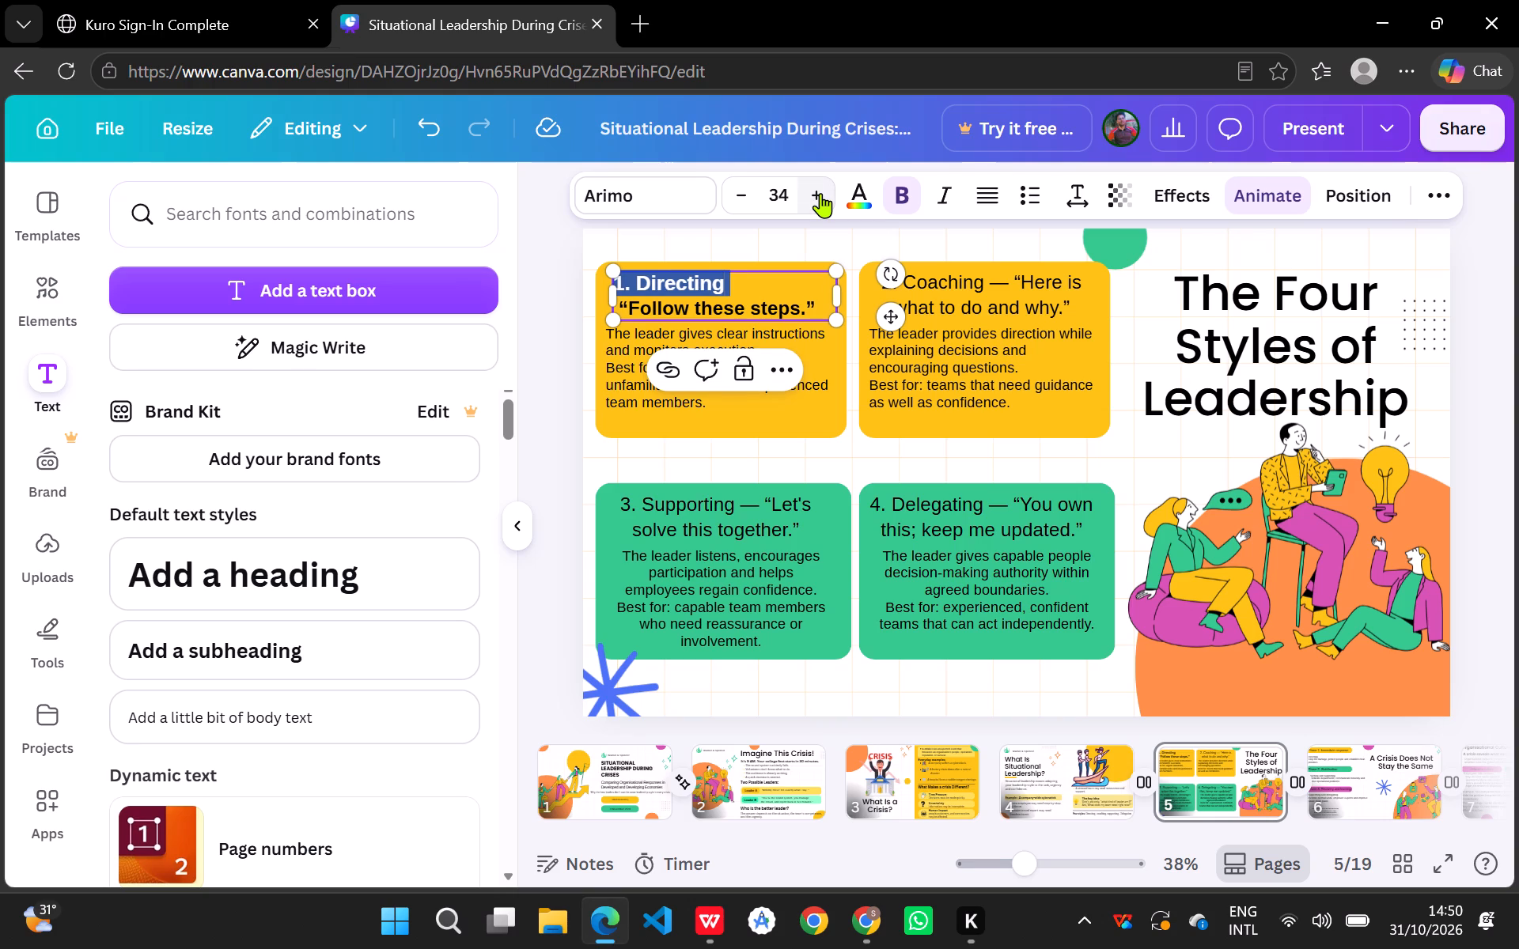
left_click(820, 193)
left_click(820, 193)
left_click(820, 193)
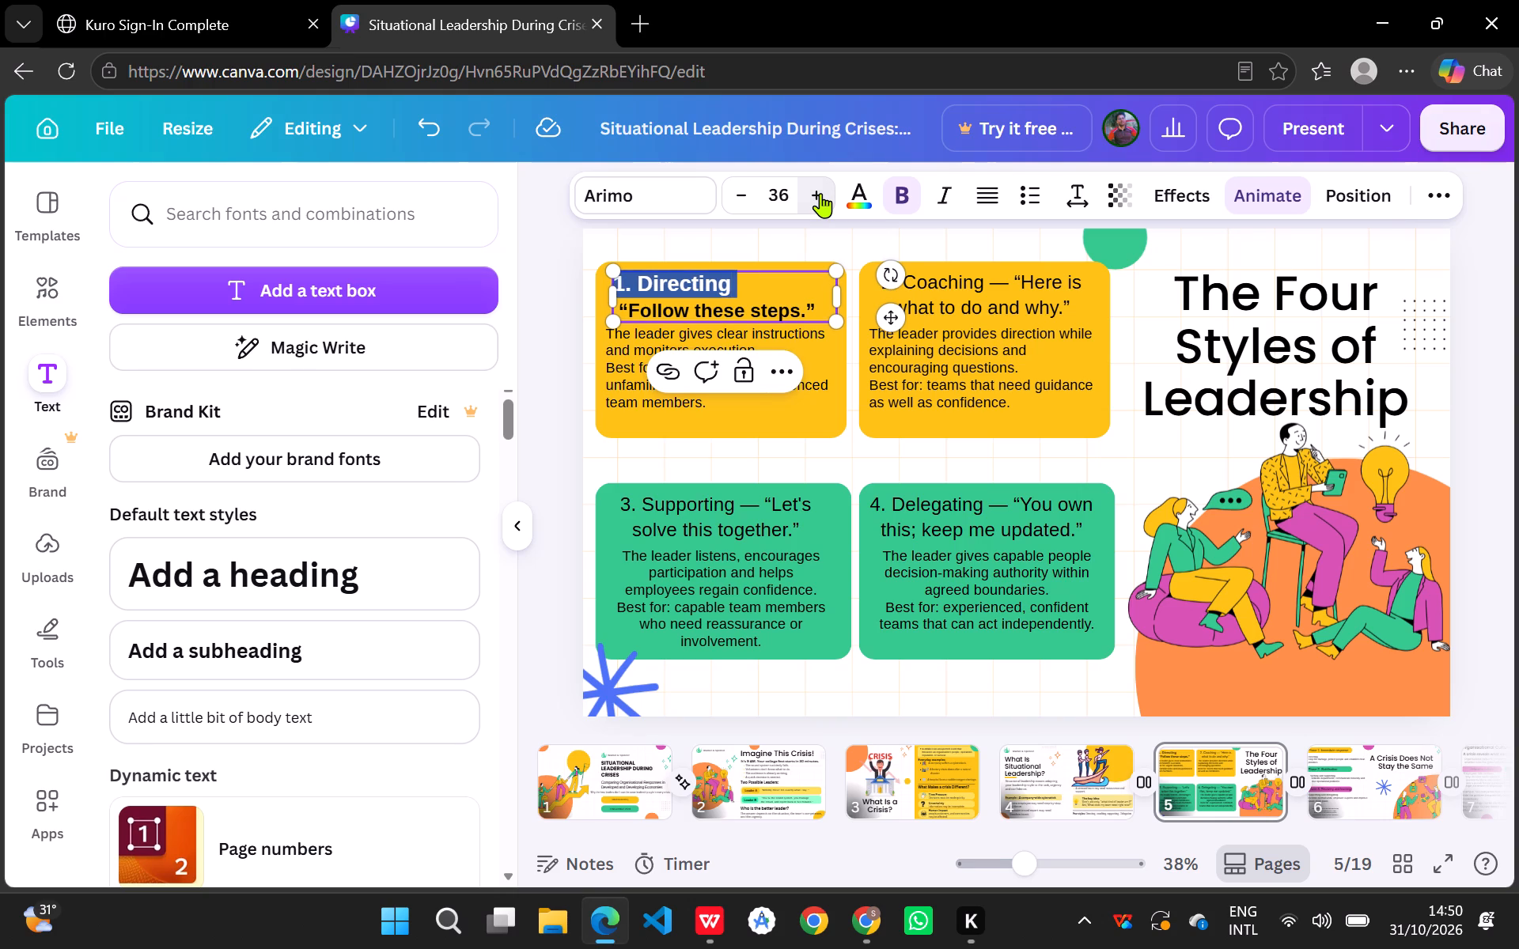
left_click(820, 193)
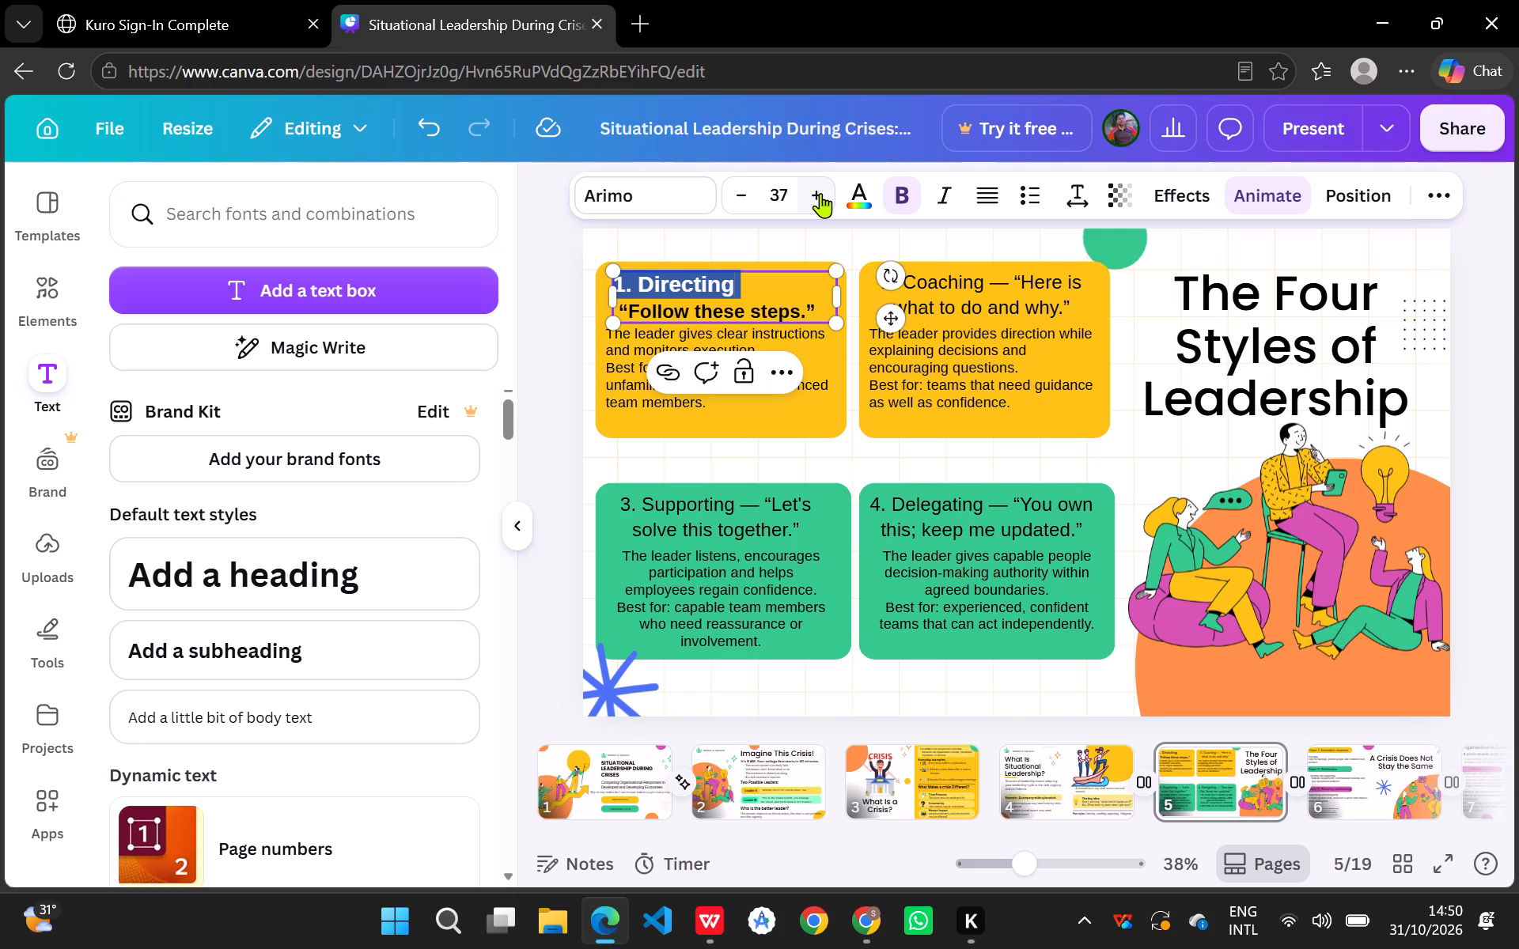
left_click(767, 417)
left_click(767, 417)
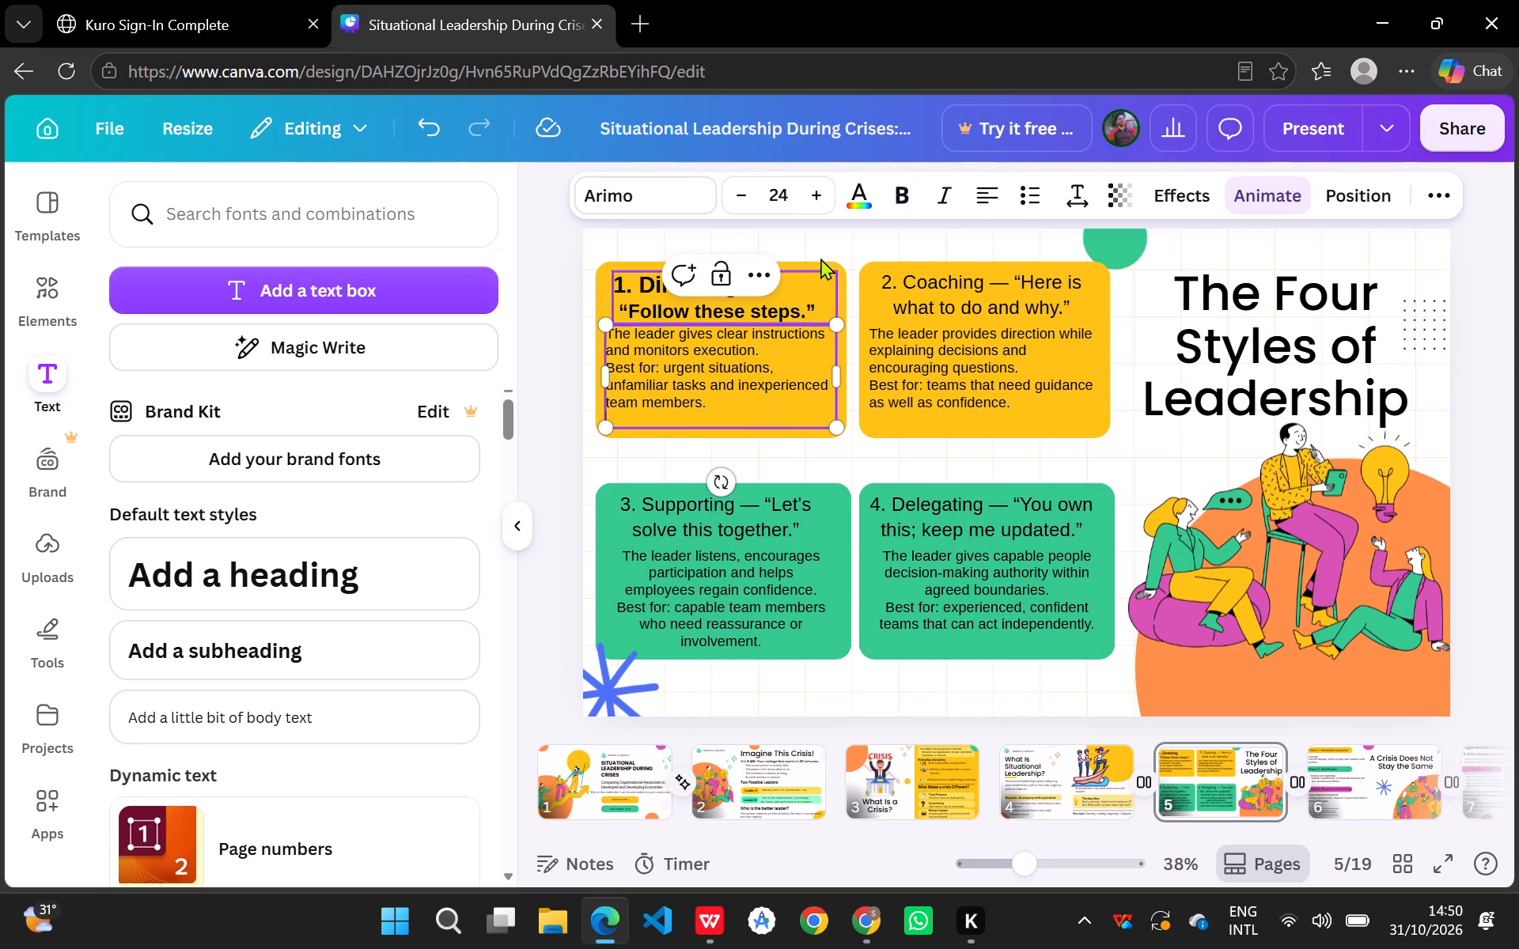
Reposition the Directing heading slightly left and down within its yellow card.
left_click(799, 285)
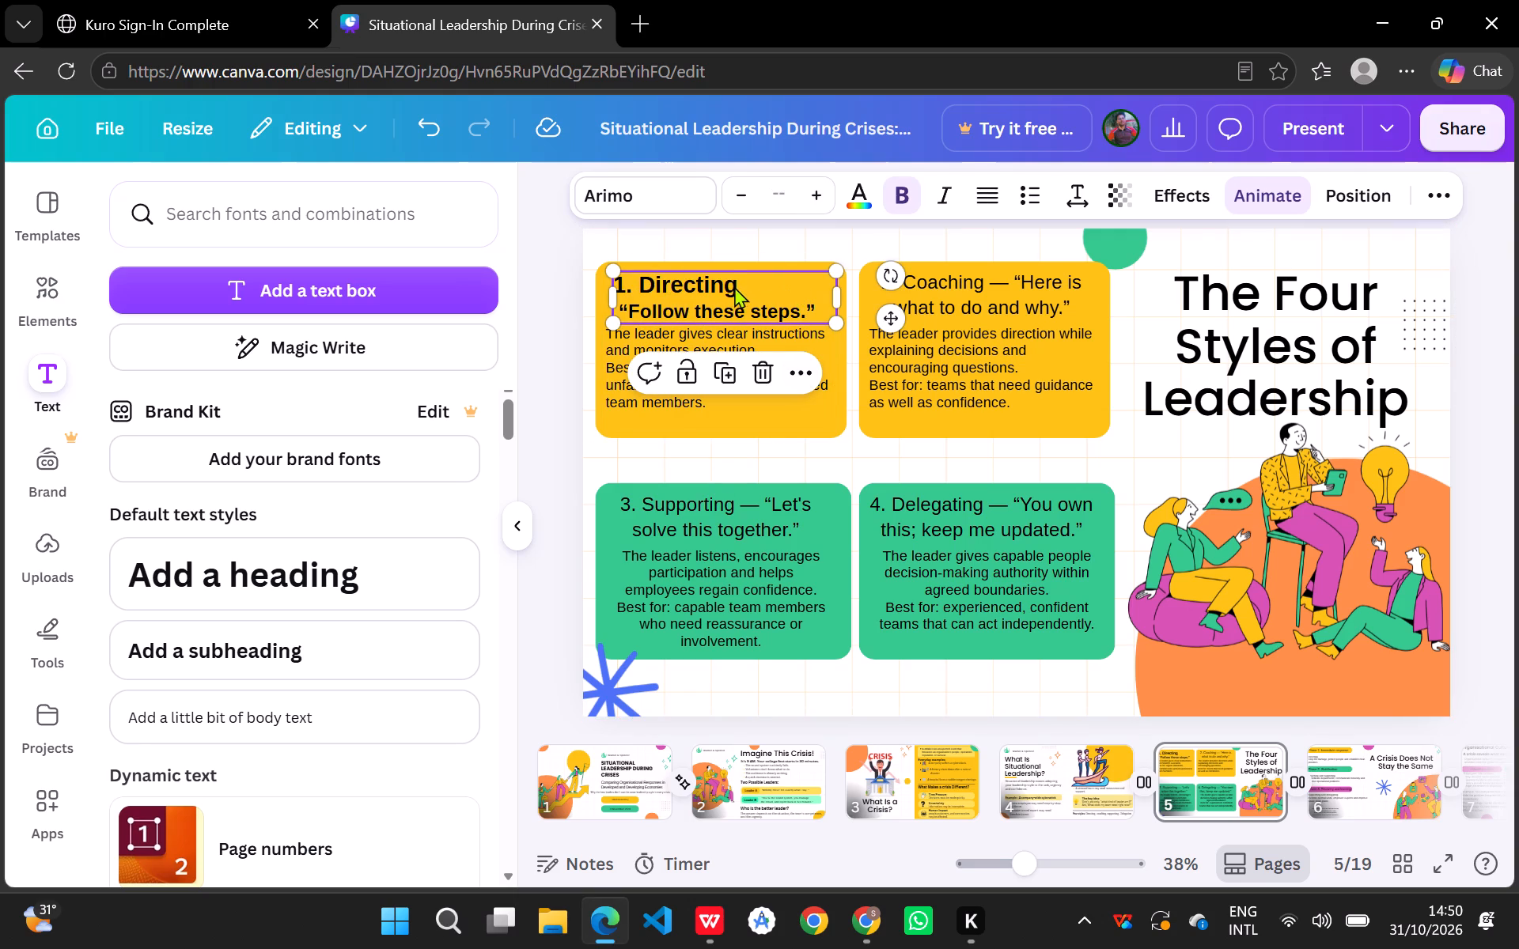
left_click_drag(744, 285, 705, 275)
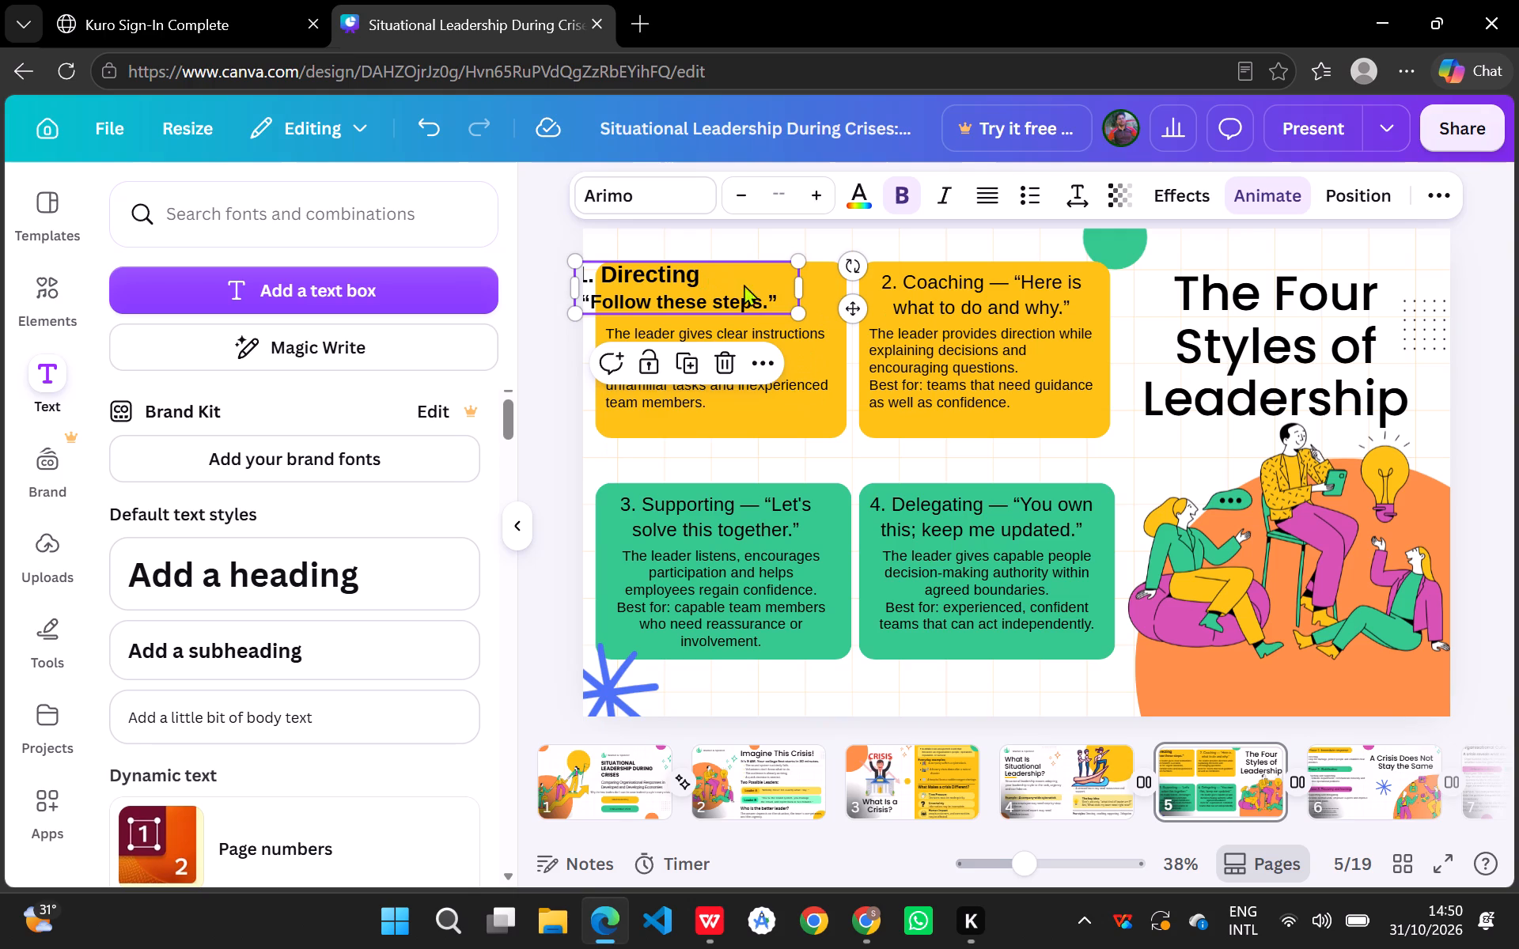
left_click_drag(755, 286, 796, 295)
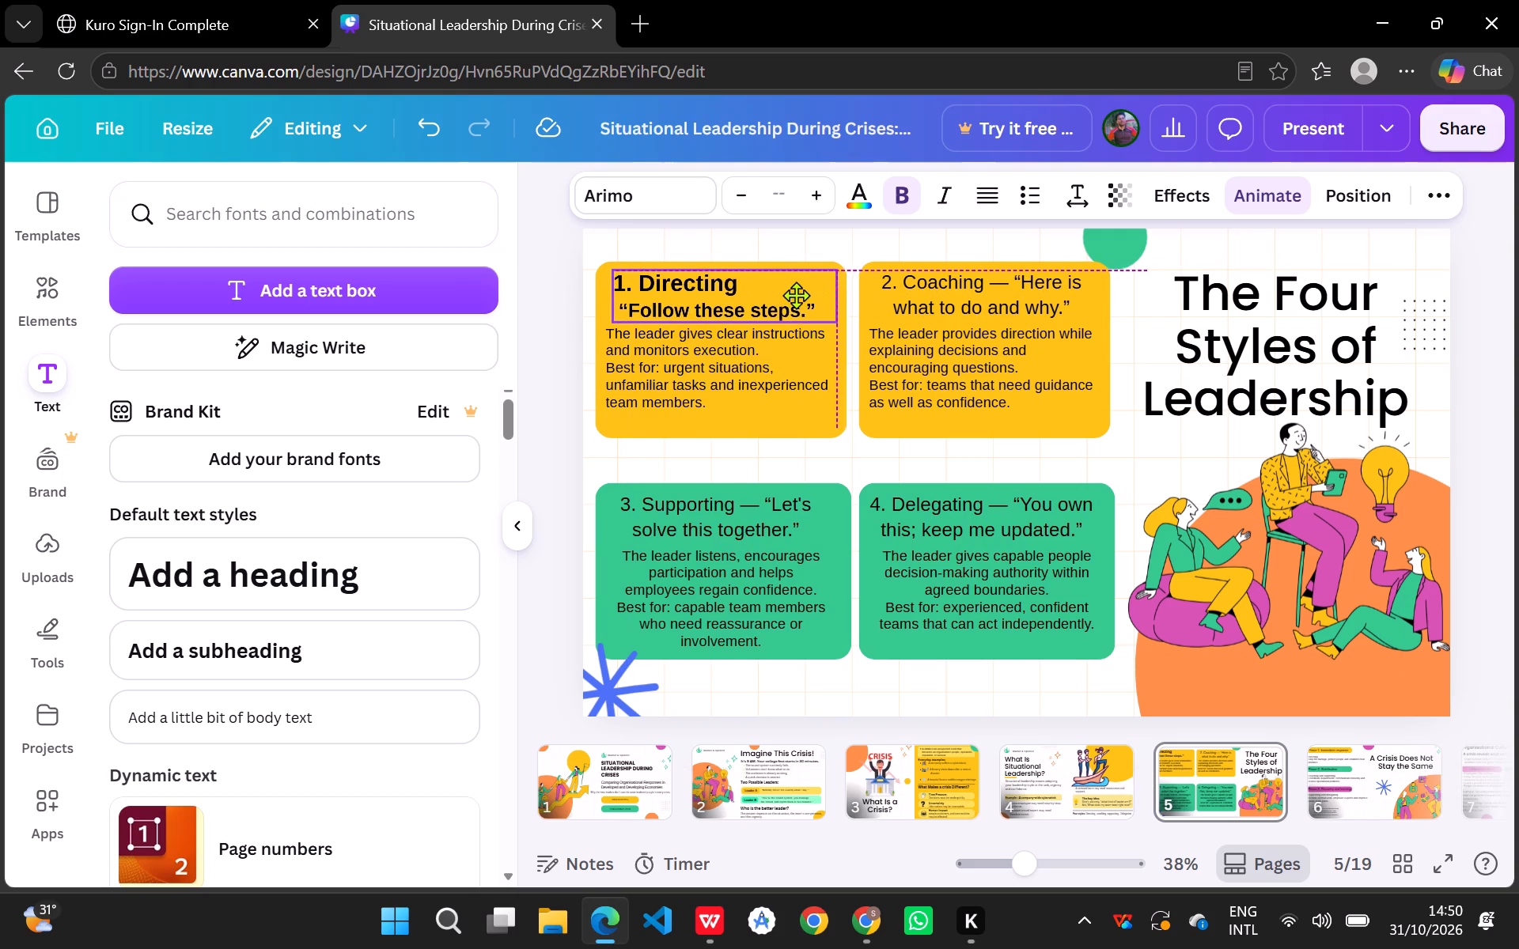
left_click_drag(796, 295, 788, 295)
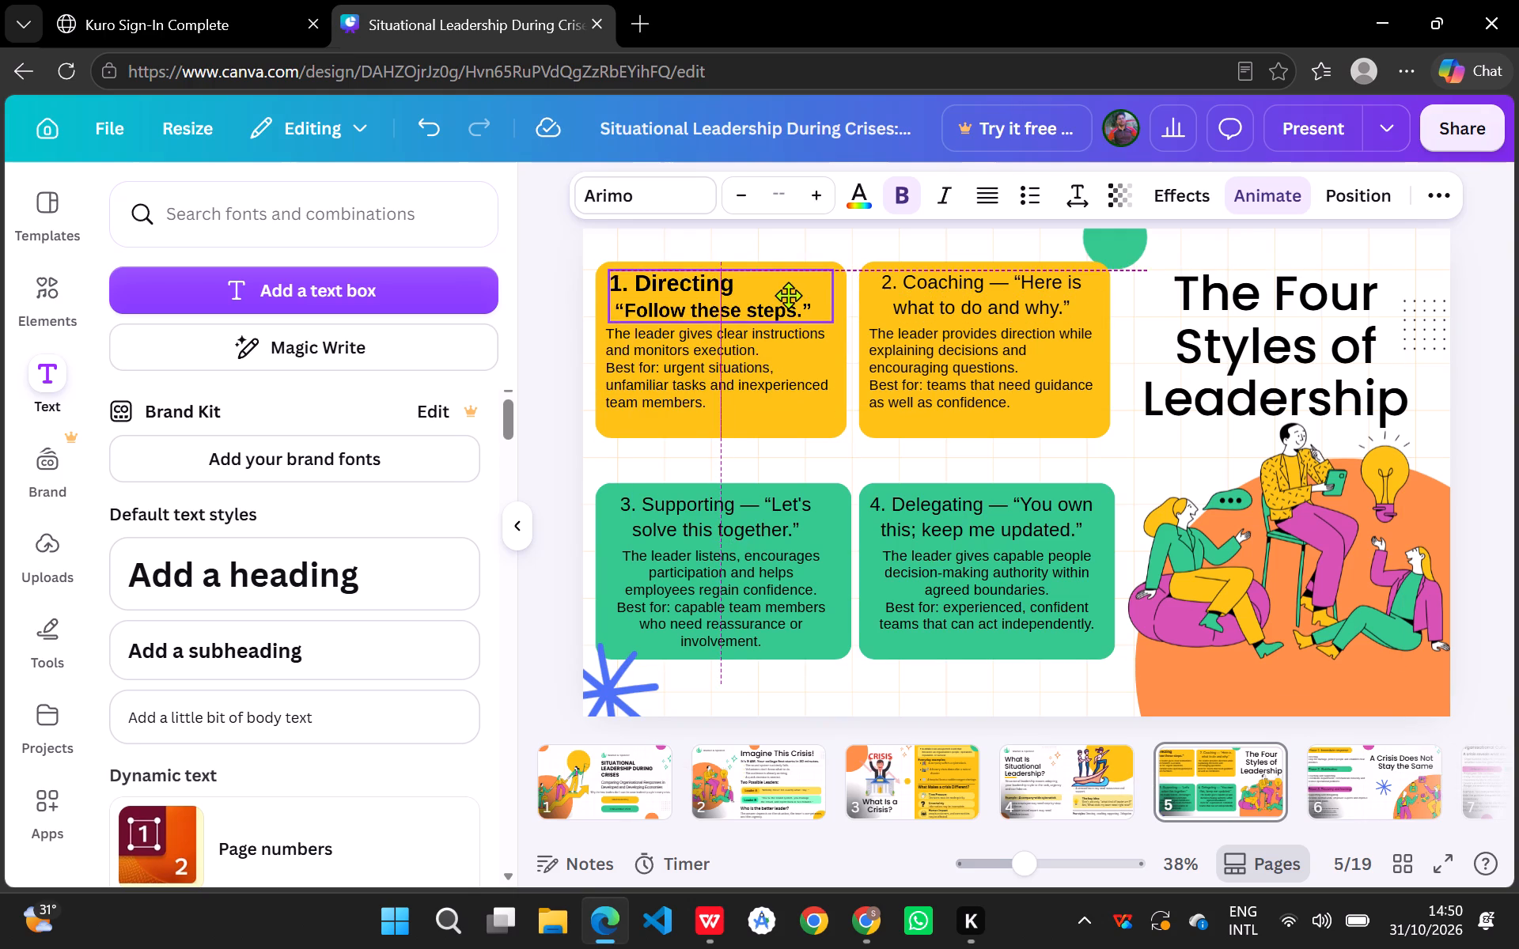
left_click_drag(788, 295, 788, 297)
Replace the word "Directing" in the first card's heading with uppercase "DIRECTING".
left_click(744, 288)
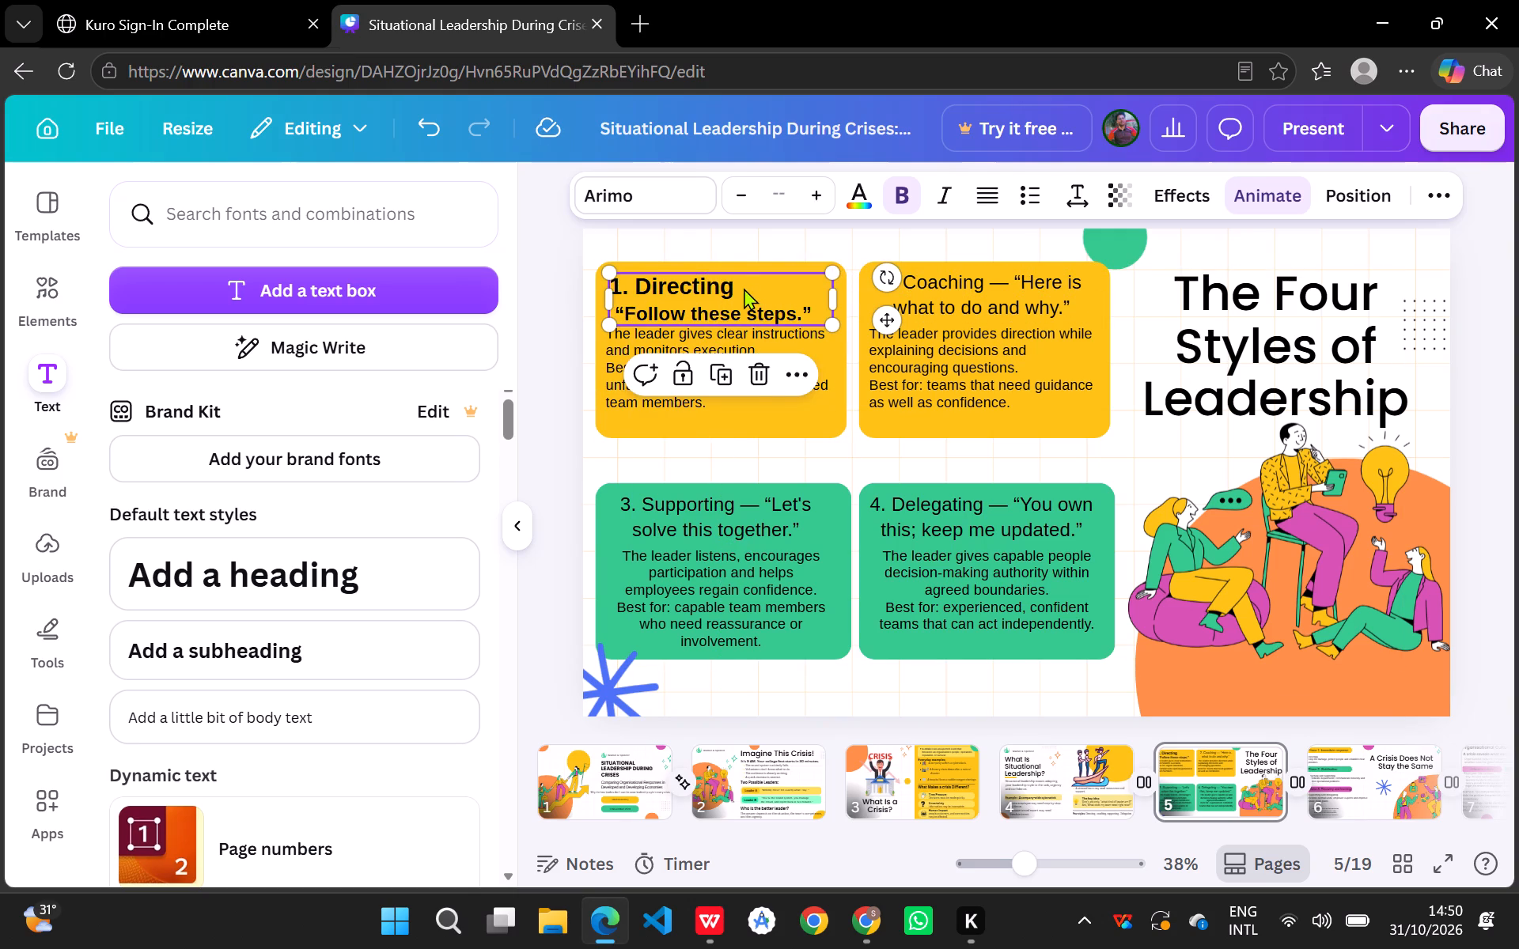
left_click_drag(733, 285, 635, 280)
key("BackSpace")
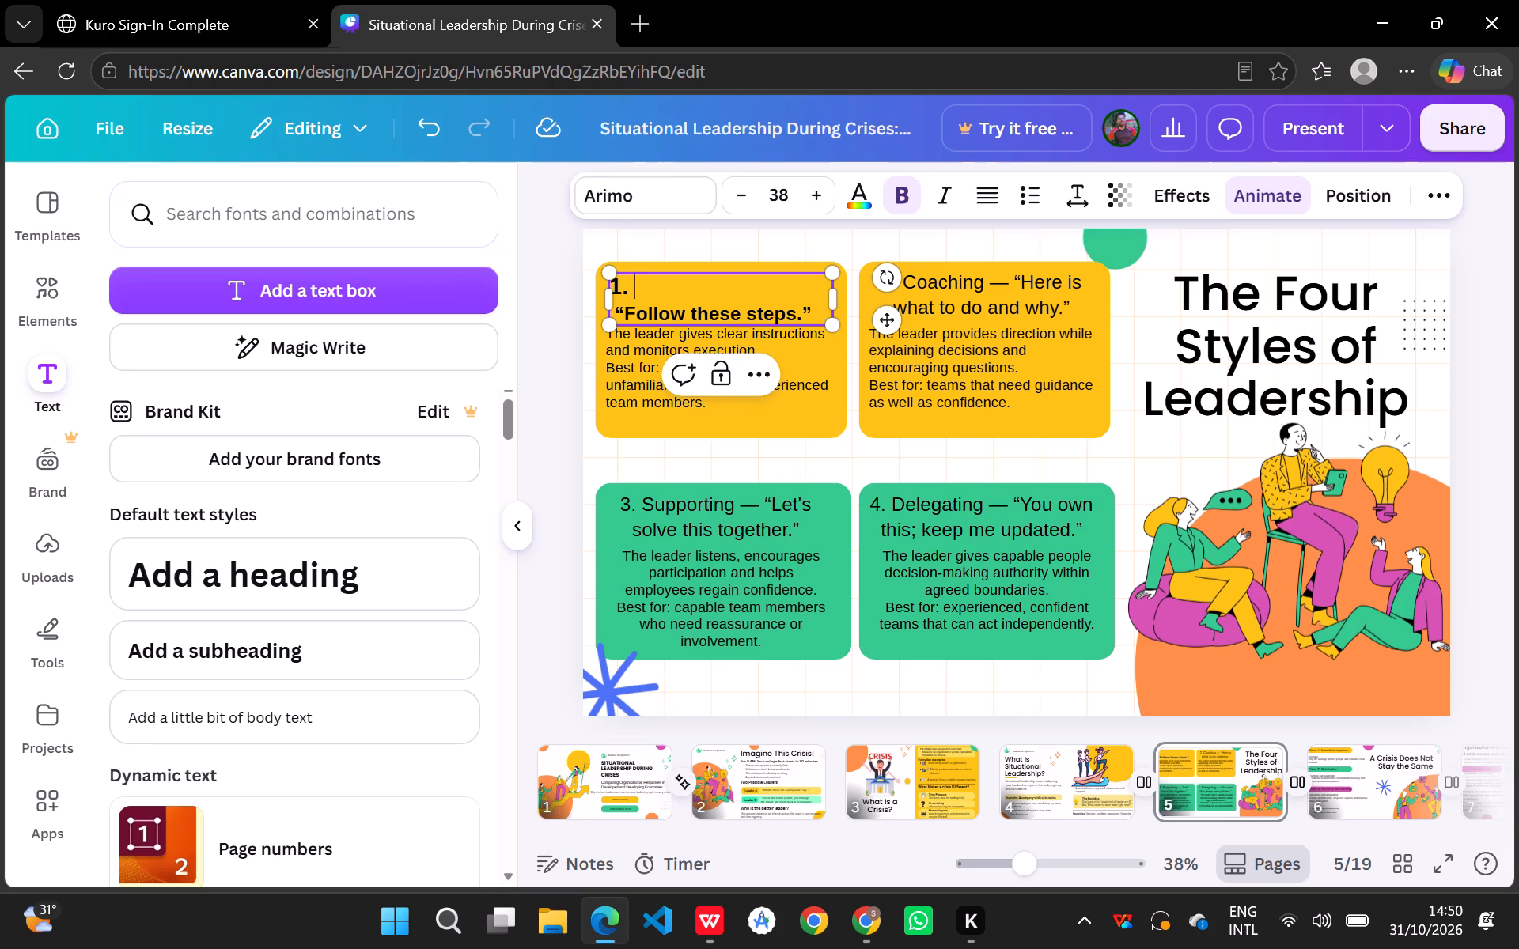
type("DIRECTING")
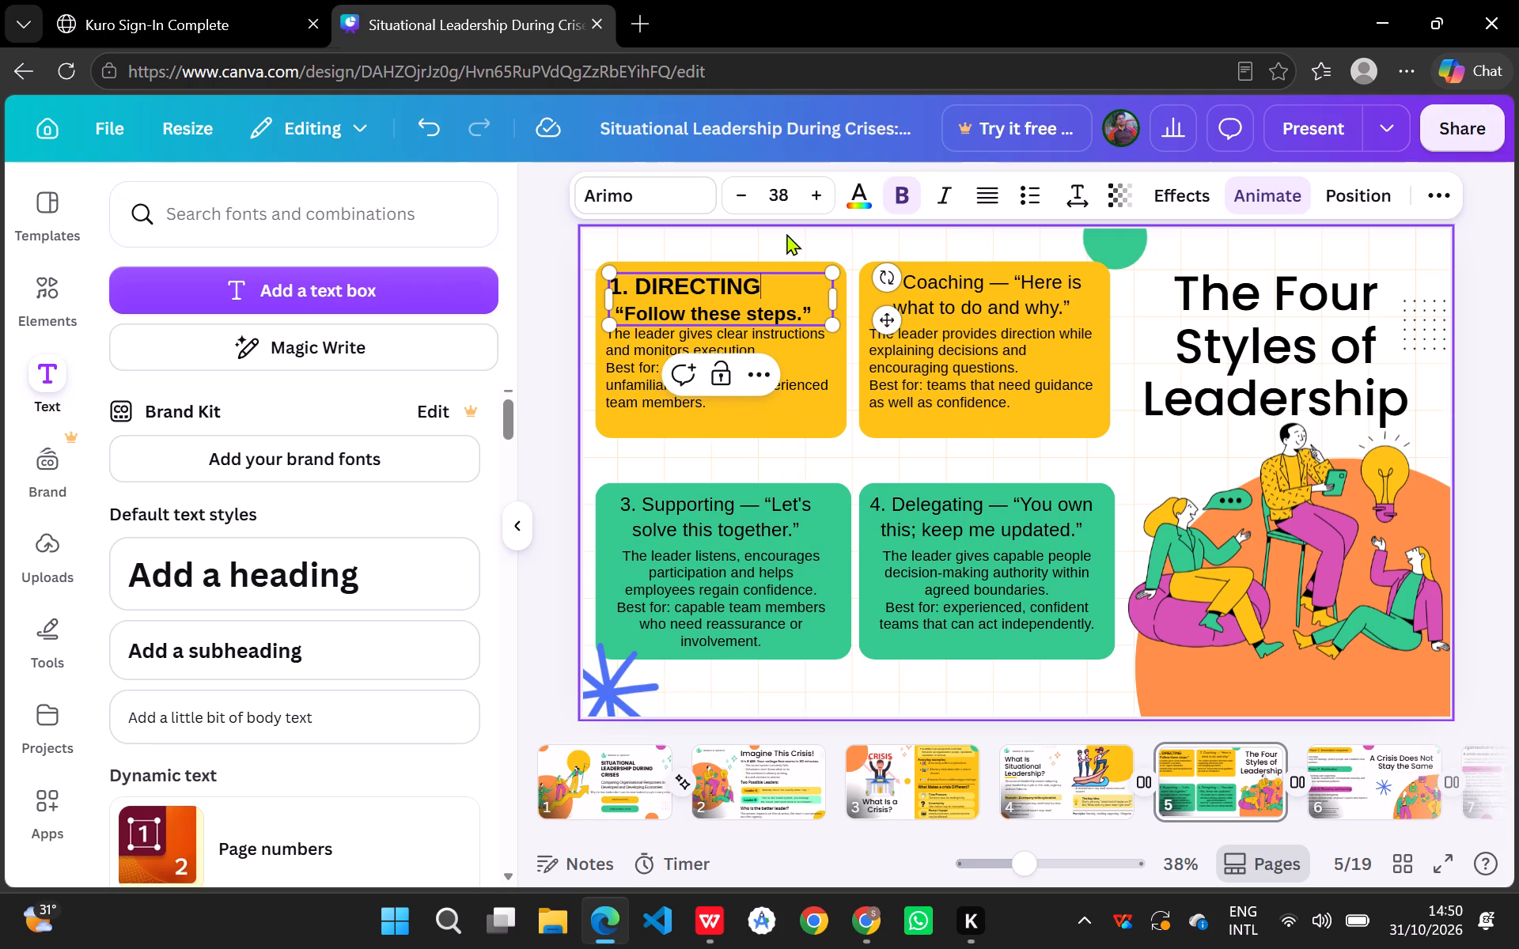
left_click(926, 323)
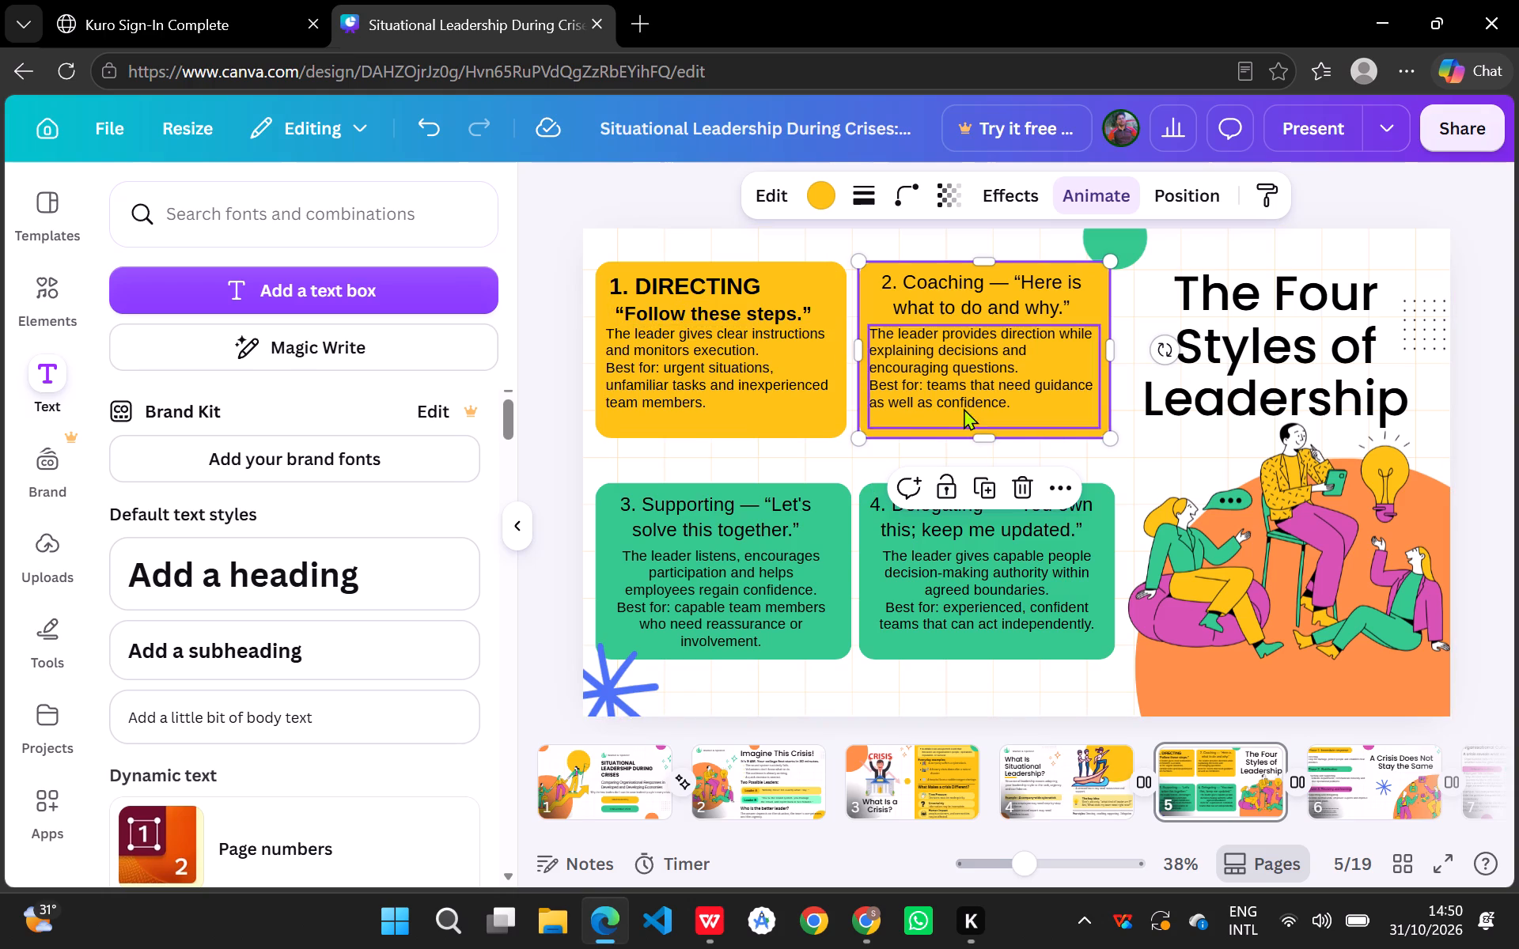
Format the "The leader gives clear instructions" paragraph in the Directing card as a bullet point.
left_click(606, 332)
double_click(608, 332)
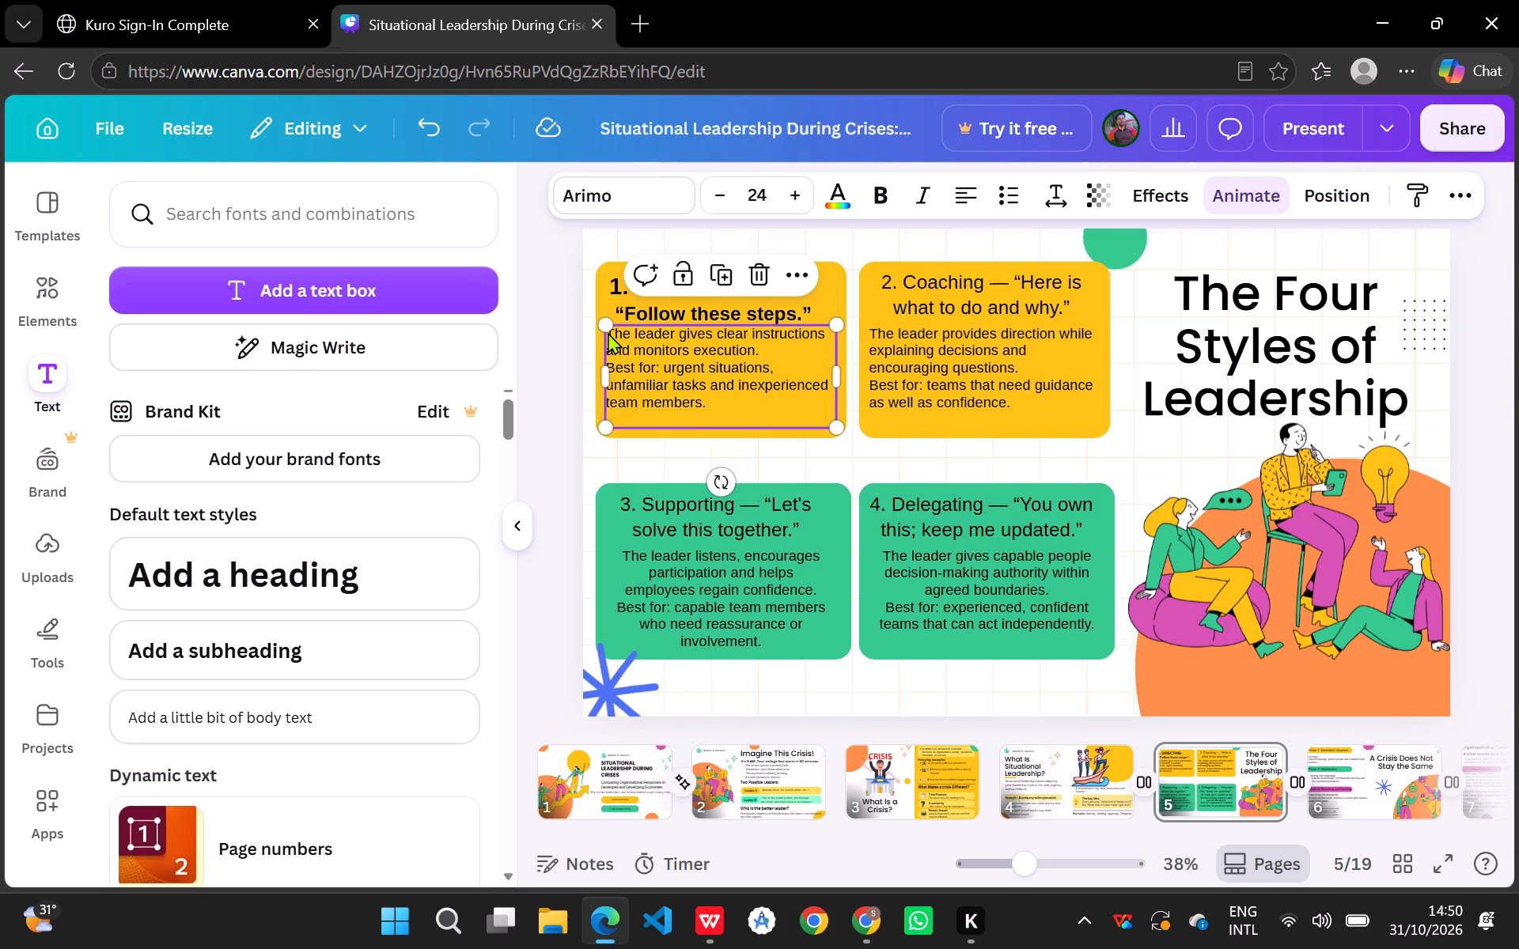
left_click(610, 334)
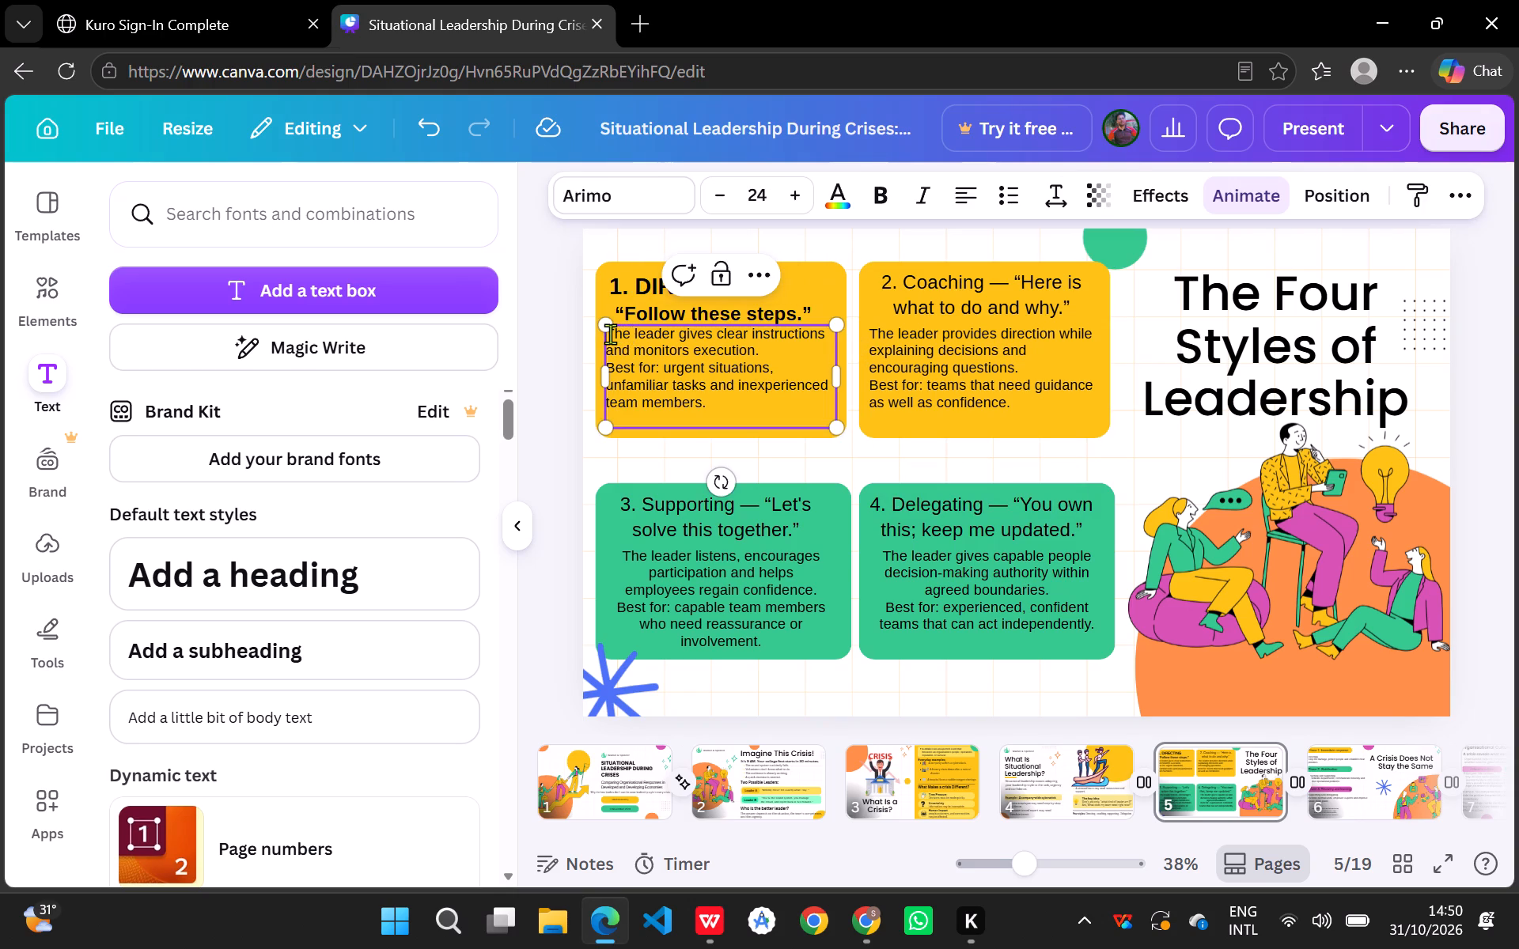
left_click(1017, 194)
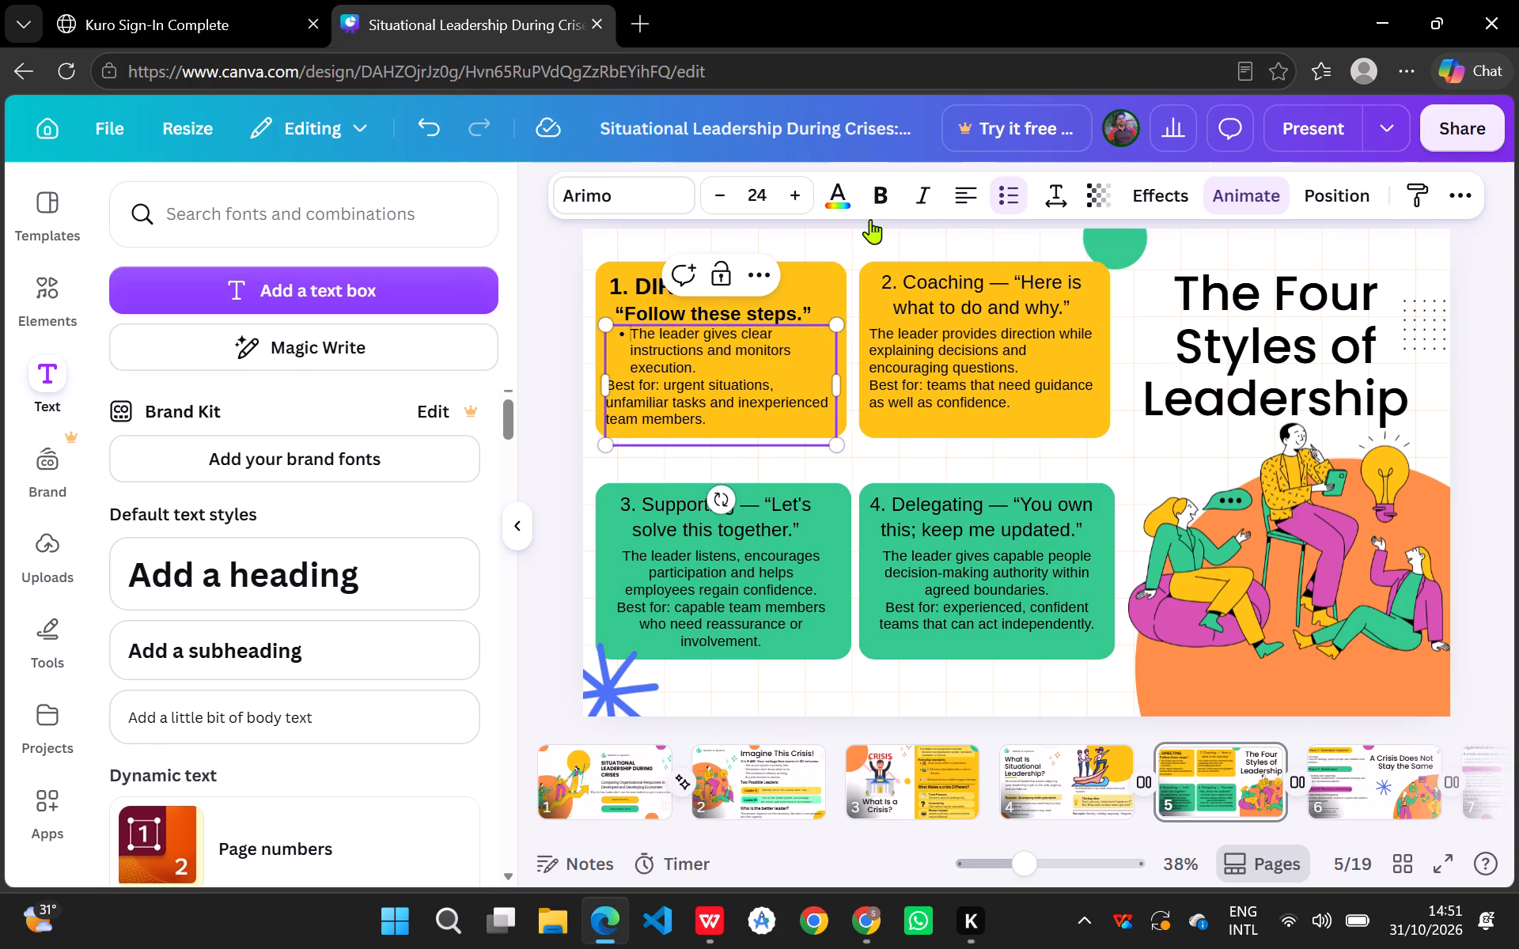
Format the "Best for: urgent situations" paragraph in the Directing card as a second bullet point.
left_click(608, 380)
double_click(611, 384)
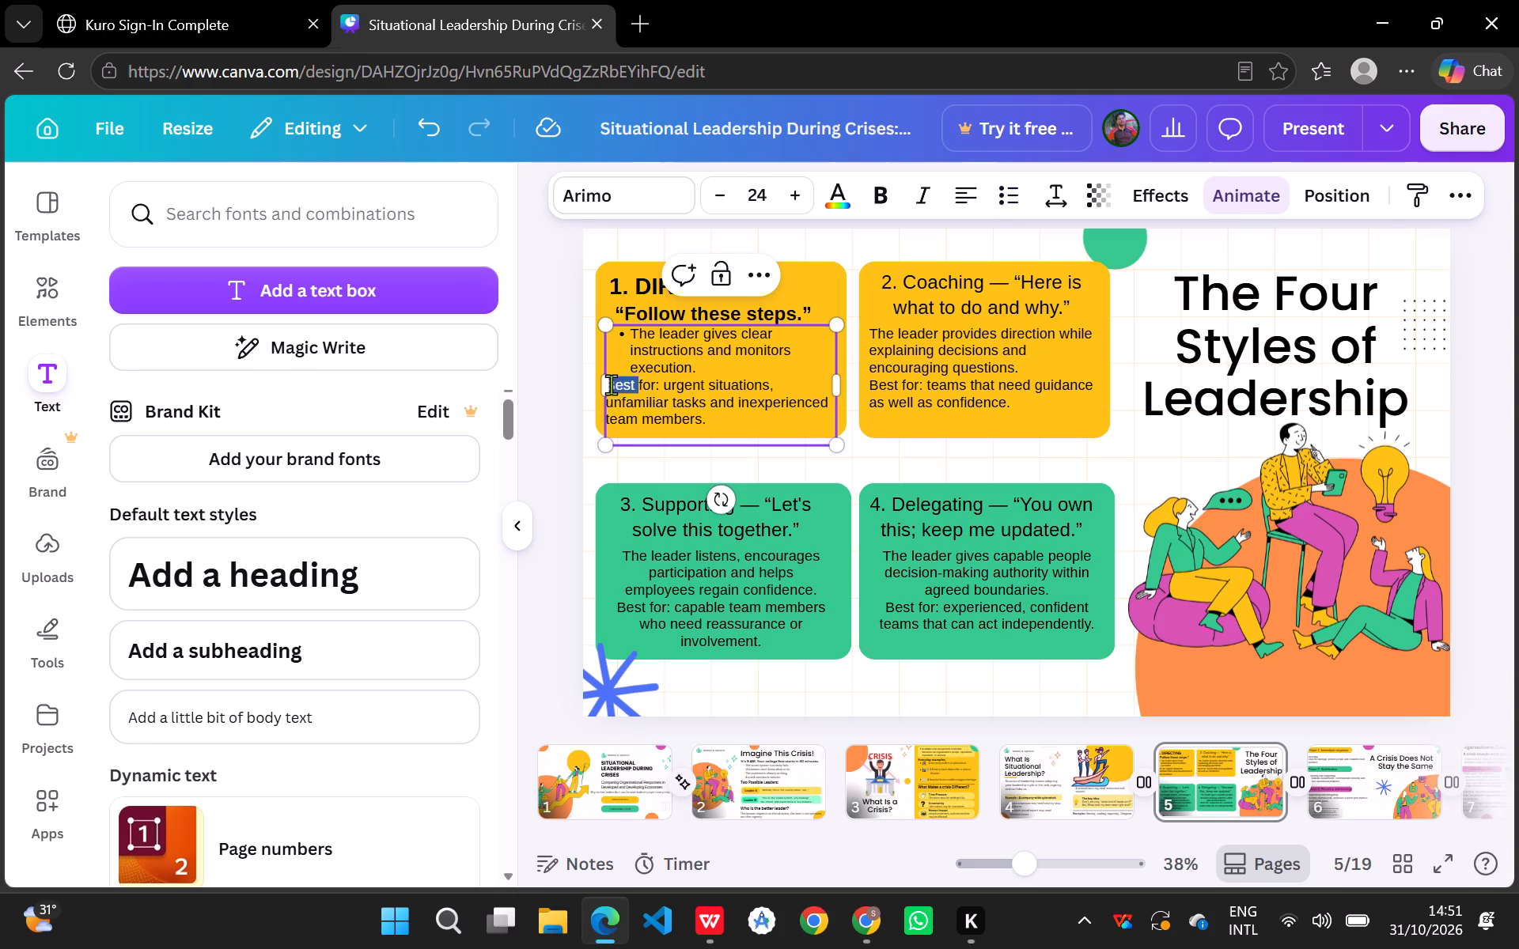
left_click(618, 384)
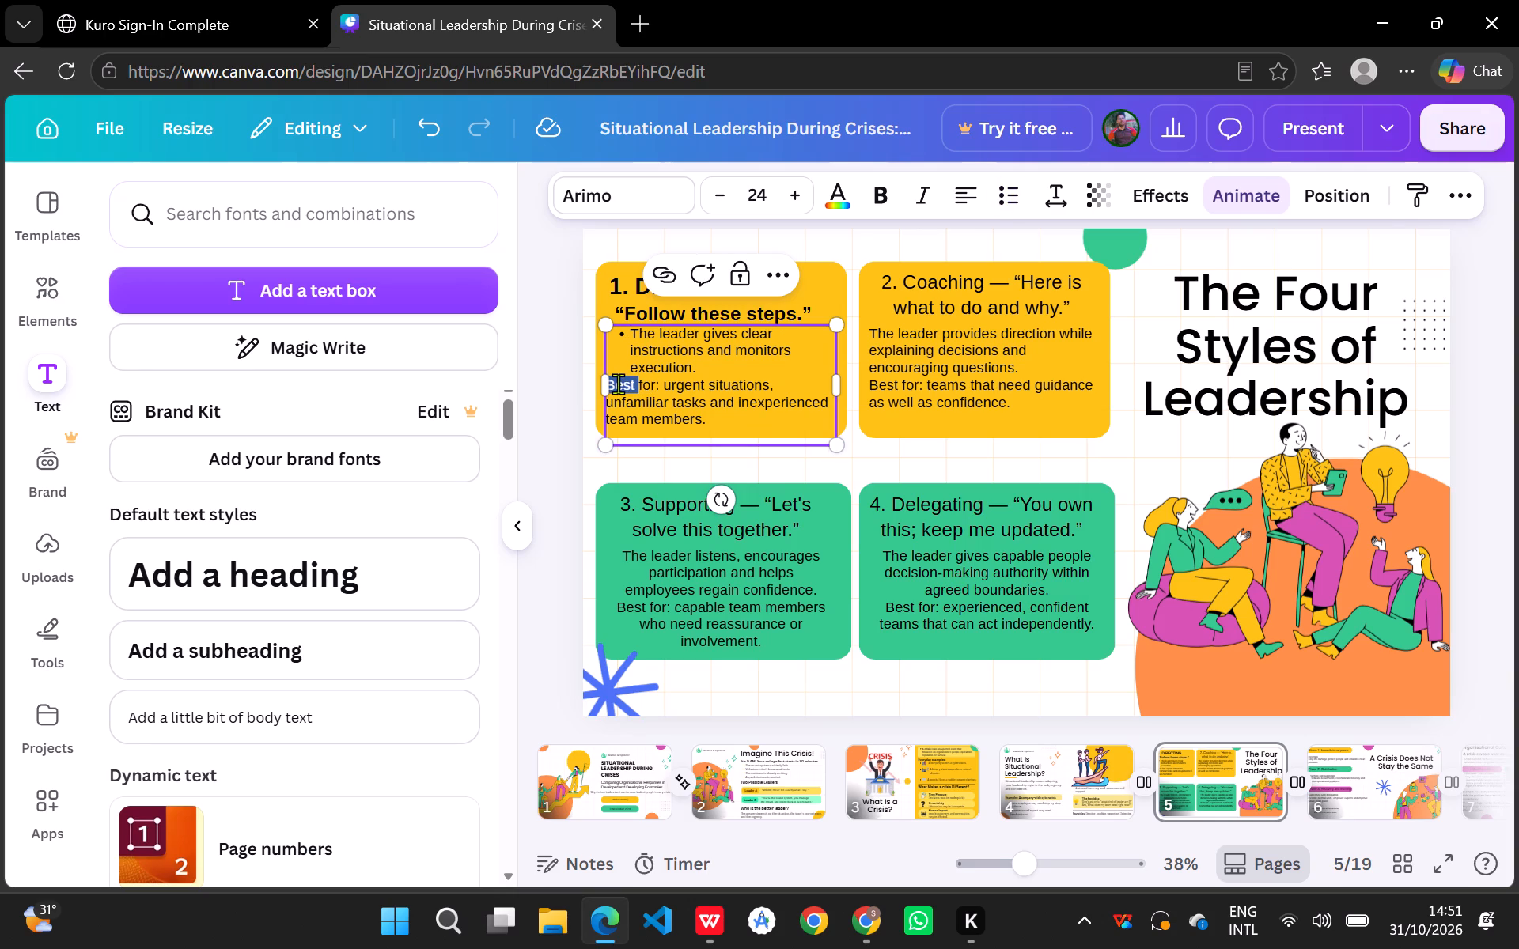
key("Left")
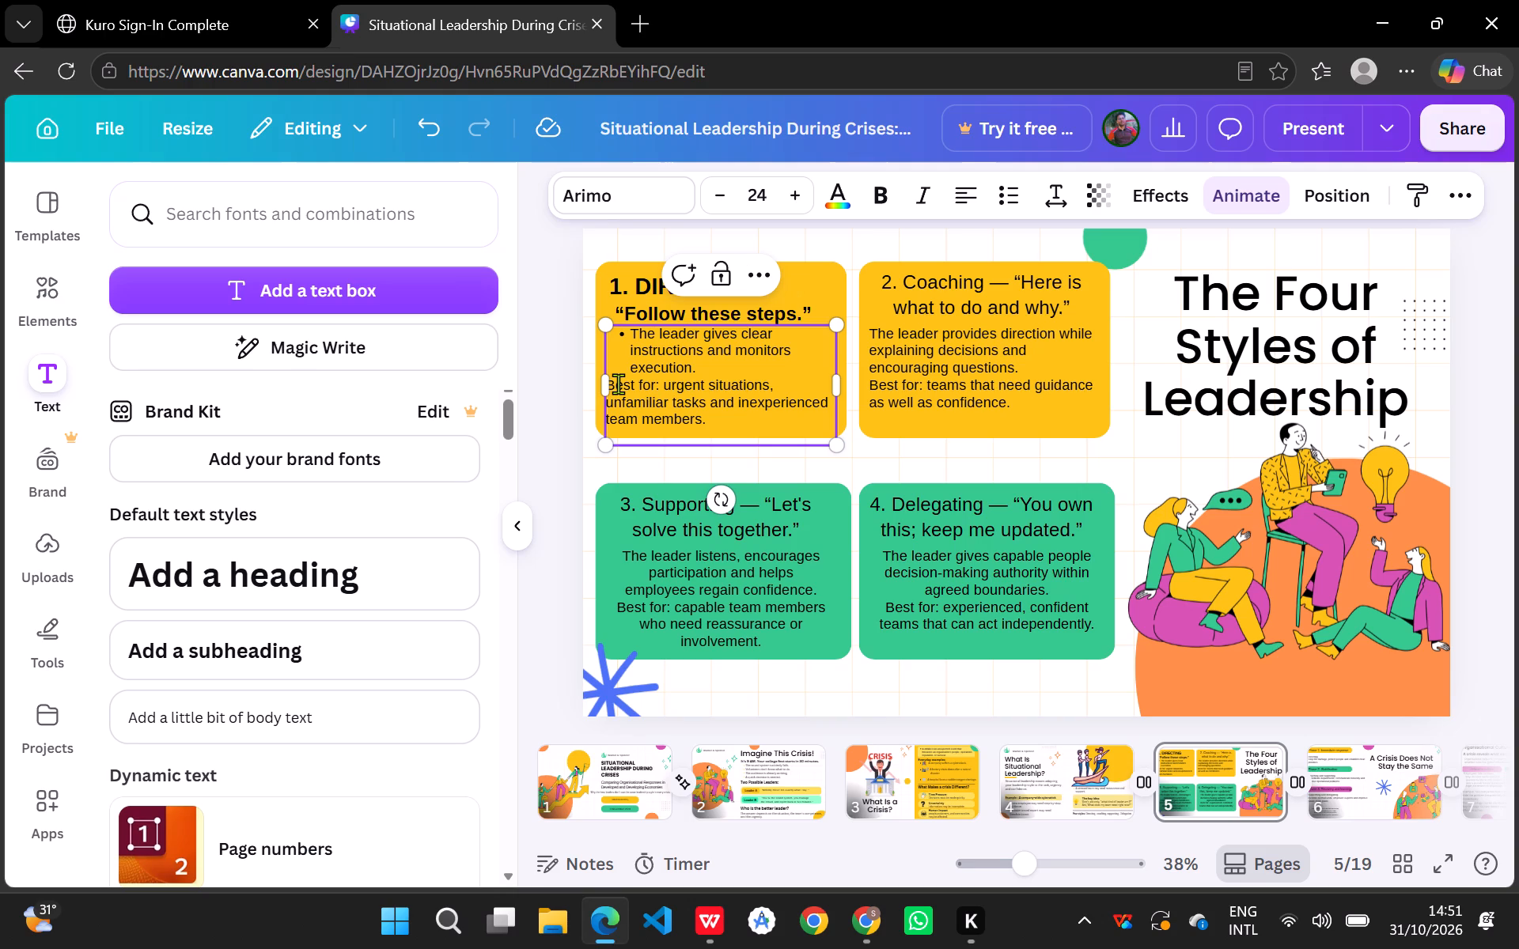
key("Left")
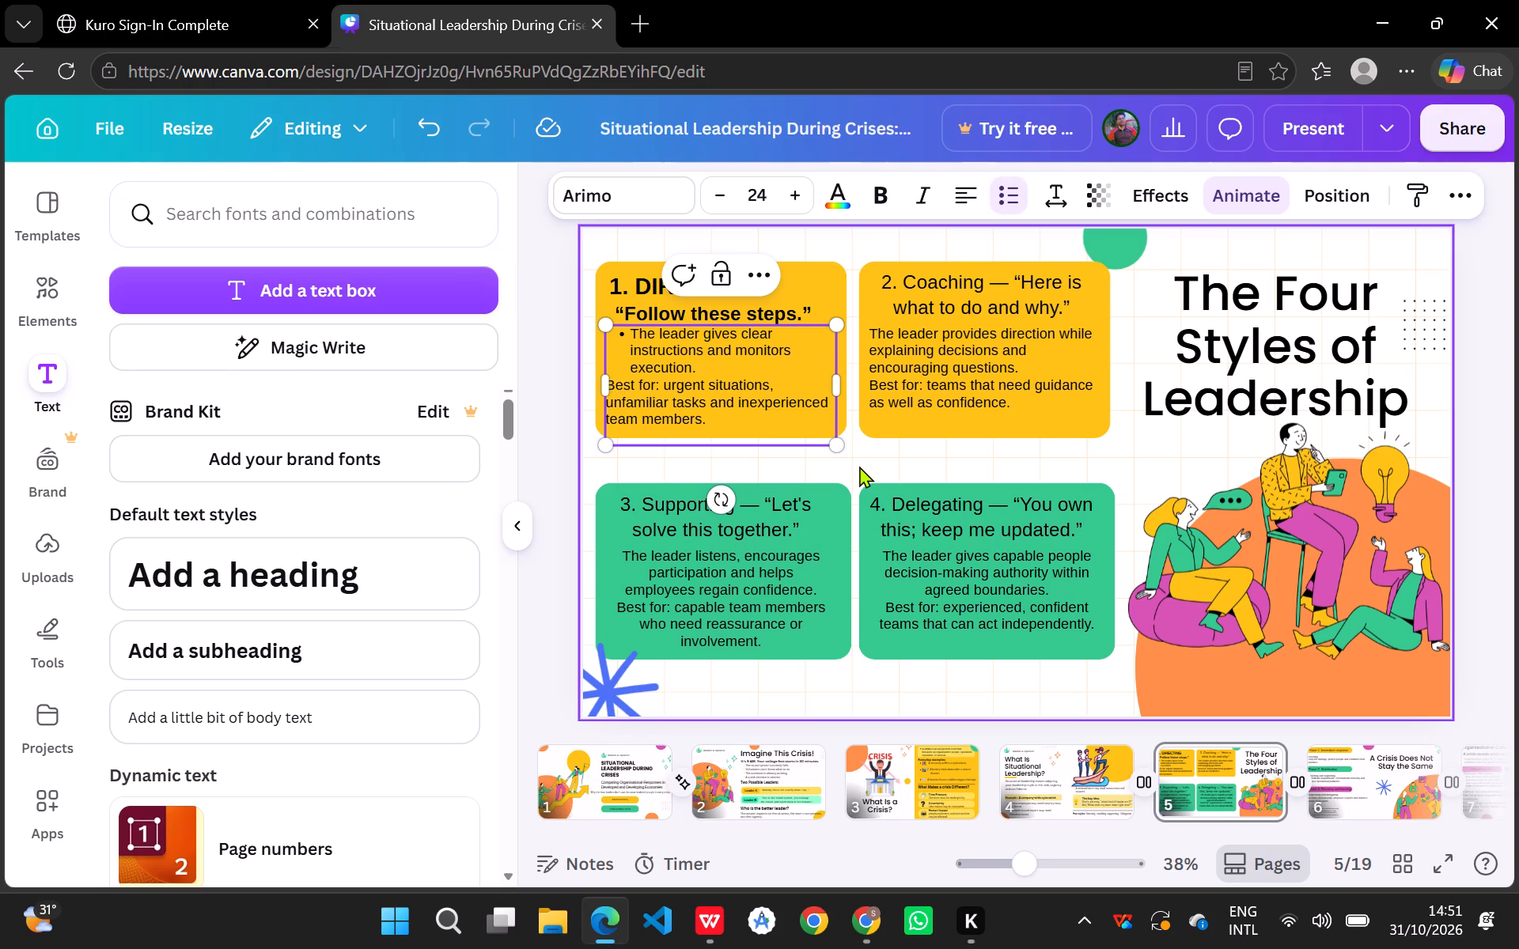
key("Down")
key("Left")
key("Left")
key("Left")
key("Left")
key("Left")
key("Left")
key("Left")
key("Left")
key("Left")
key("Left")
key("Left")
key("Left")
key("Left")
key("Left")
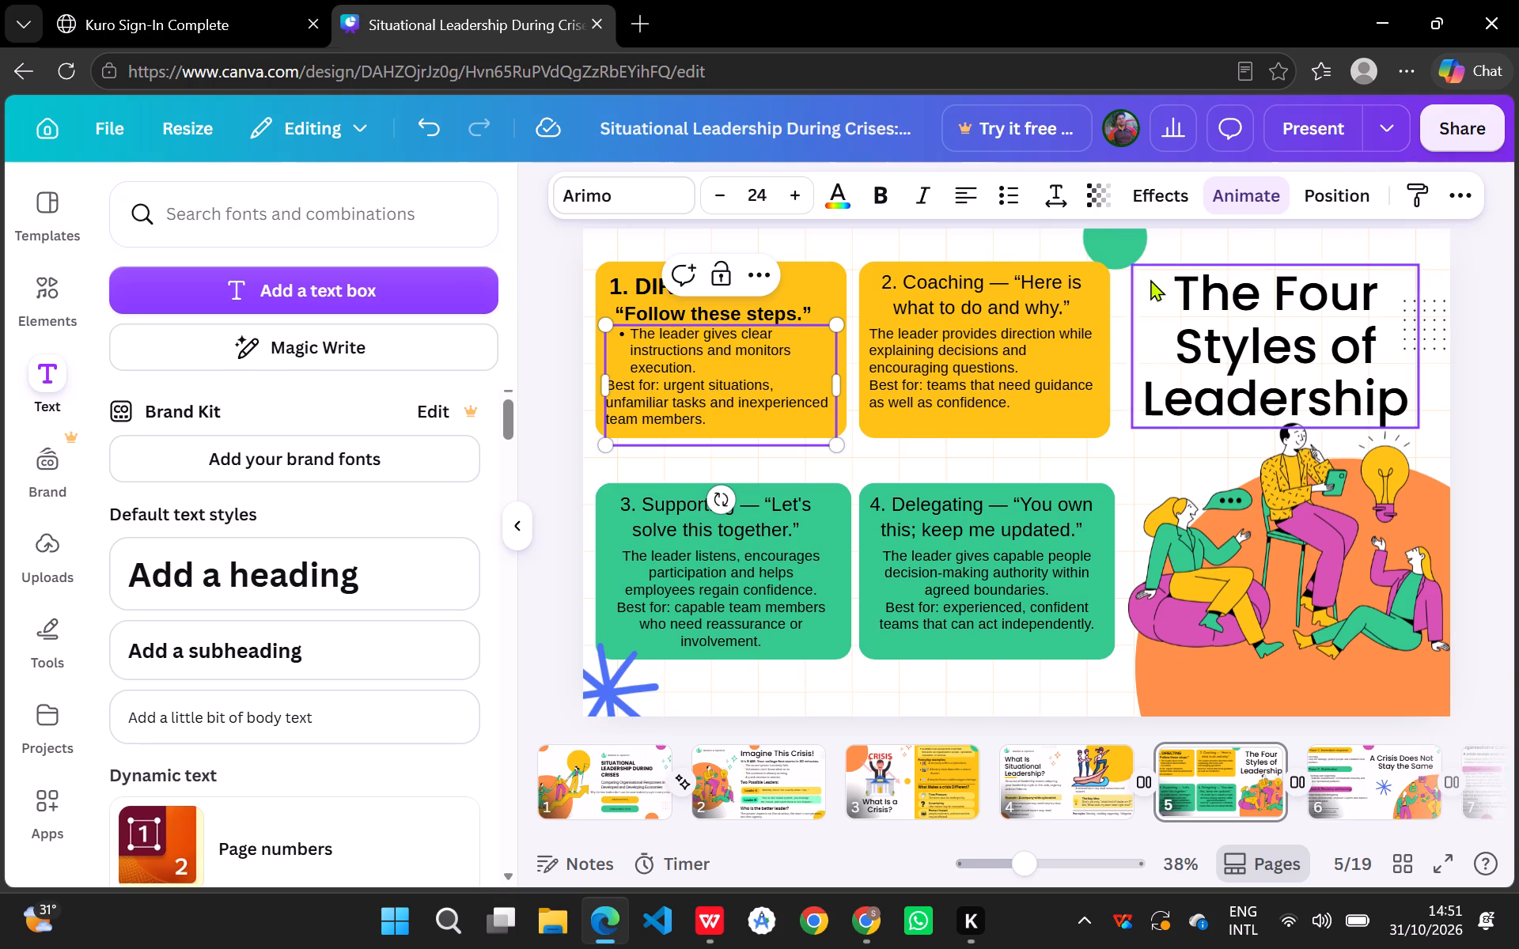
left_click(1006, 198)
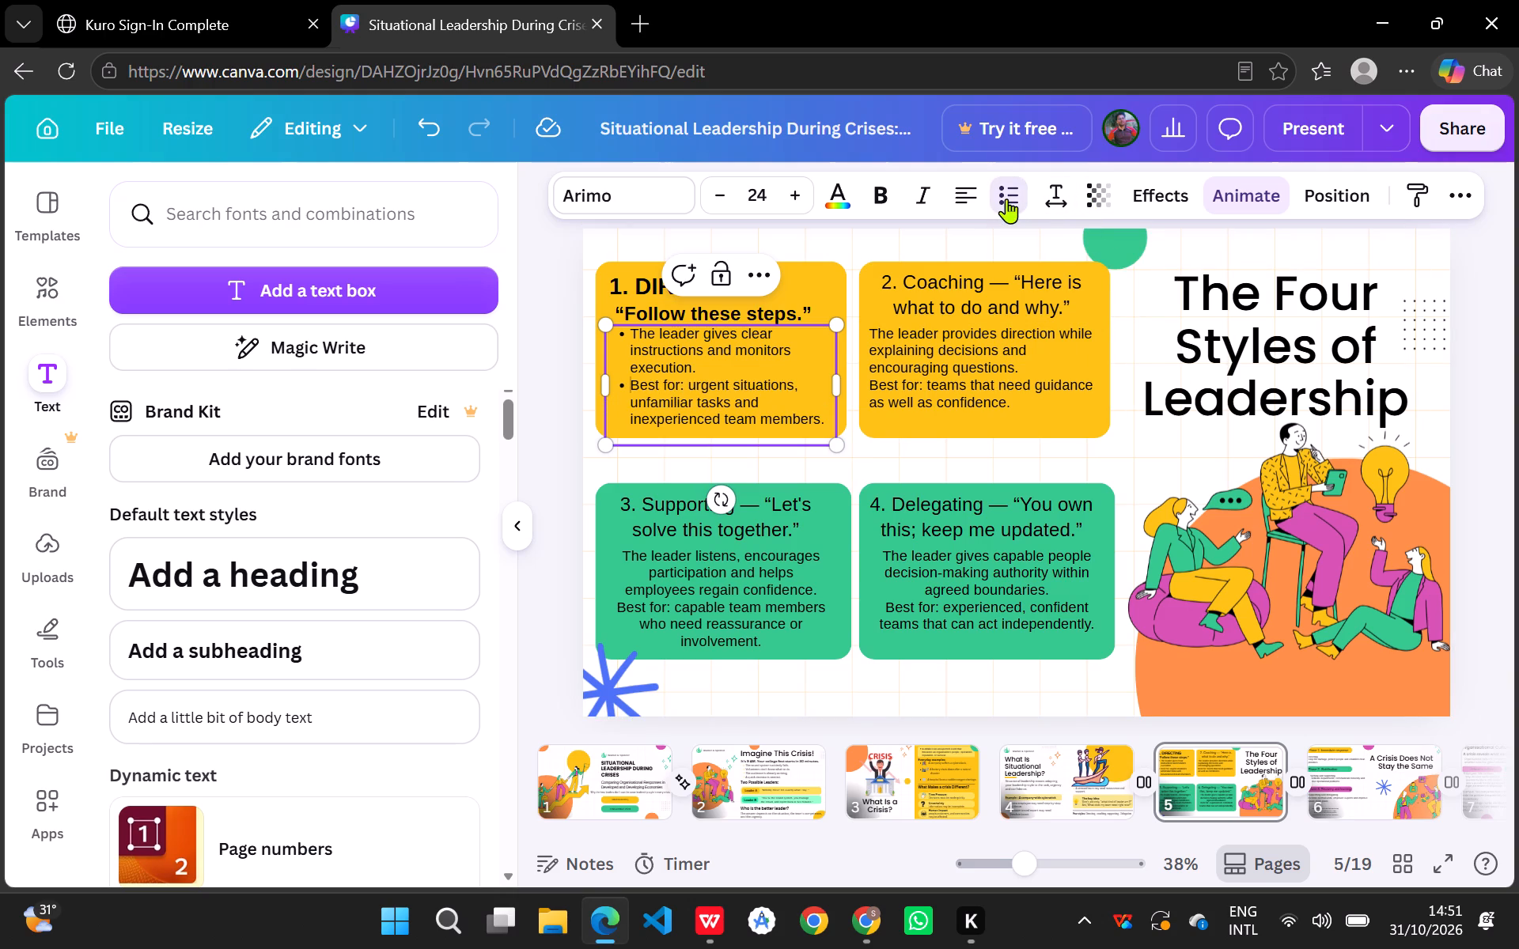
Remove the dash from the Coaching card's heading and put the "Here is what to do and why." quote on its own line.
left_click(938, 400)
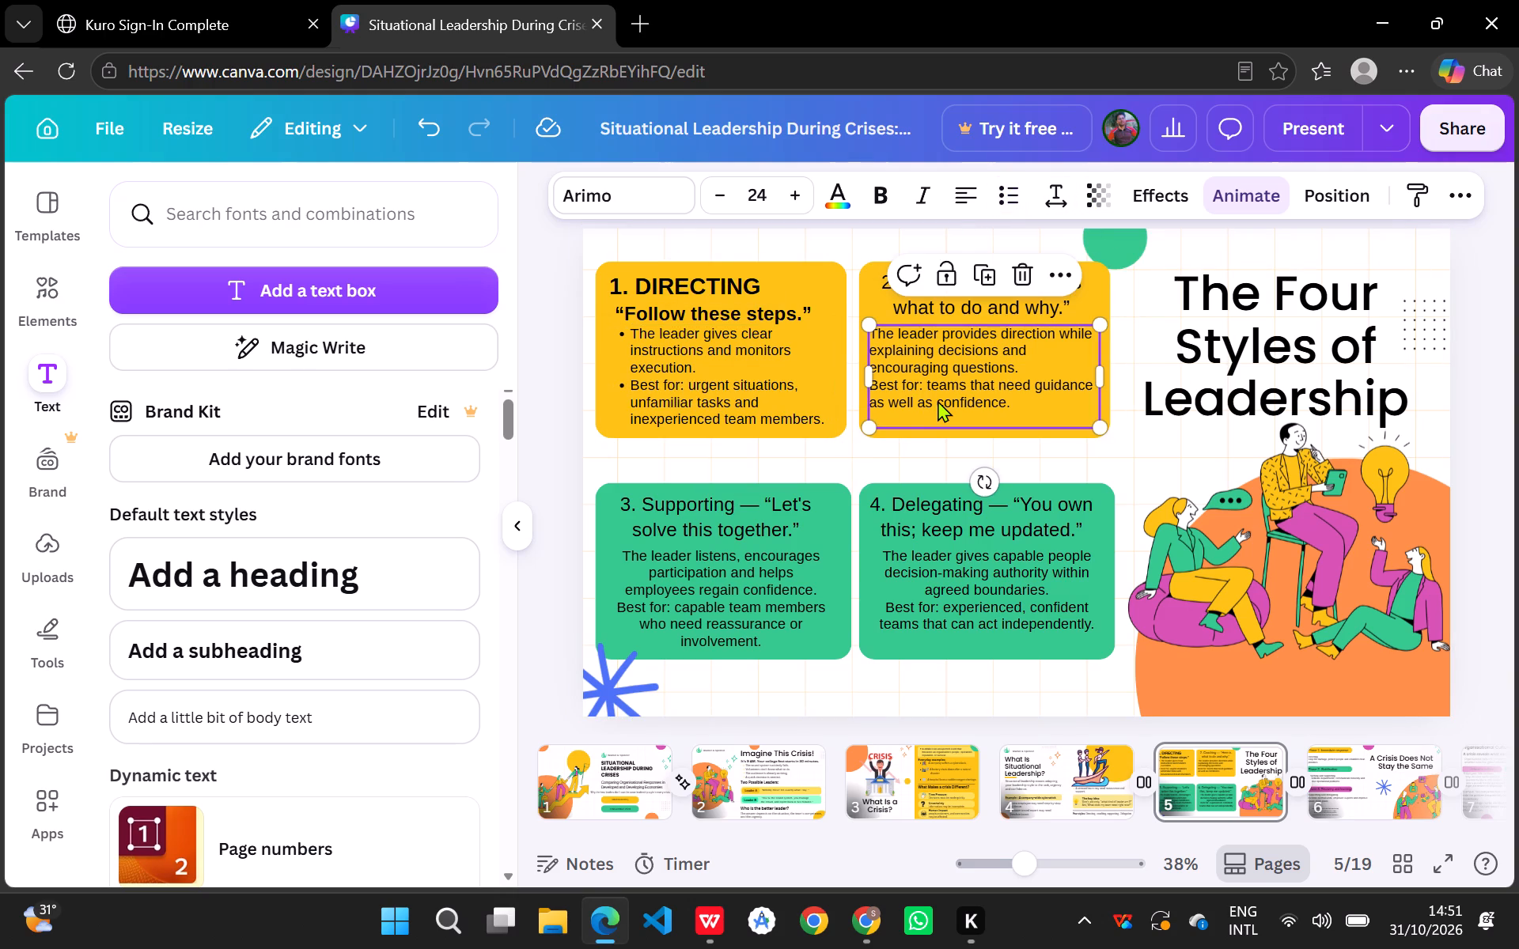
left_click(956, 345)
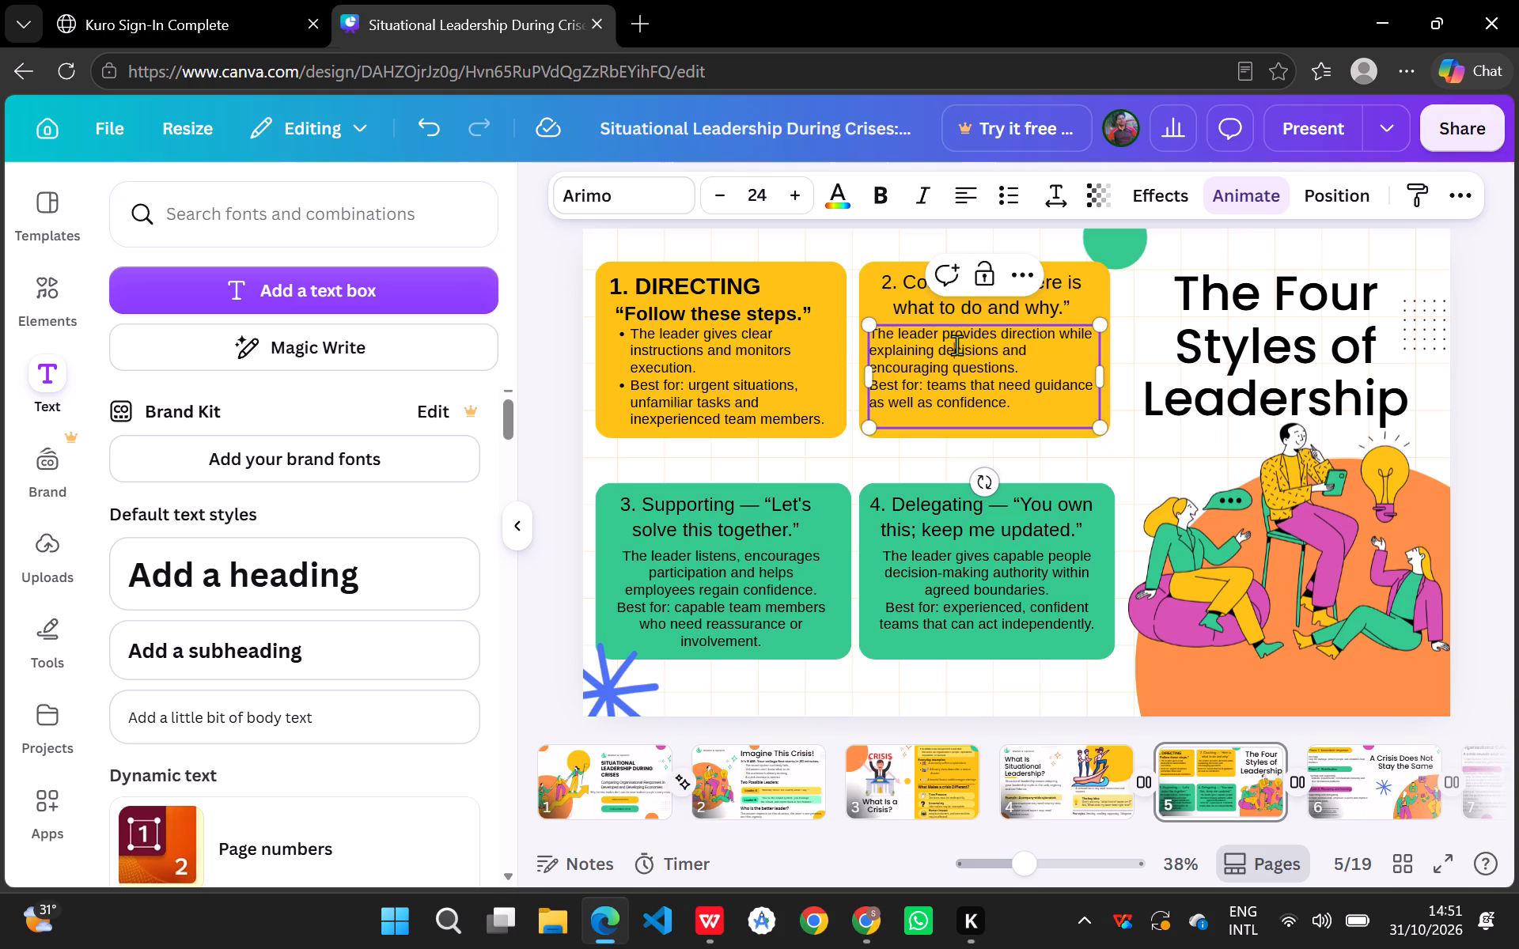
left_click(901, 286)
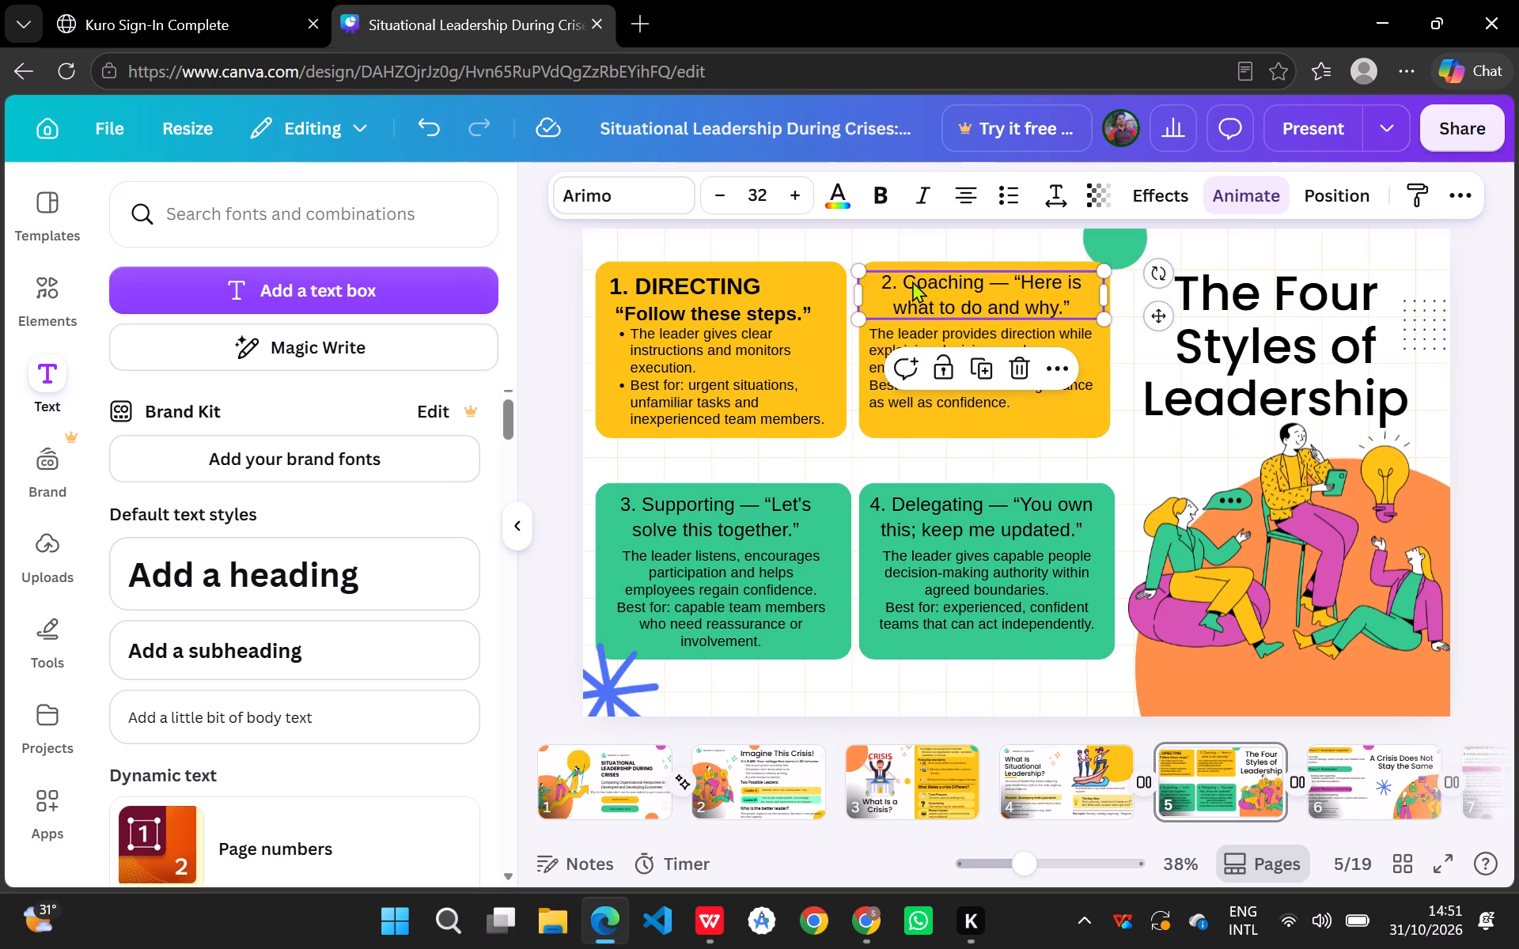
left_click(707, 290)
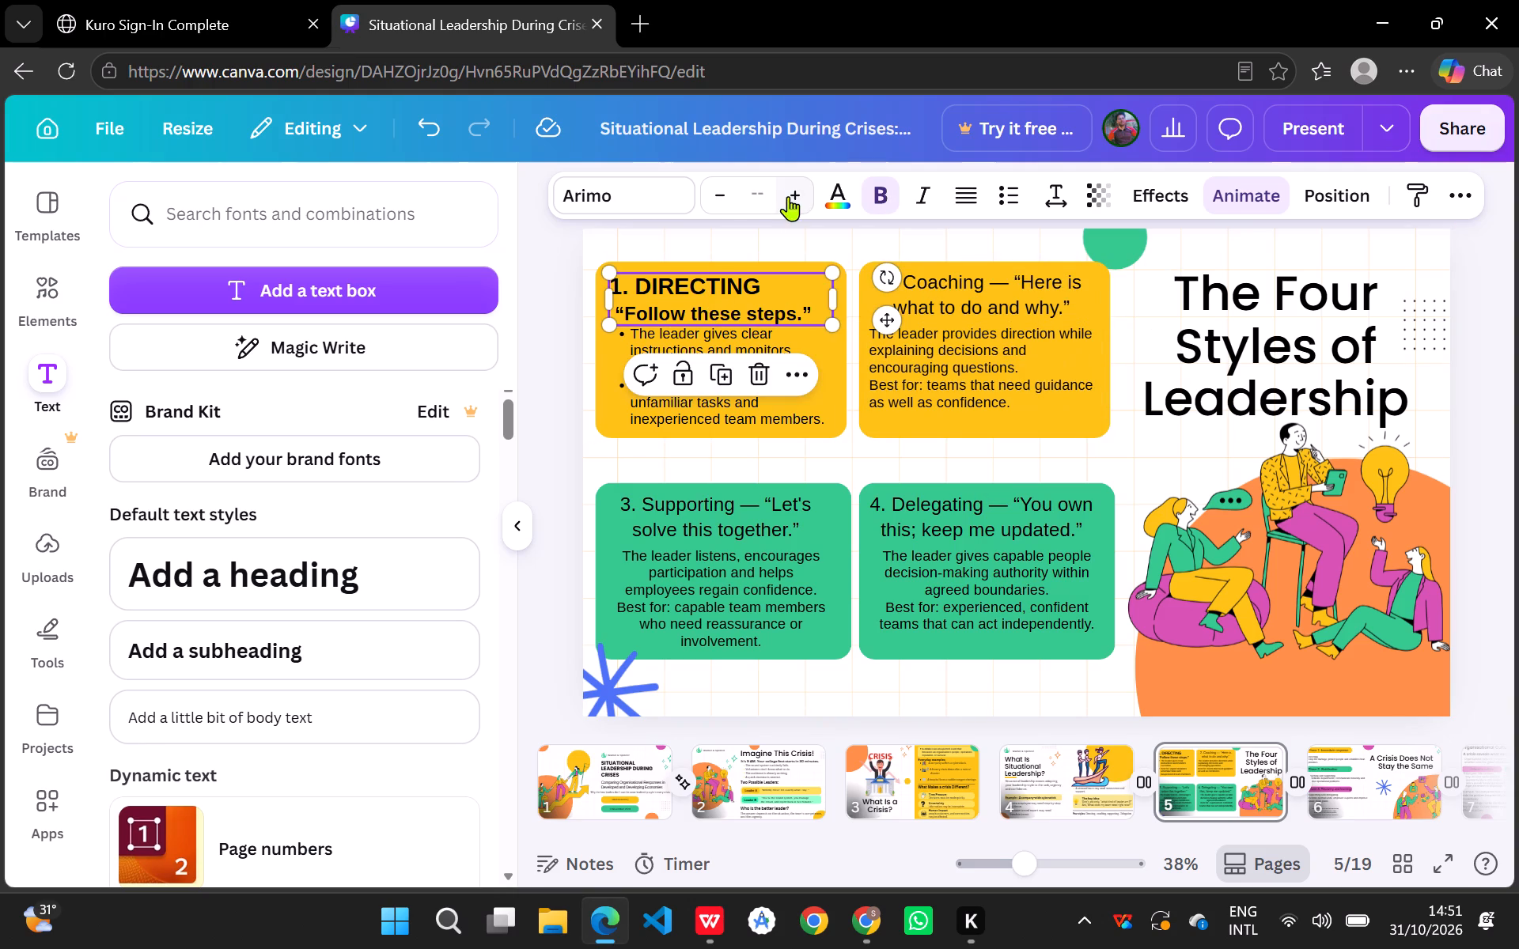
left_click(736, 289)
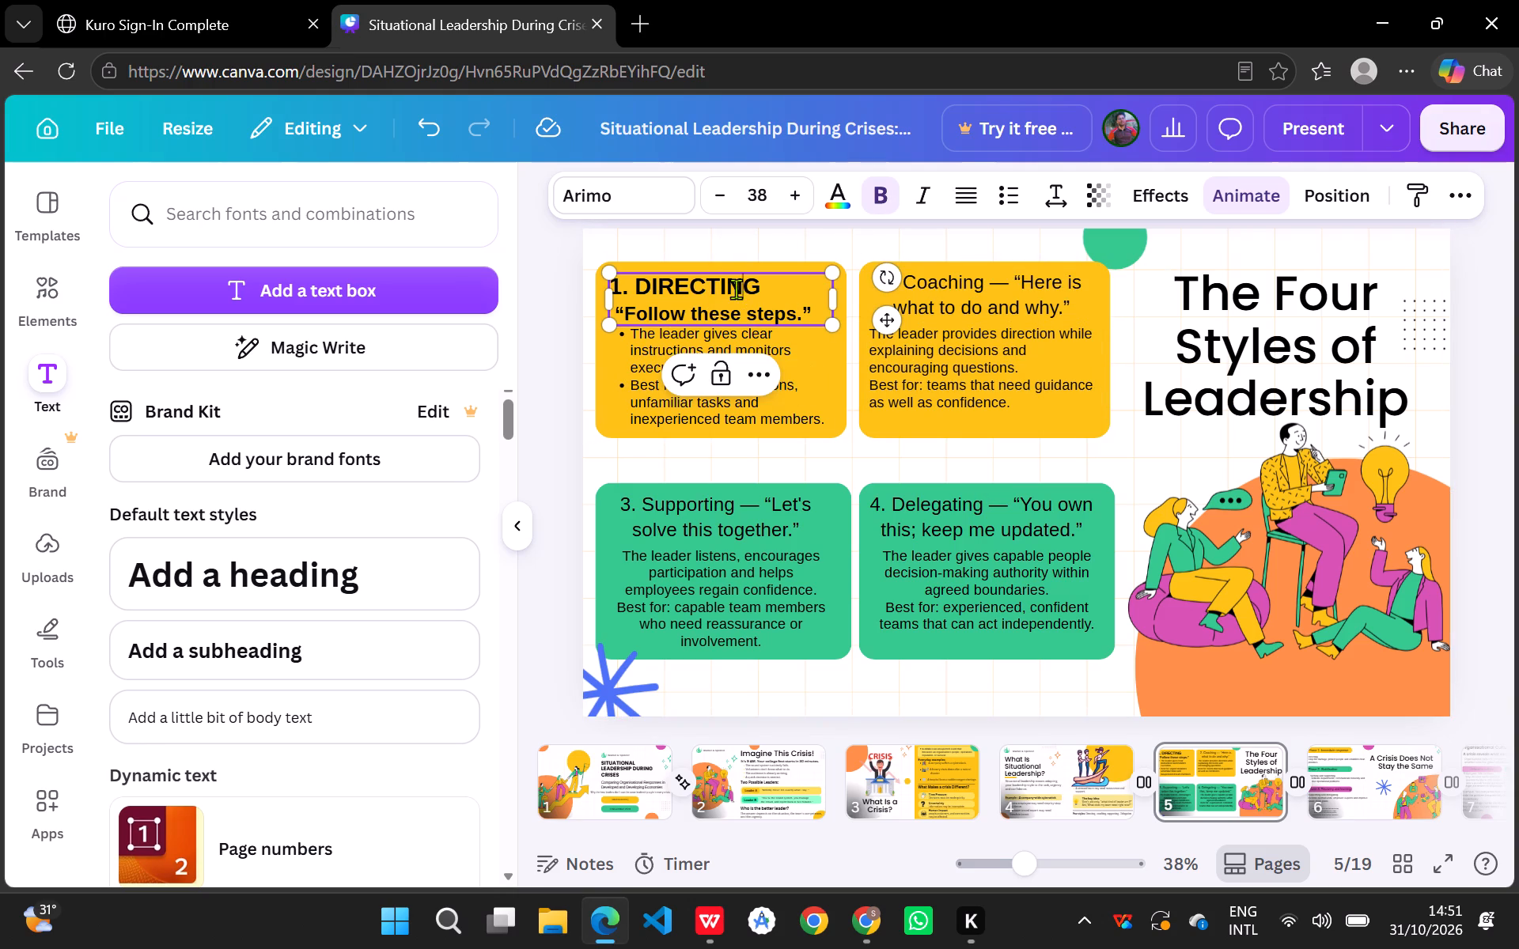
left_click(922, 280)
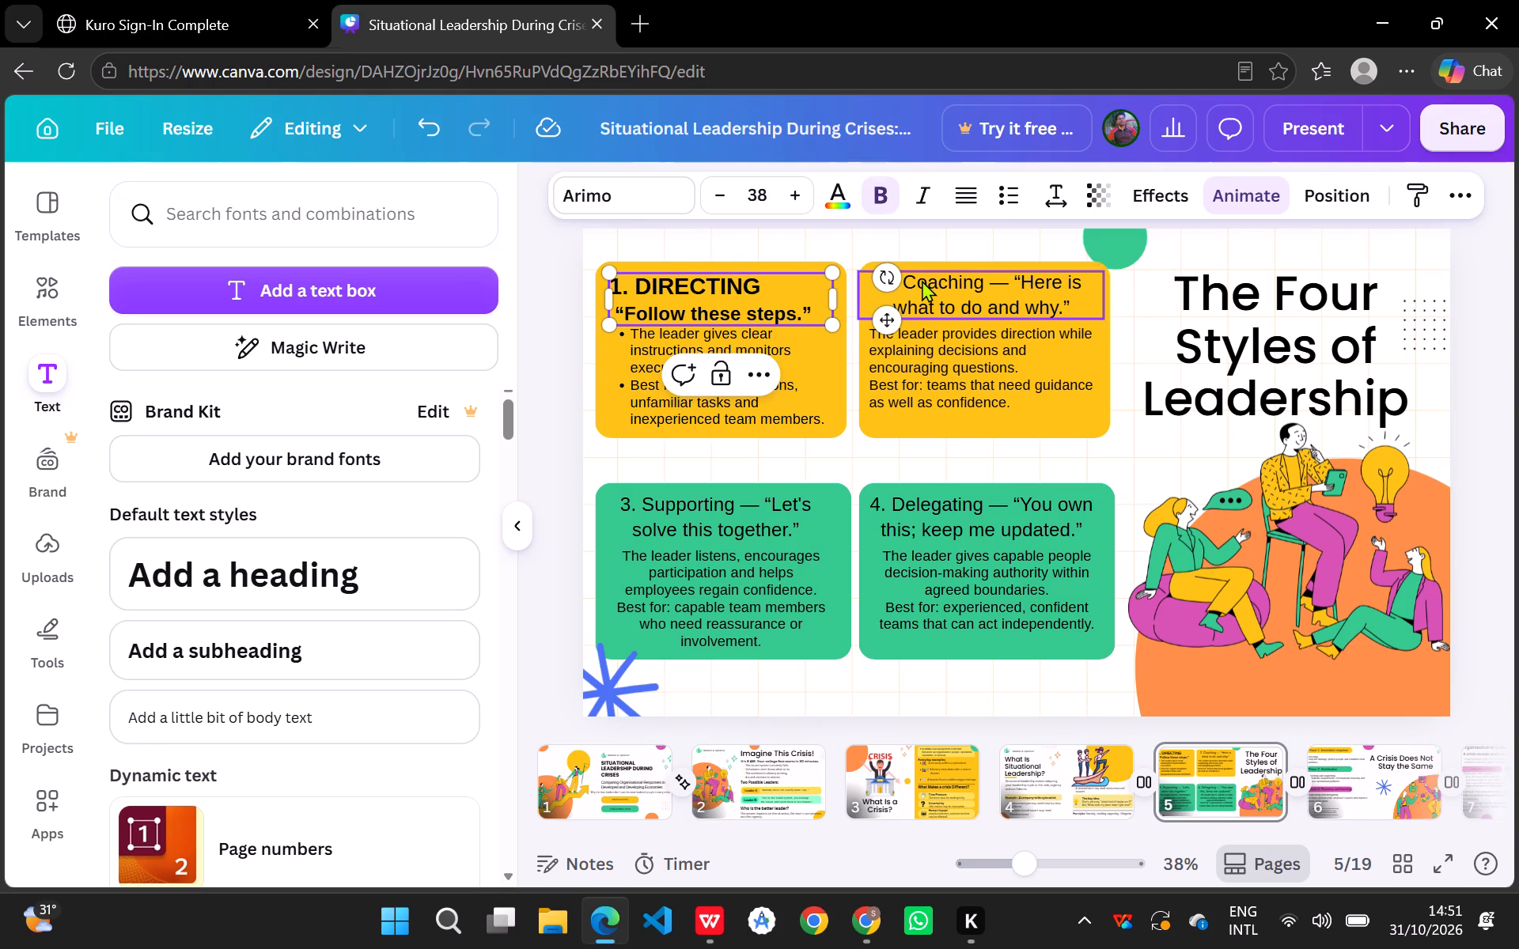
double_click(922, 280)
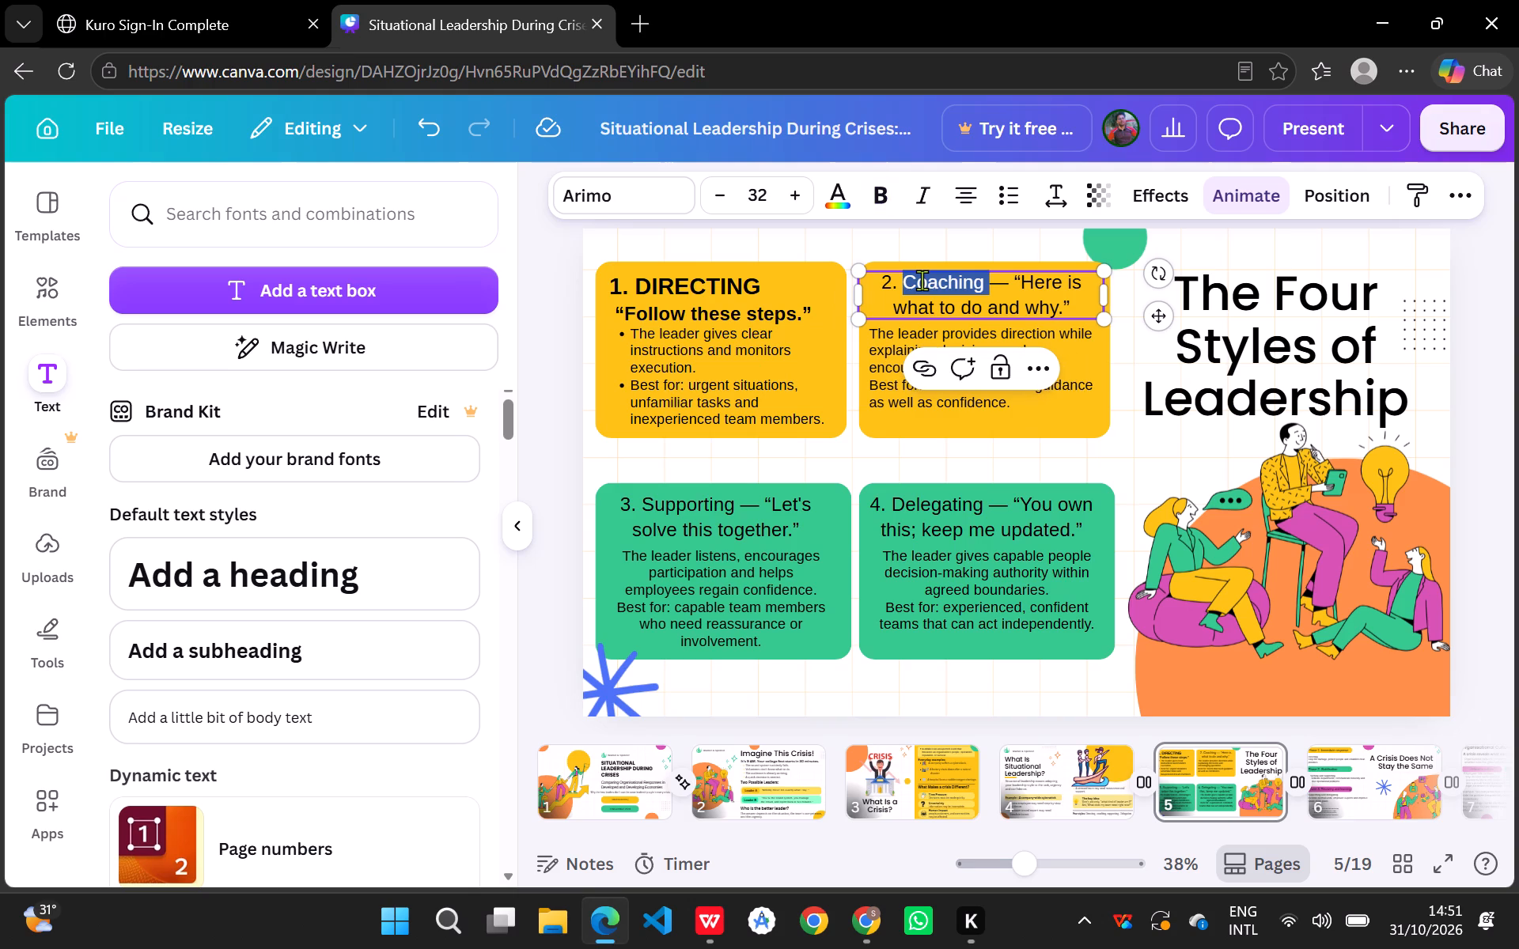
double_click(922, 280)
left_click(1012, 284)
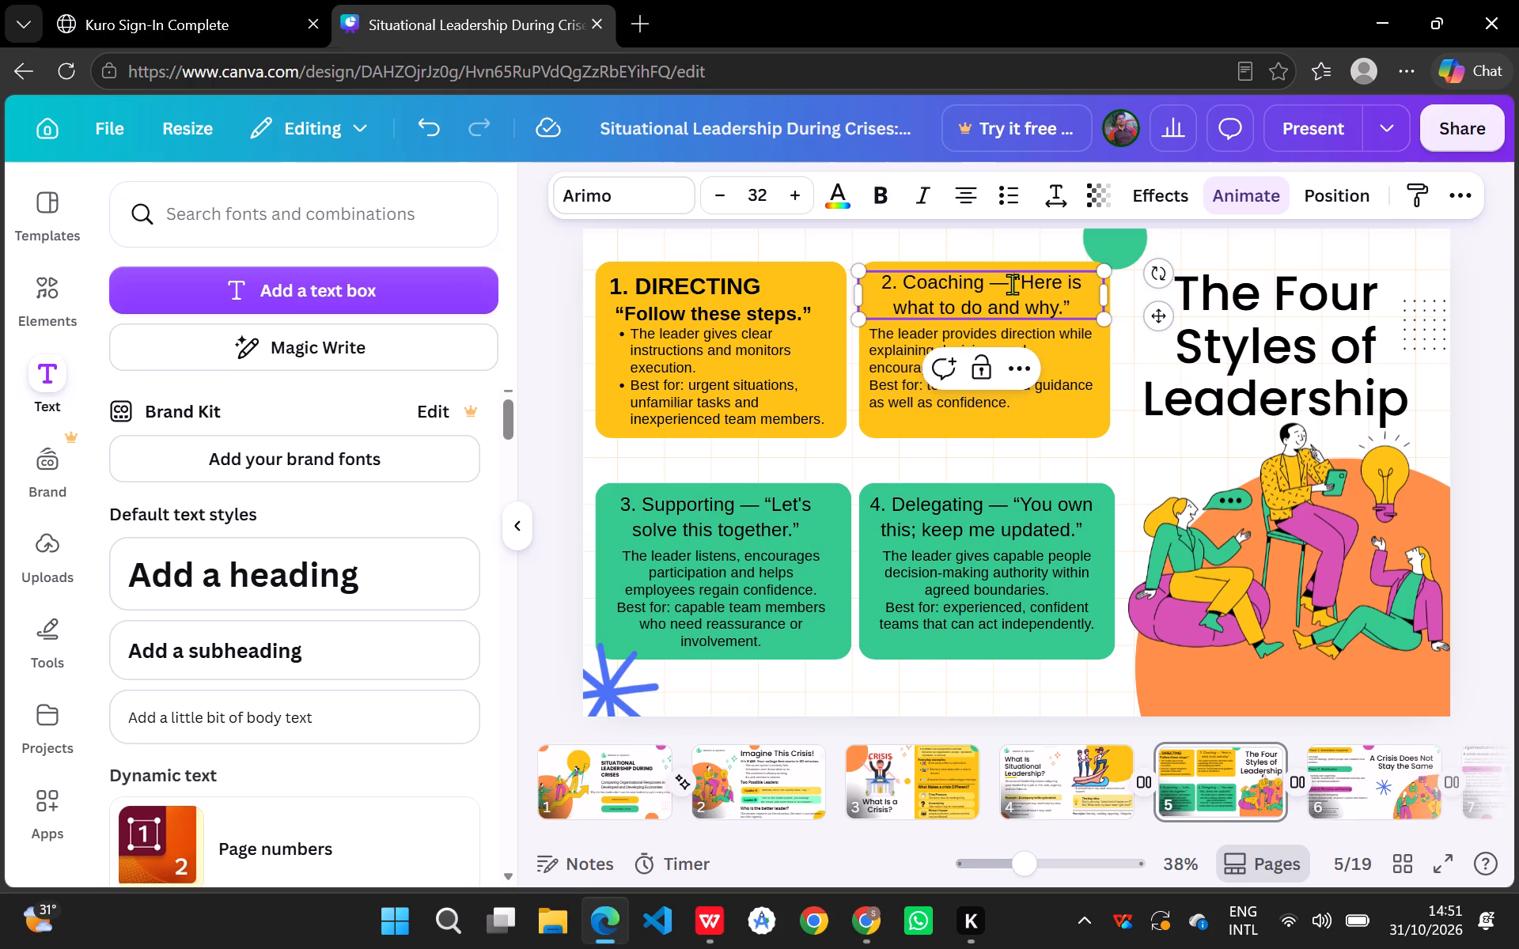
key("BackSpace")
key("BackSpace")
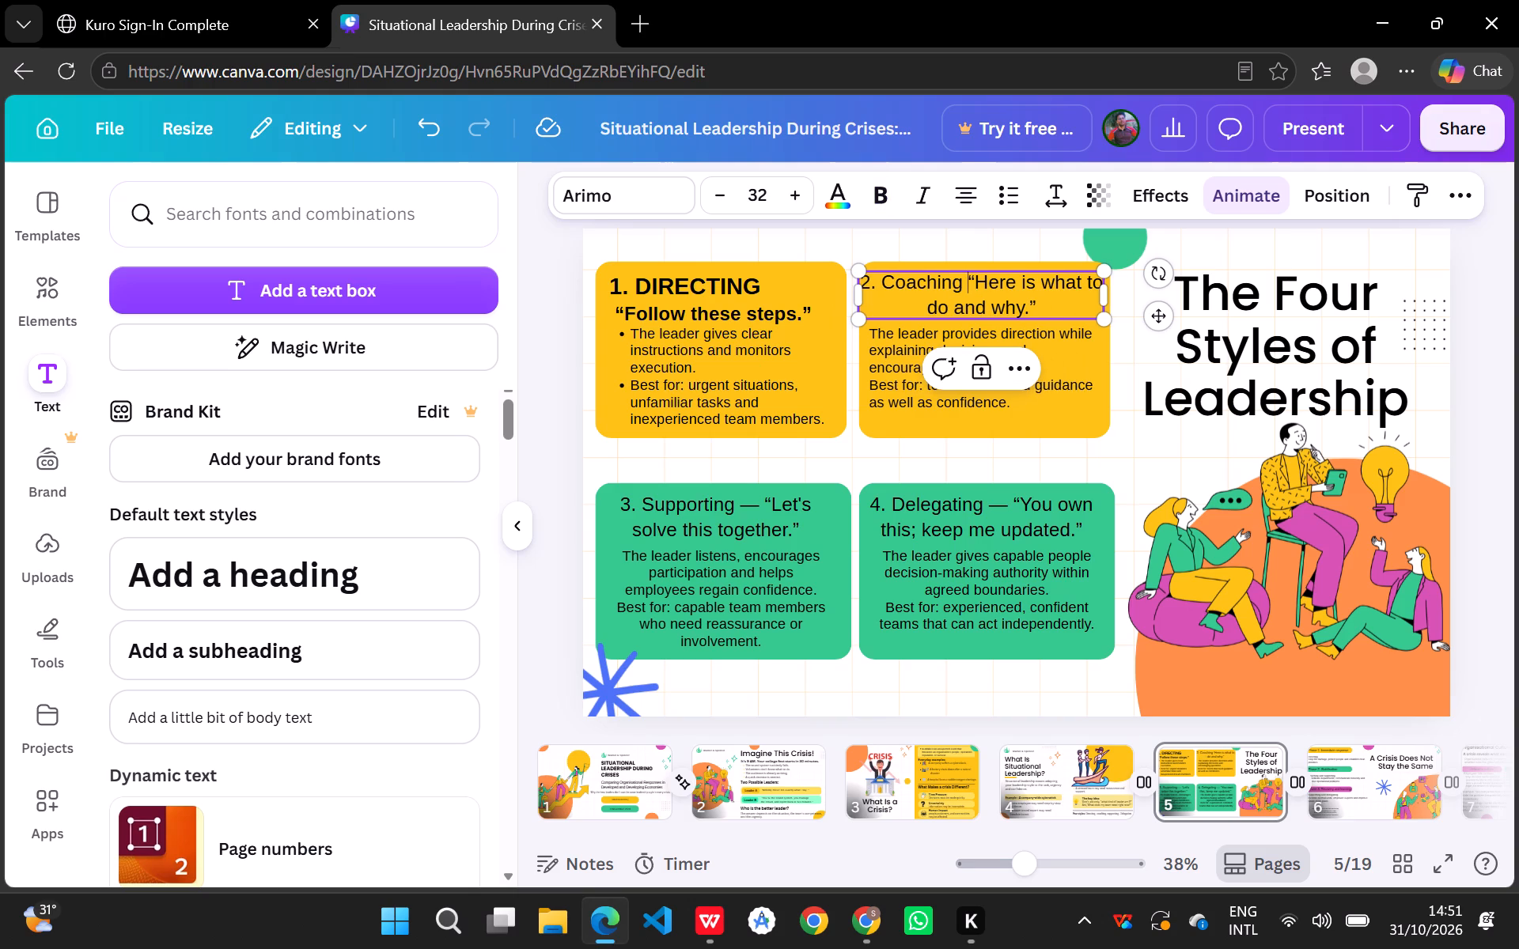
key("Return")
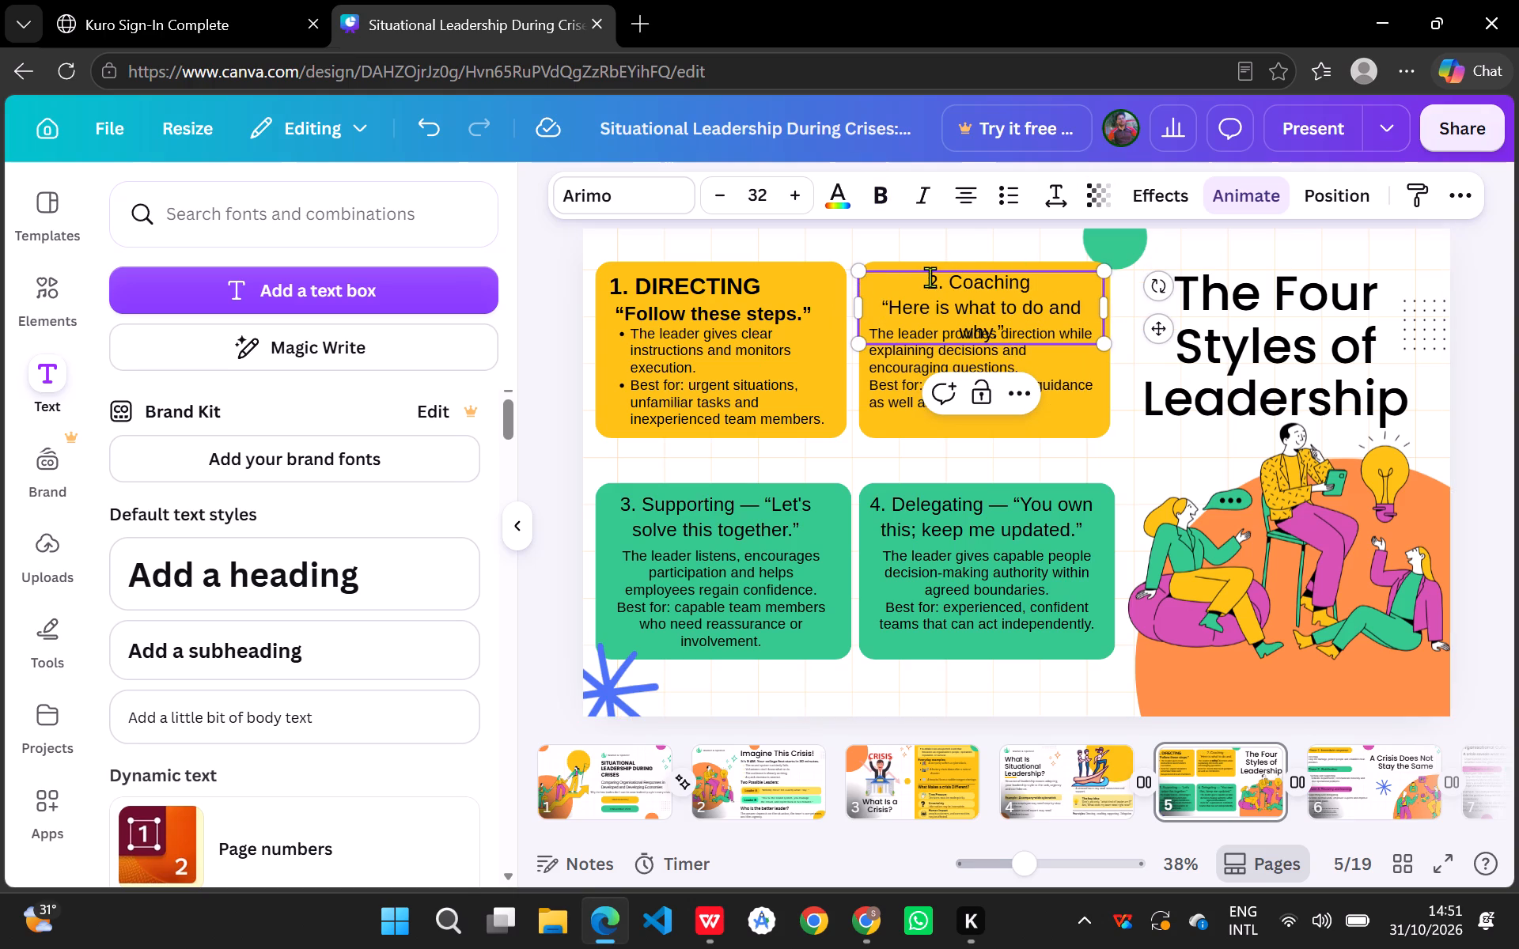
Make the whole Coaching heading text box bold and left-aligned.
left_click(877, 414)
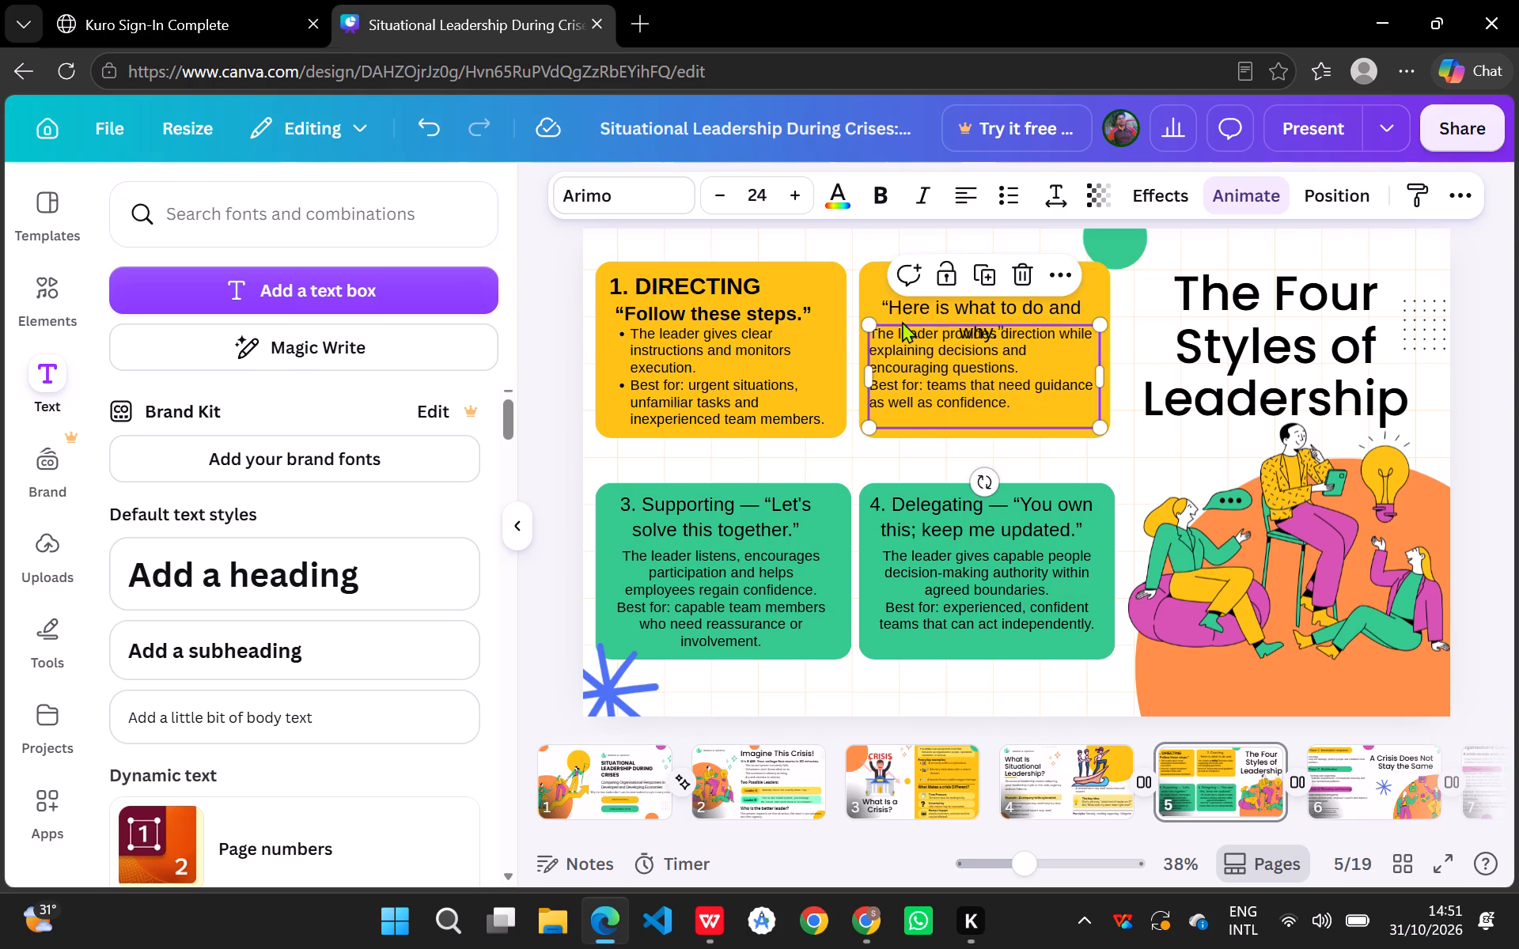
left_click(882, 304)
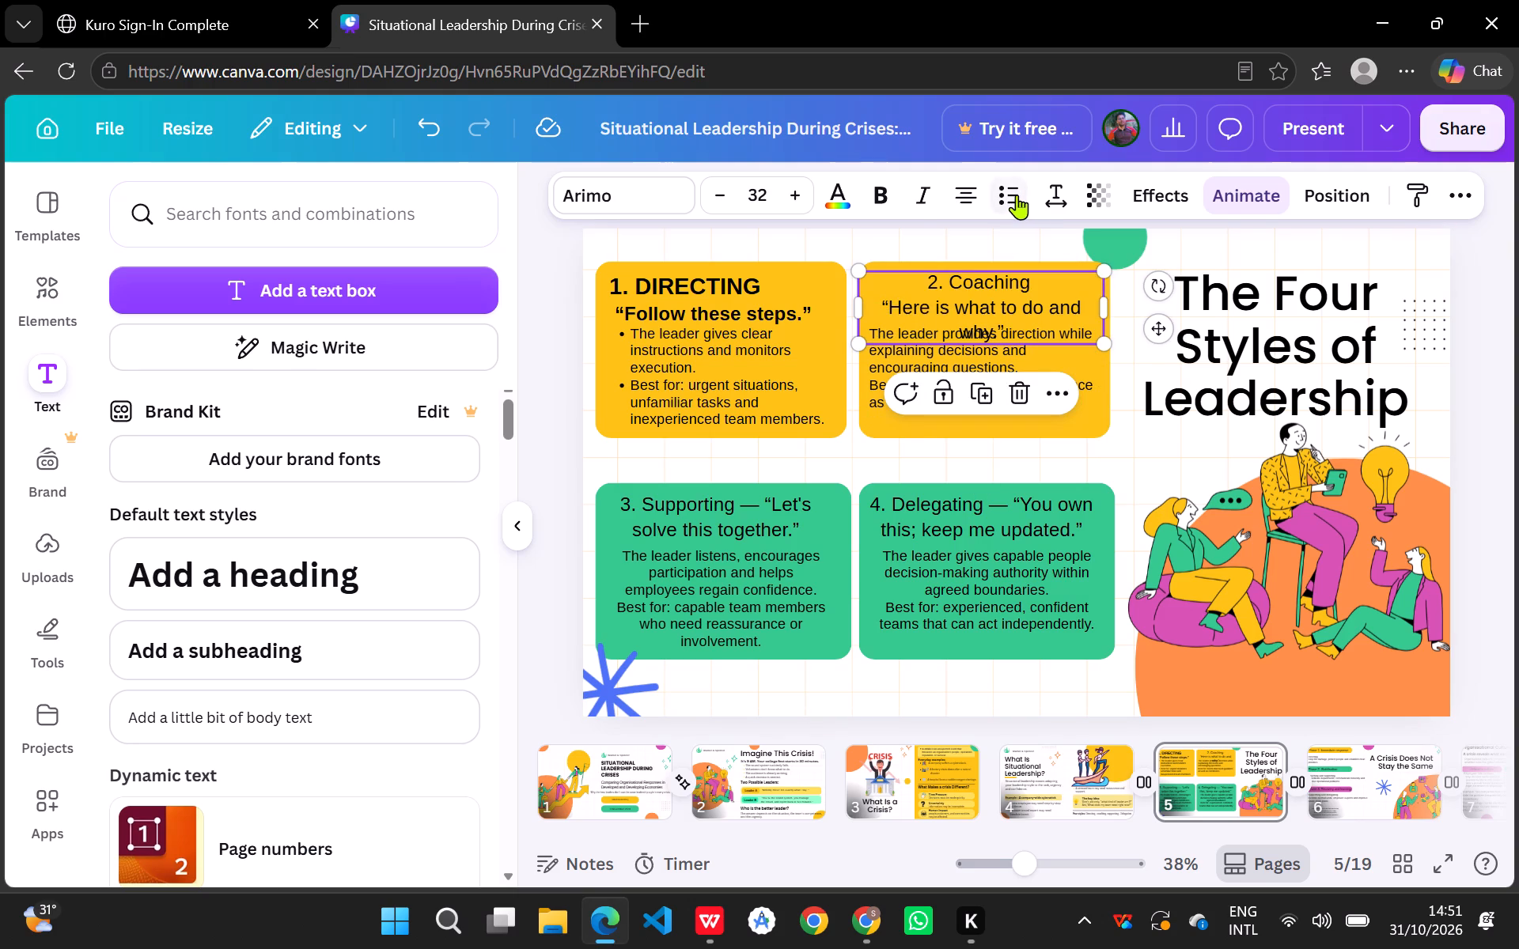
left_click(885, 198)
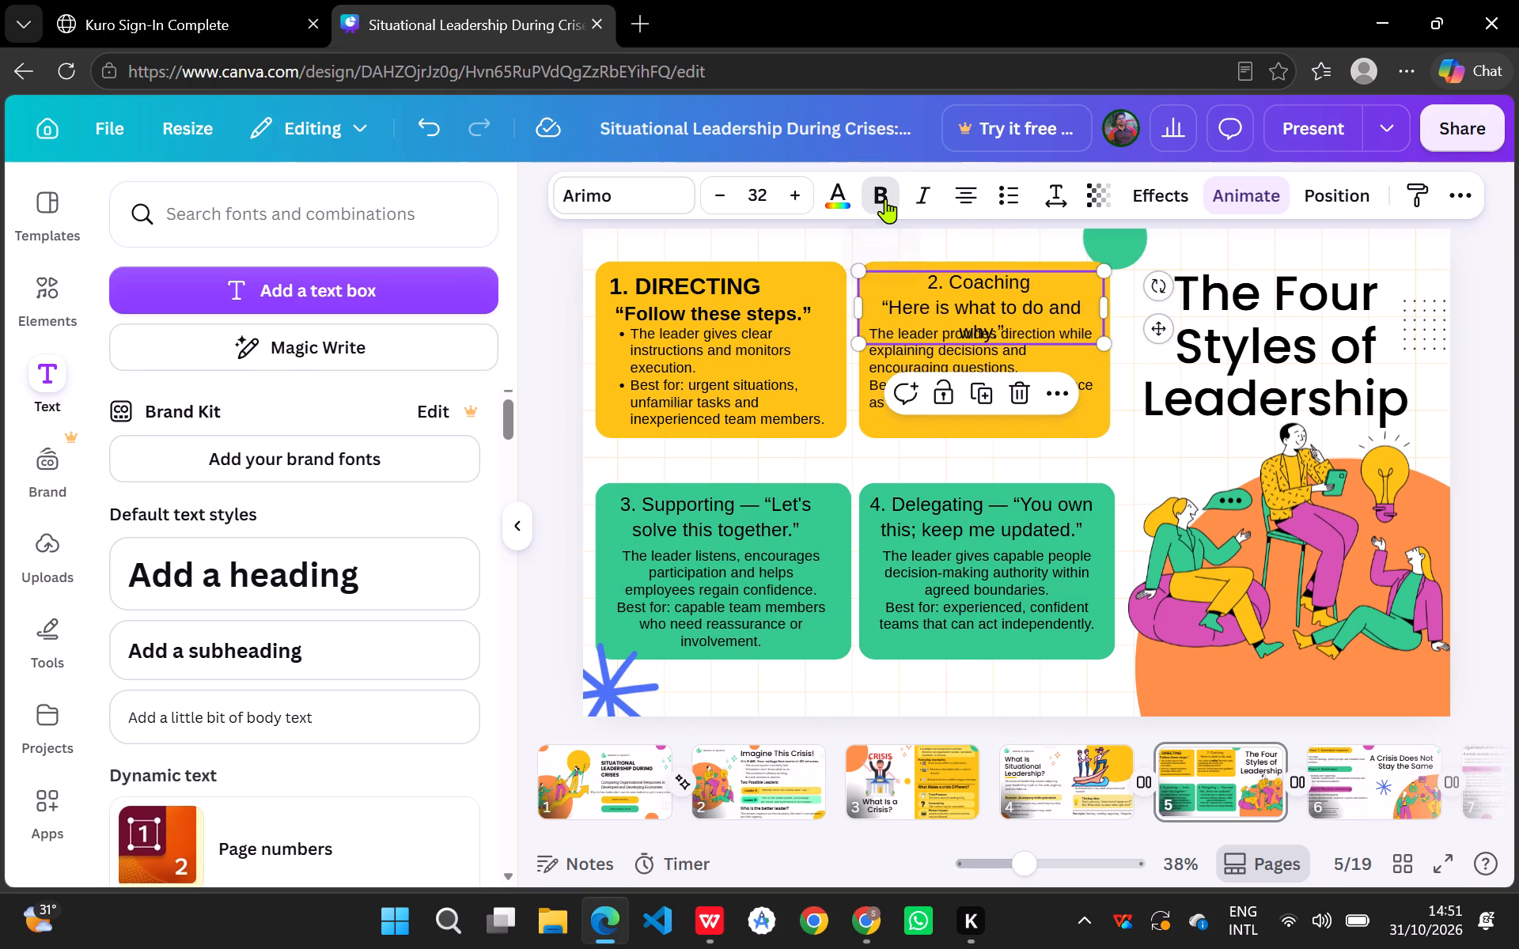
left_click(963, 202)
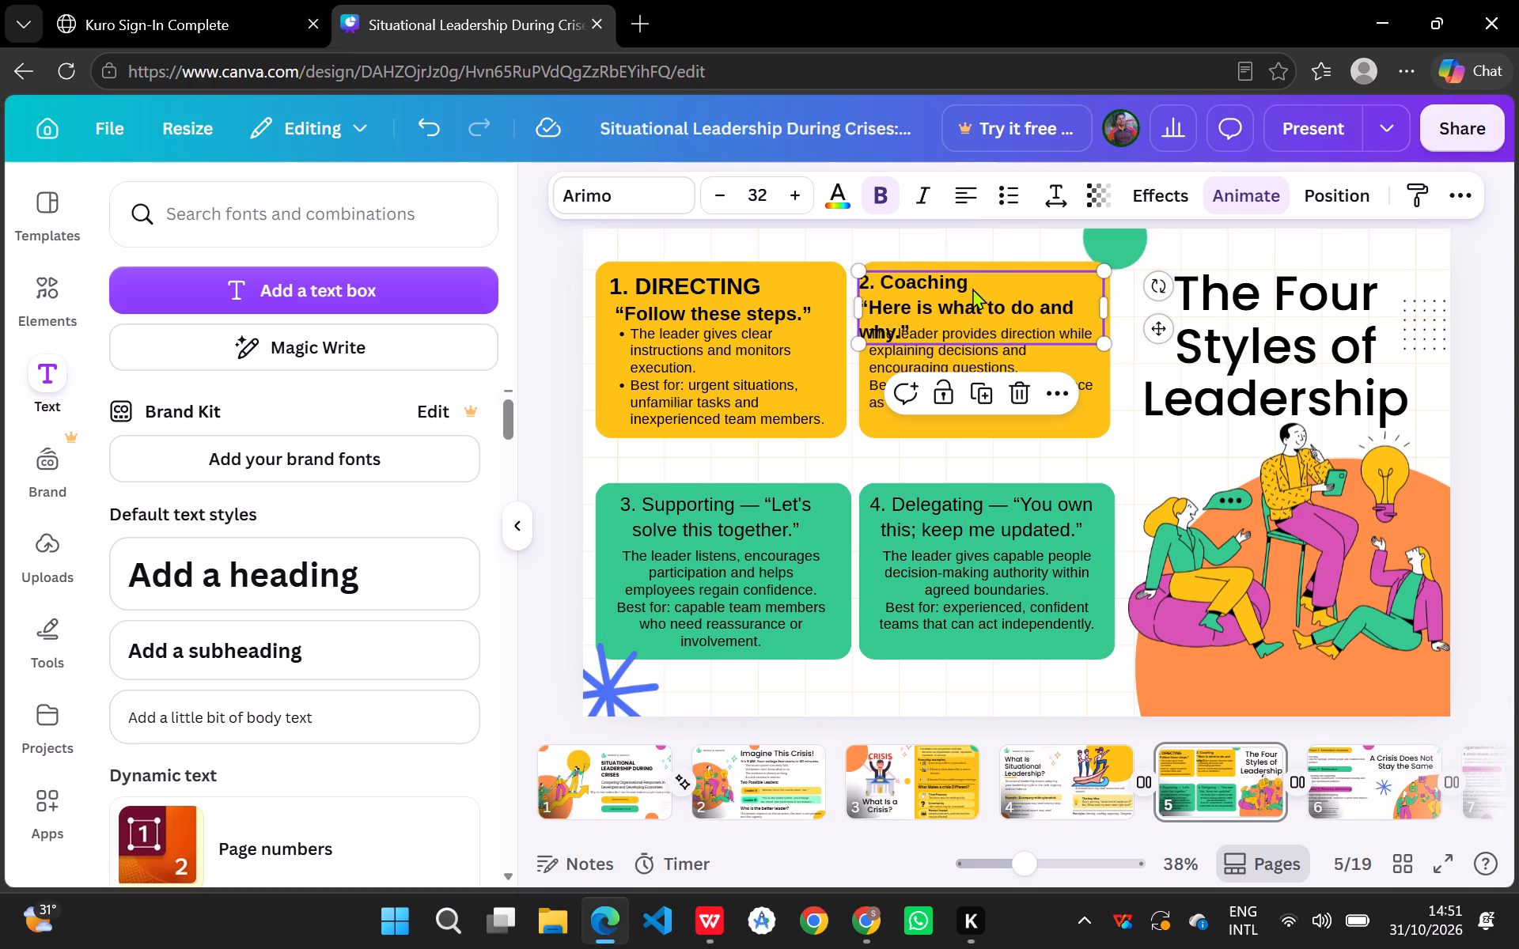
Set the font size of only the "2. Coaching" line to 38.
left_click(1010, 280)
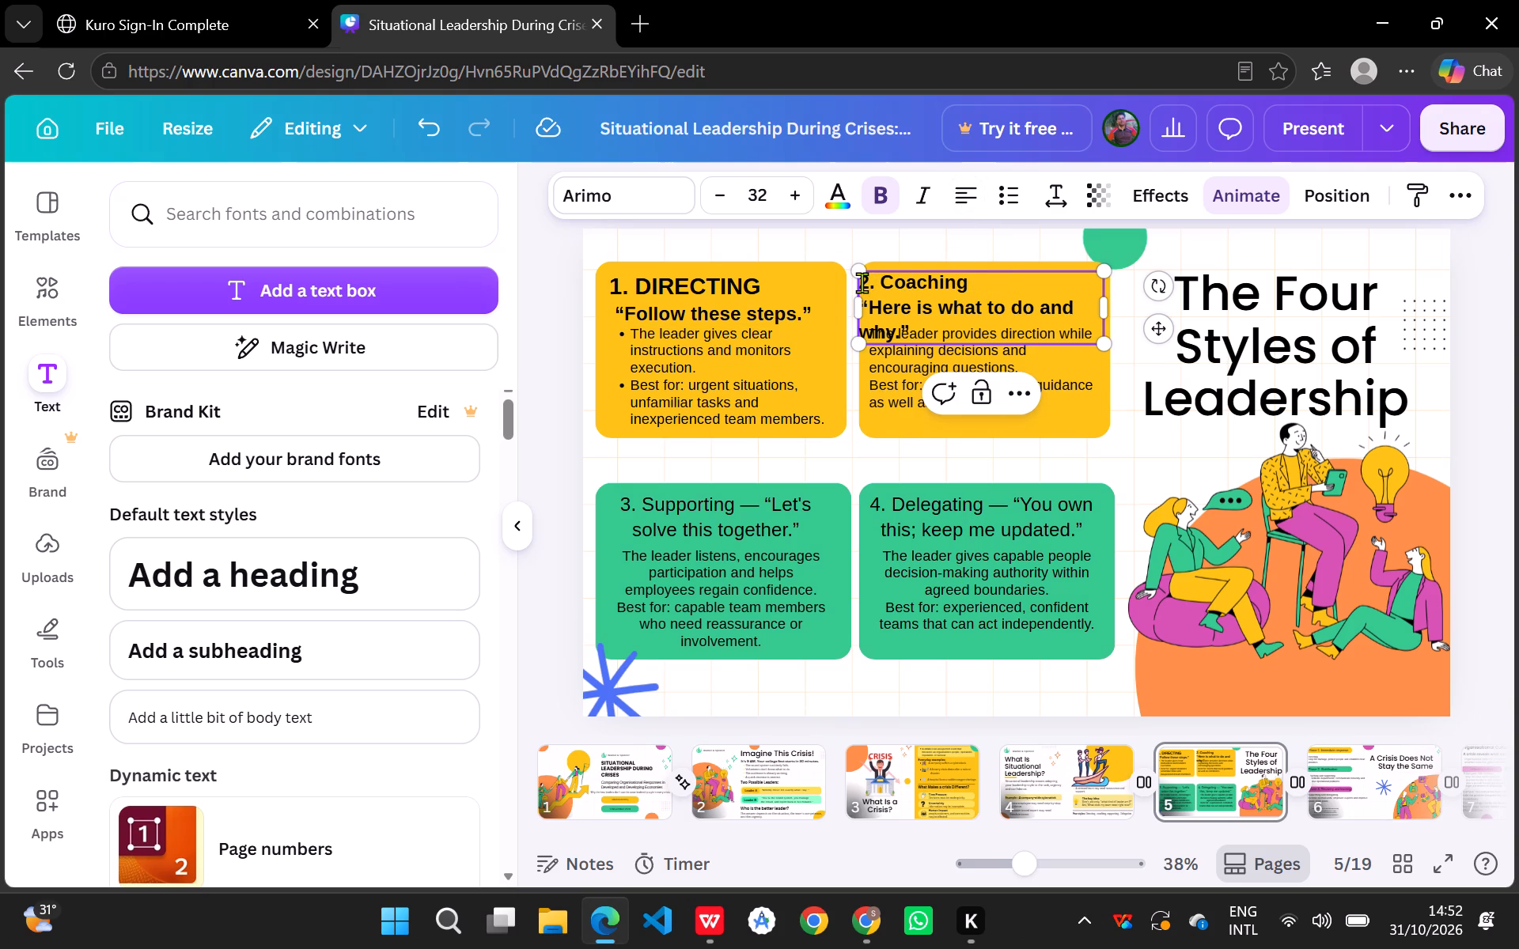
left_click(860, 280)
left_click(860, 280)
left_click_drag(860, 280, 896, 285)
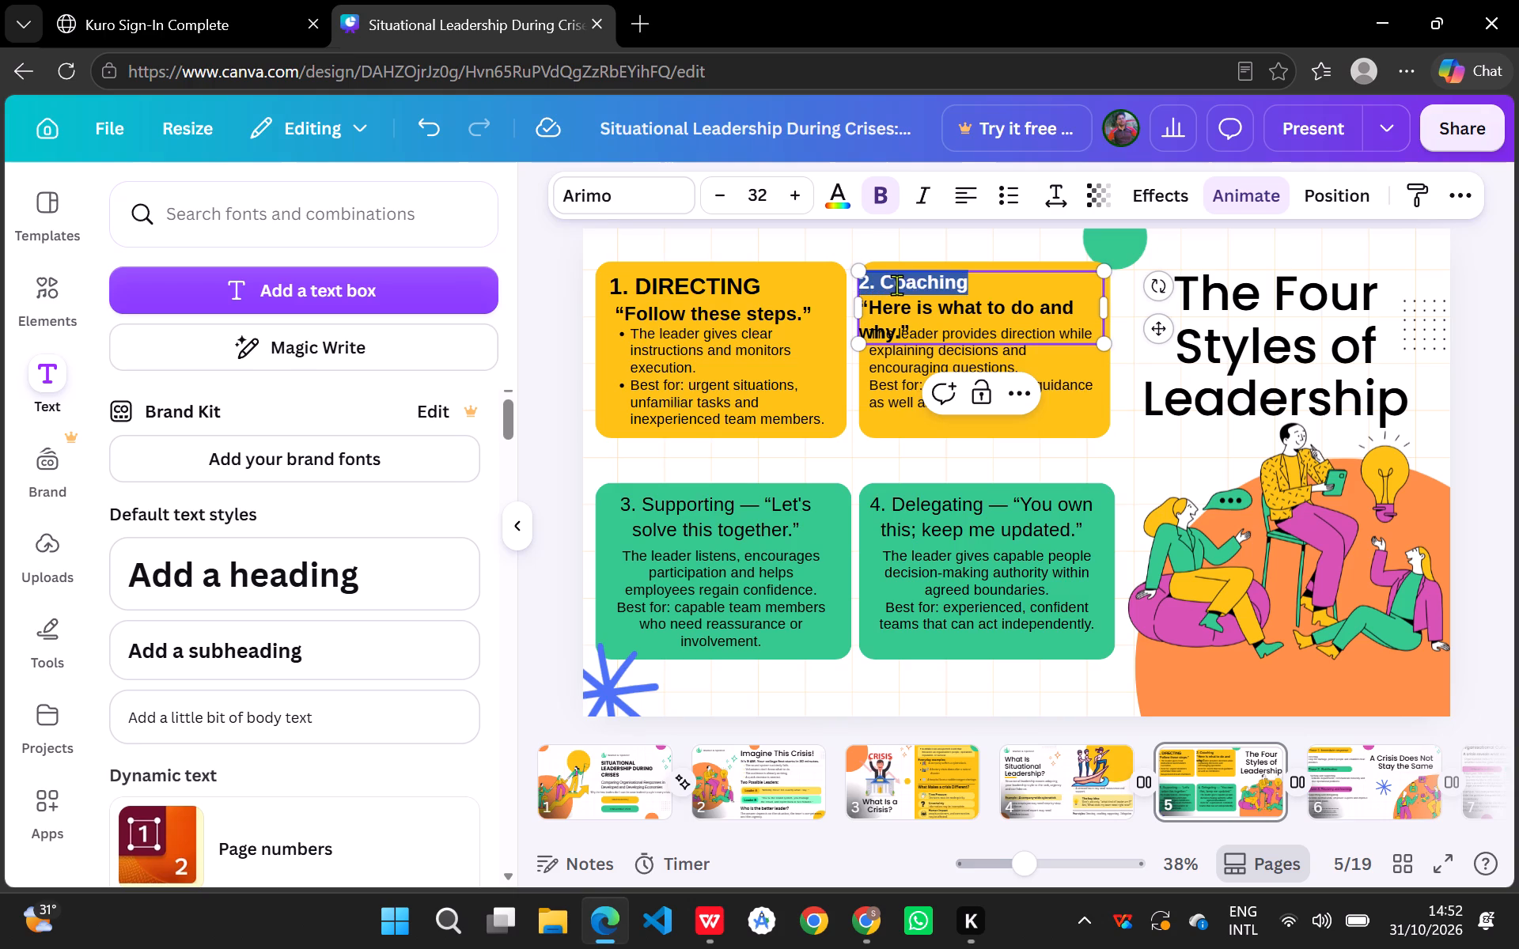
left_click_drag(896, 285, 973, 280)
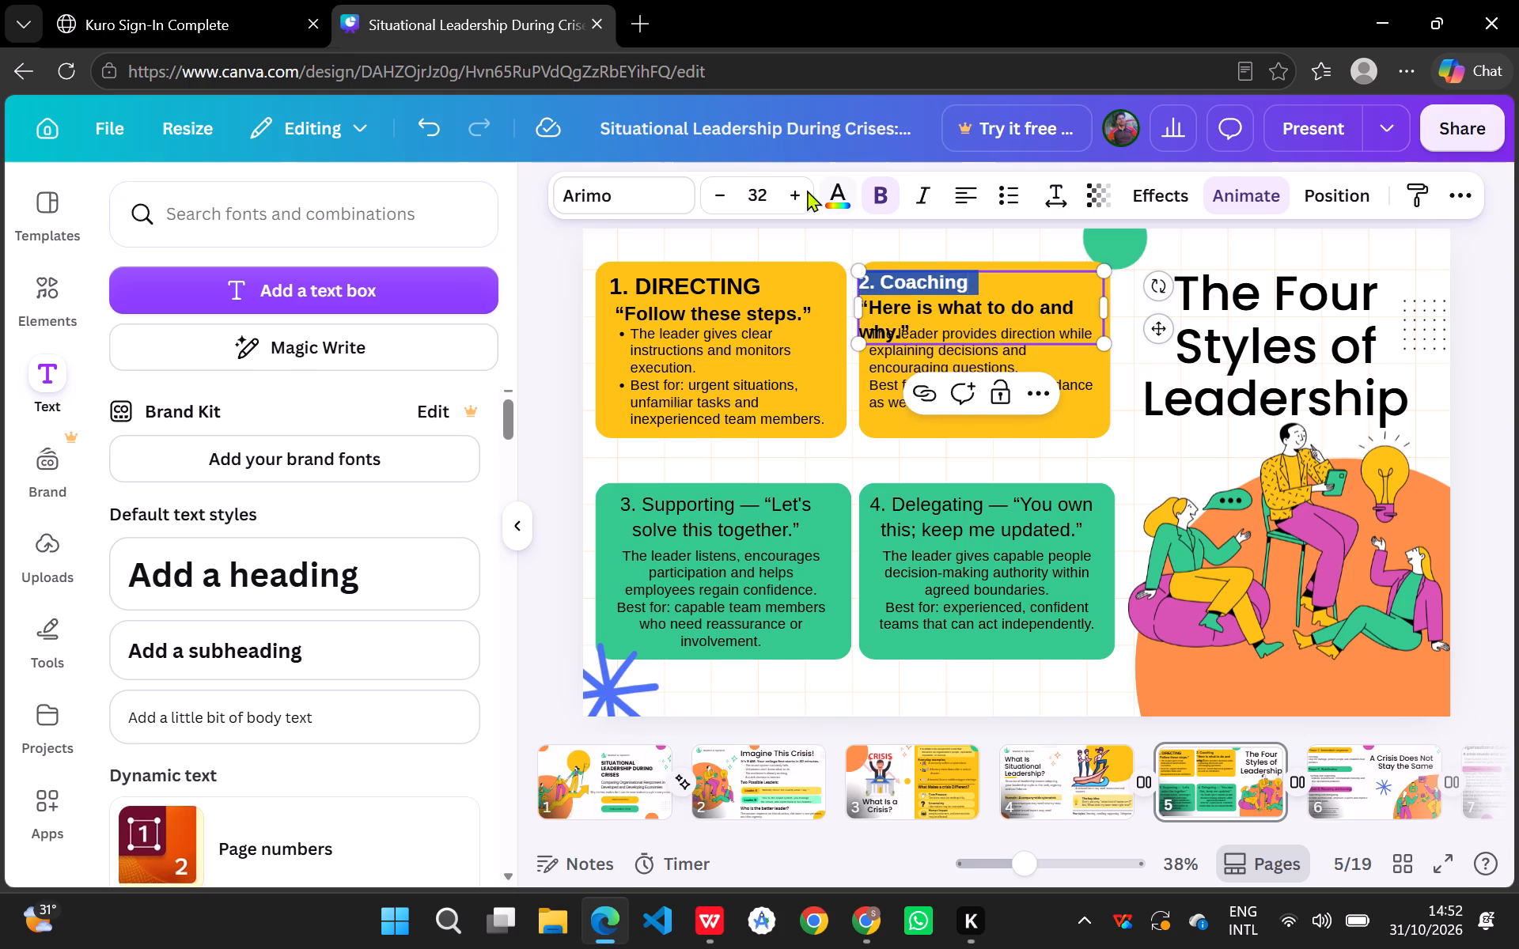
left_click(775, 192)
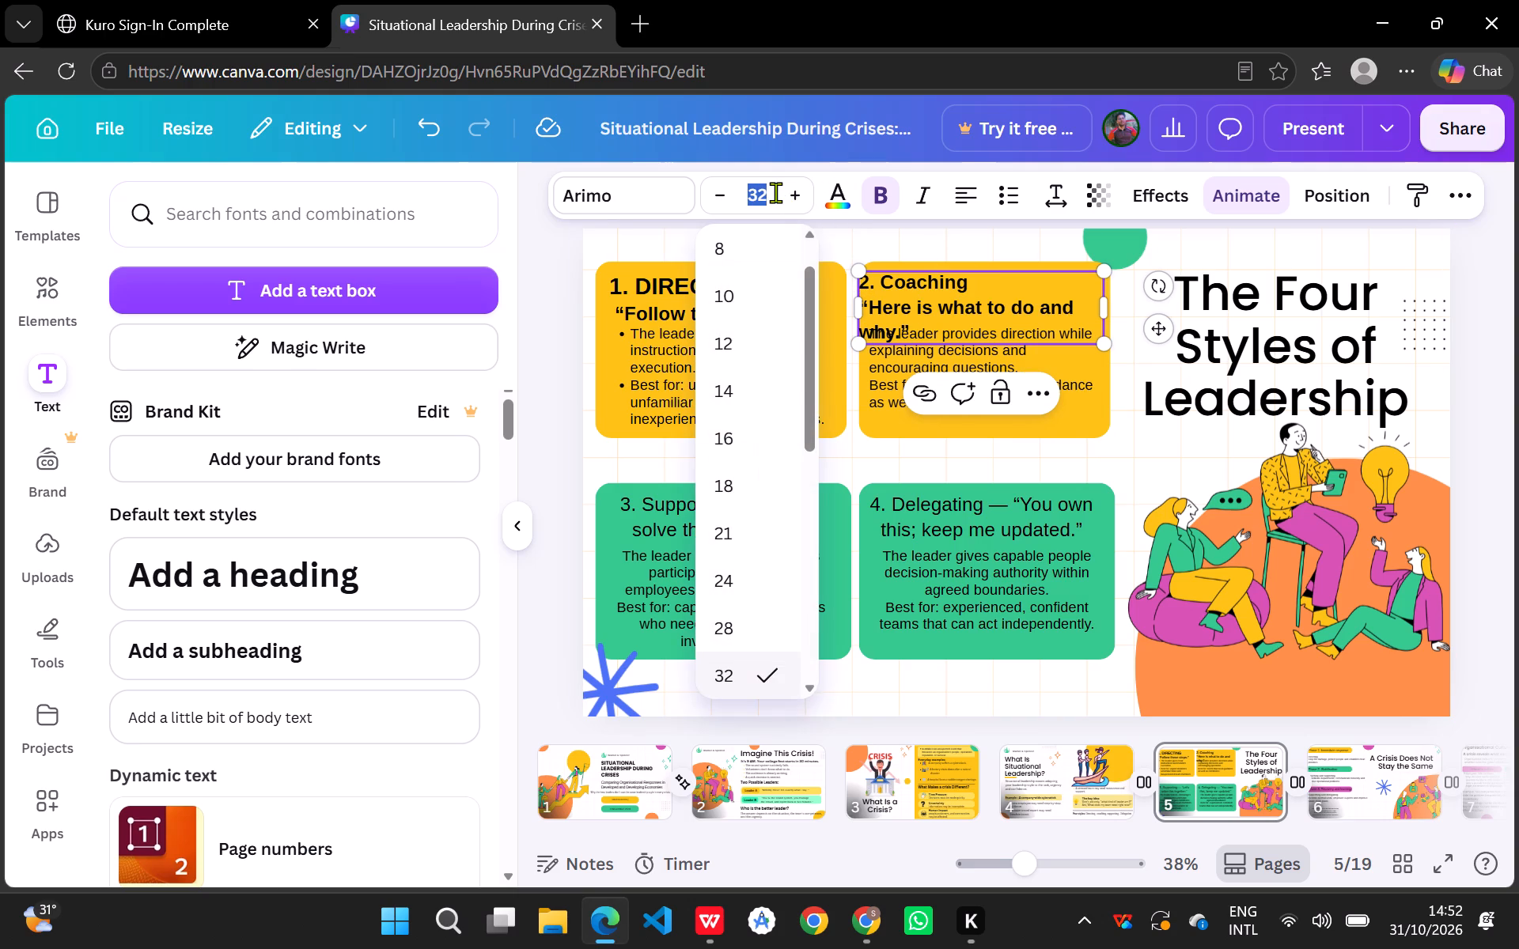
key("3")
key("8")
key("Return")
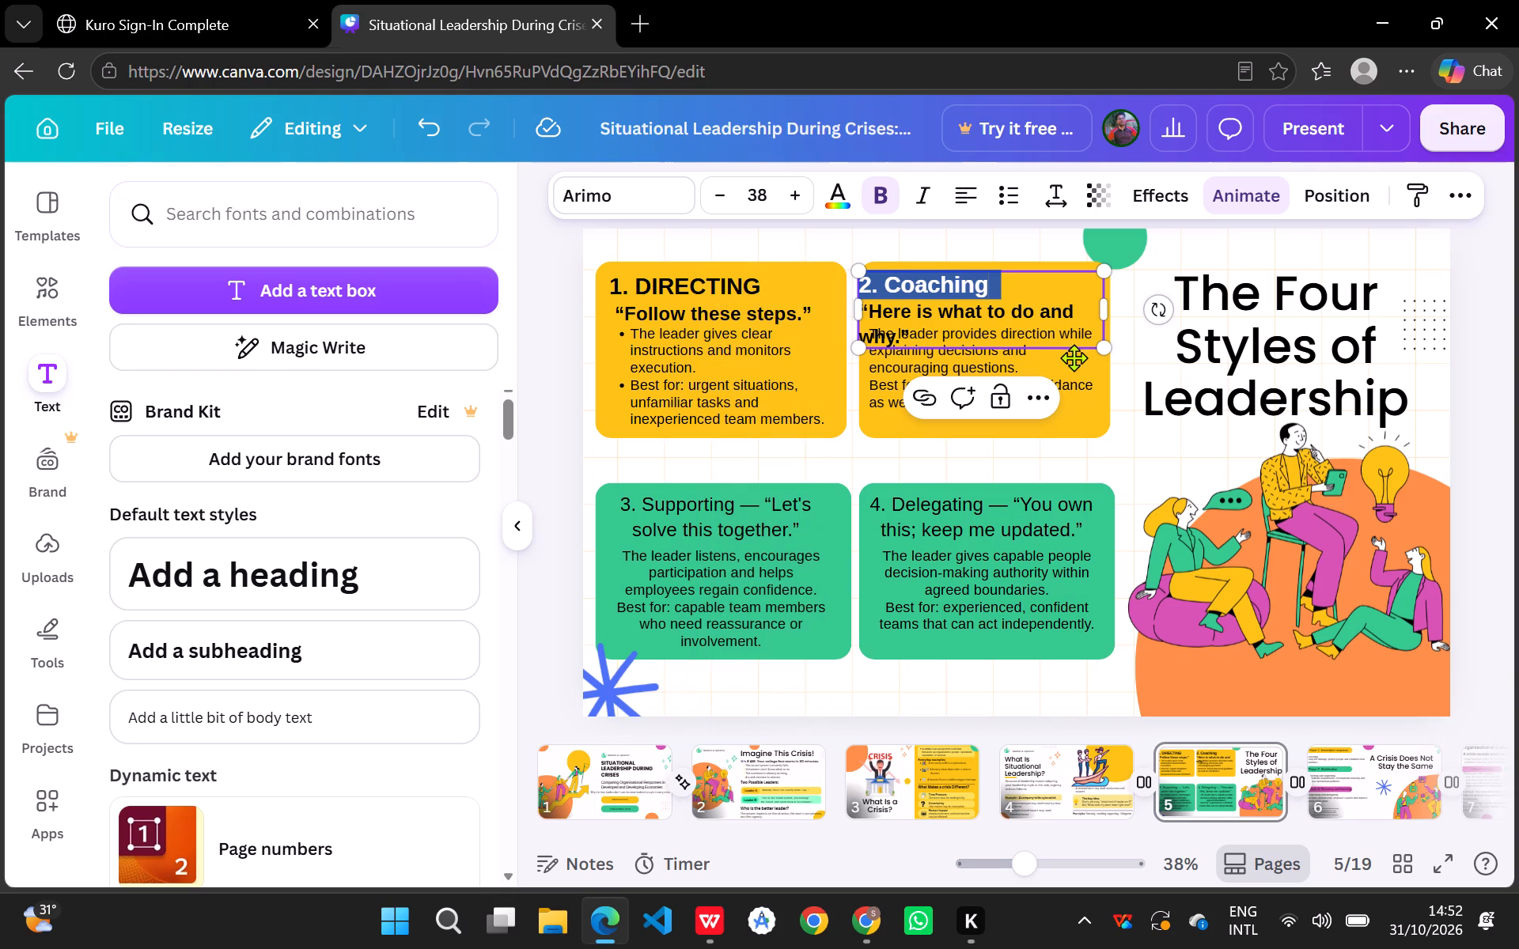
Replace the word "Coaching" in the second card's heading with uppercase "COACHING".
left_click(1086, 376)
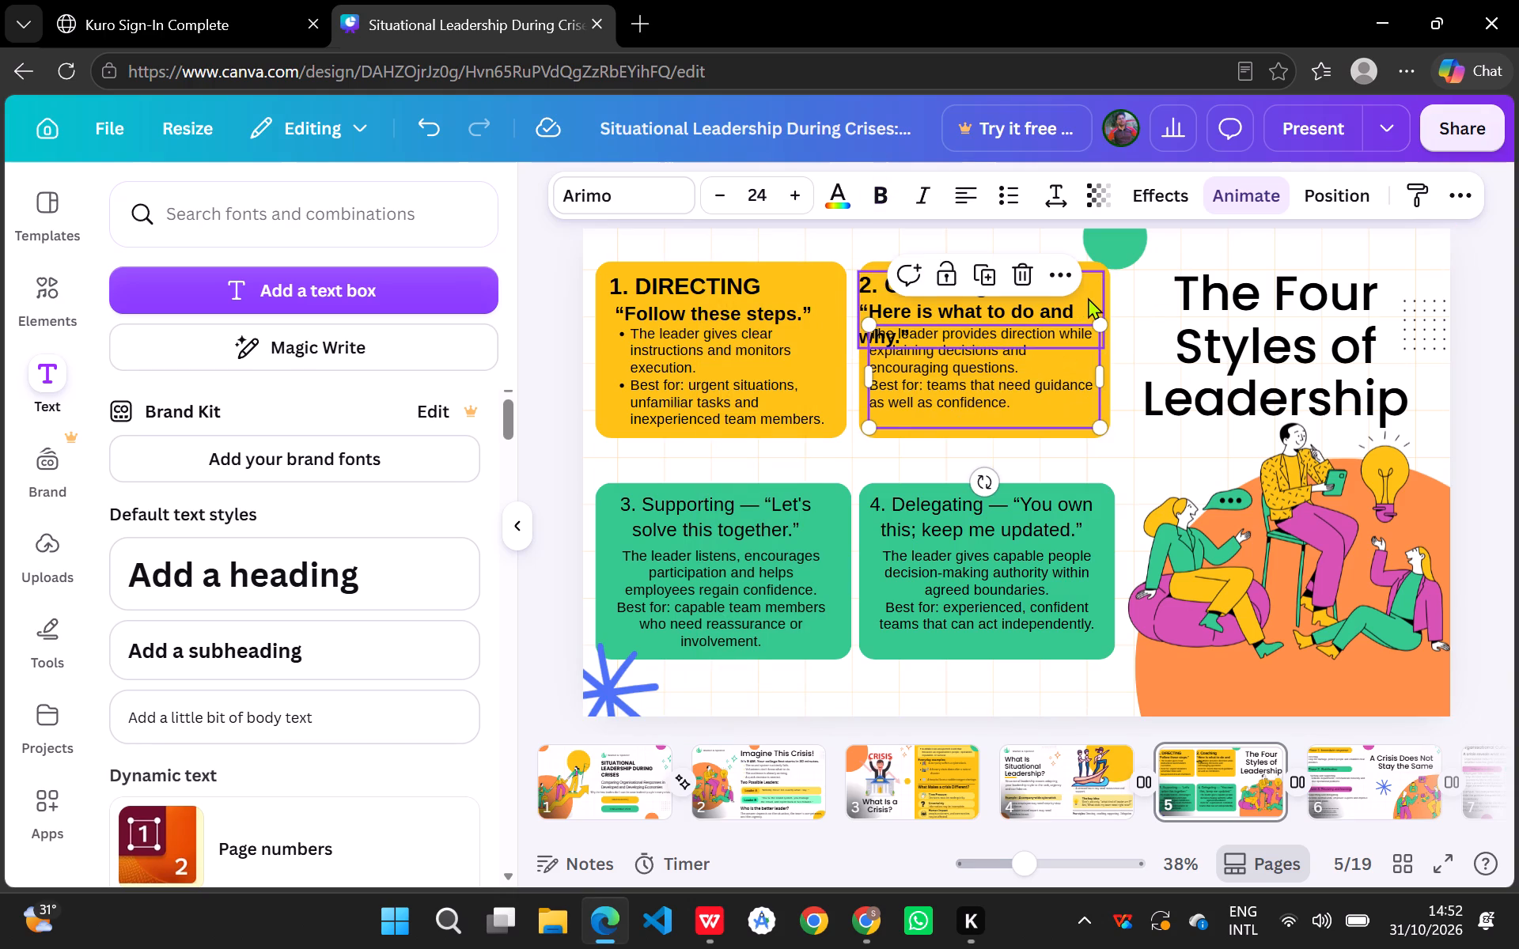
left_click(1088, 297)
double_click(994, 284)
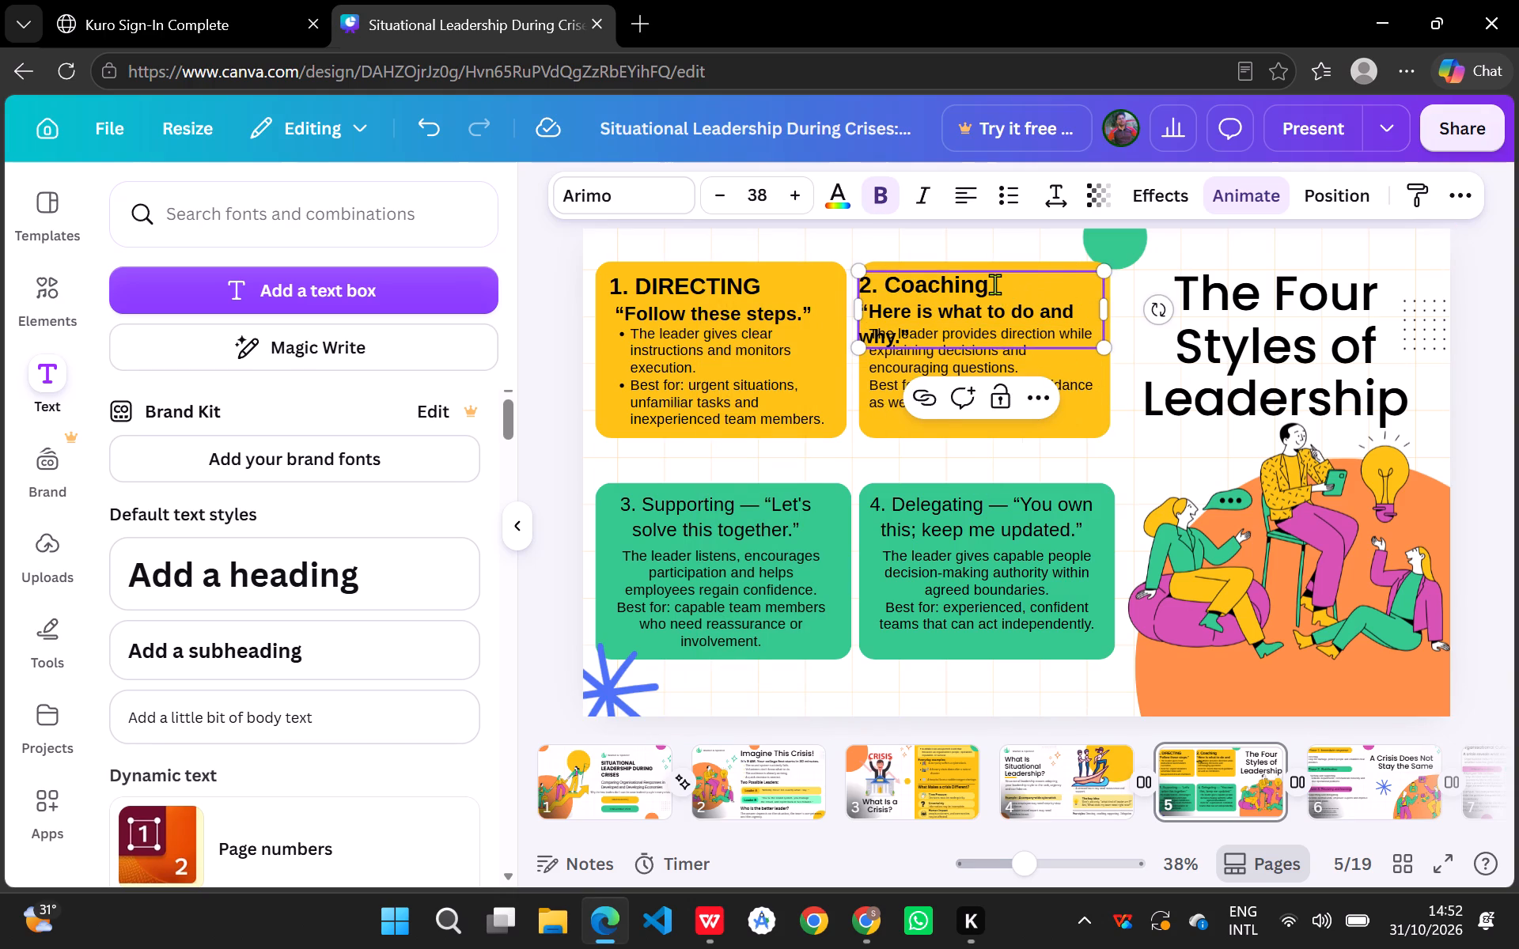
left_click(990, 290)
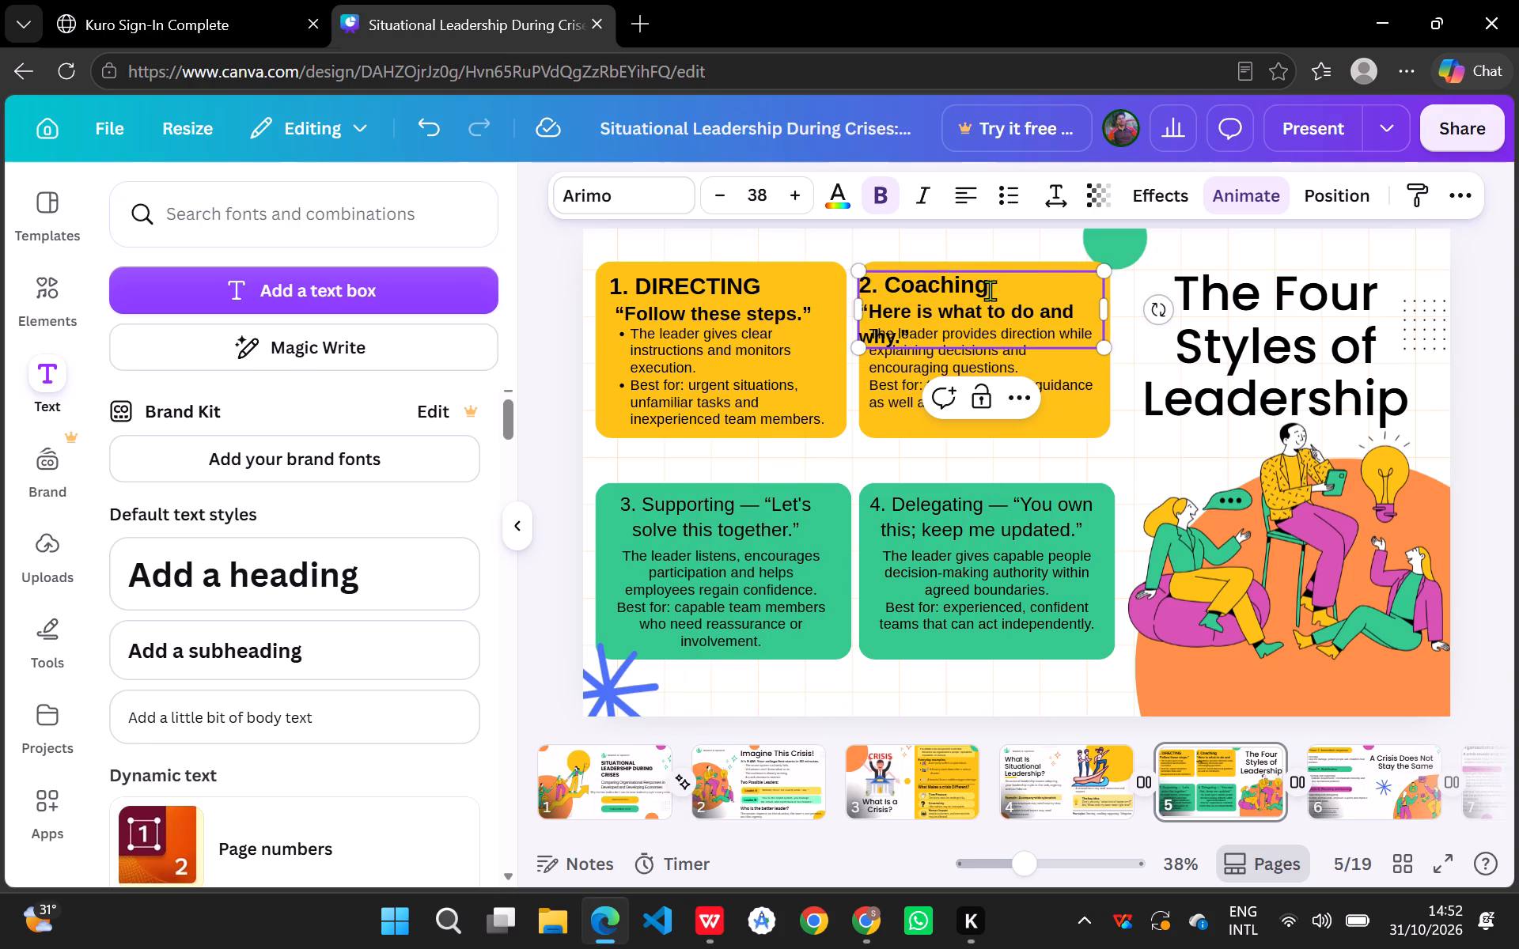
key("BackSpace")
key("BackSpace")
key("BackSpace")
key("BackSpace")
key("BackSpace")
key("BackSpace")
key("BackSpace")
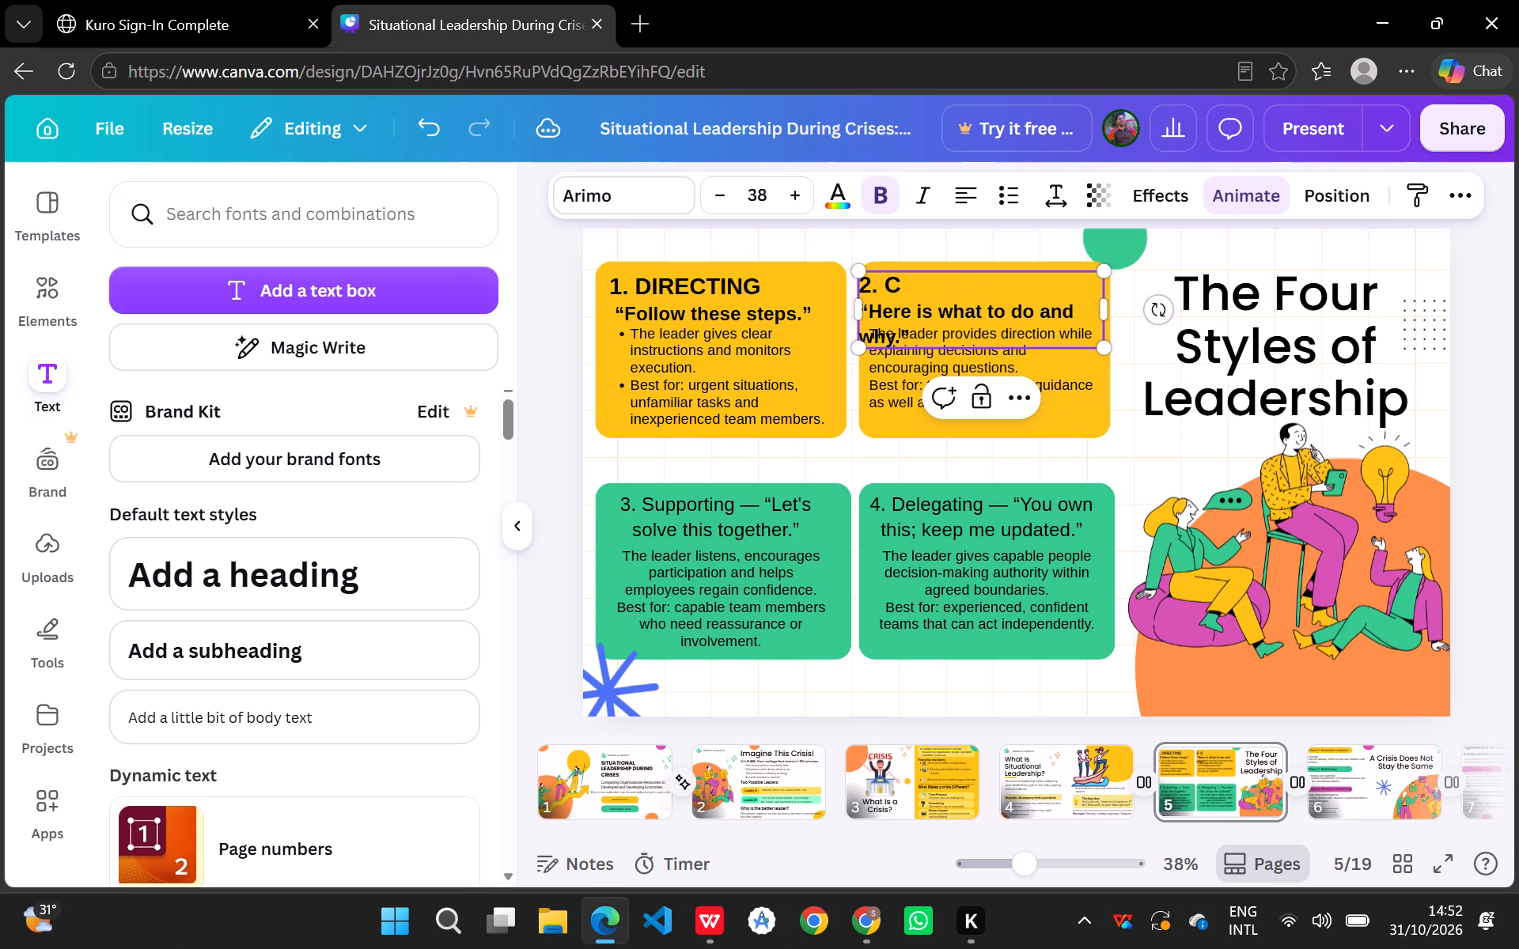
type("OACHING")
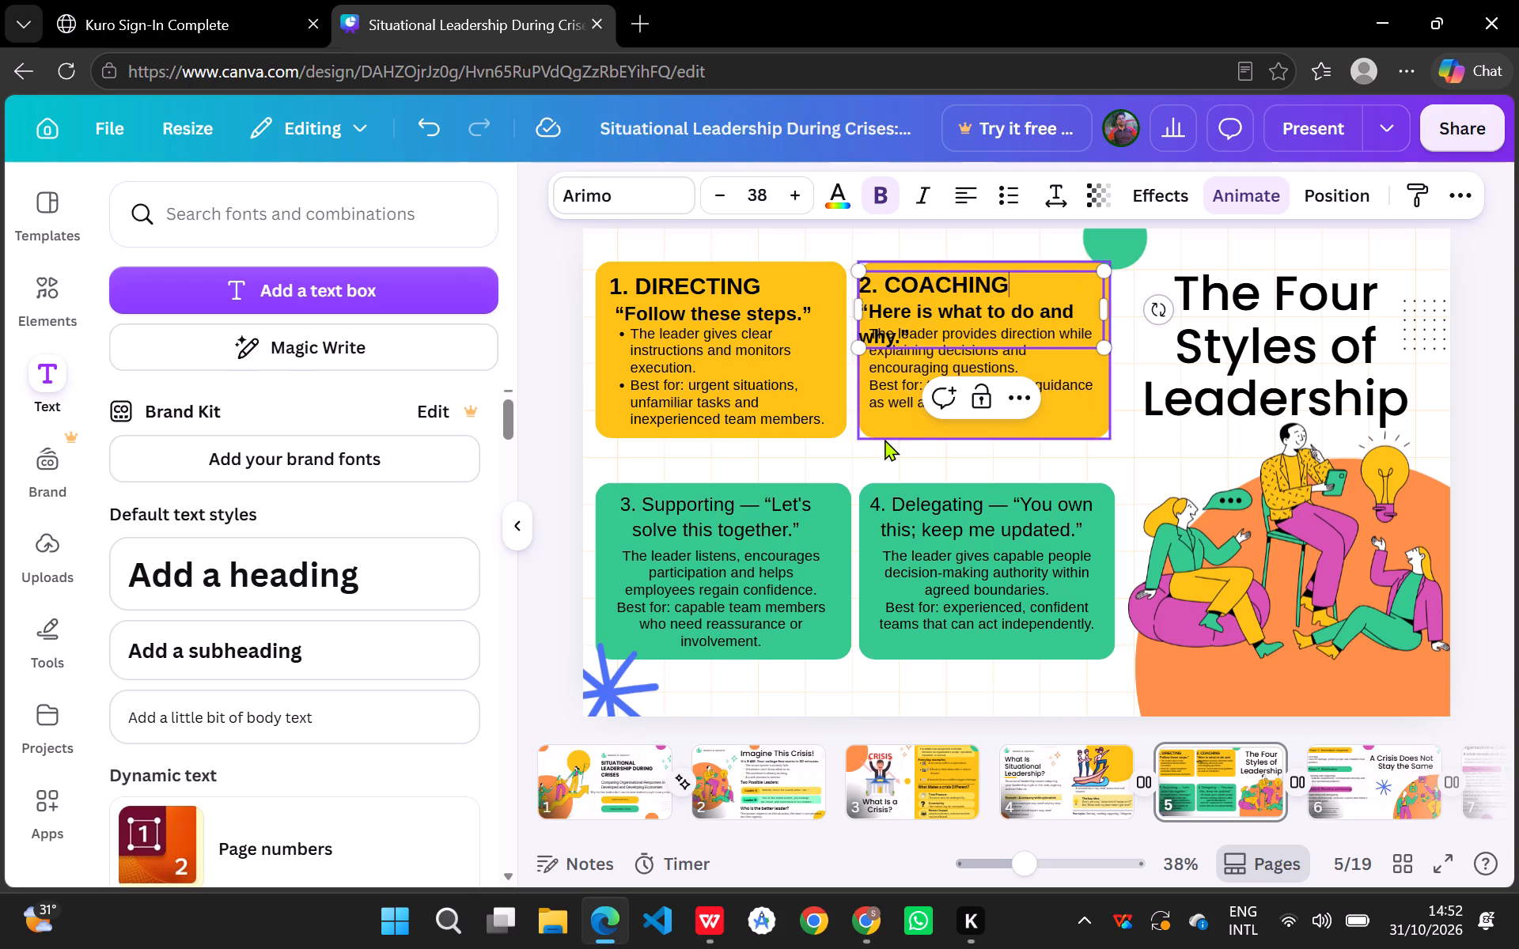
Move the Coaching card's description text slightly down, away from the quote line above it.
left_click(885, 439)
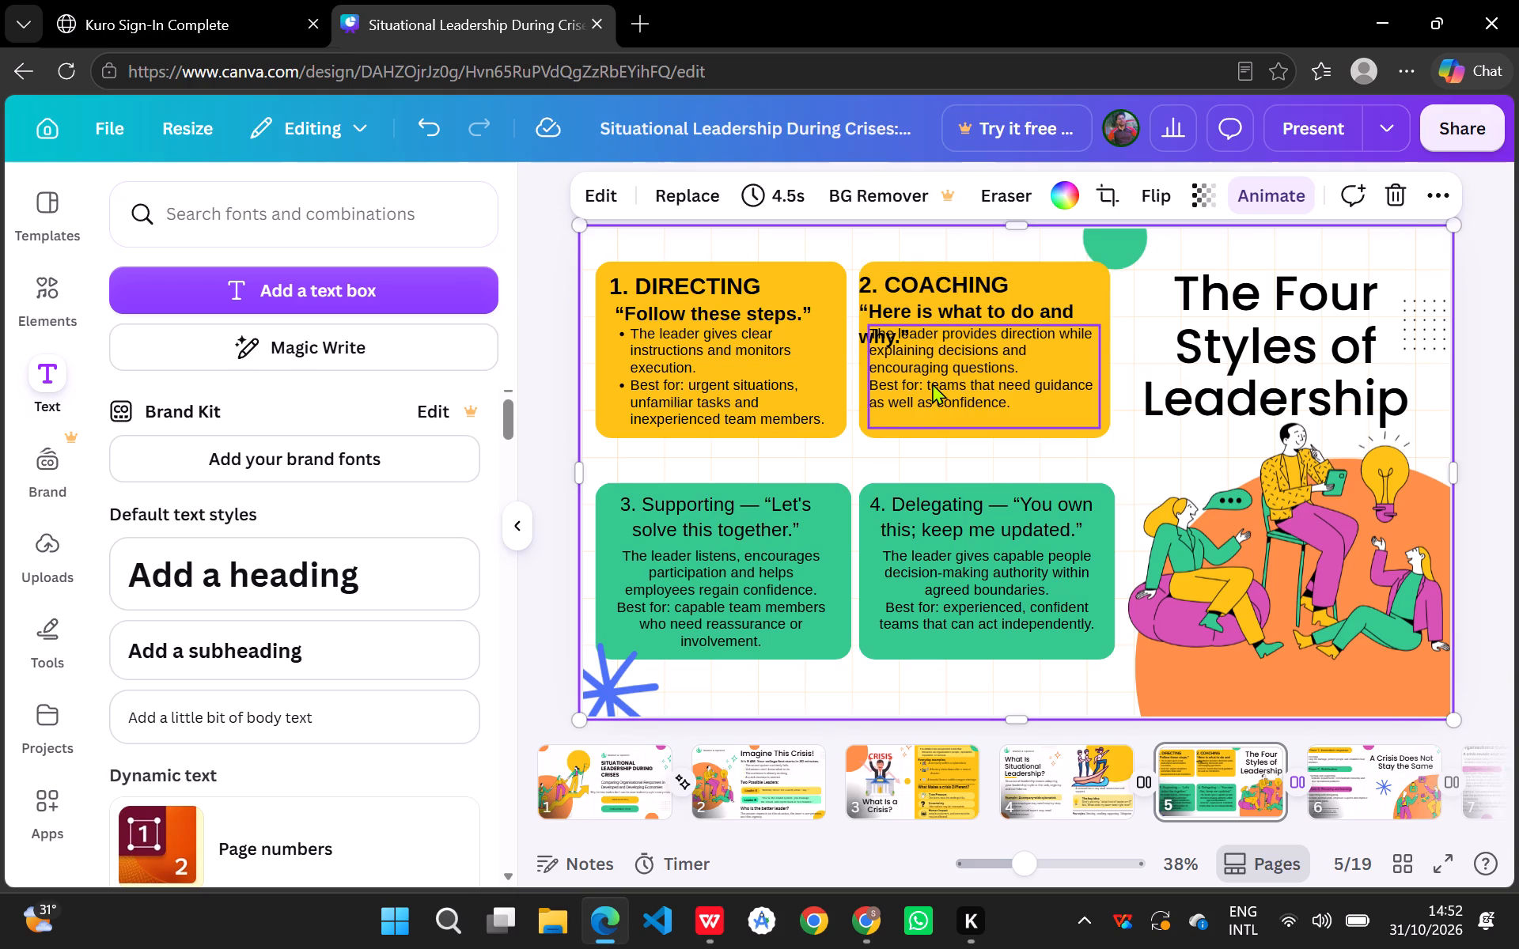
left_click_drag(932, 383, 931, 398)
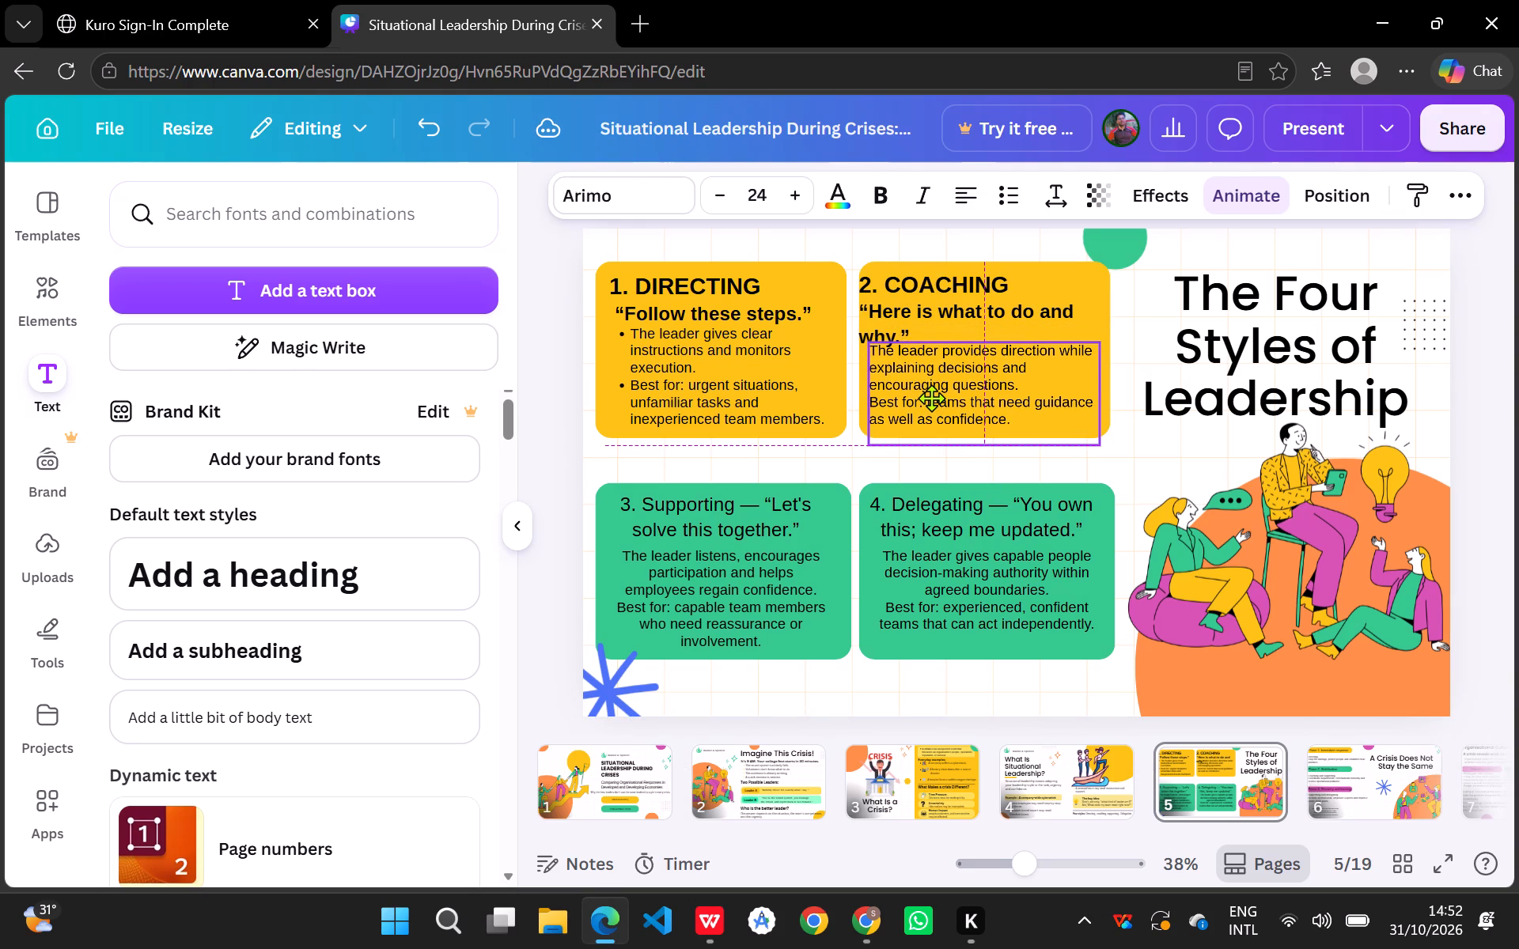
Nudge the Coaching card's description text slightly left.
left_click_drag(931, 398, 929, 402)
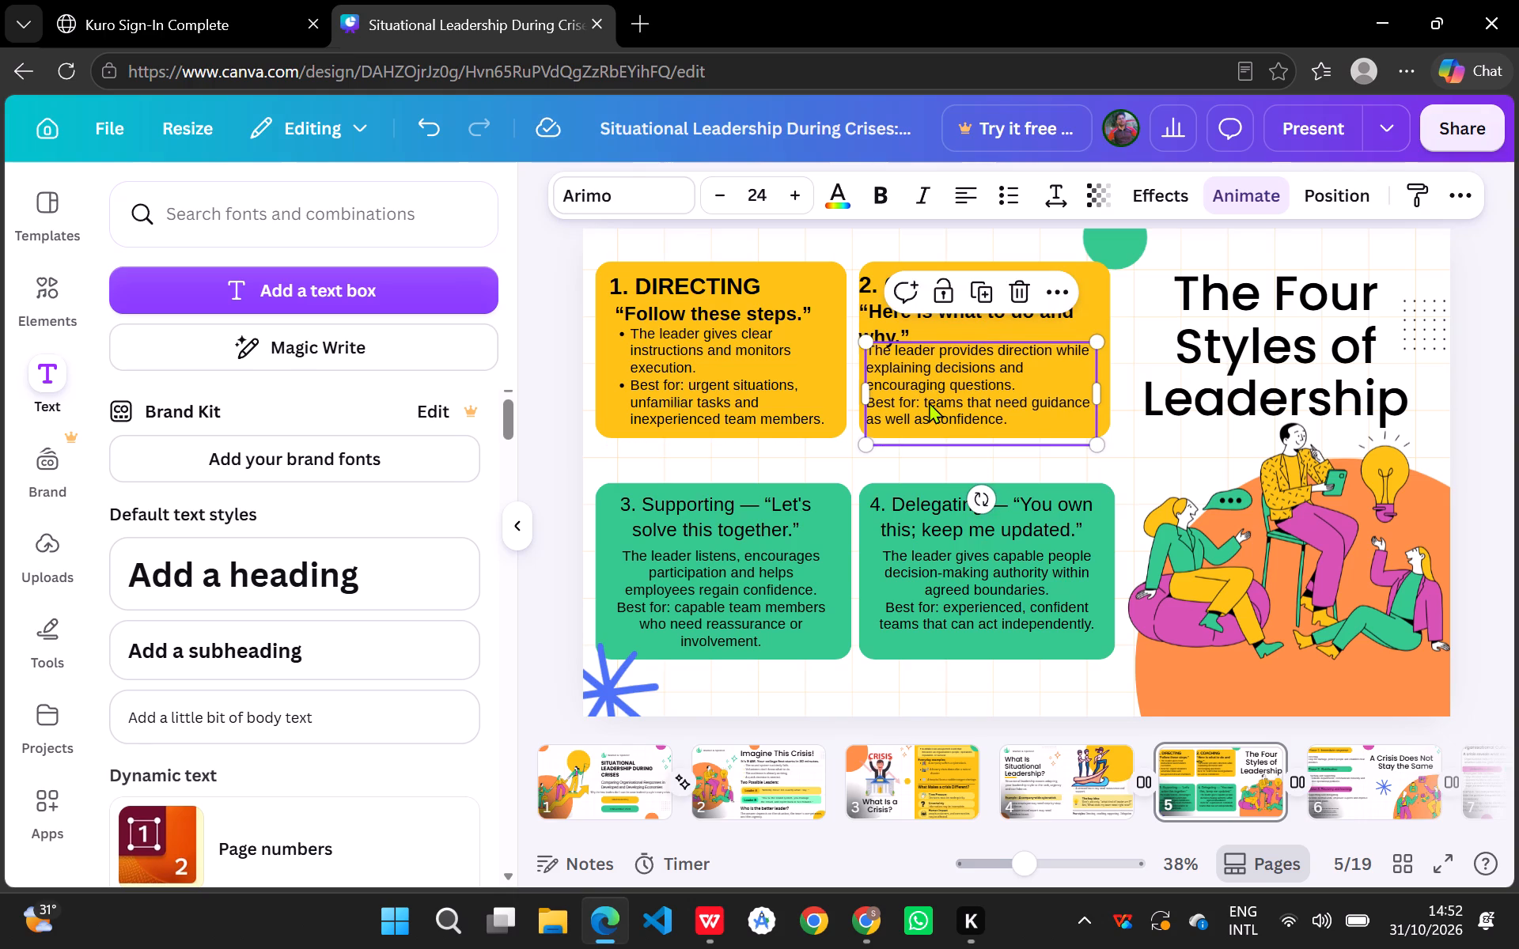
left_click(1145, 287)
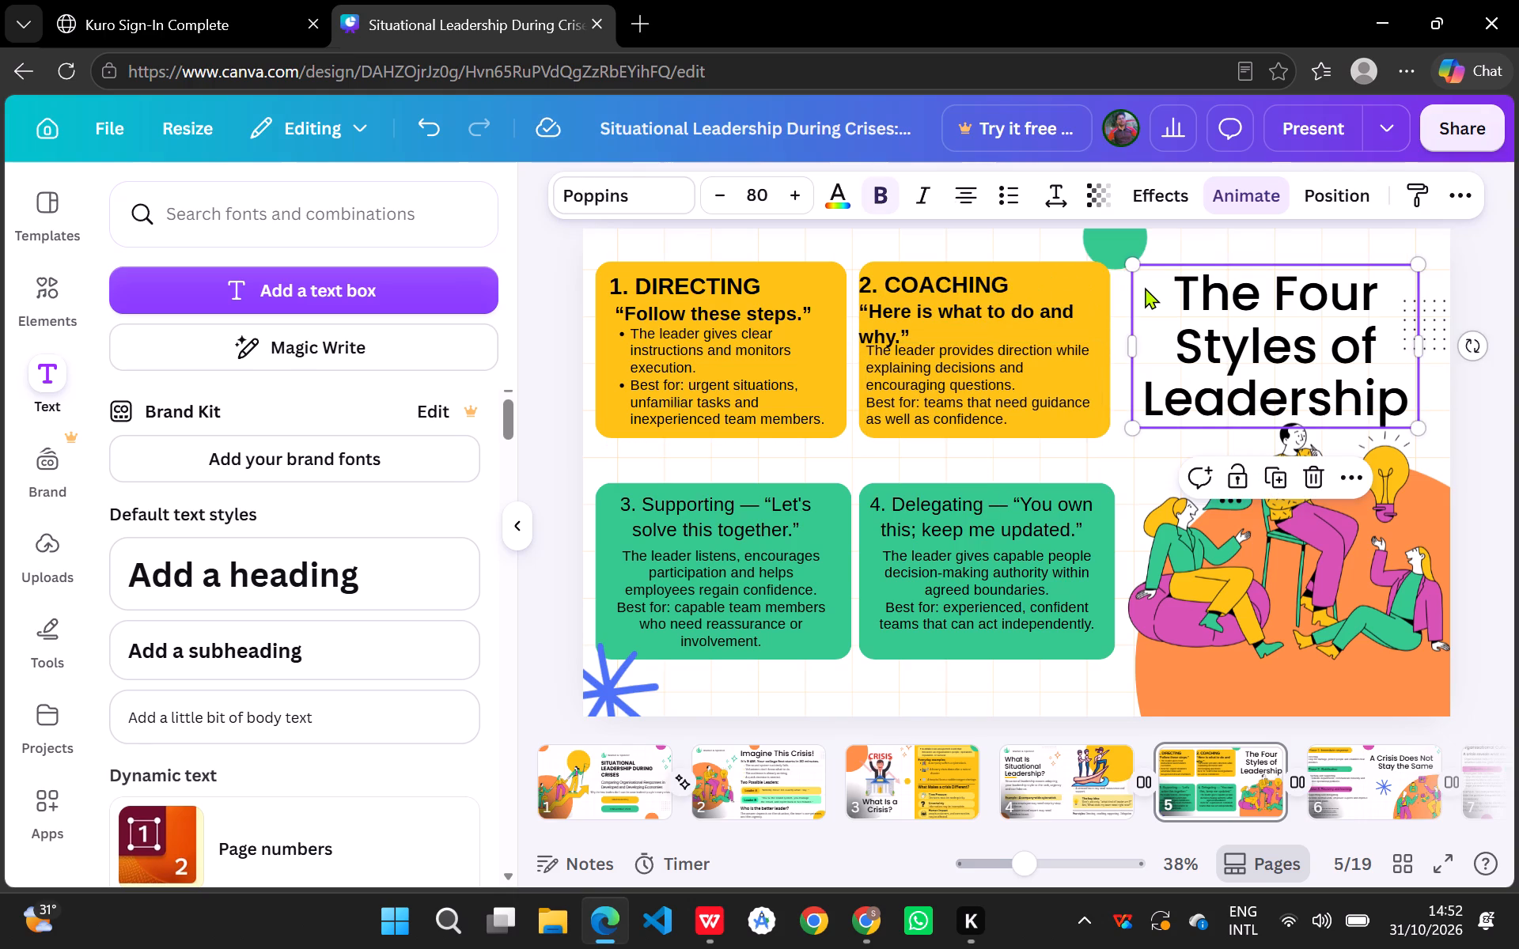
Narrow the "2. COACHING" heading text box from its left edge so its text lines up with the description below.
left_click(1009, 308)
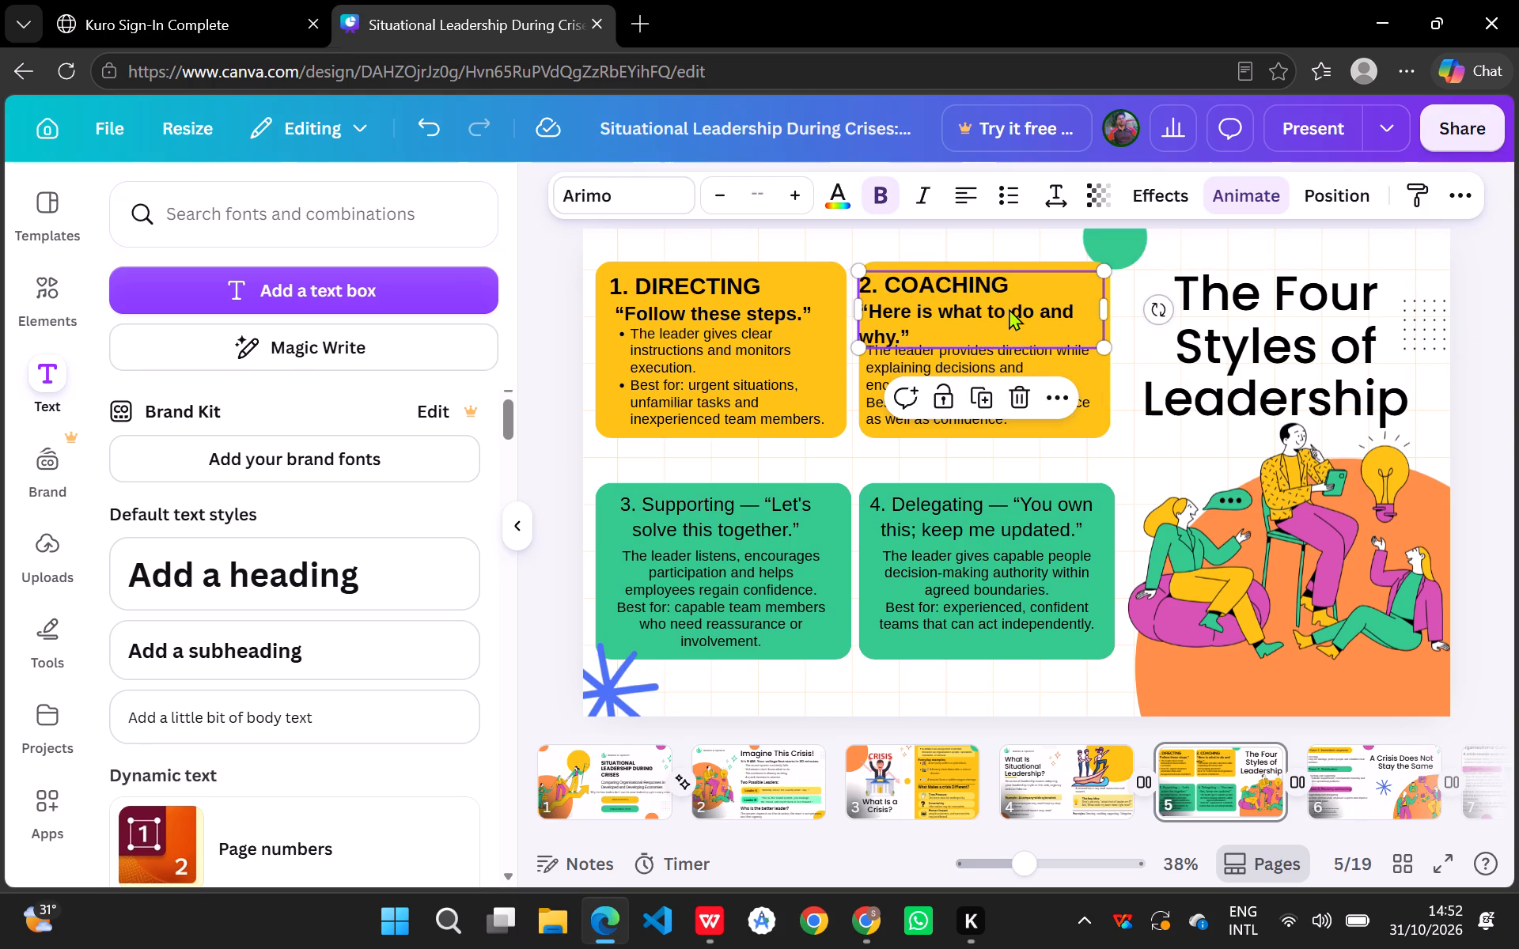
left_click(862, 283)
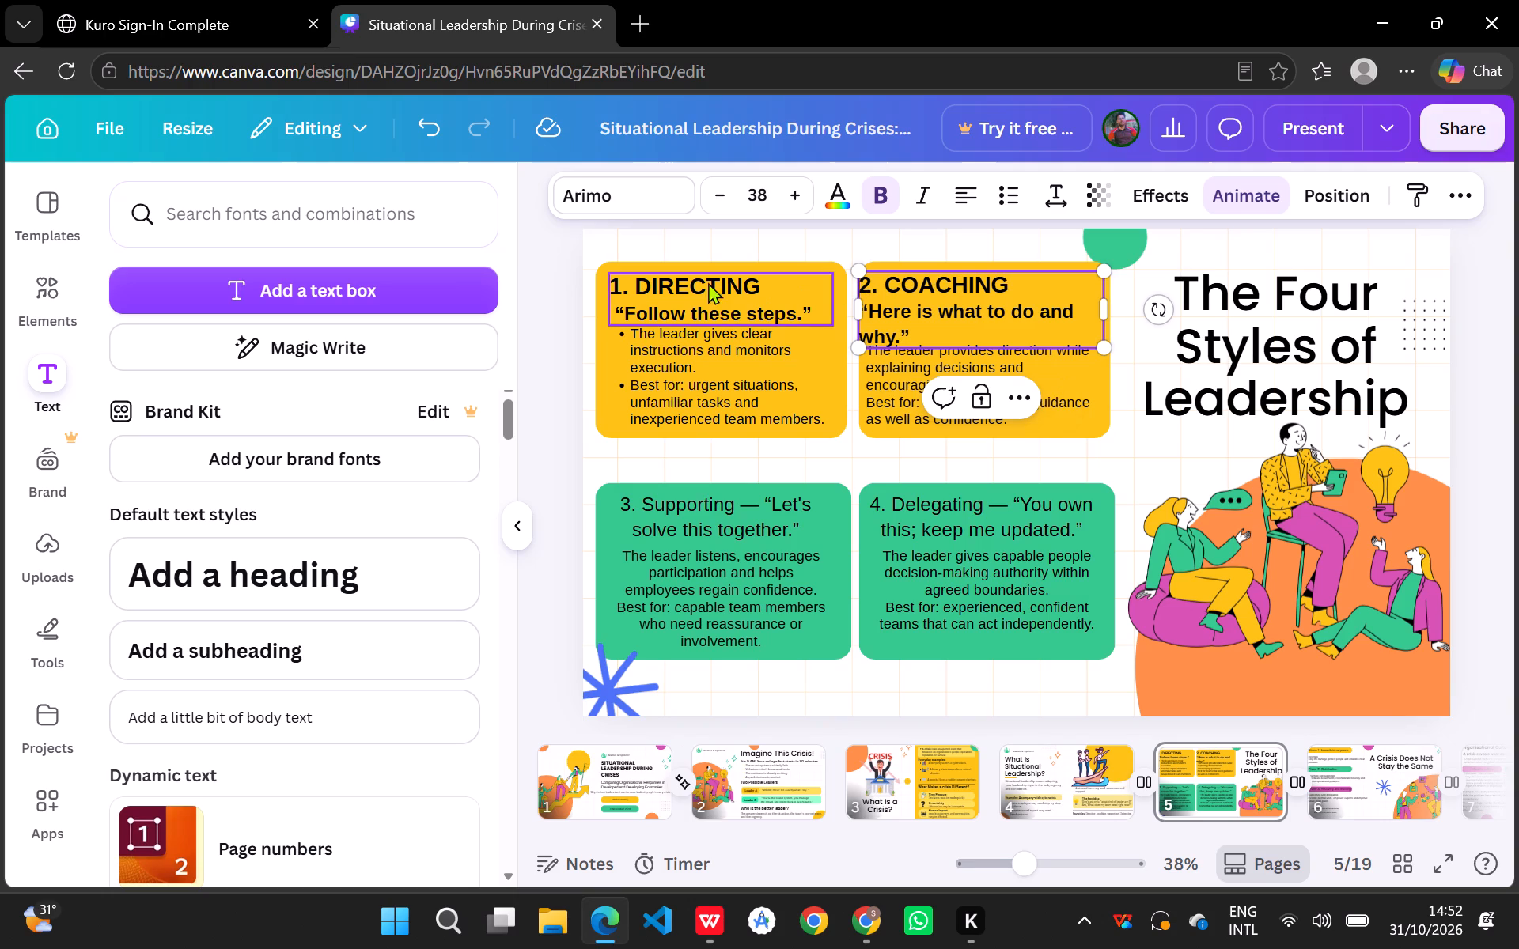
left_click(684, 283)
left_click(937, 297)
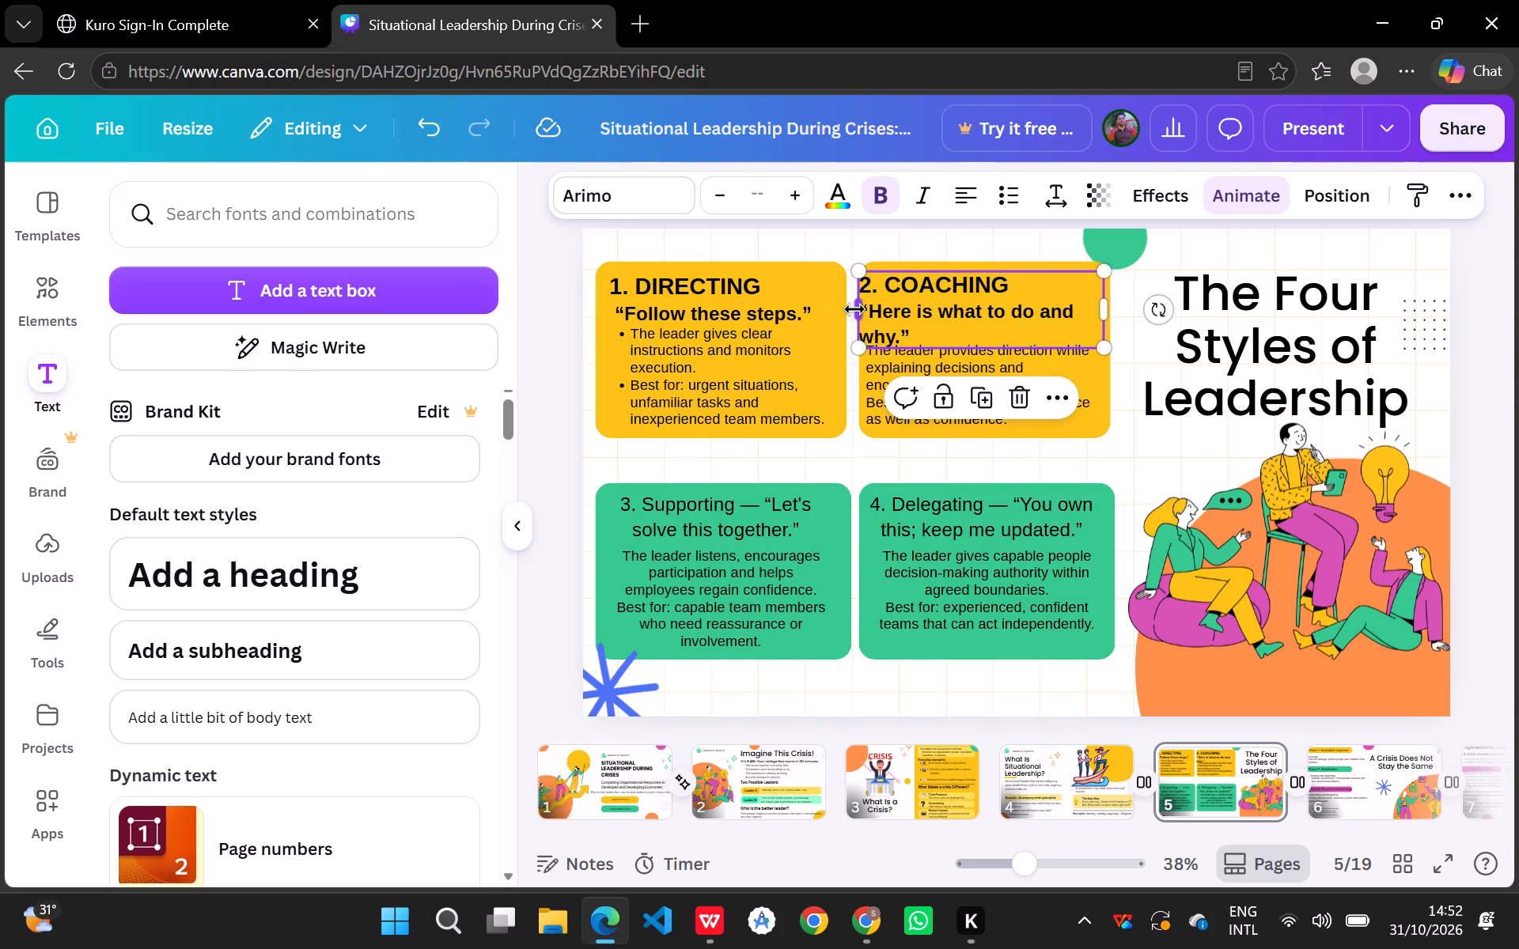
left_click_drag(858, 308, 871, 304)
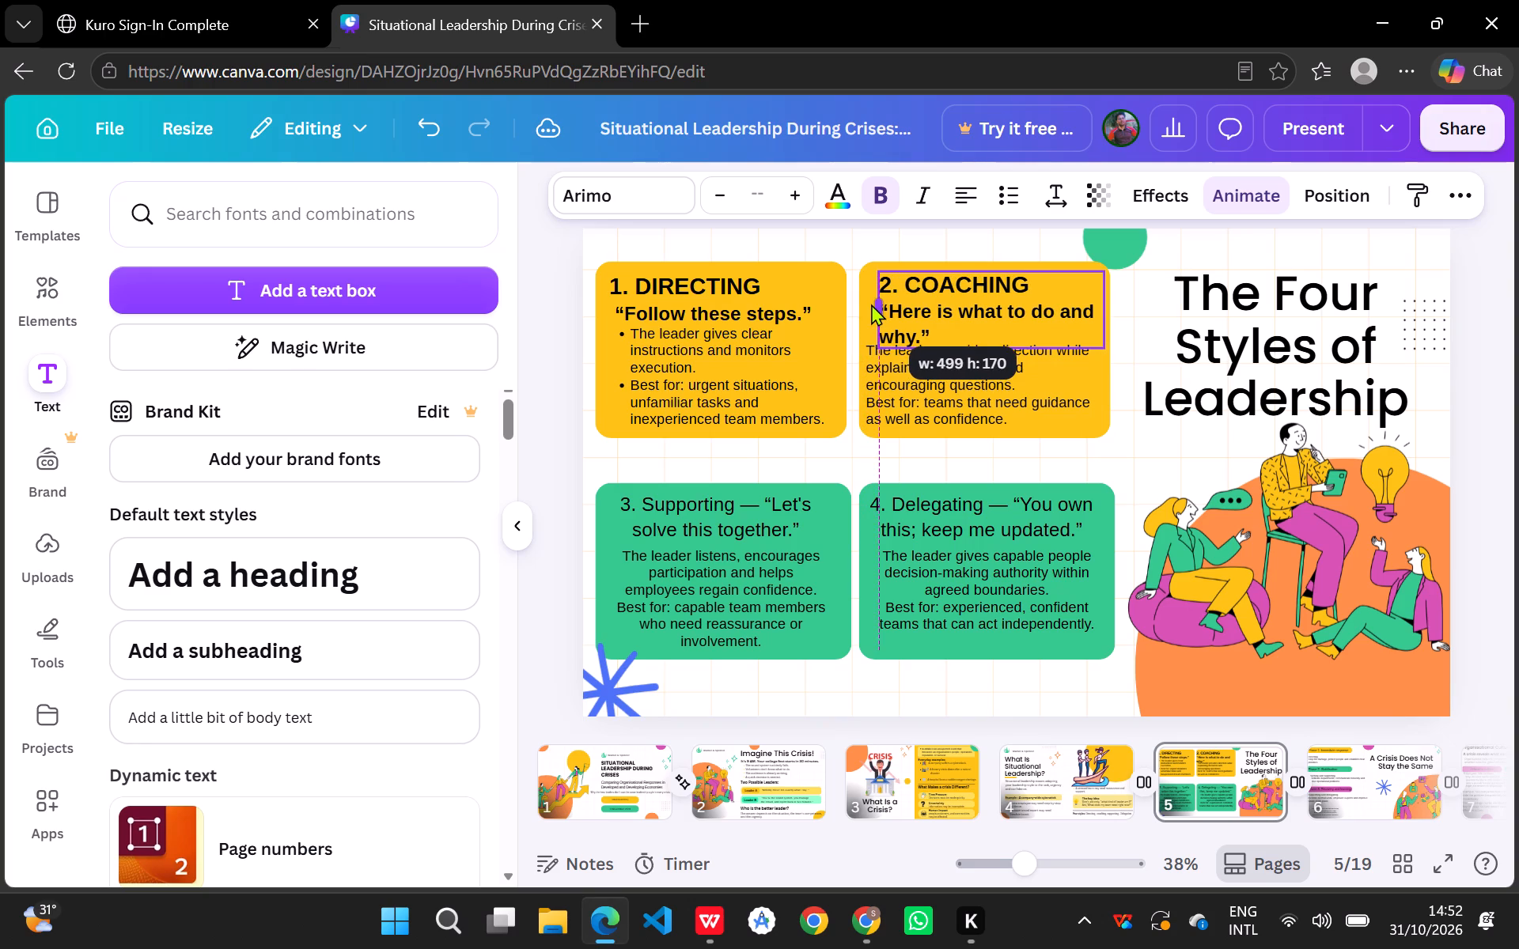
left_click_drag(871, 304, 867, 304)
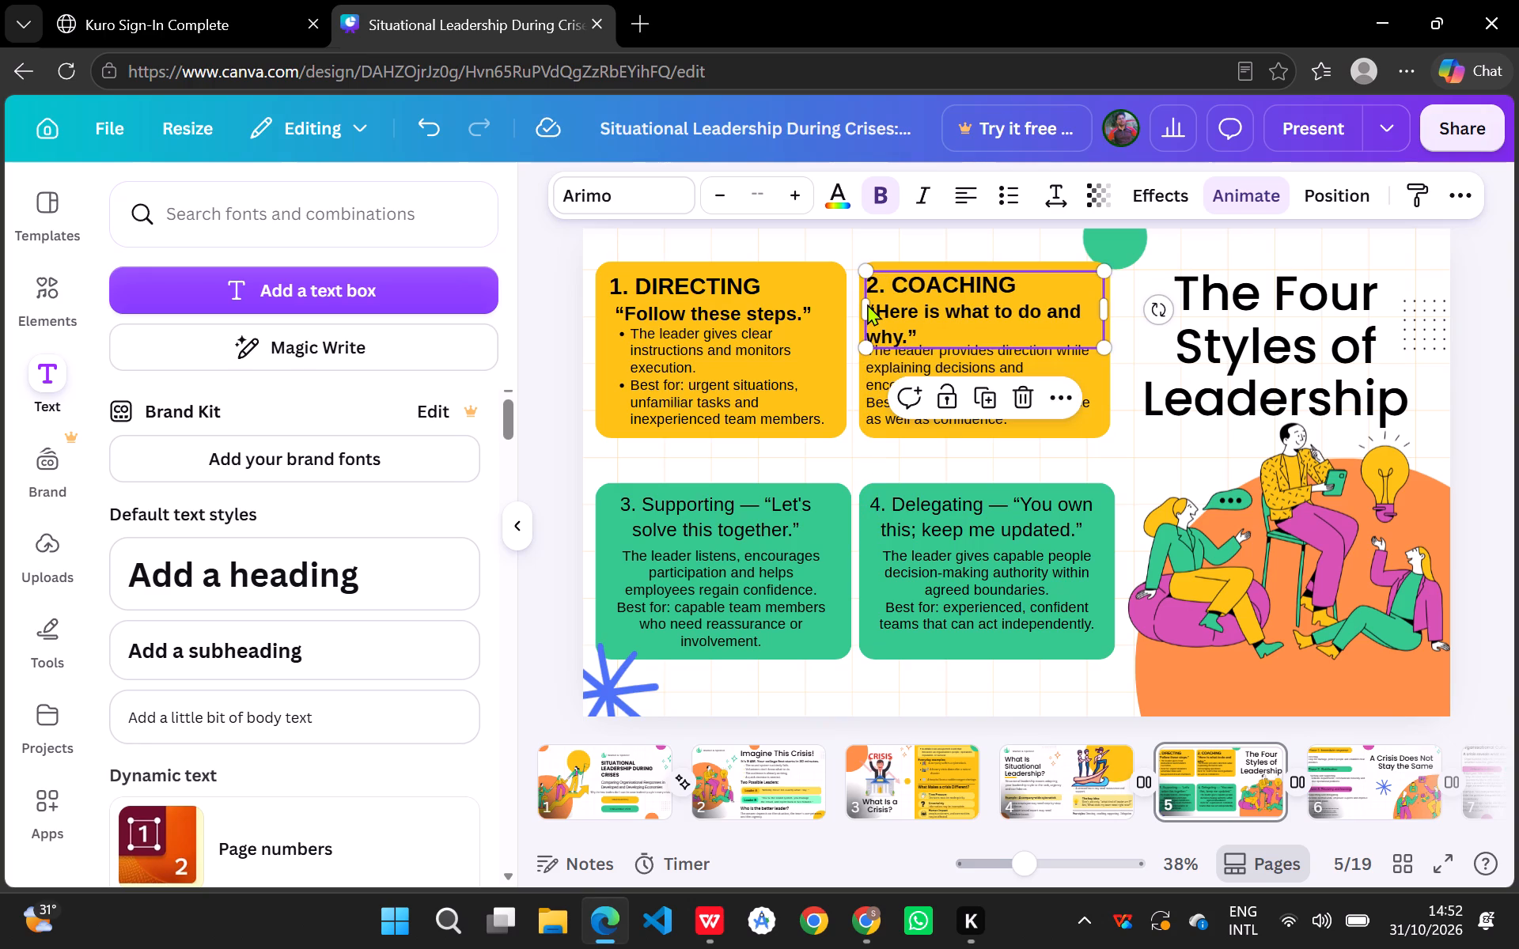
left_click(887, 289)
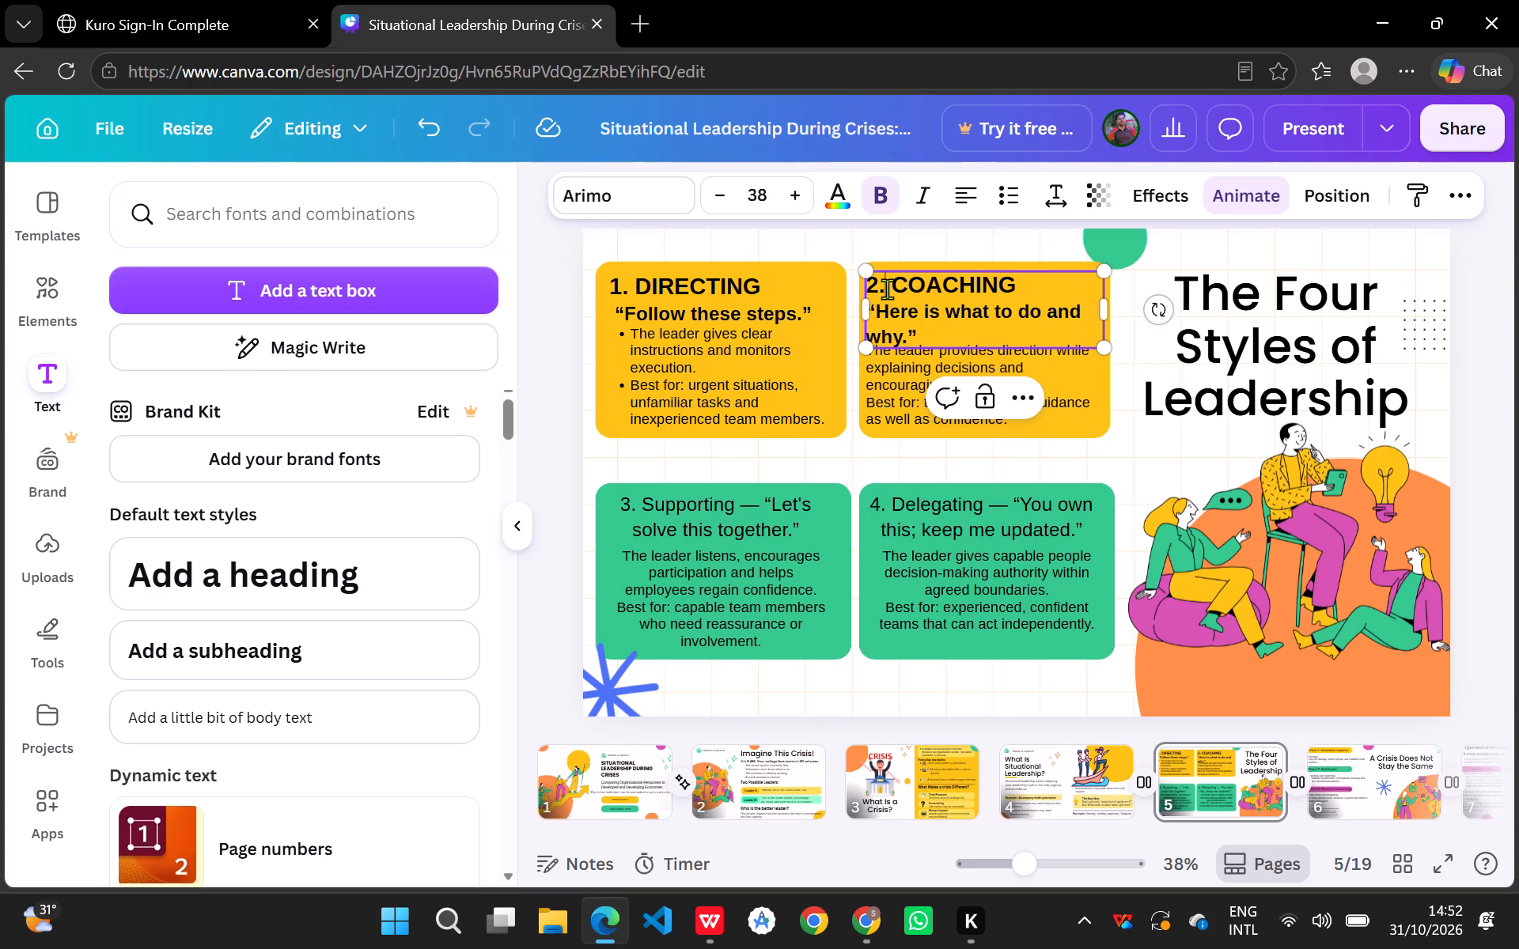
Set the font size of the Coaching card's quote line "Here is what to do and why." to 28.
left_click(744, 312)
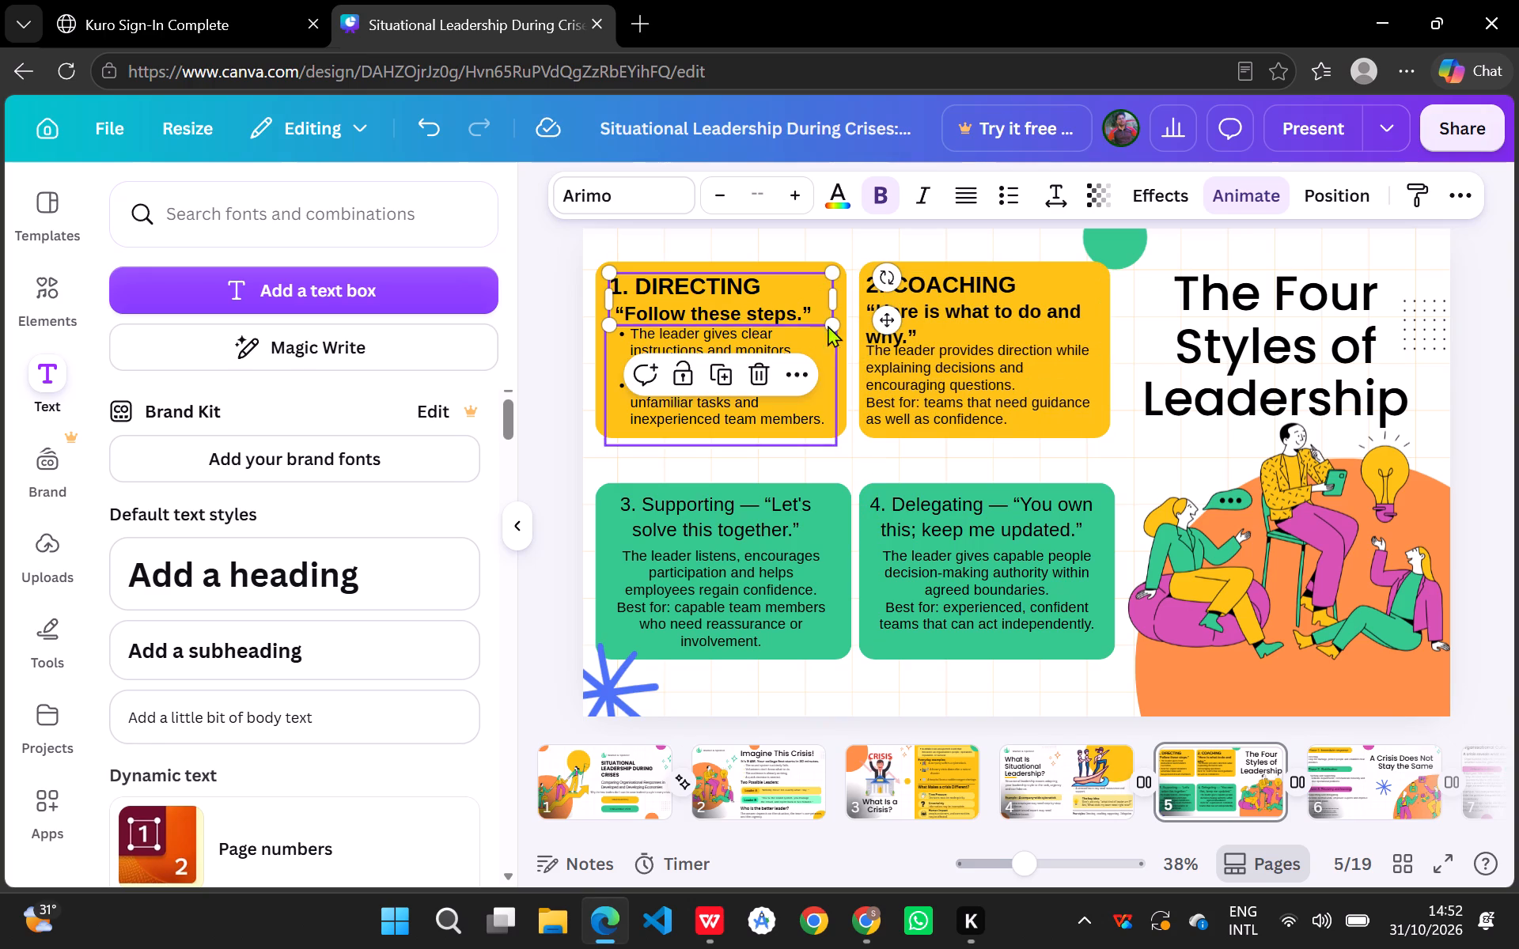
left_click(870, 347)
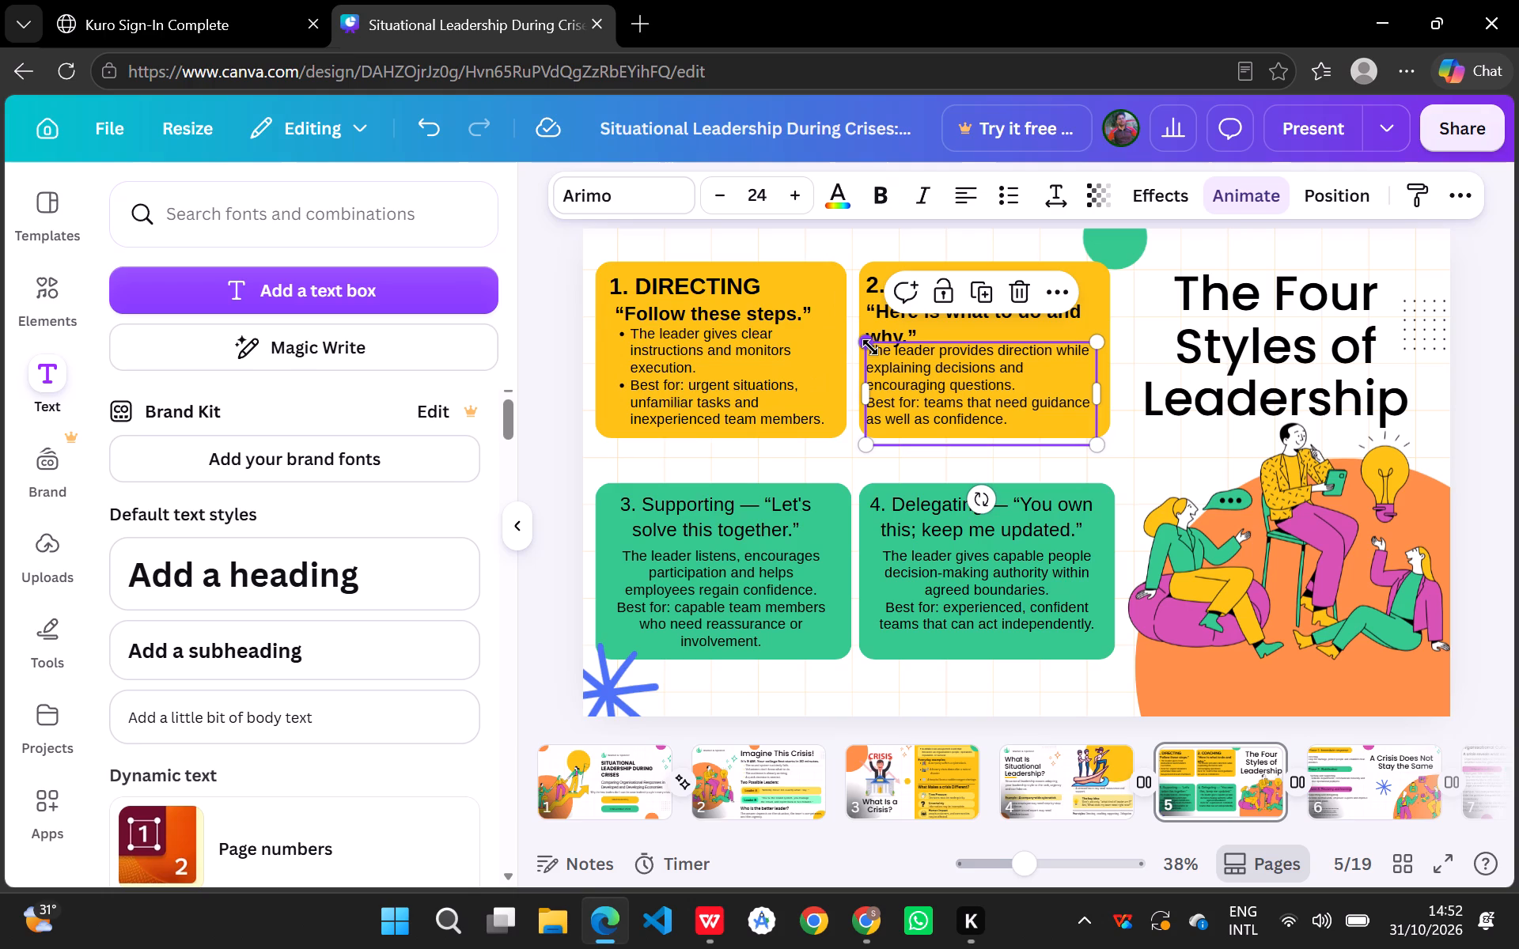
left_click(674, 305)
left_click(650, 316)
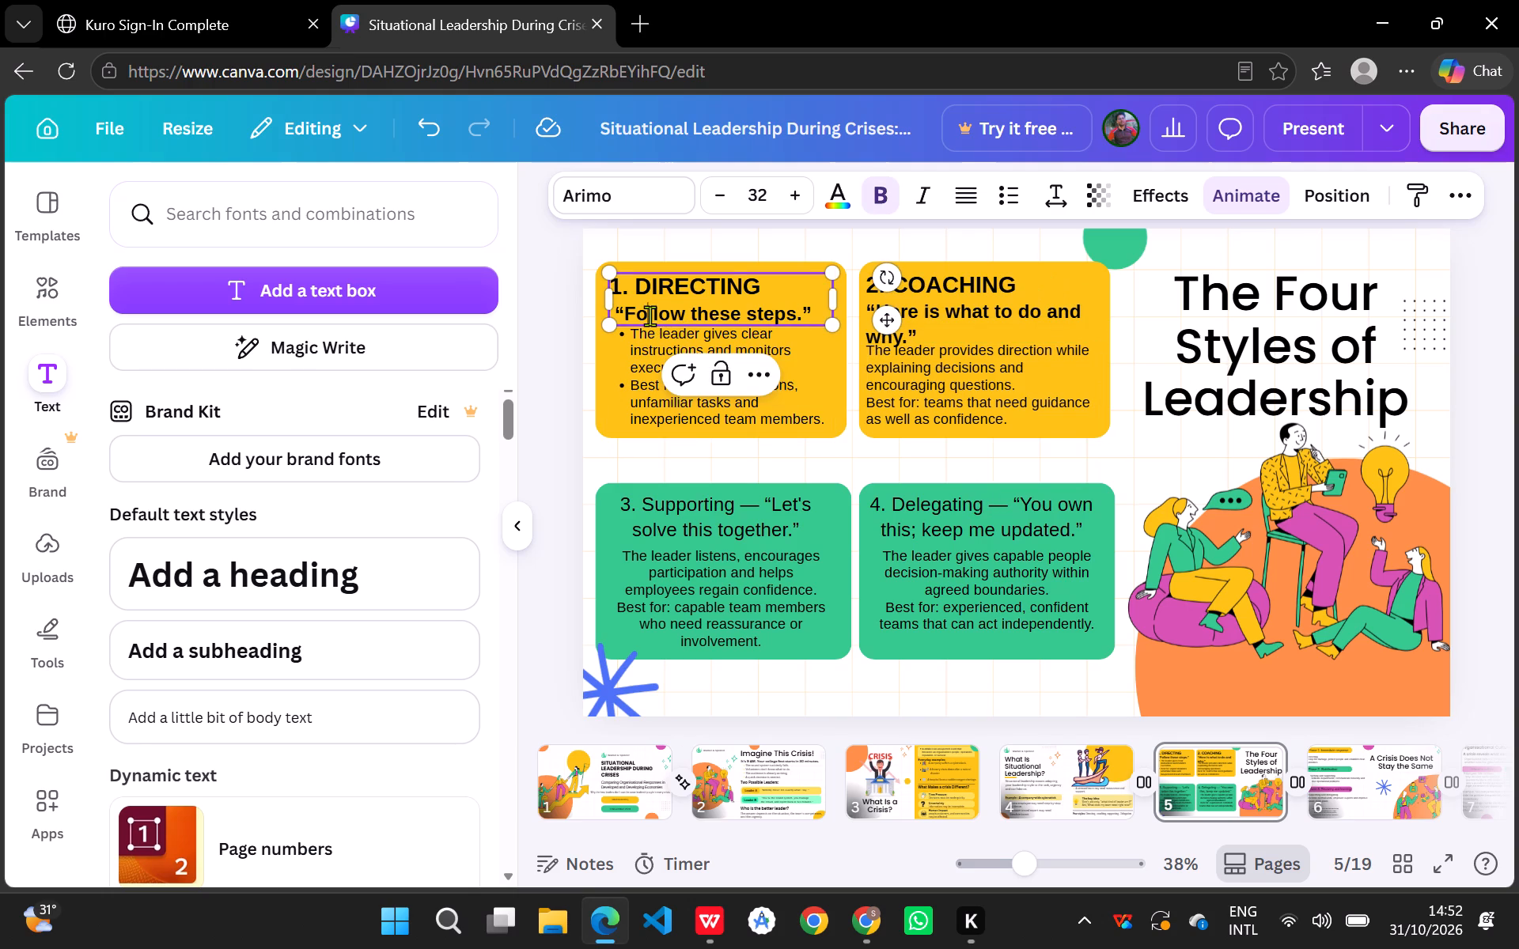
left_click(650, 316)
left_click(975, 309)
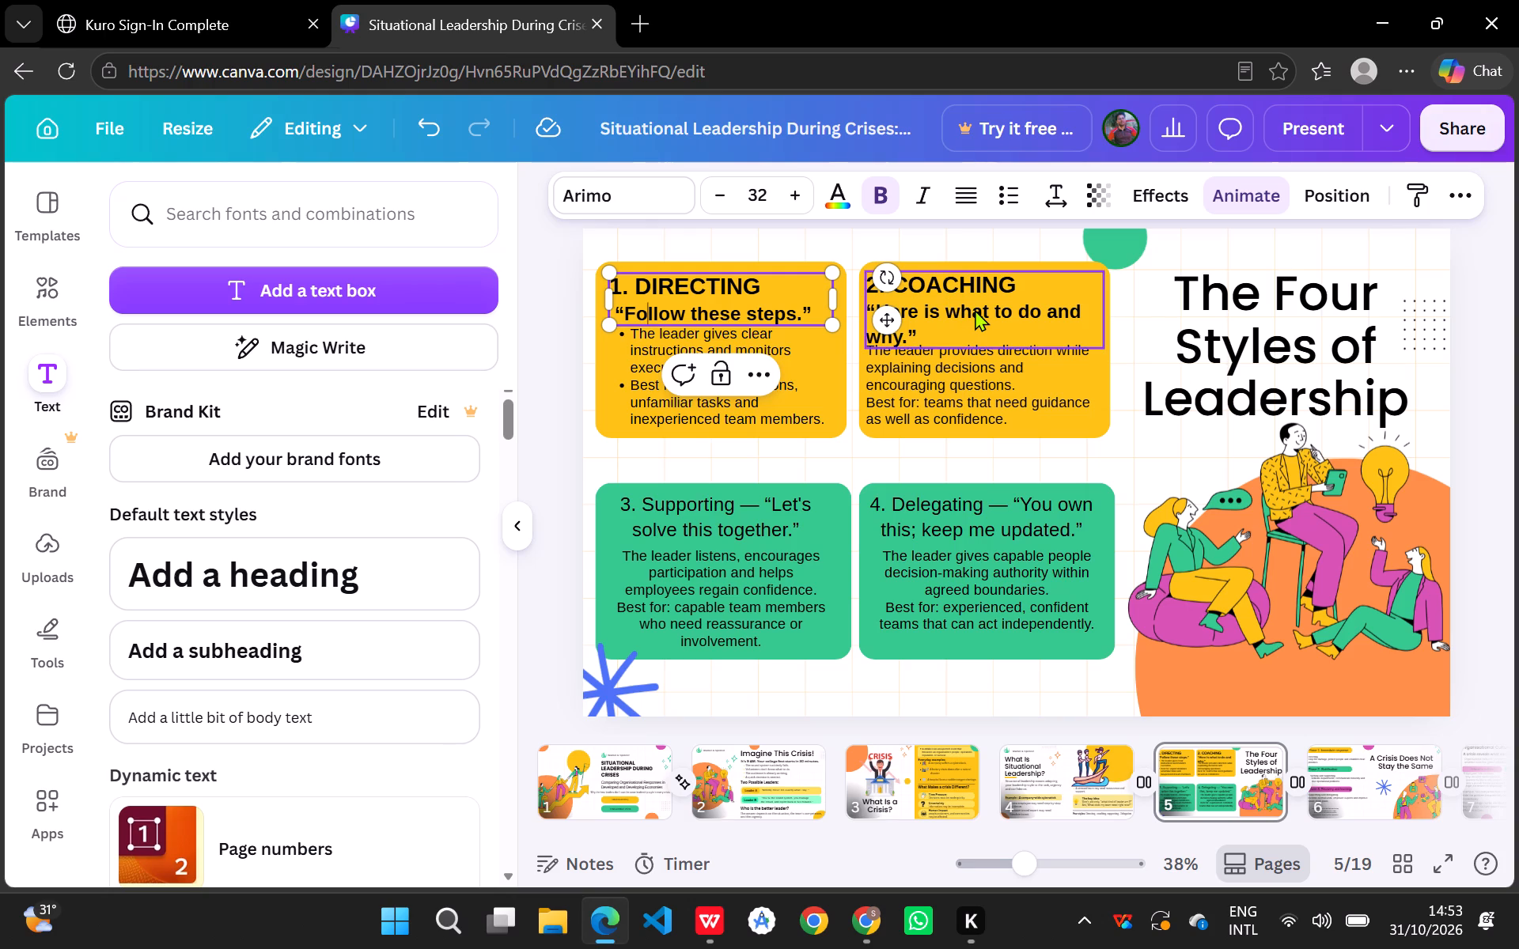
double_click(974, 310)
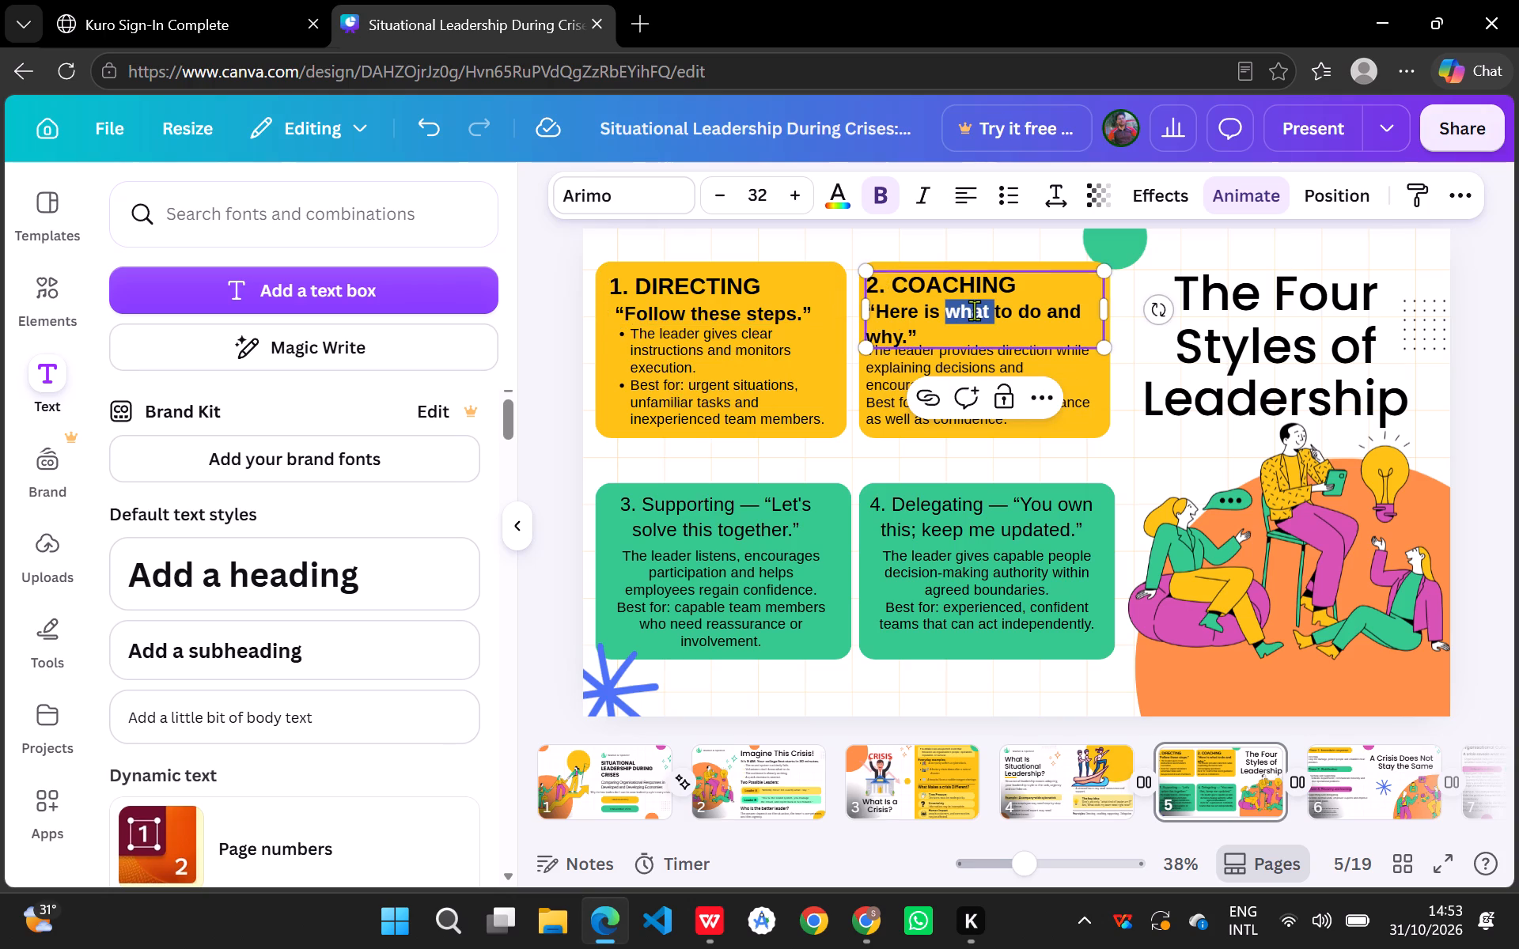
left_click(871, 311)
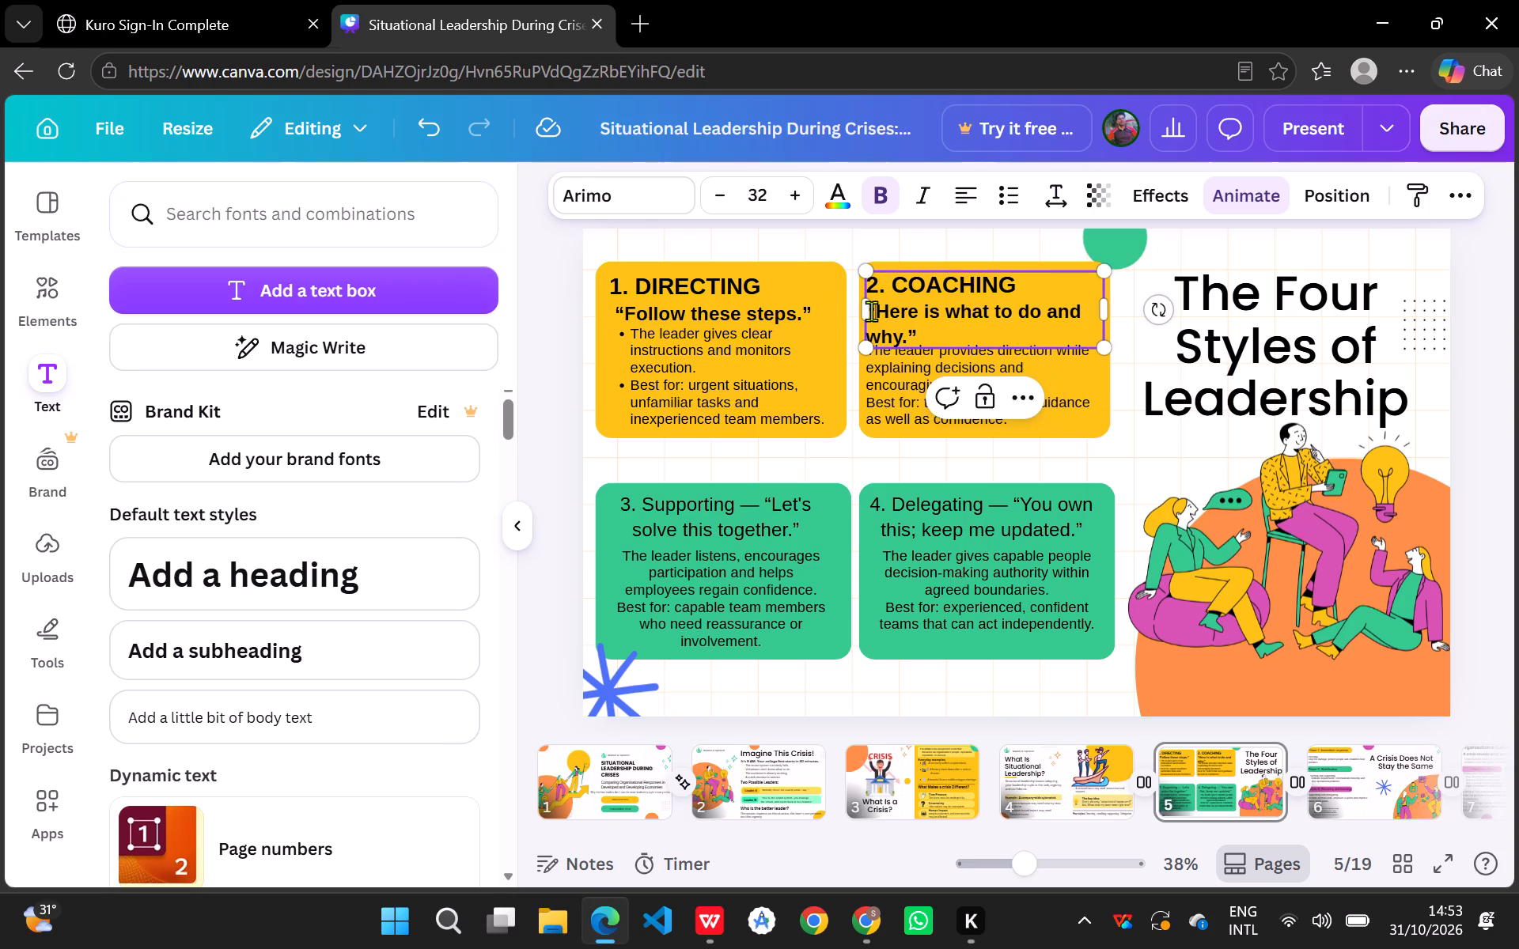
key("Left")
left_click_drag(868, 308, 919, 327)
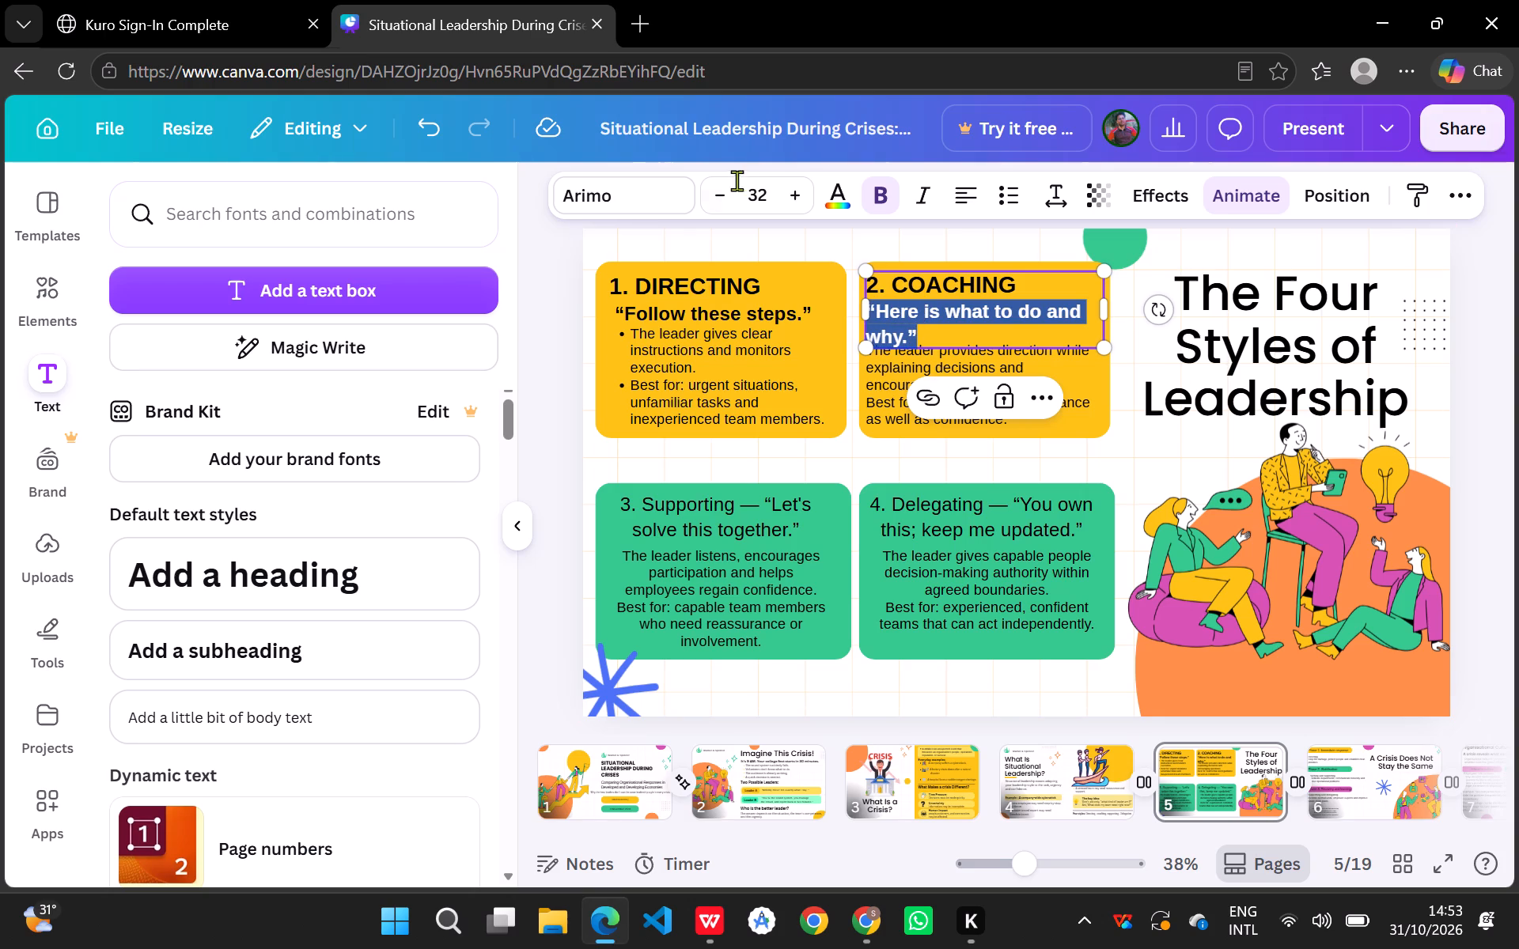
left_click(727, 192)
left_click(727, 192)
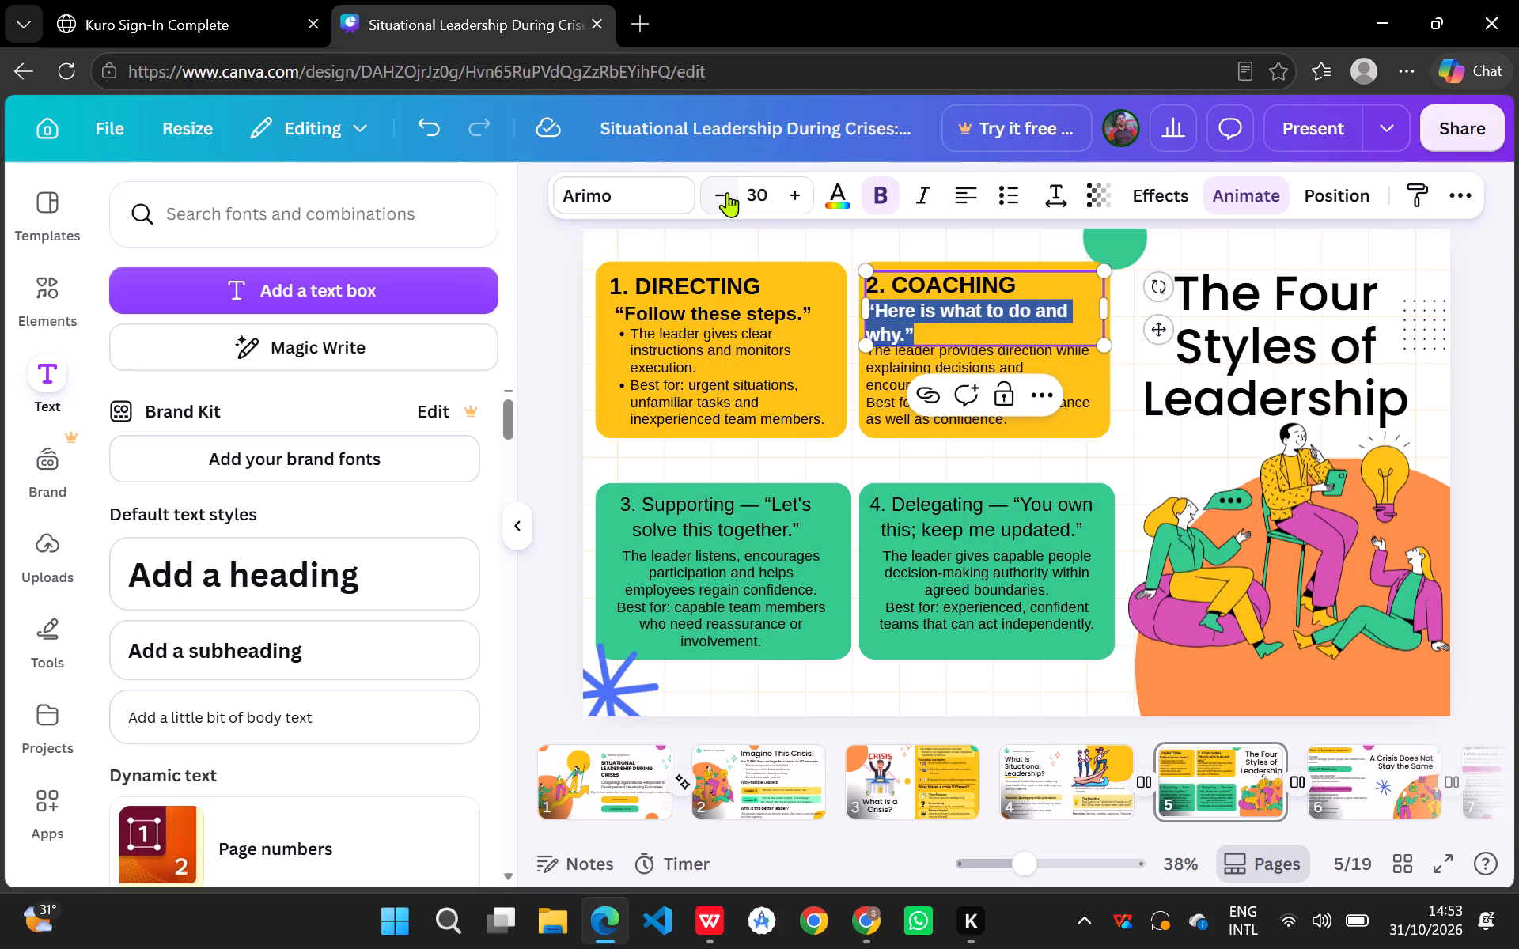
left_click(727, 192)
left_click(727, 192)
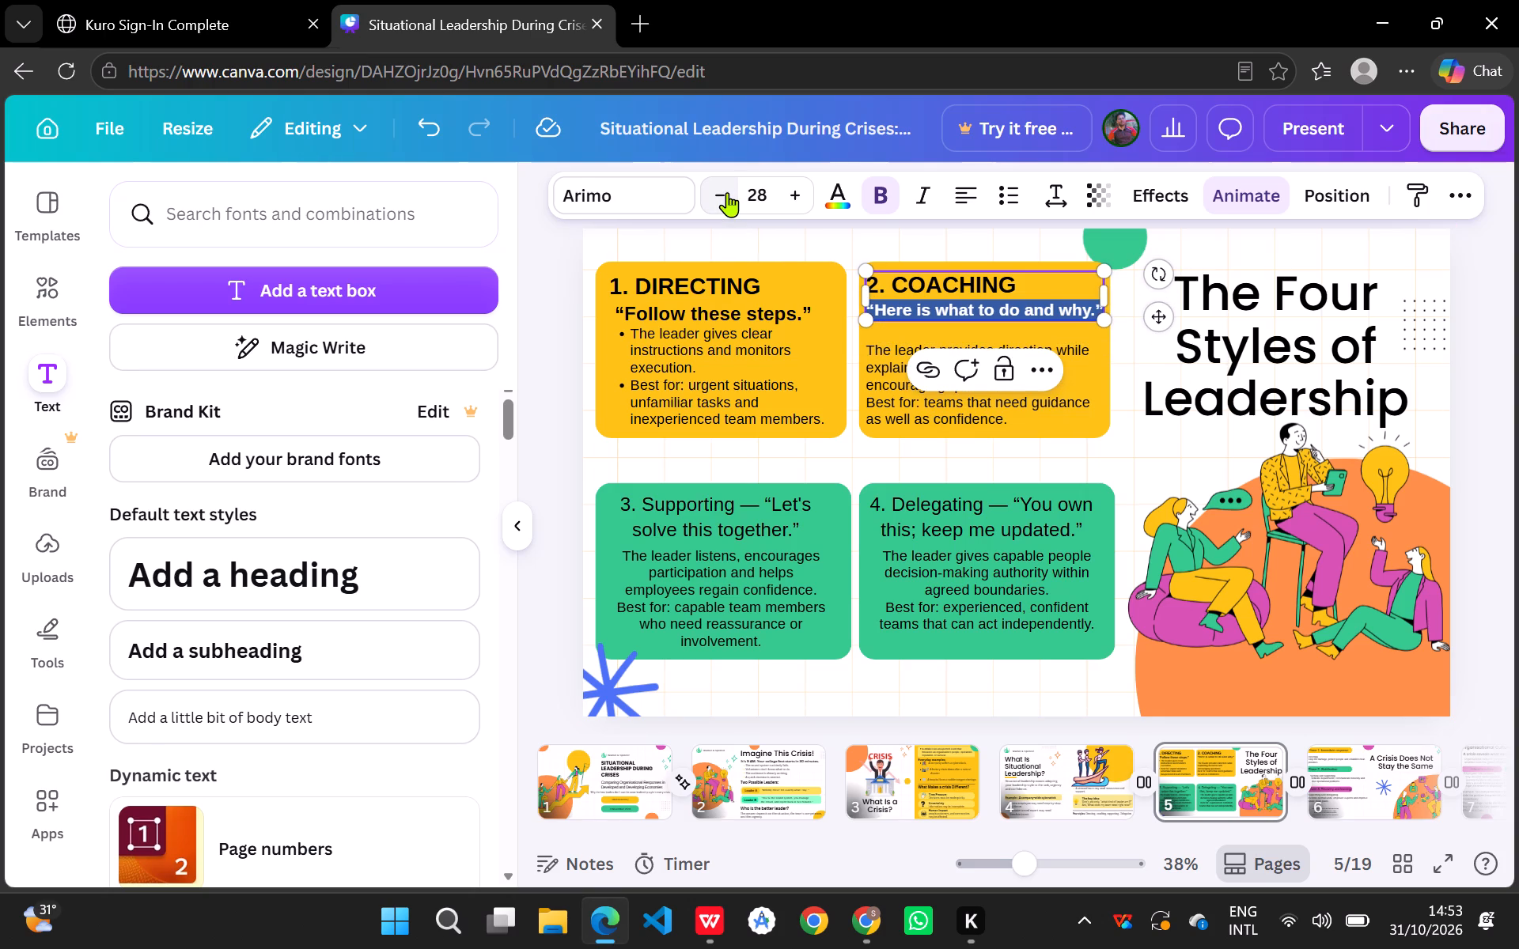
Set the font size of the Directing card's quote line "Follow these steps." to 28.
left_click(905, 392)
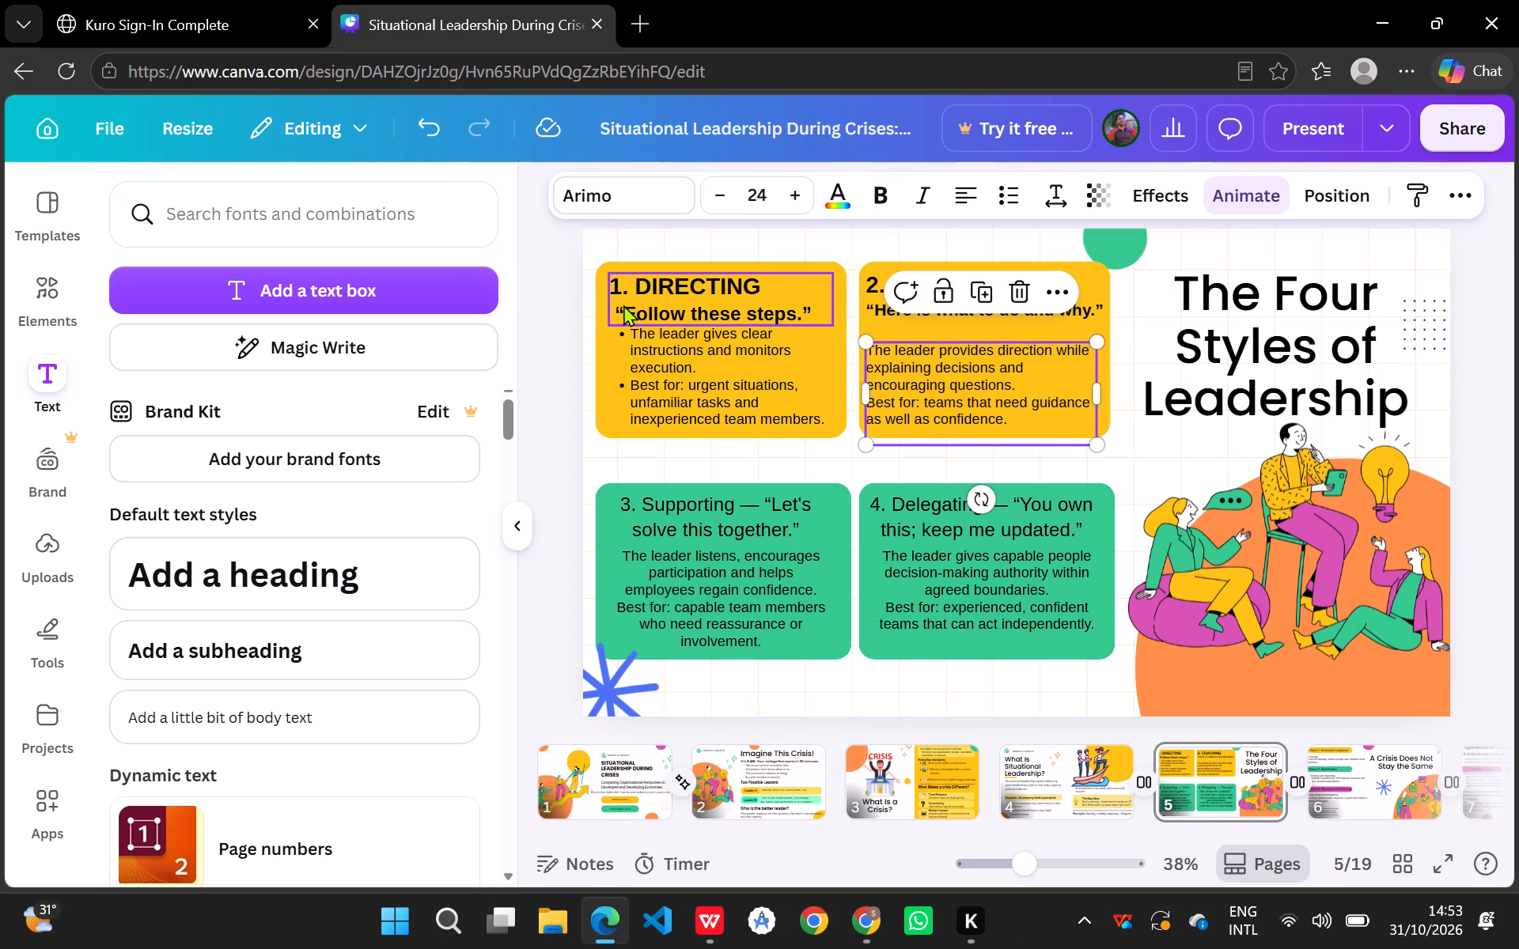
left_click(615, 305)
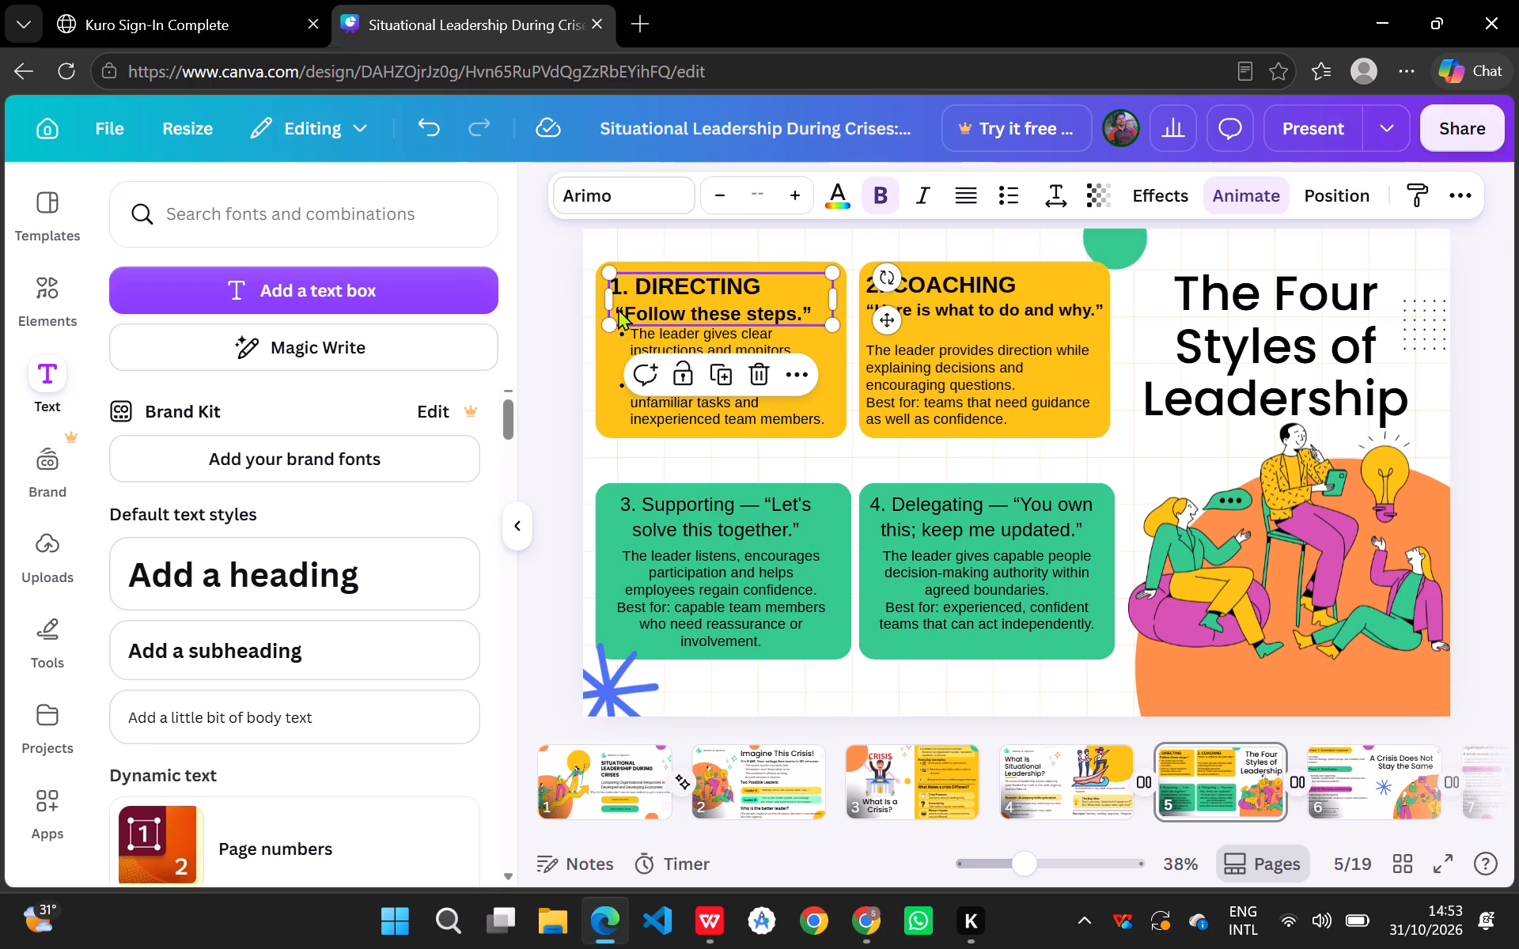
left_click(618, 308)
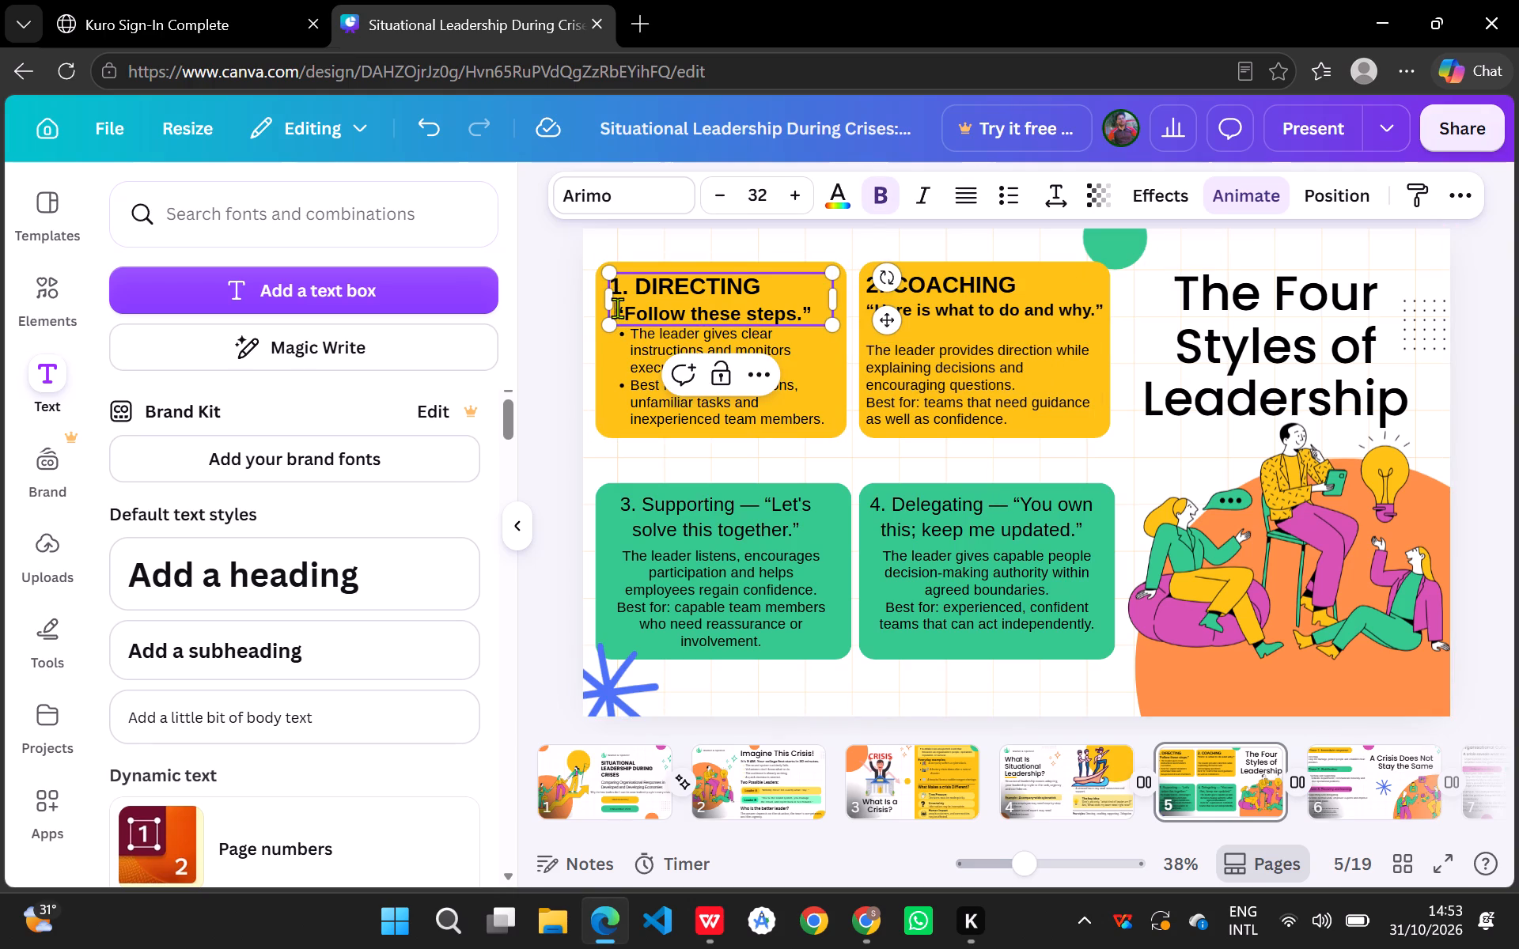
left_click_drag(617, 308, 816, 321)
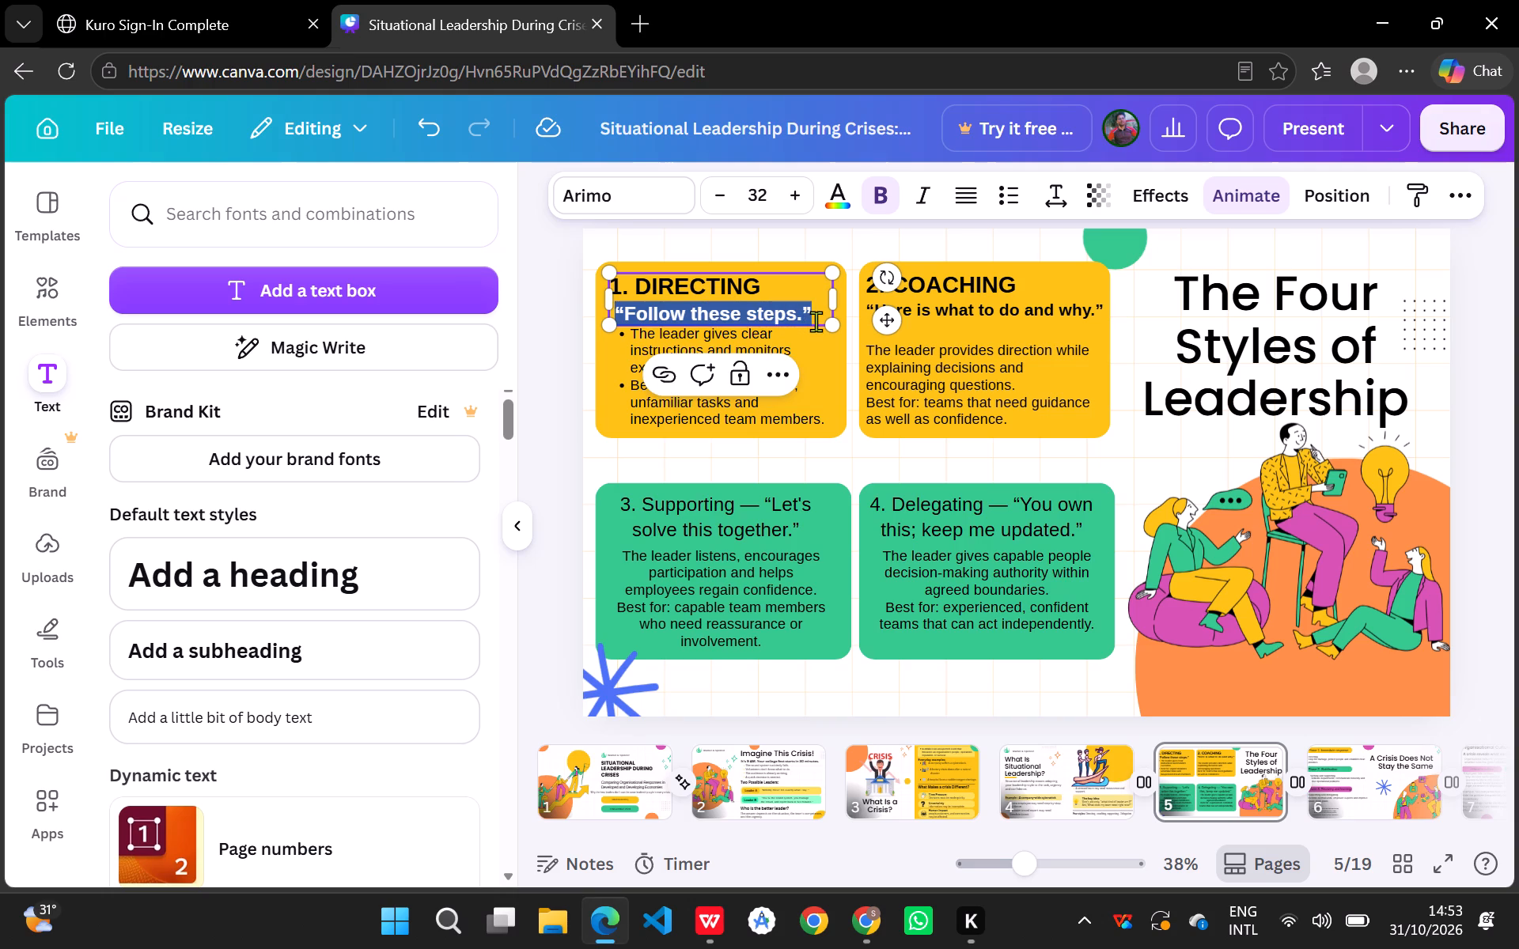
triple_click(722, 191)
left_click(722, 191)
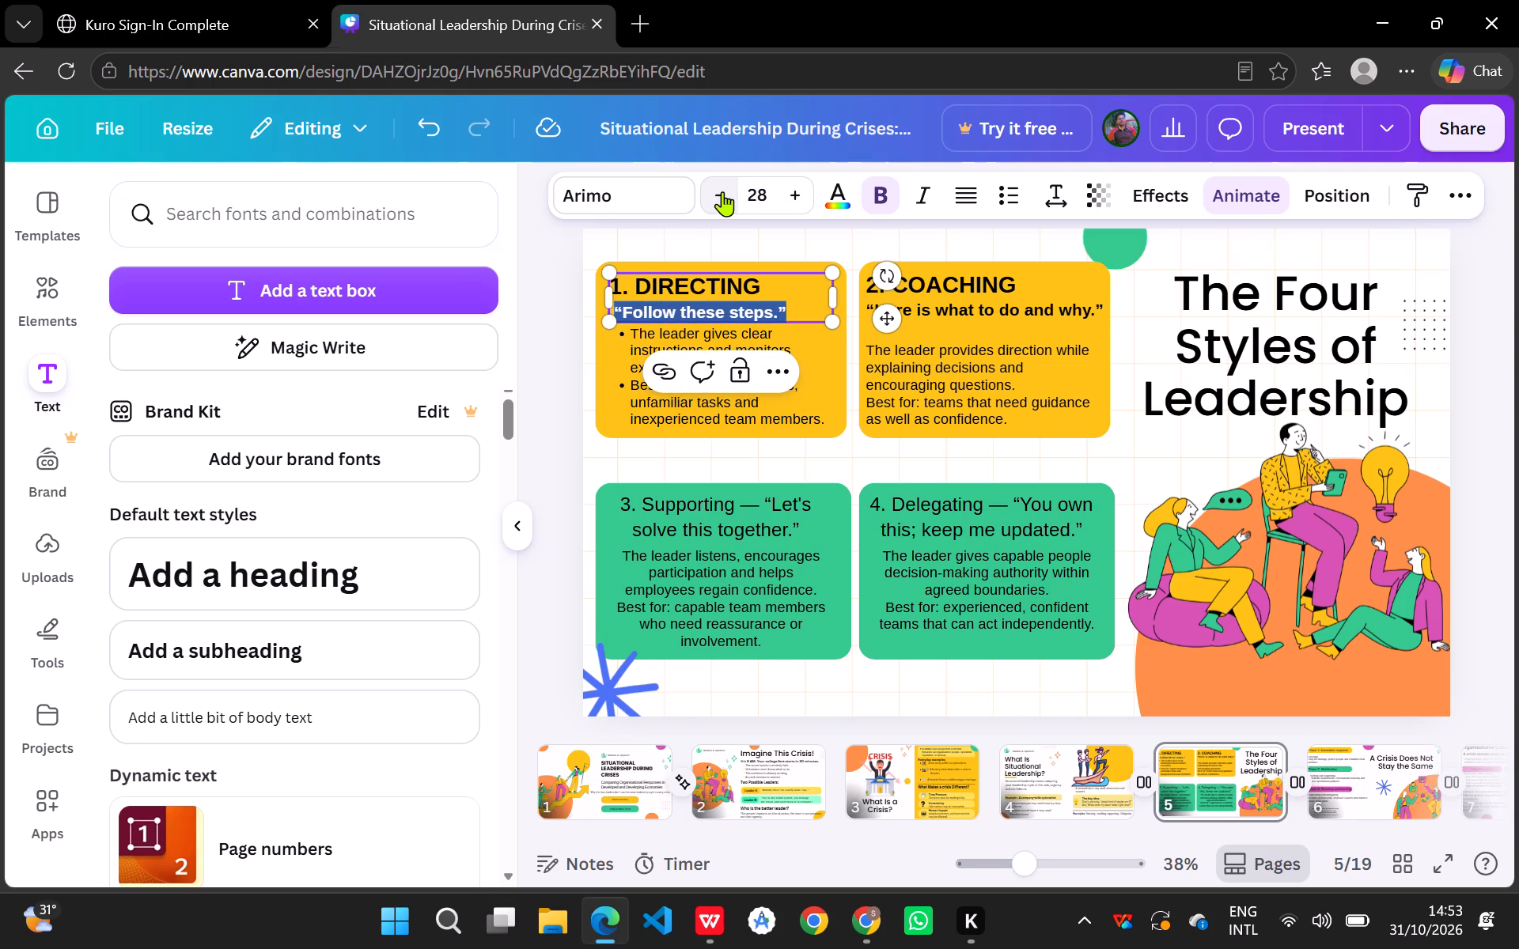
left_click(820, 381)
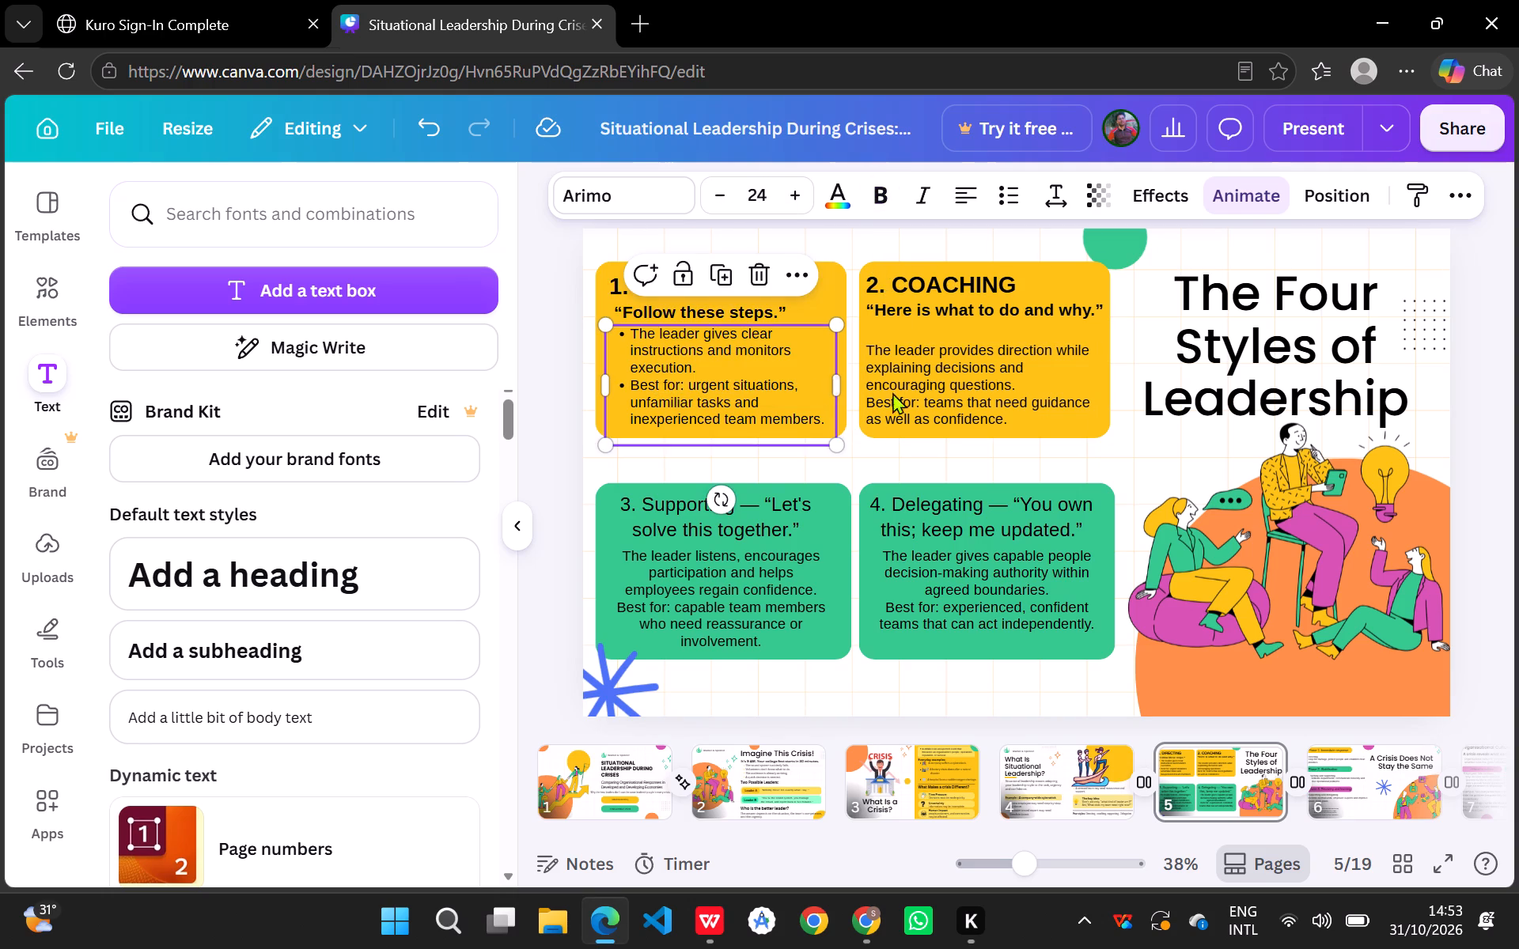
Shift the Coaching card's yellow background shape slightly left, towards the Directing card.
left_click(954, 389)
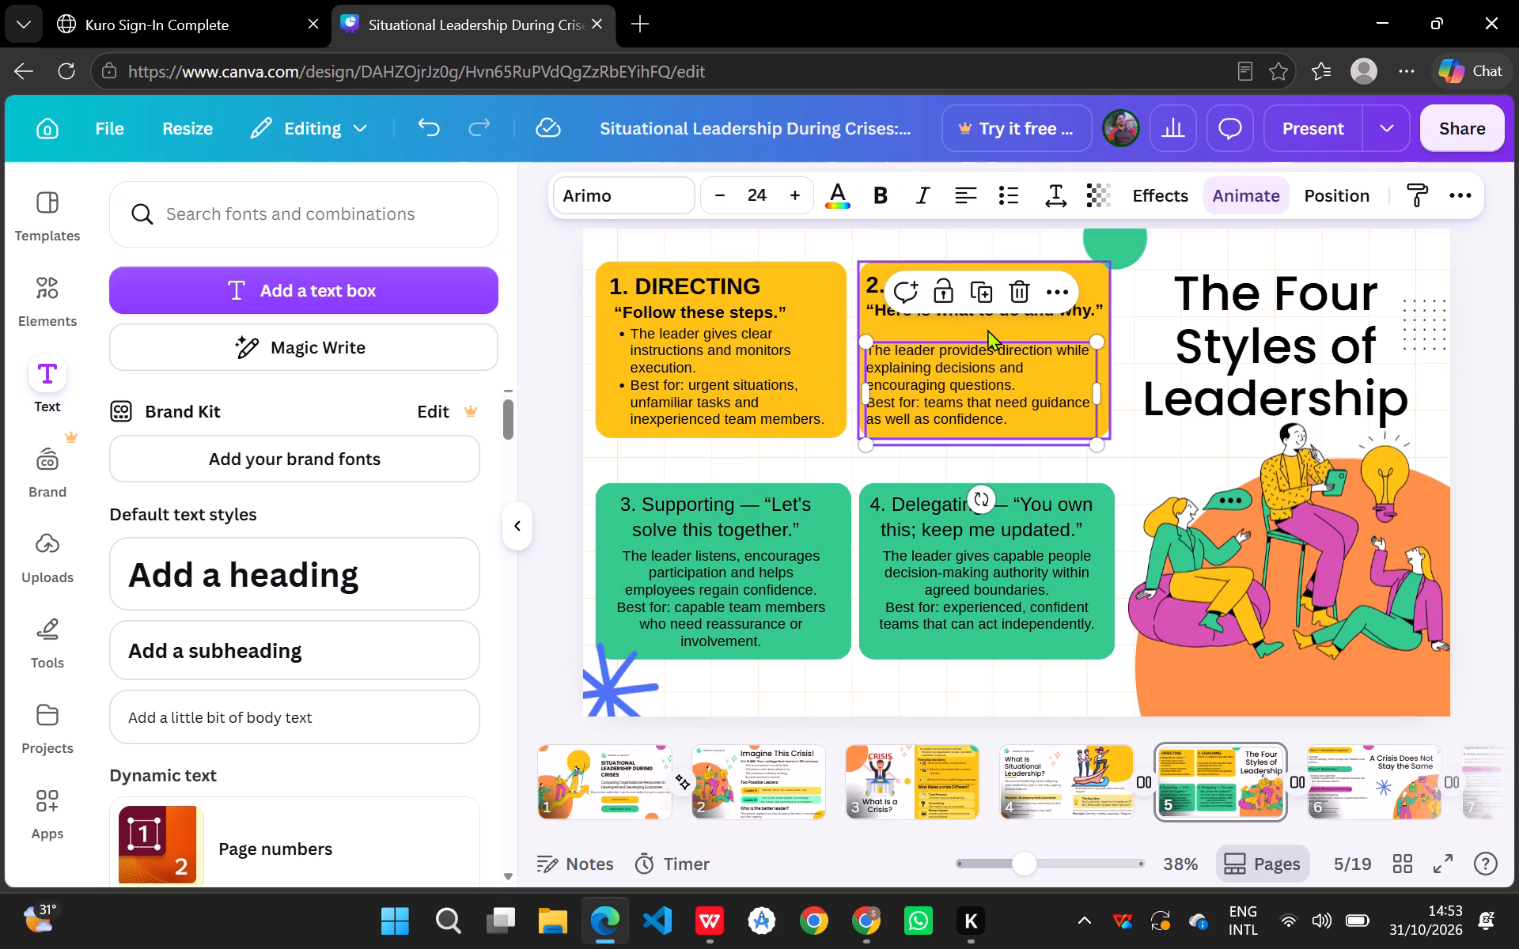
left_click(987, 329)
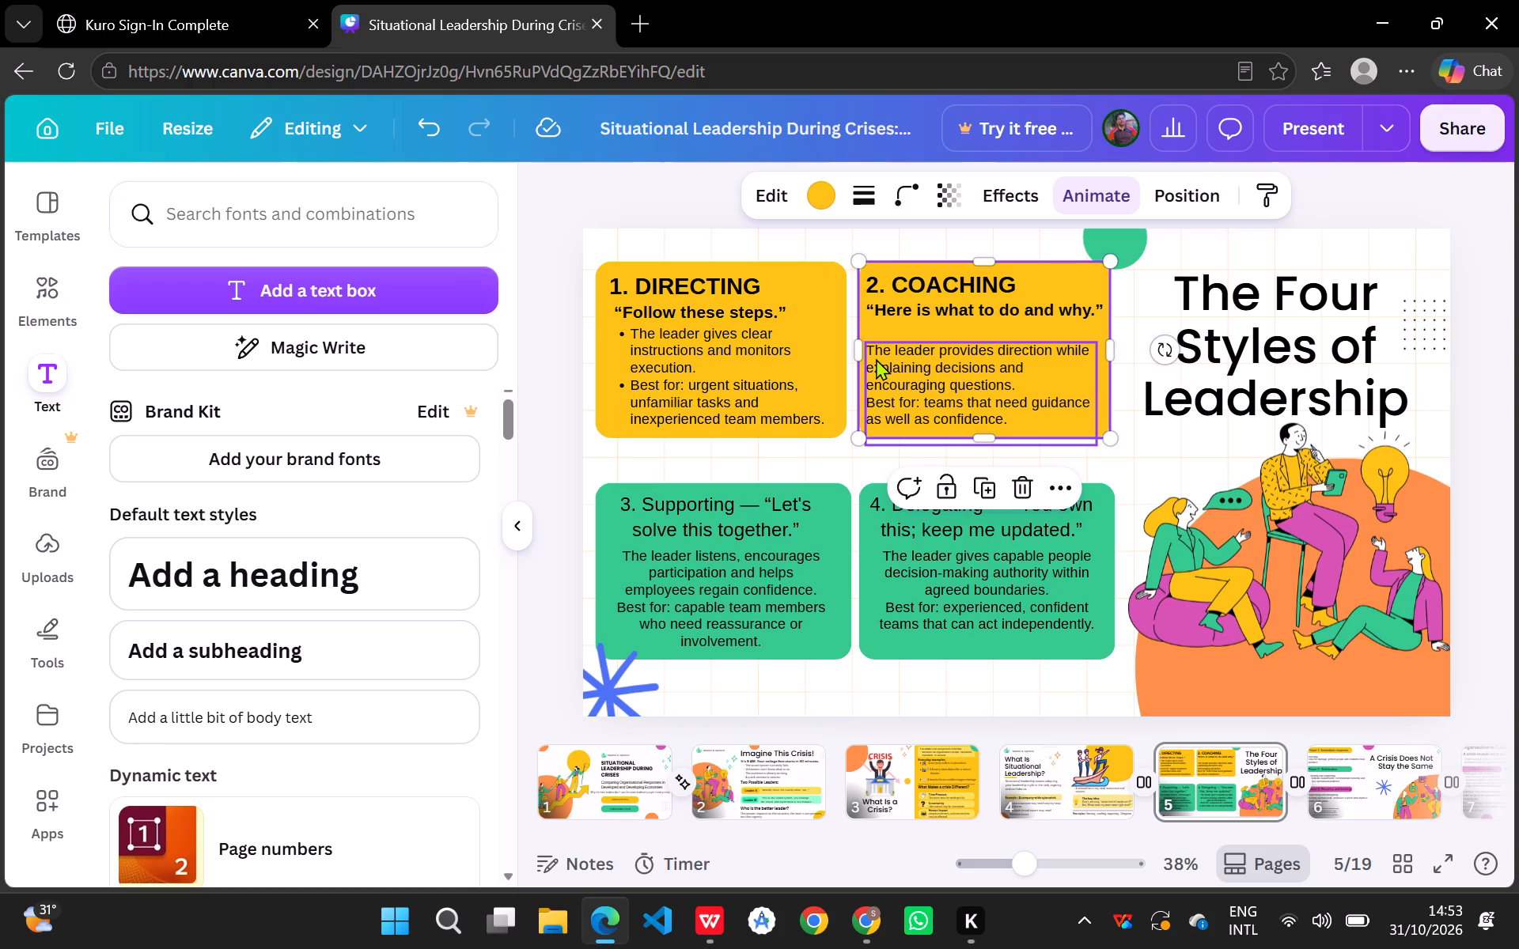
left_click(876, 358)
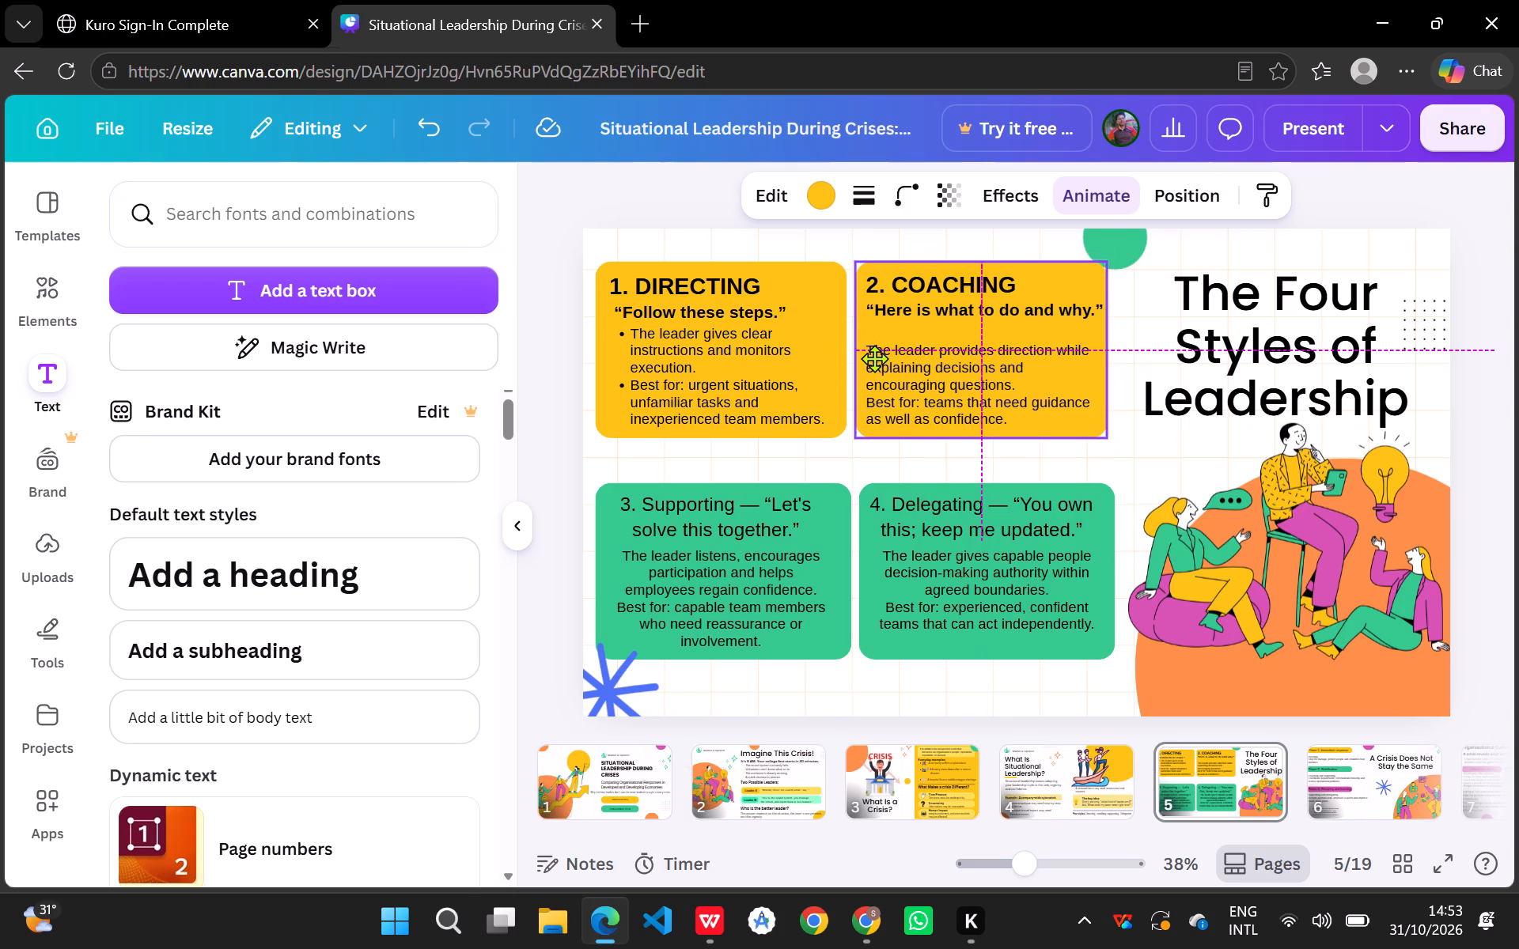
left_click(833, 454)
Move the Coaching card's description text up to sit directly beneath the quote line.
left_click(956, 372)
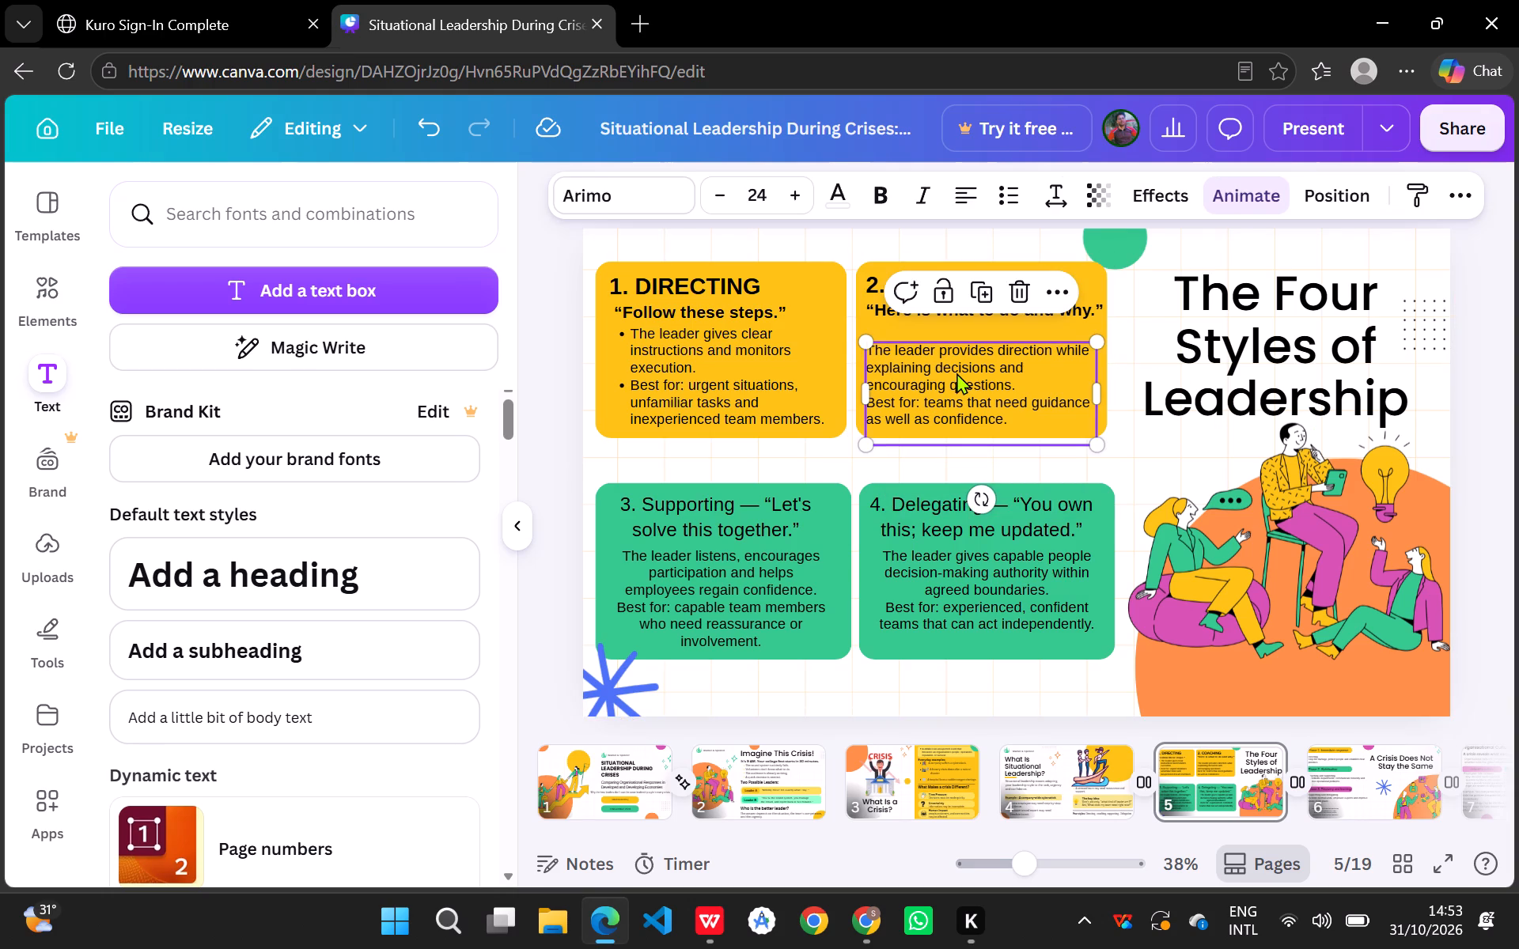
left_click_drag(956, 372, 960, 358)
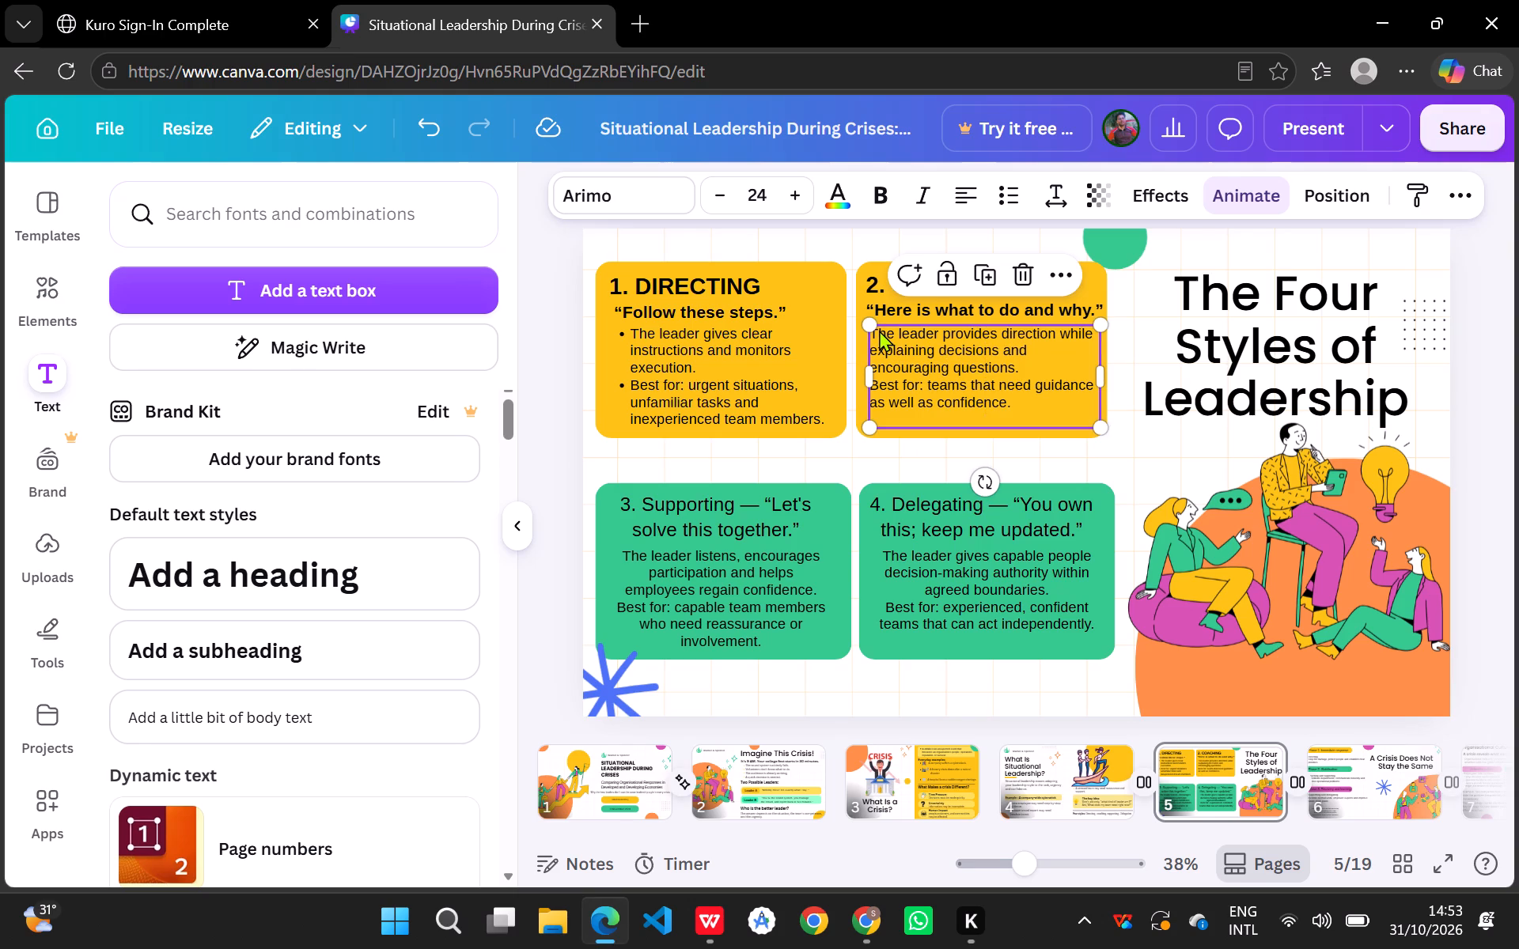
Format both paragraphs of the Coaching card's description, "The leader provides direction…" and "Best for…", as bullet points.
left_click(879, 330)
key("Left")
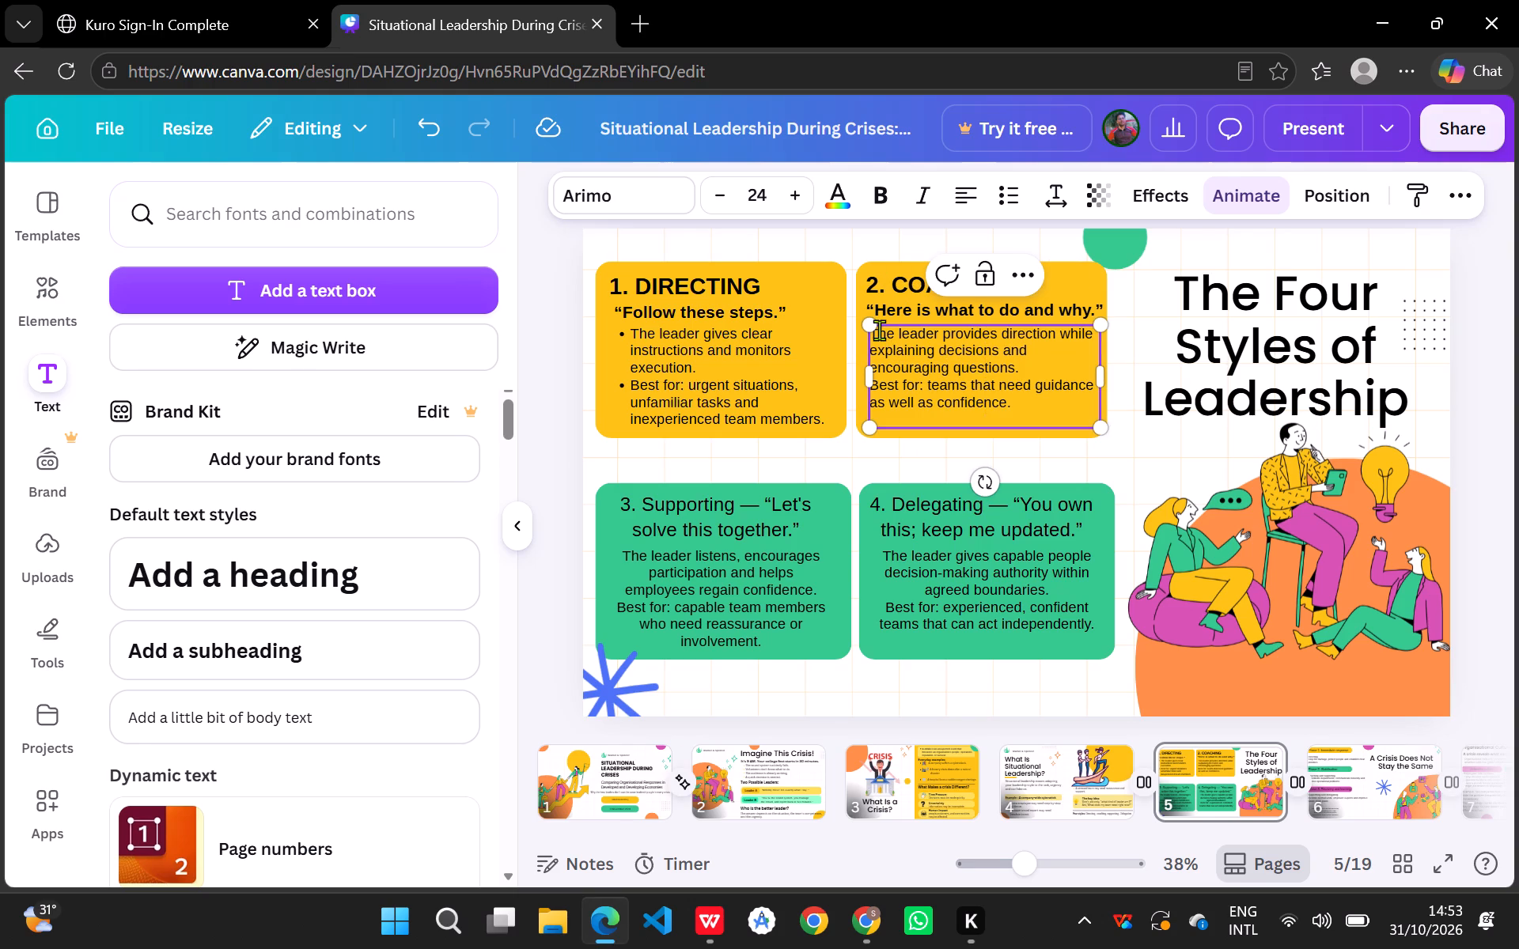
left_click(1006, 180)
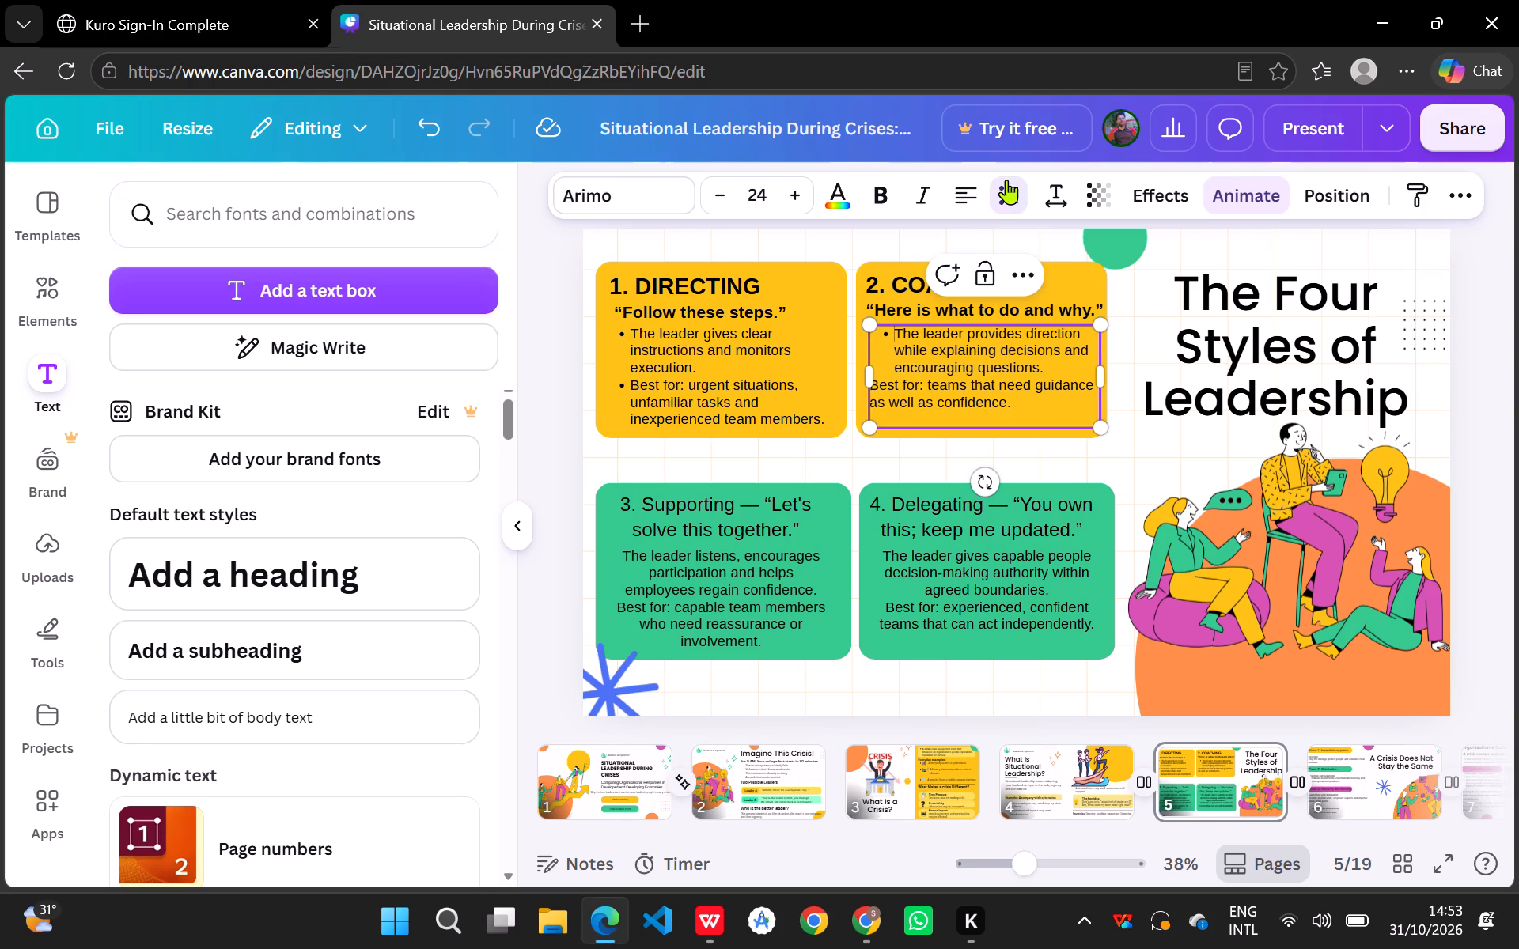
left_click(885, 384)
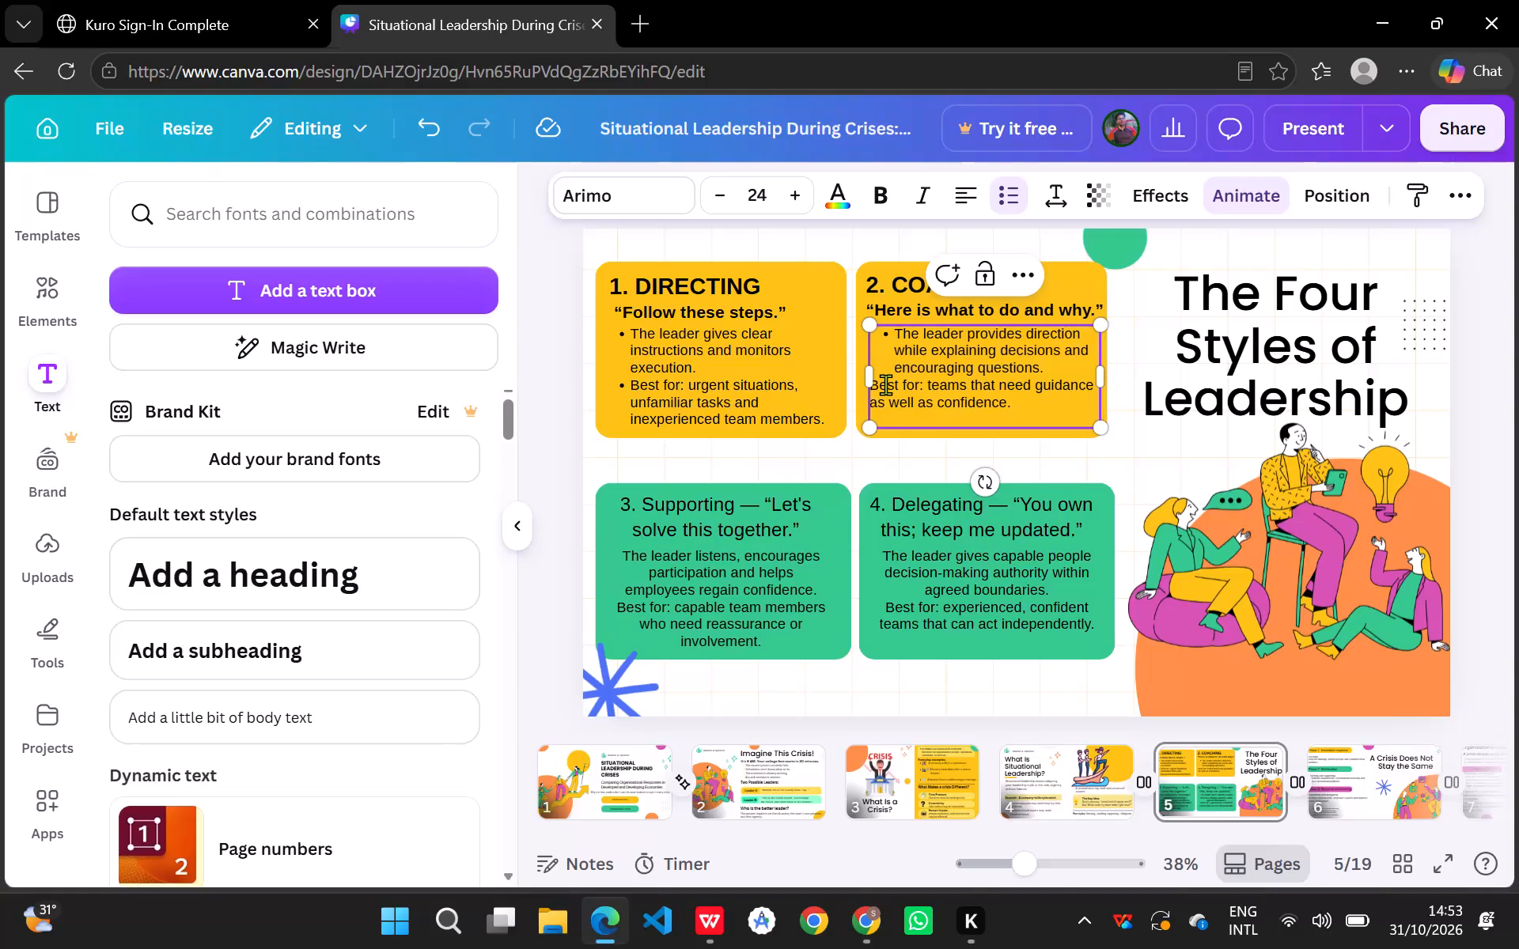
key("Left")
key("Left")
left_click(1004, 187)
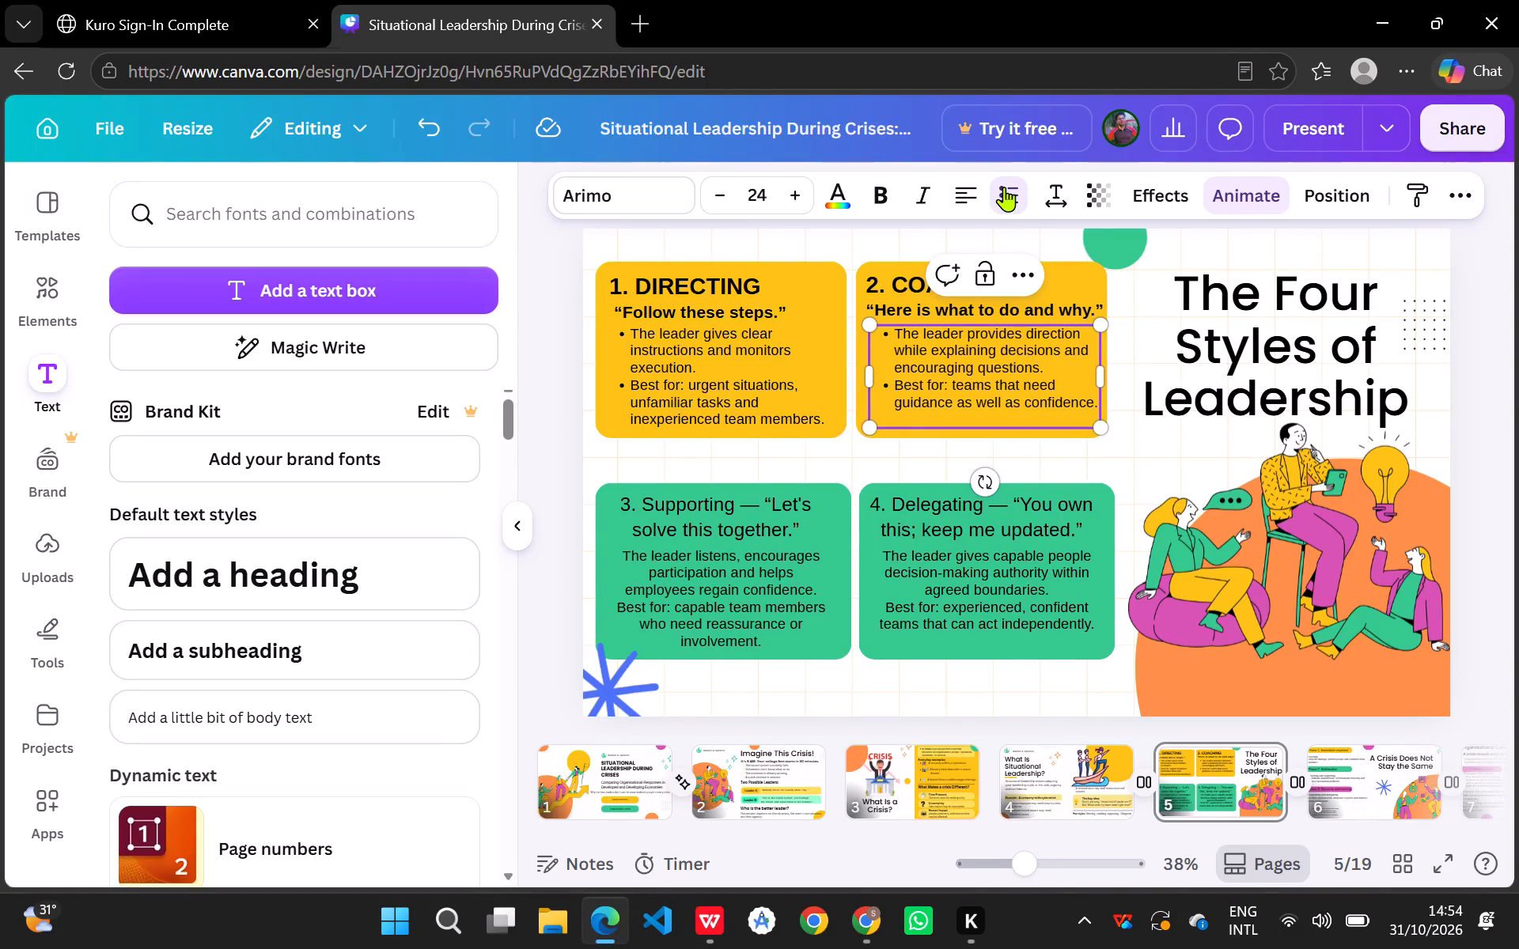
left_click(847, 469)
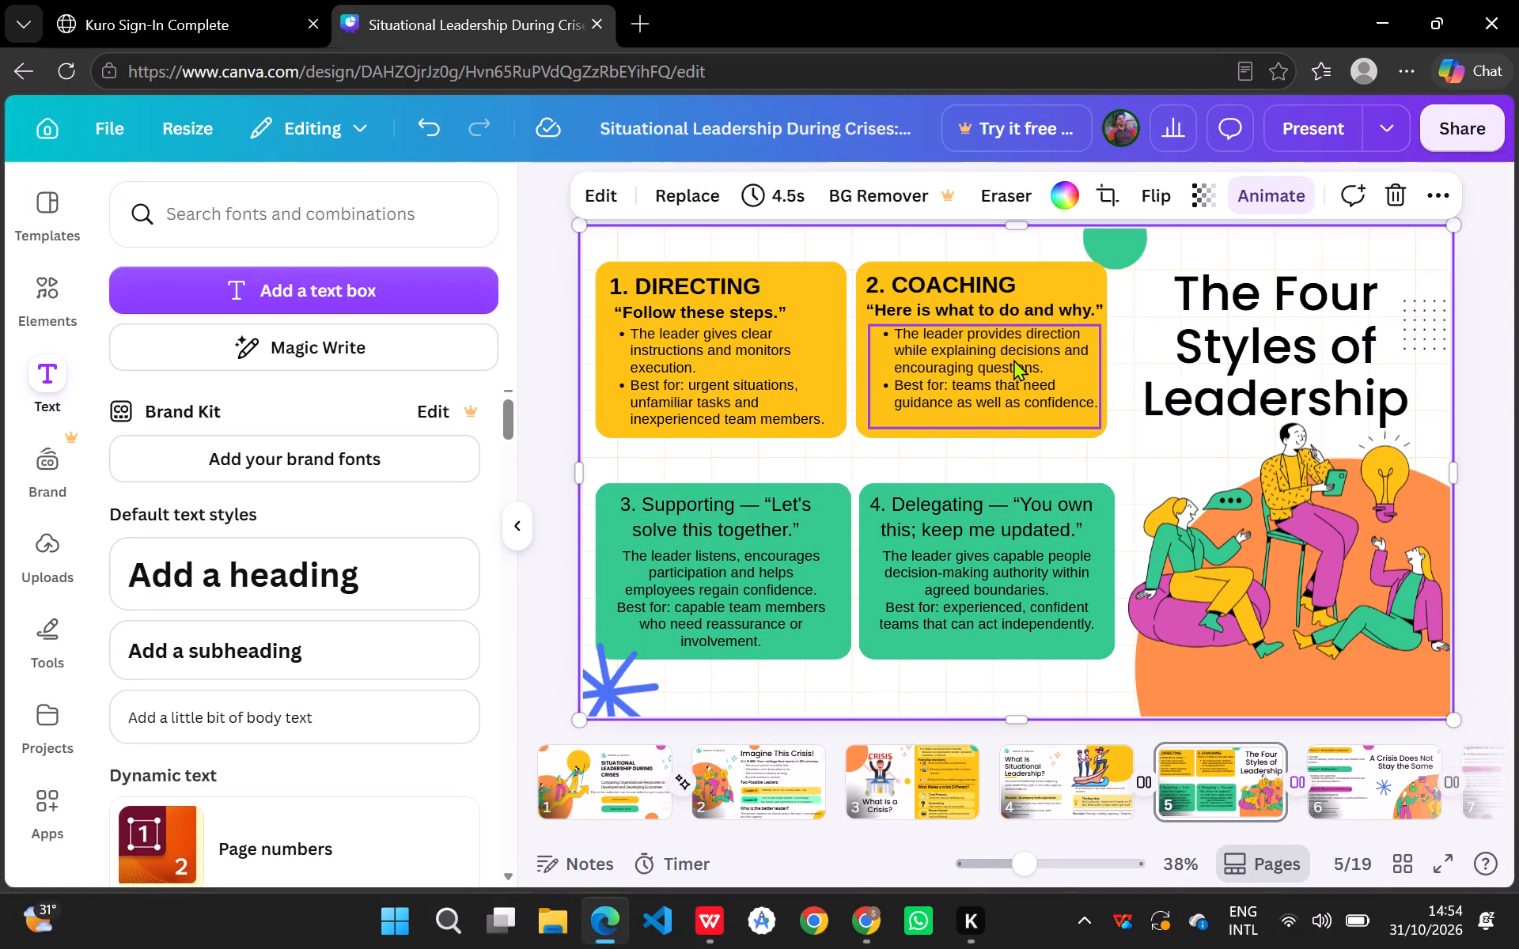
Nudge the Coaching card's bulleted description slightly left within its yellow card.
left_click(1013, 359)
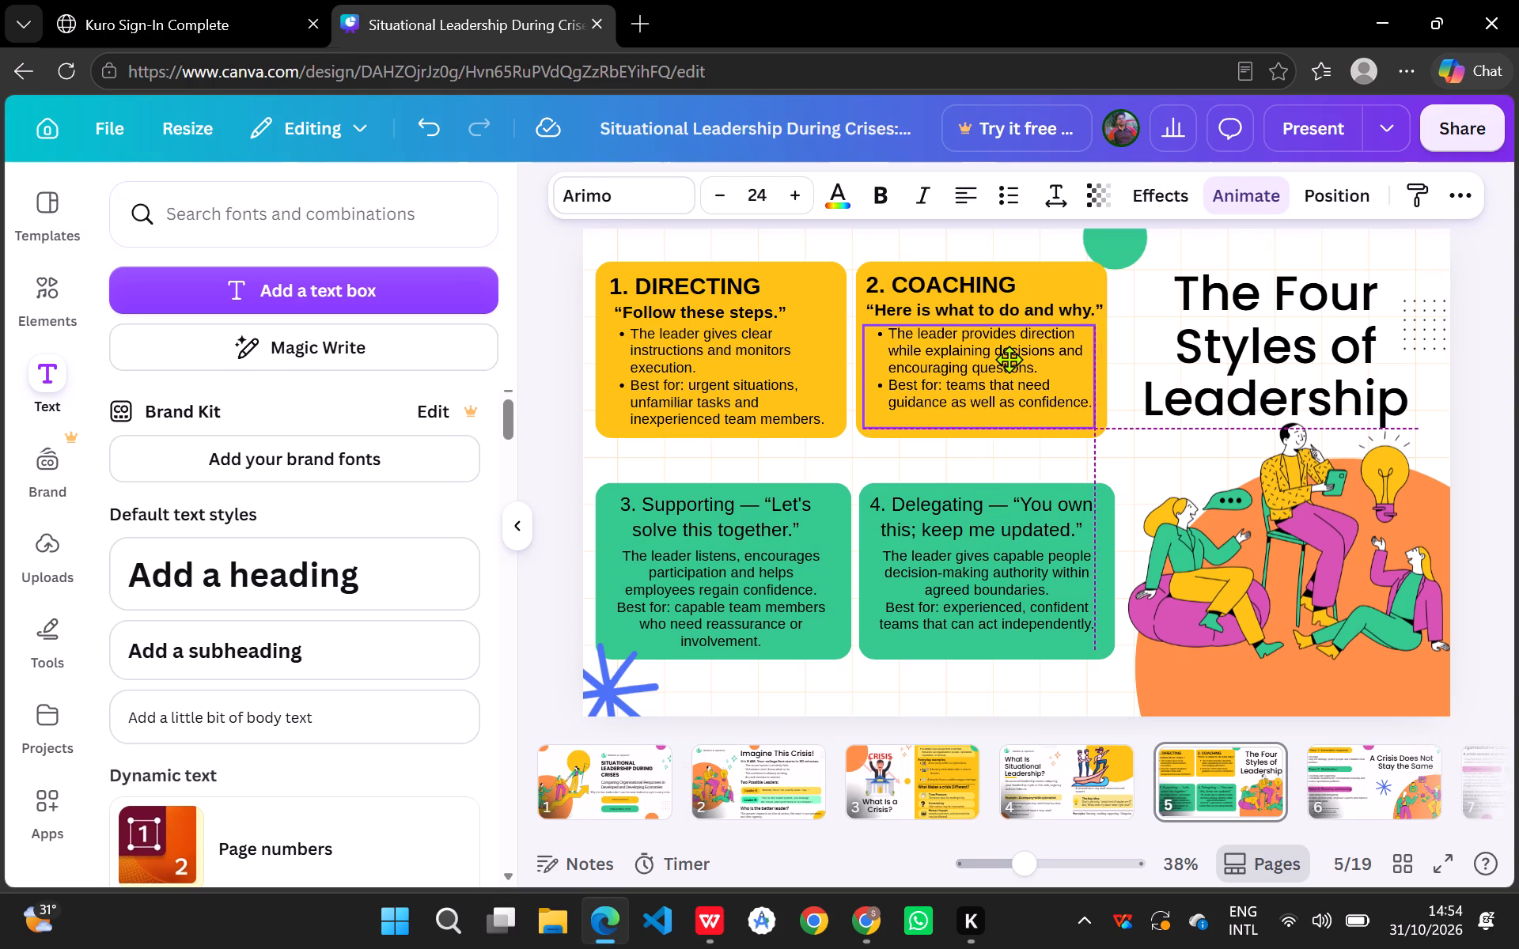
left_click(896, 463)
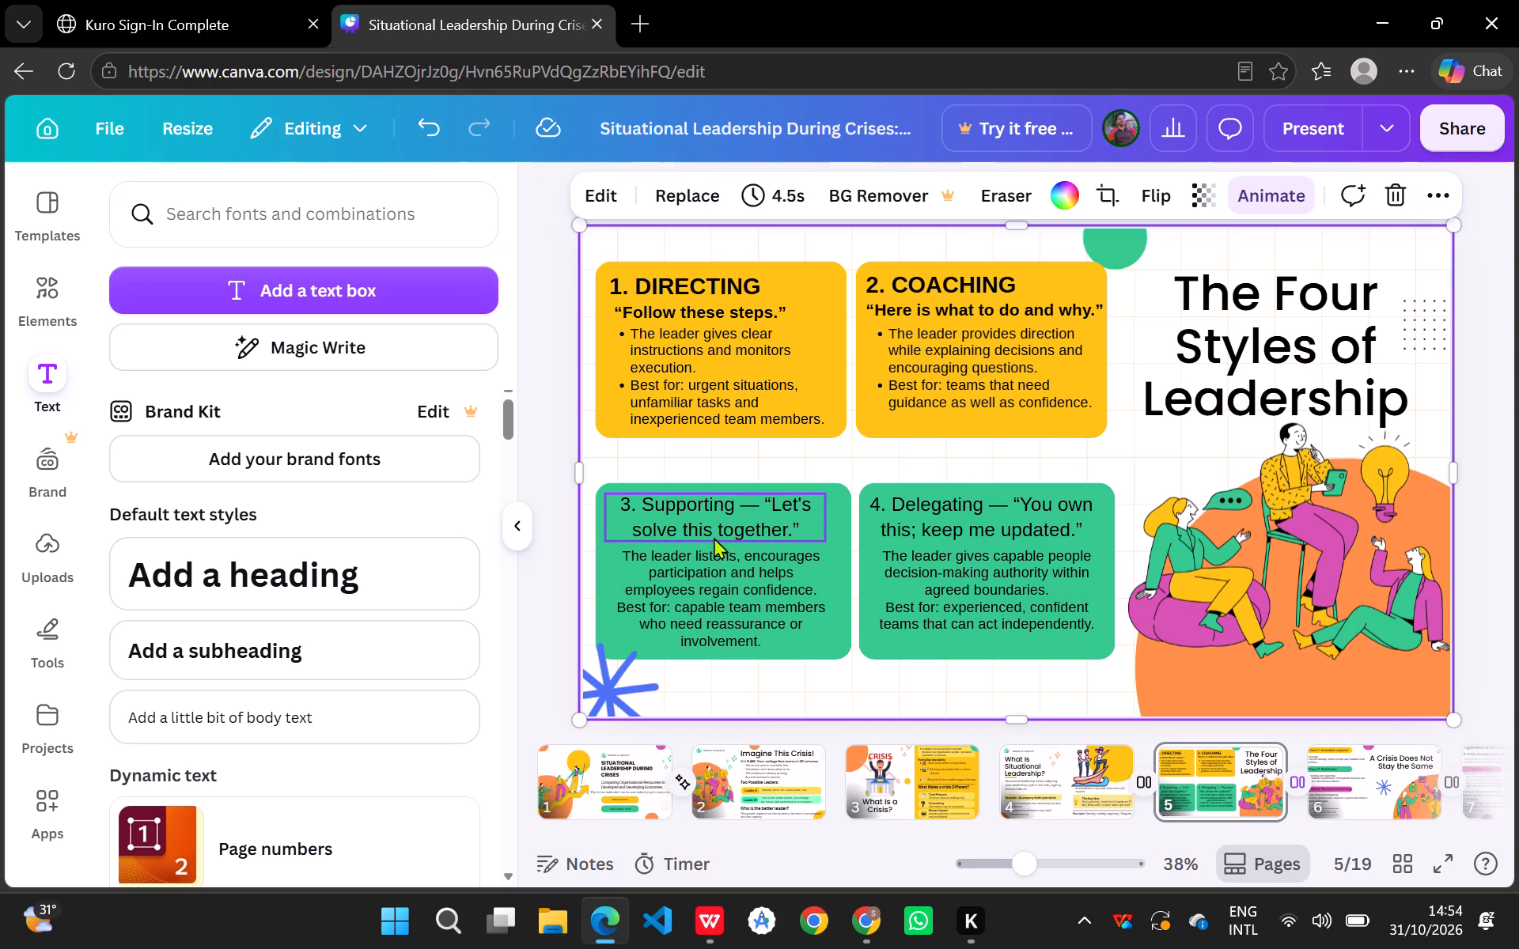
Remove the dash after "3. Supporting" and move the quote "Let's solve this together." onto its own line.
left_click(692, 522)
double_click(692, 522)
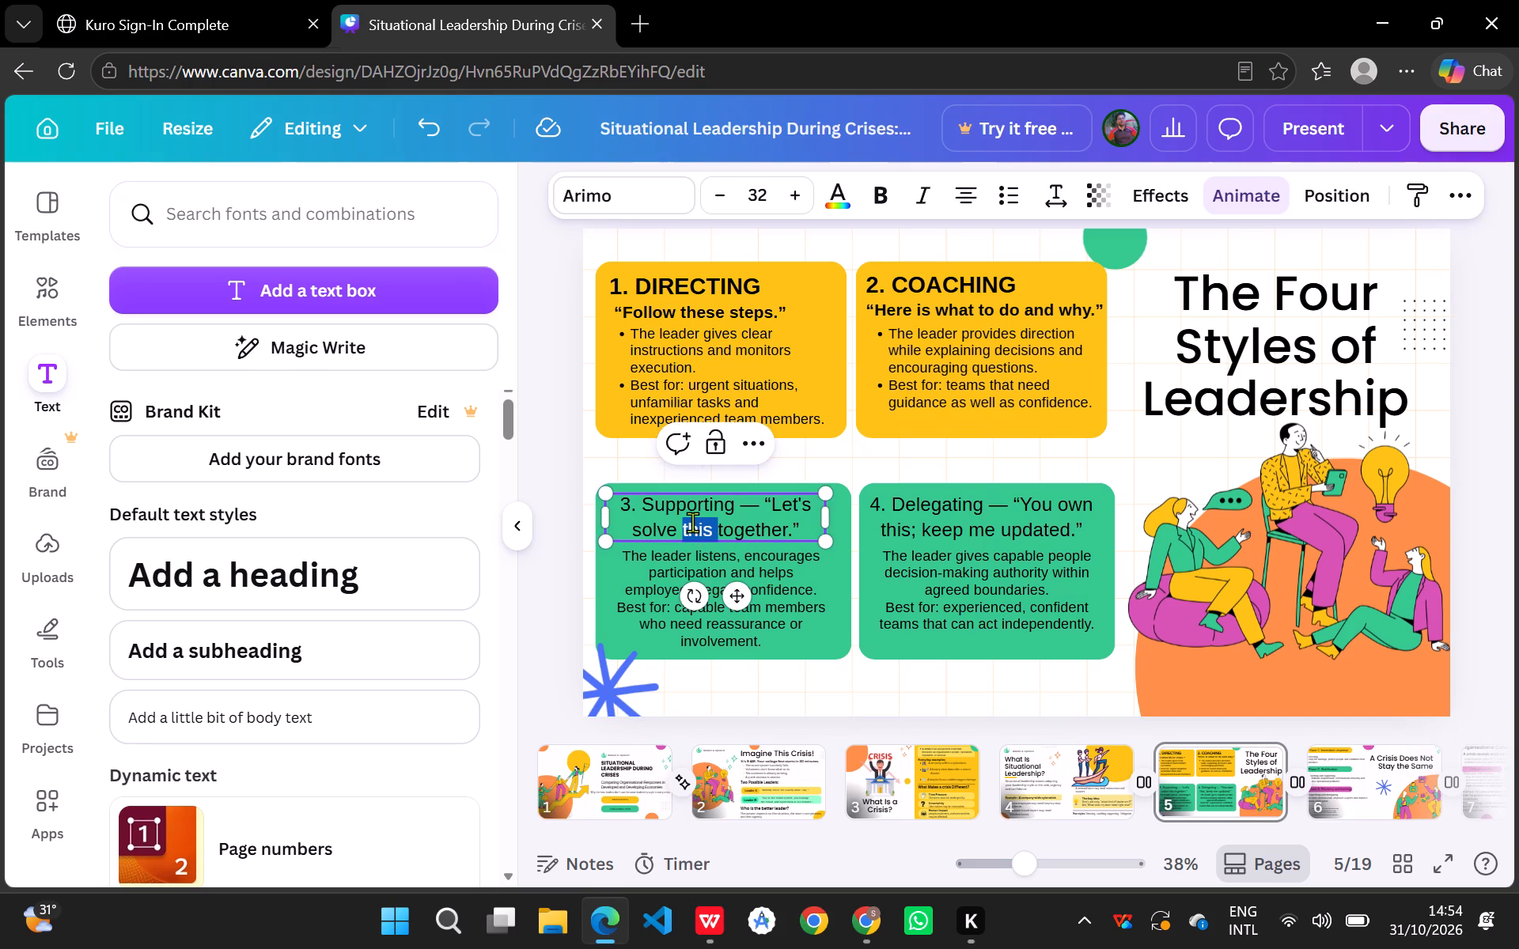
left_click(763, 507)
left_click_drag(763, 507, 745, 506)
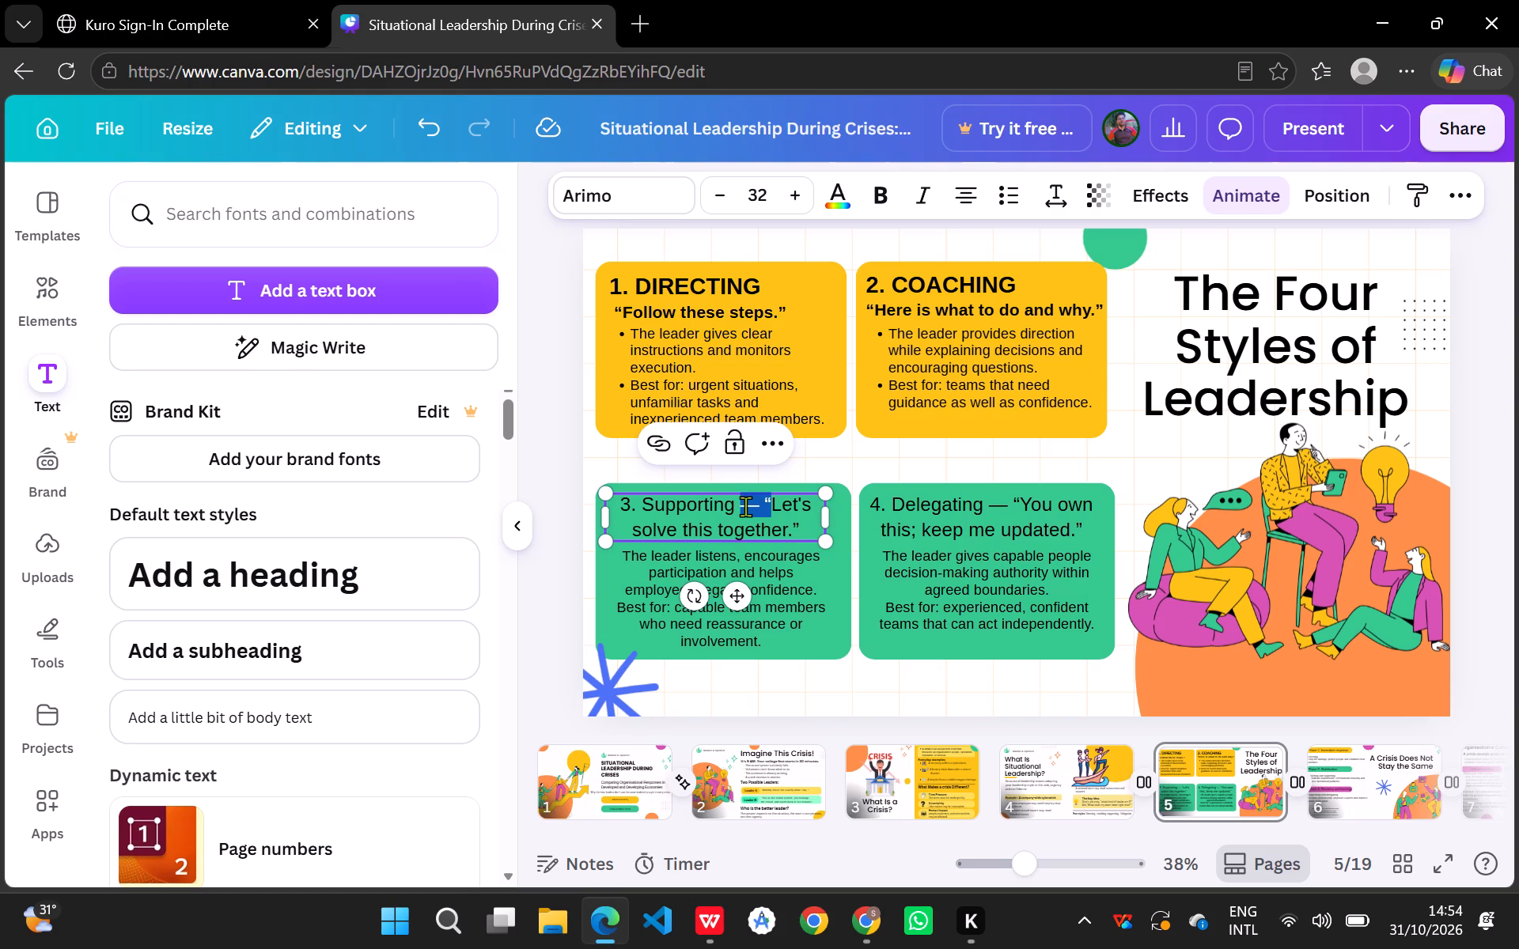
left_click(739, 505)
left_click_drag(739, 505, 762, 503)
key("BackSpace")
key("Return")
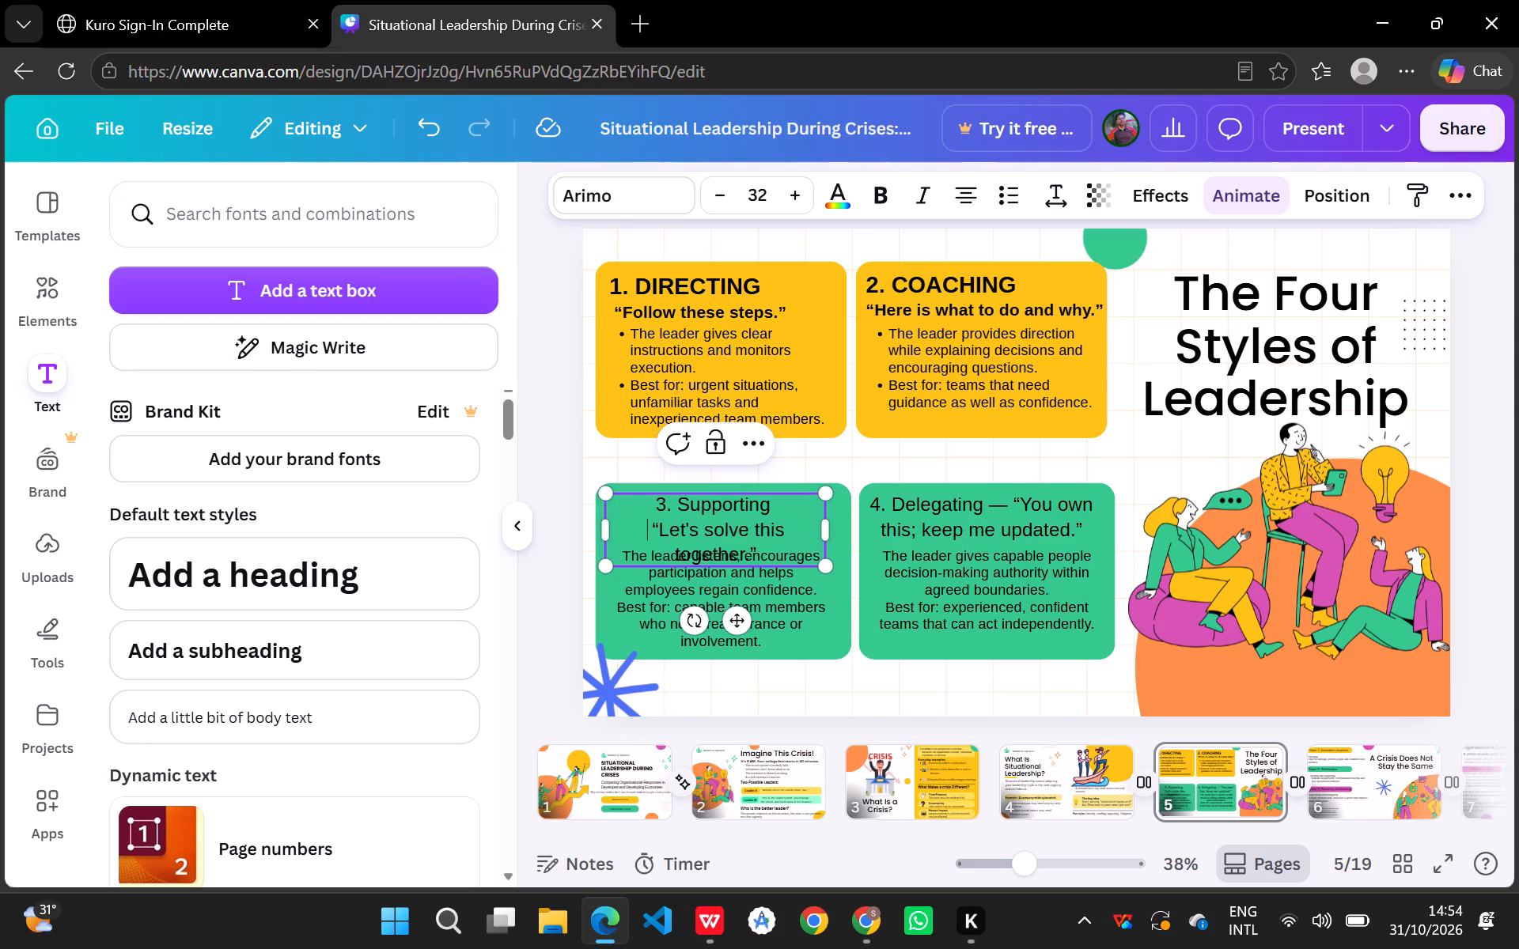
Make the Supporting card's heading text box bold and set its font size to 38.
left_click(659, 605)
left_click(684, 529)
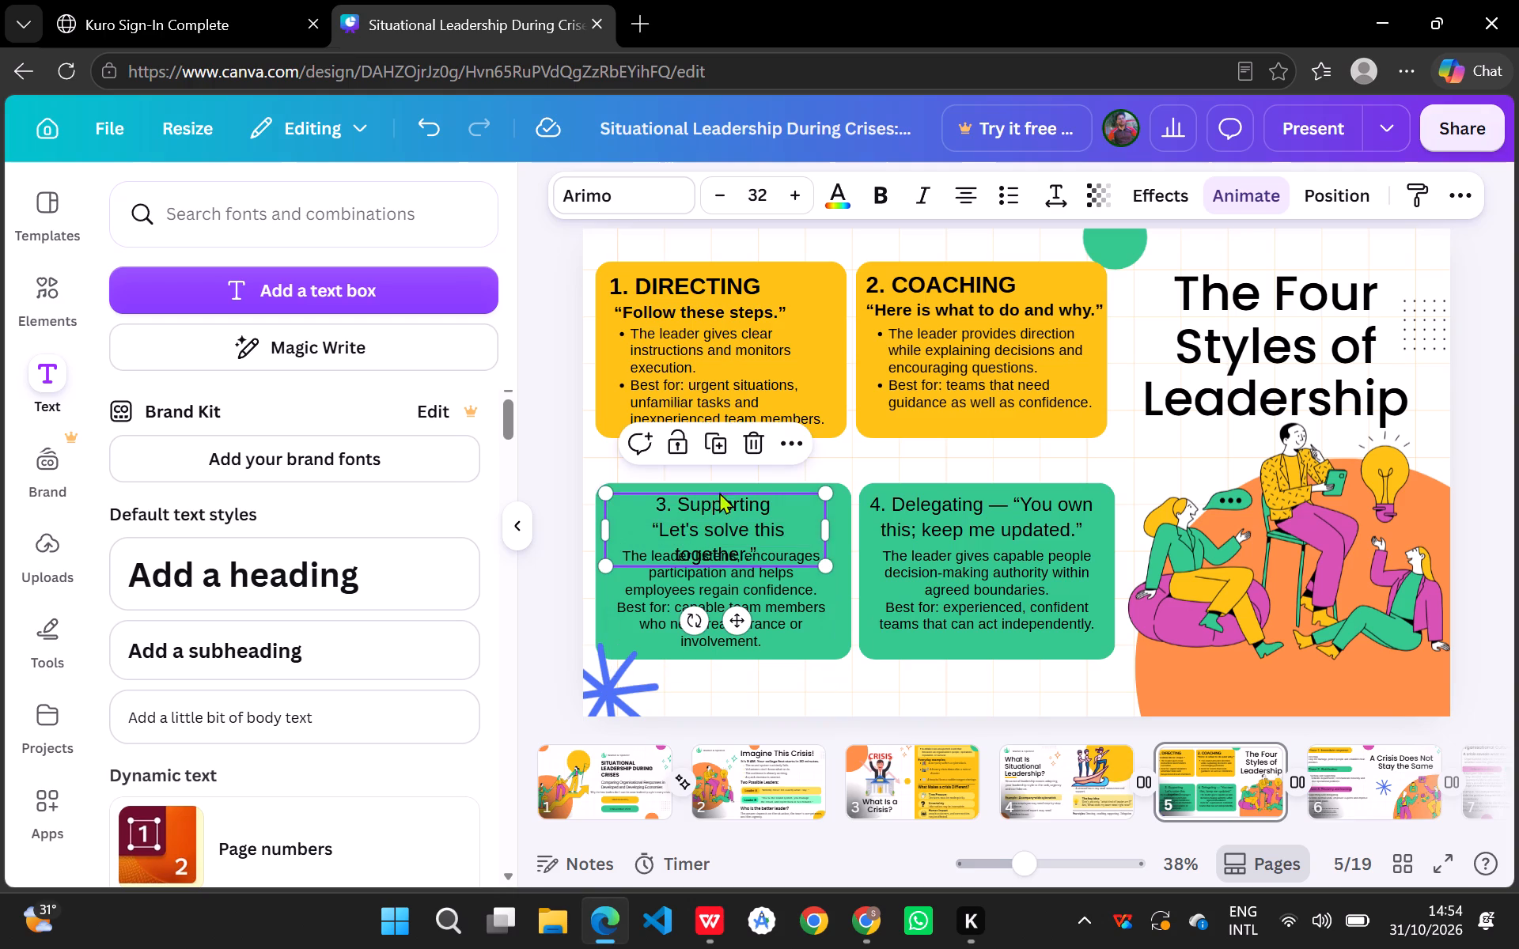
left_click(877, 204)
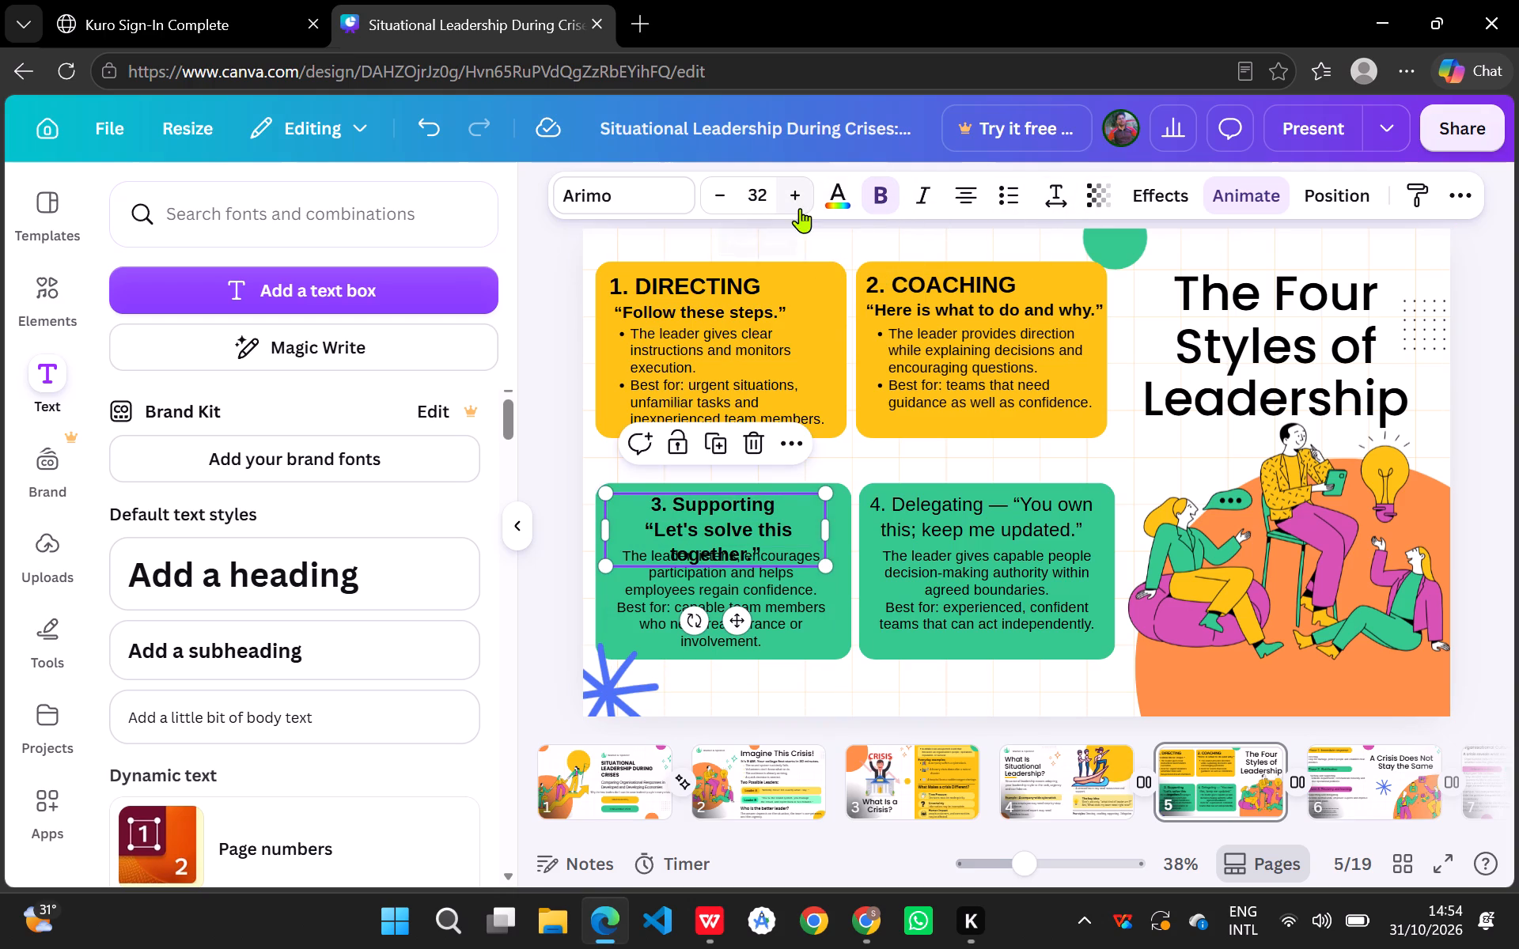
triple_click(800, 205)
double_click(800, 205)
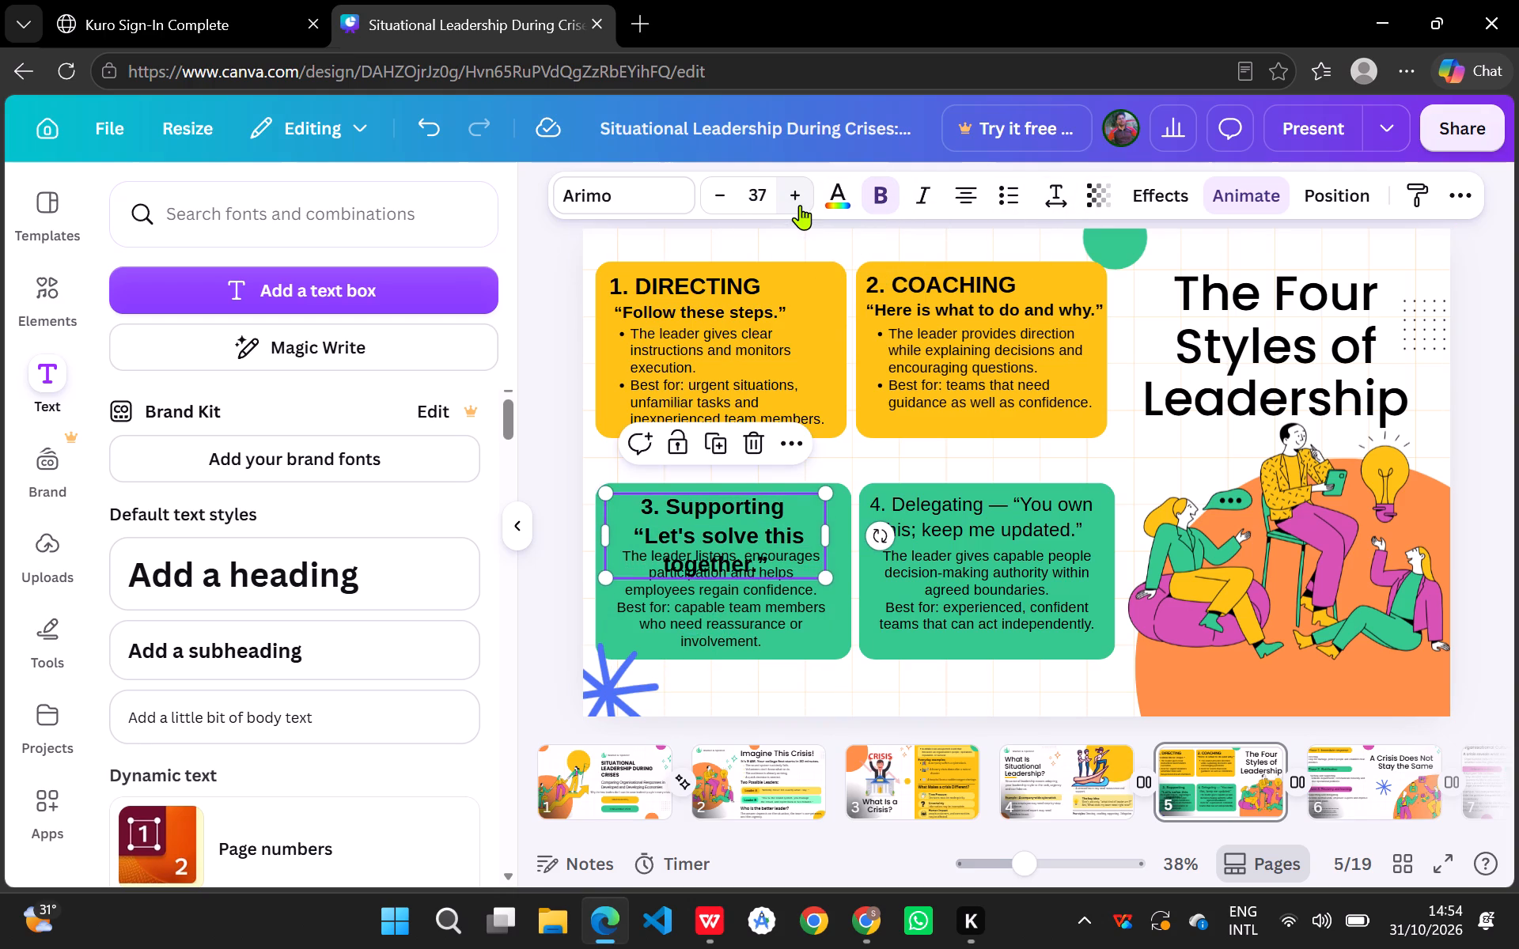
left_click(800, 205)
Set the font size of the Supporting card's quote line "Let's solve this together." to 28.
left_click(633, 529)
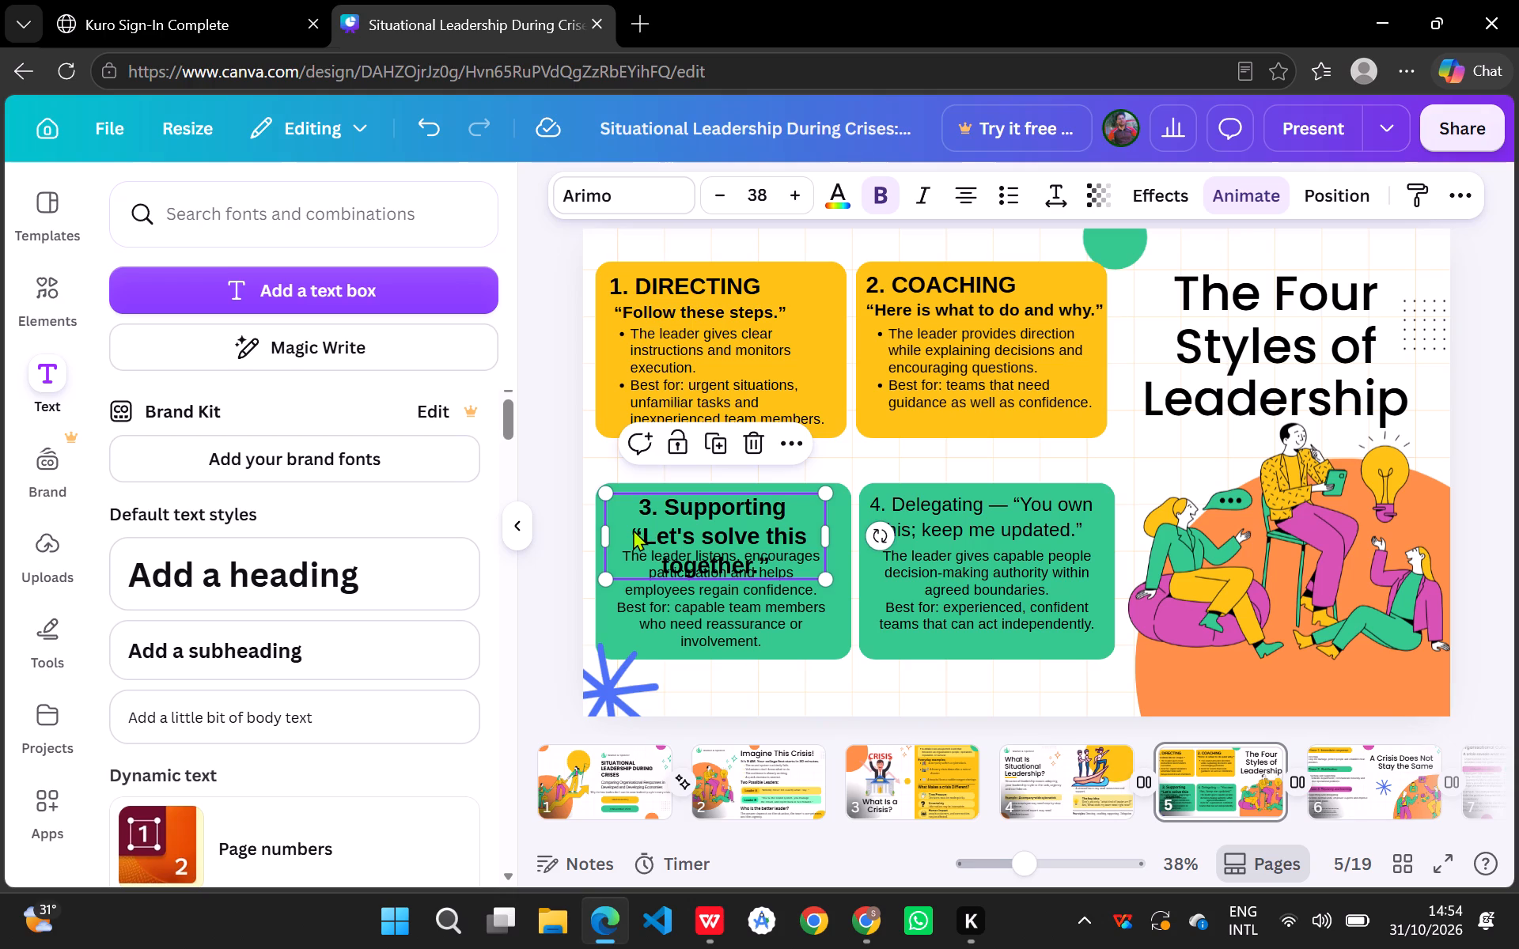
left_click_drag(630, 533, 767, 569)
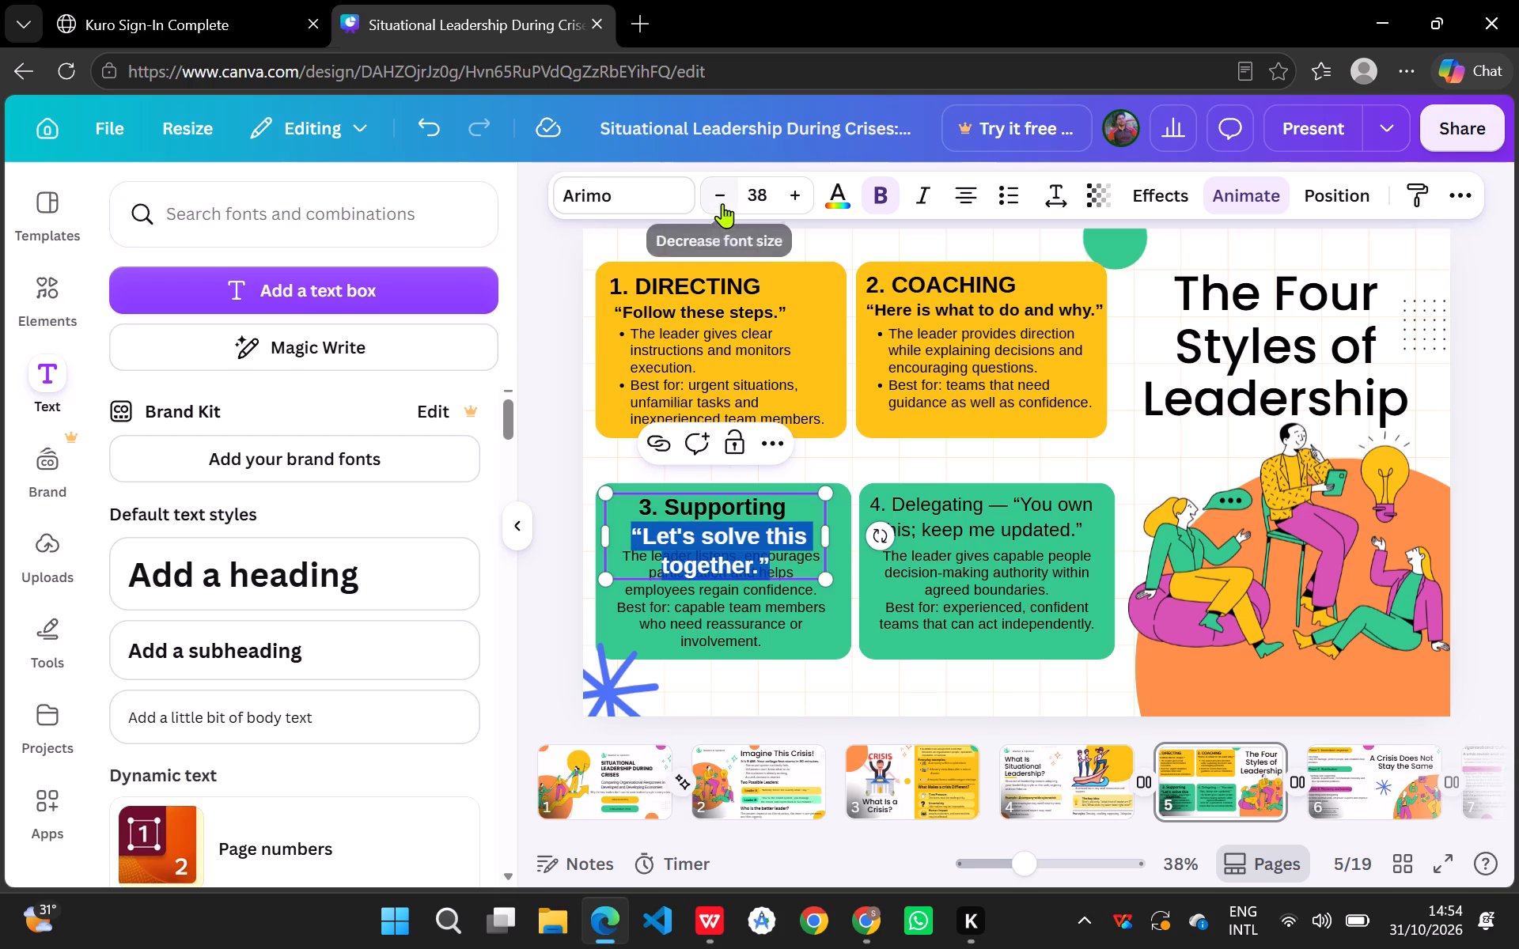
triple_click(723, 203)
triple_click(723, 203)
triple_click(723, 203)
double_click(723, 203)
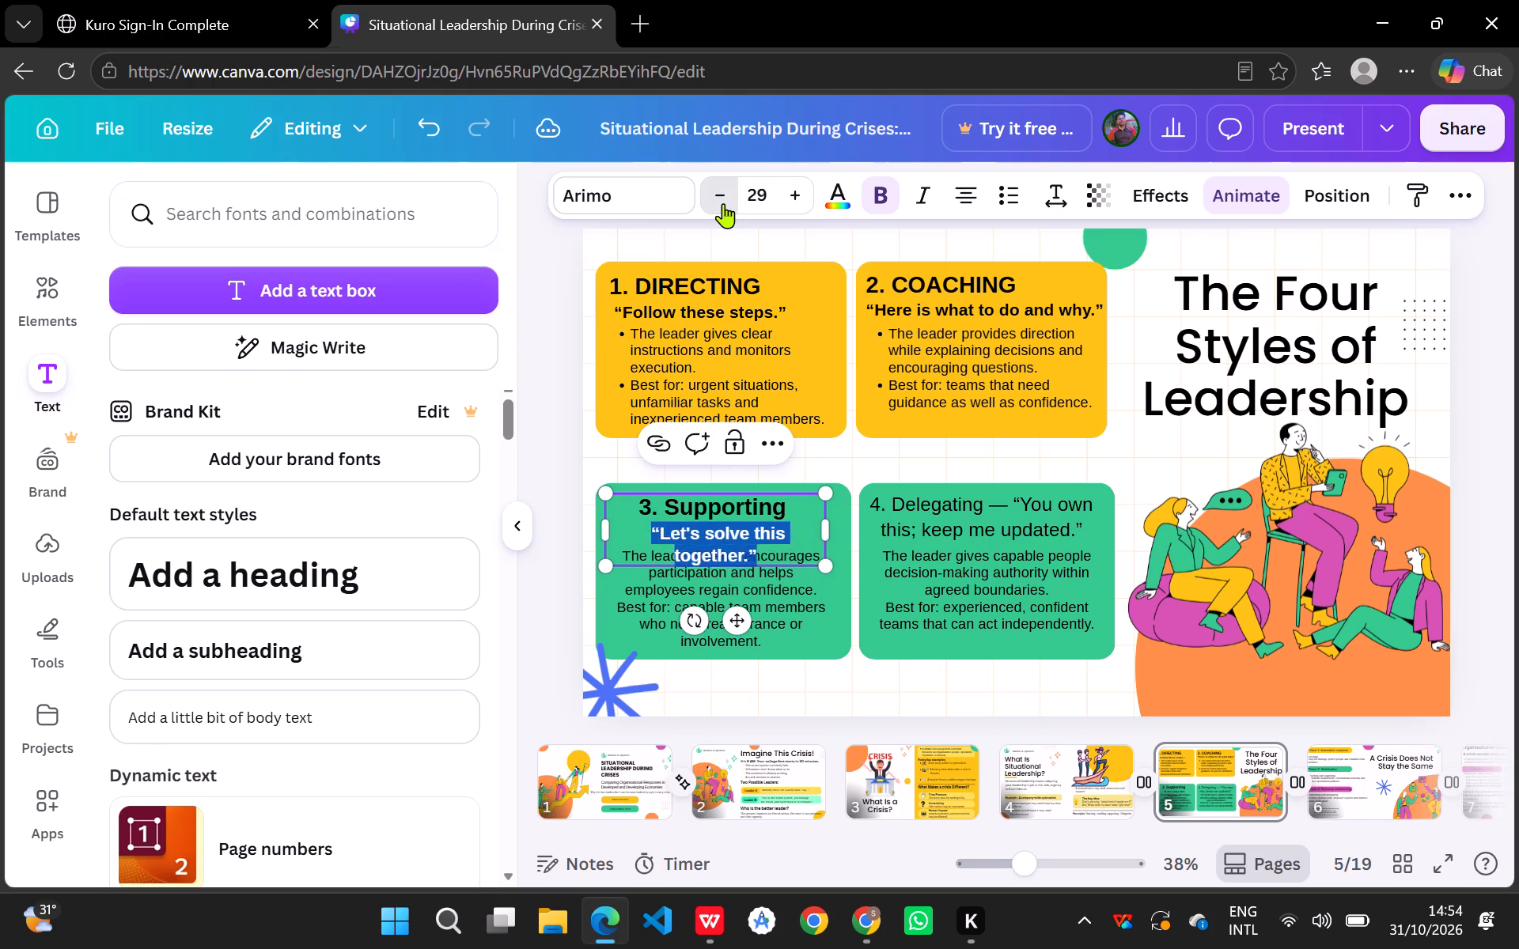
left_click(793, 196)
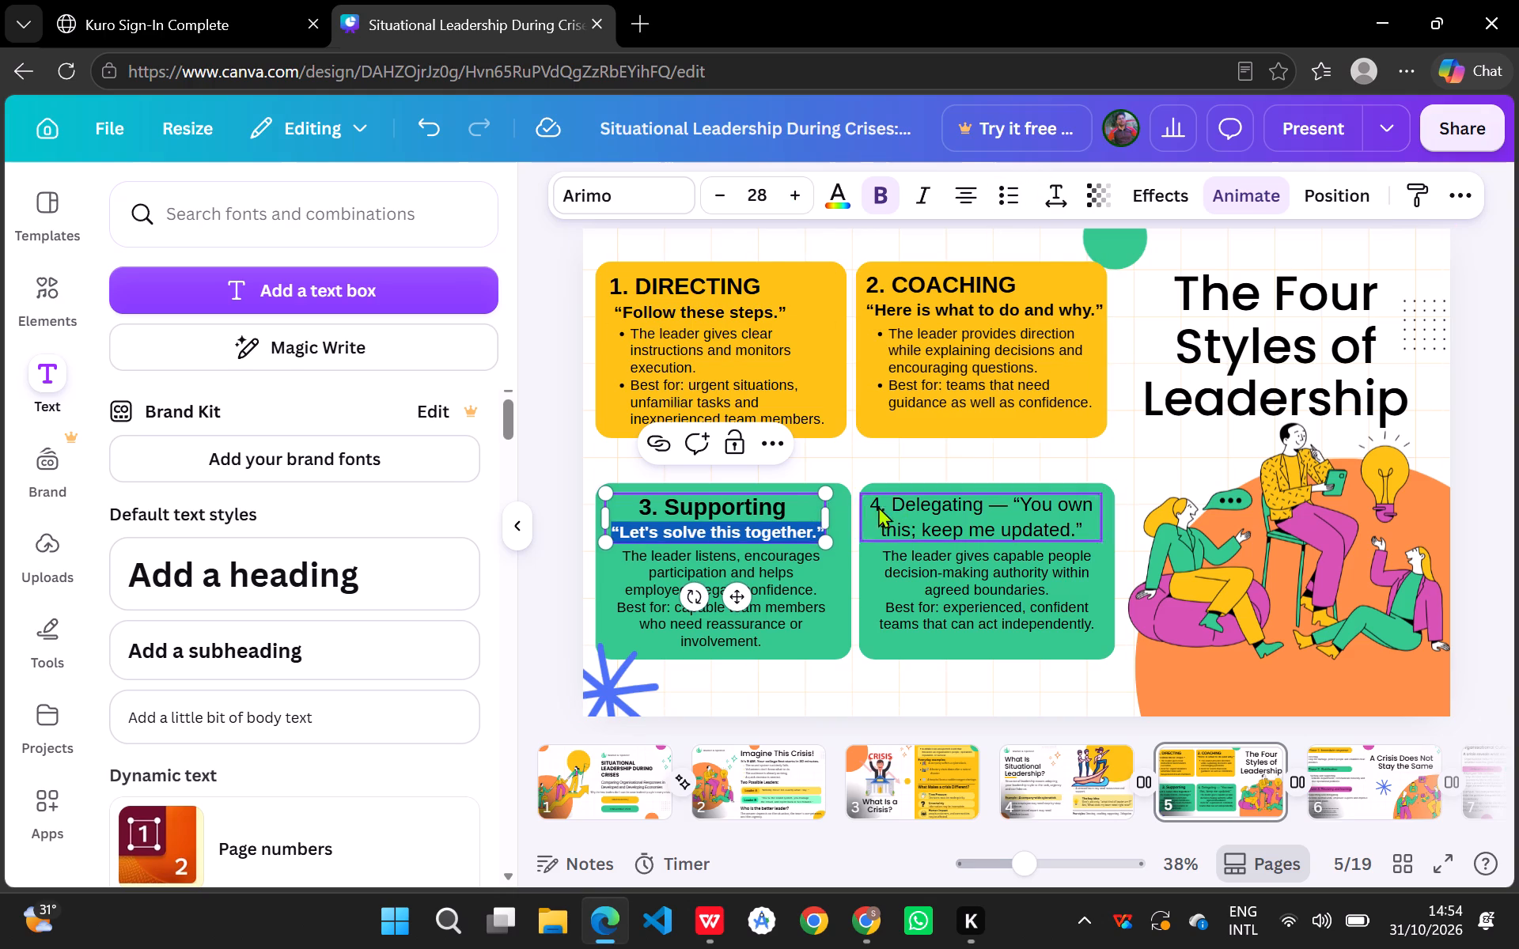
Widen the Supporting card's heading text box slightly towards the Delegating card.
left_click_drag(829, 520, 836, 520)
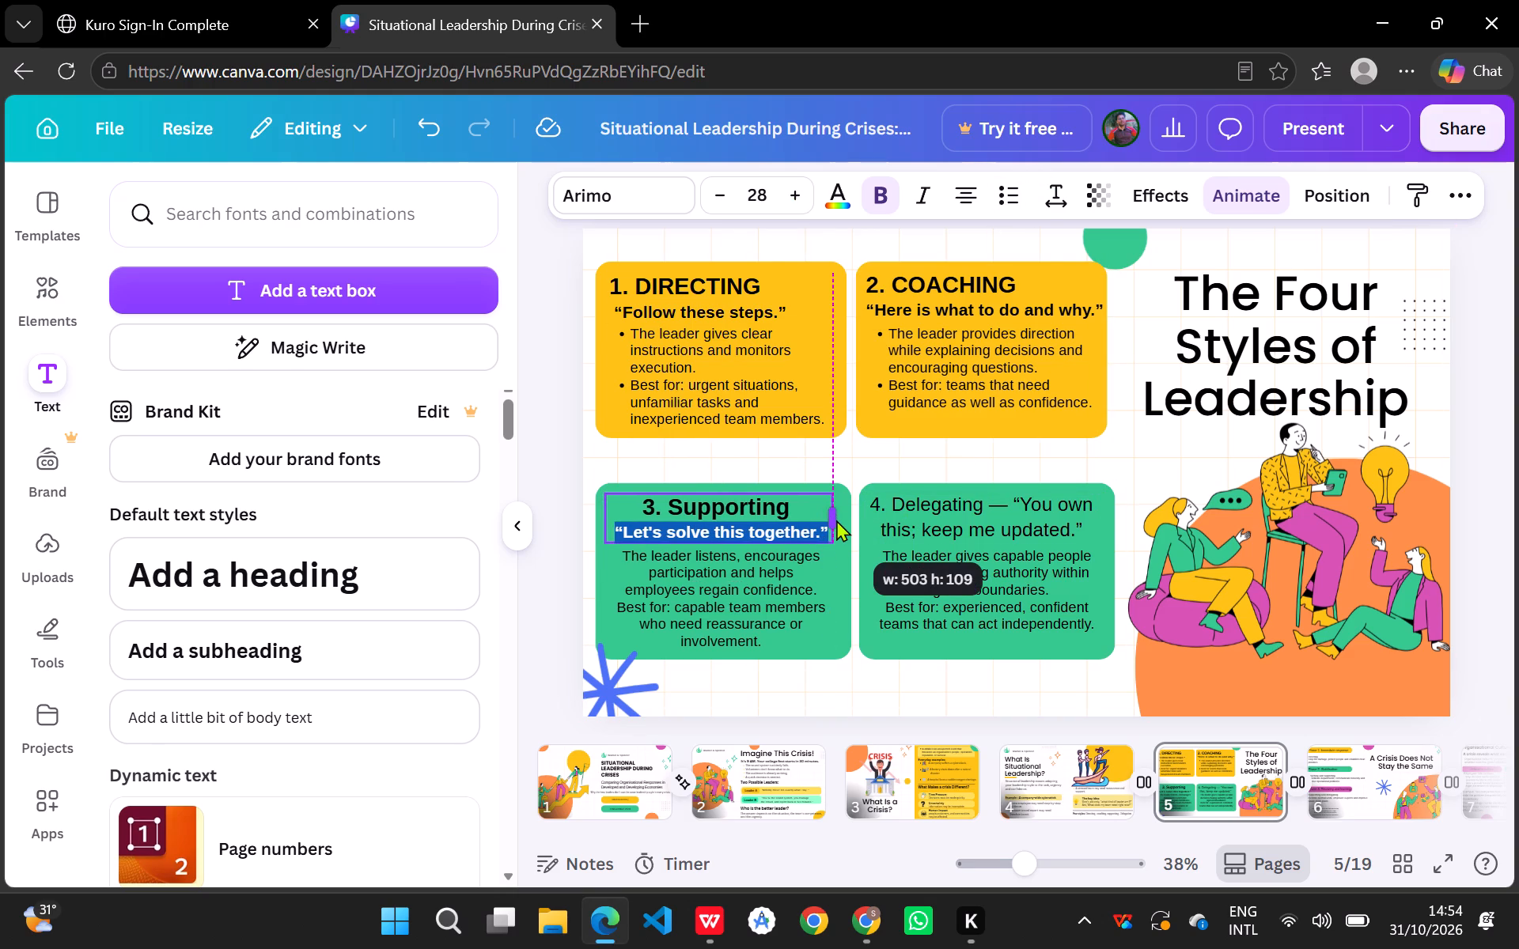
left_click_drag(836, 520, 838, 519)
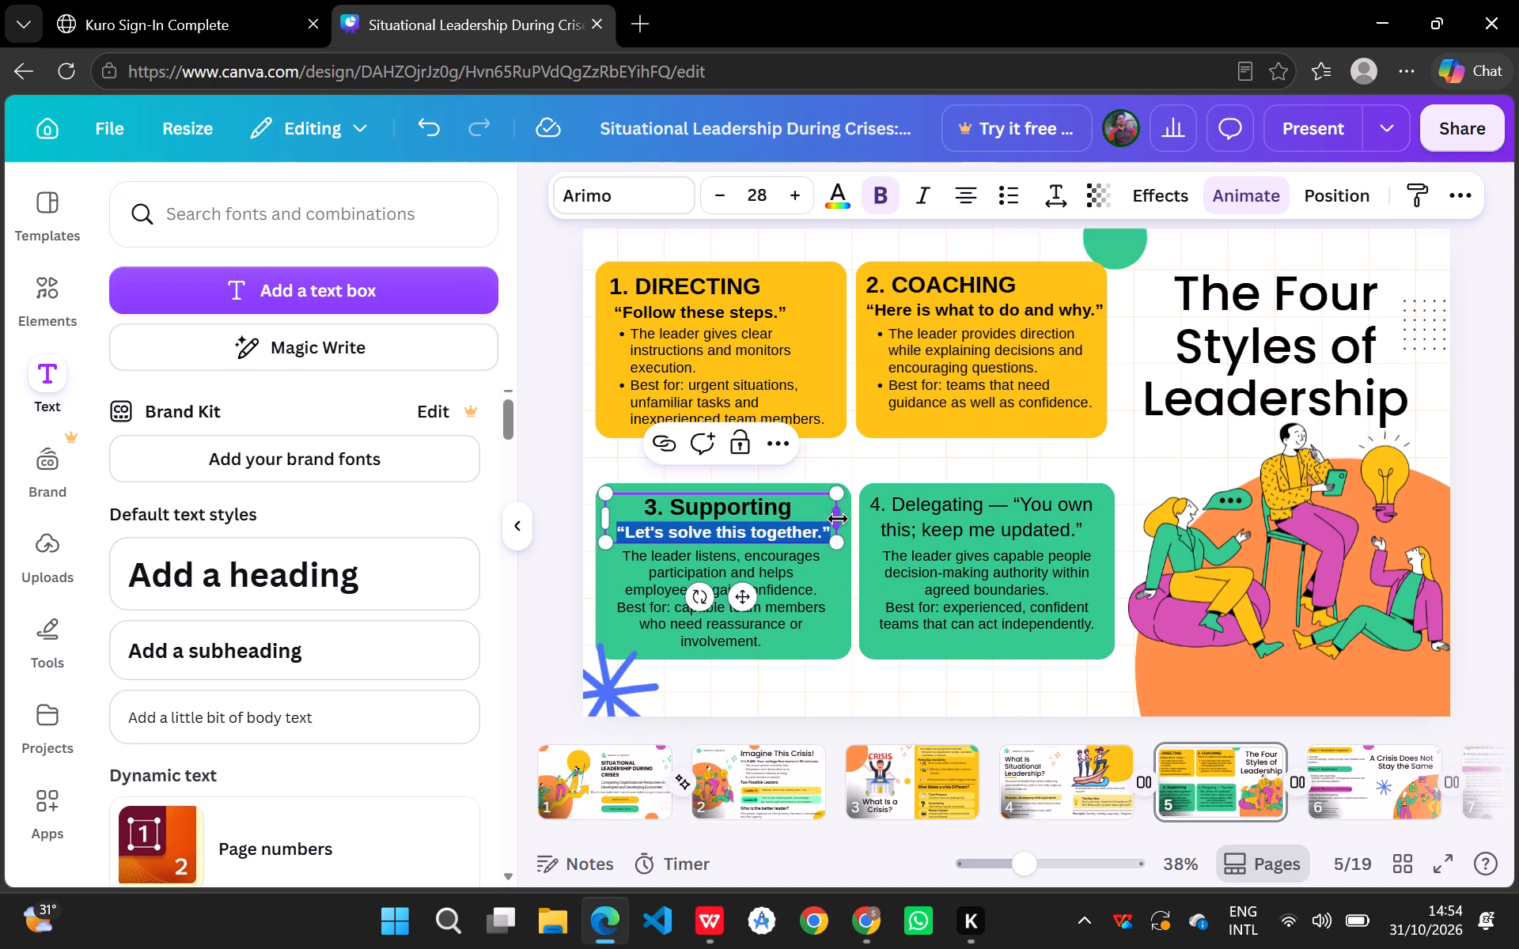
Set the Supporting card's heading and quote line to justified alignment so both start at the left edge.
left_click(976, 191)
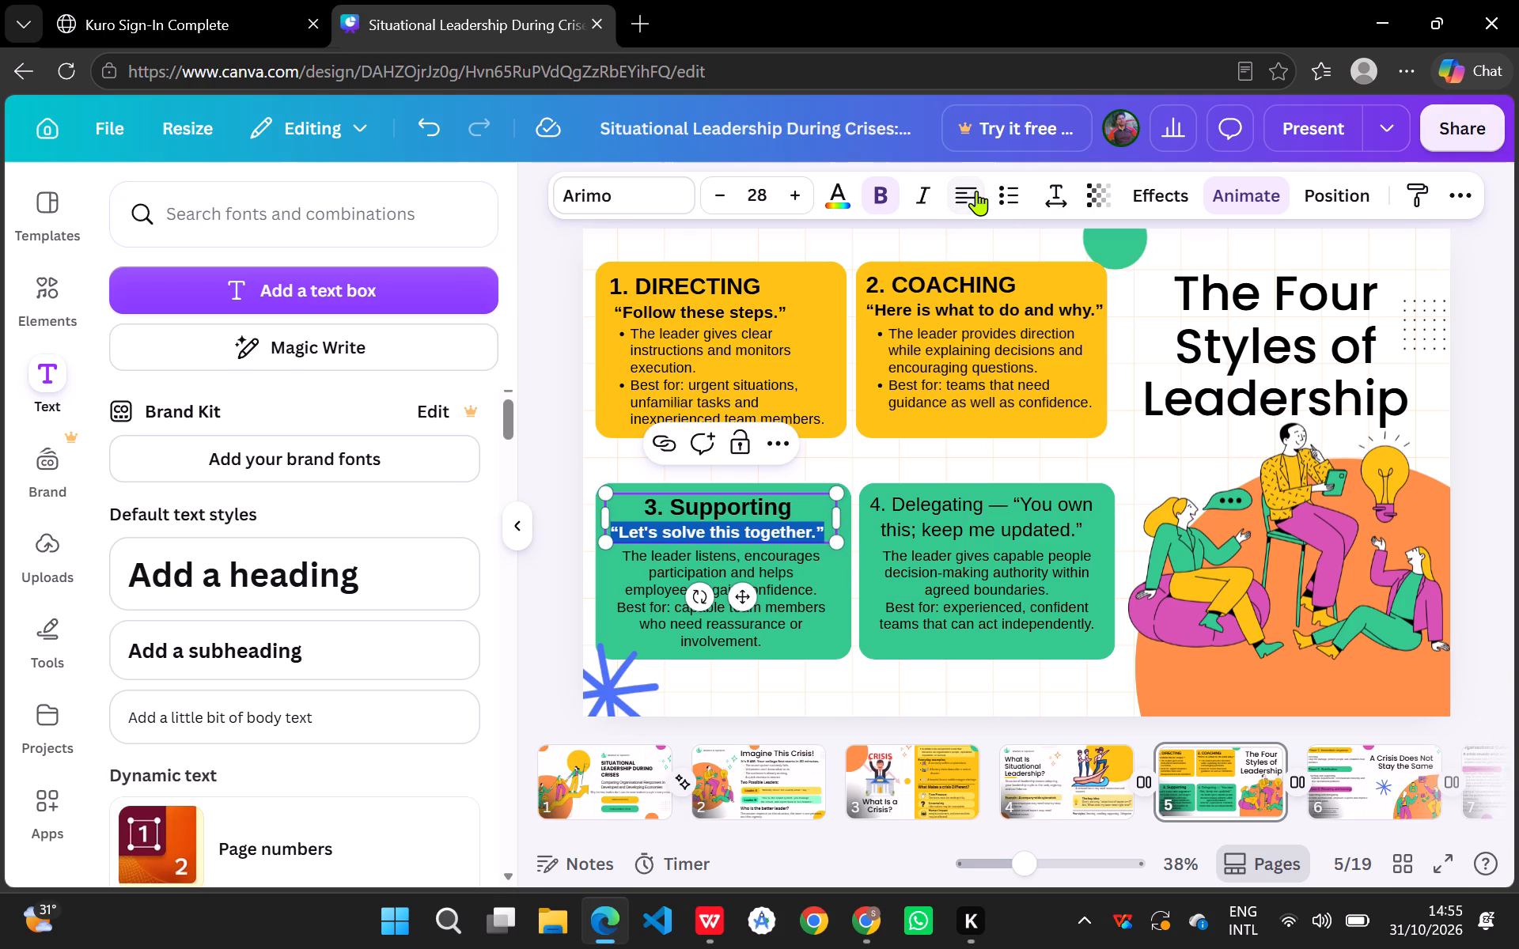
left_click(847, 592)
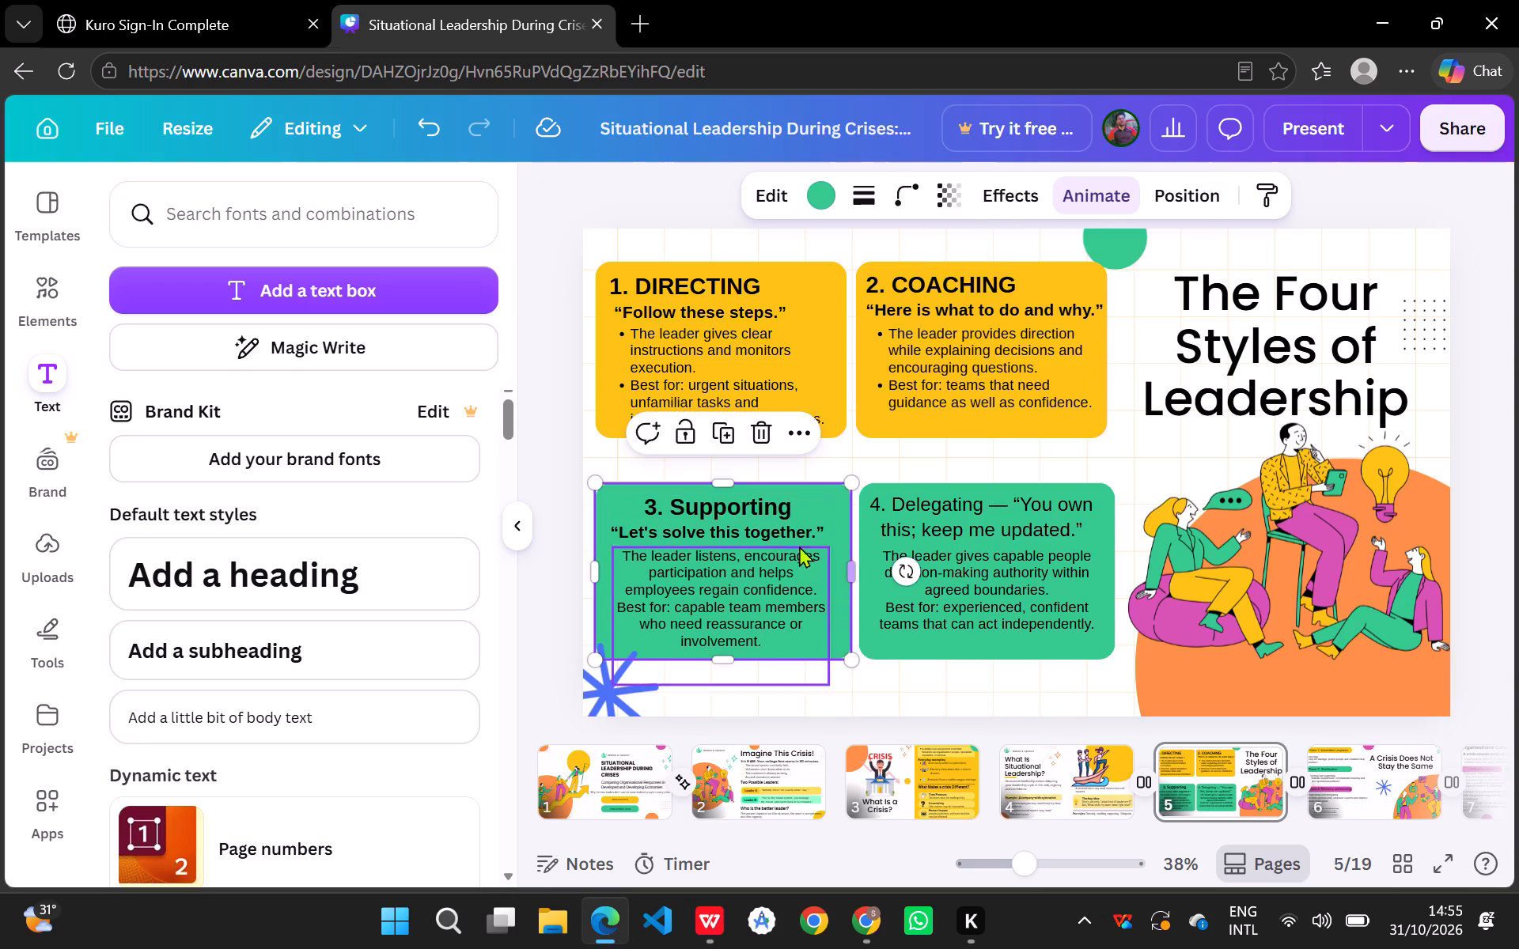
left_click(769, 520)
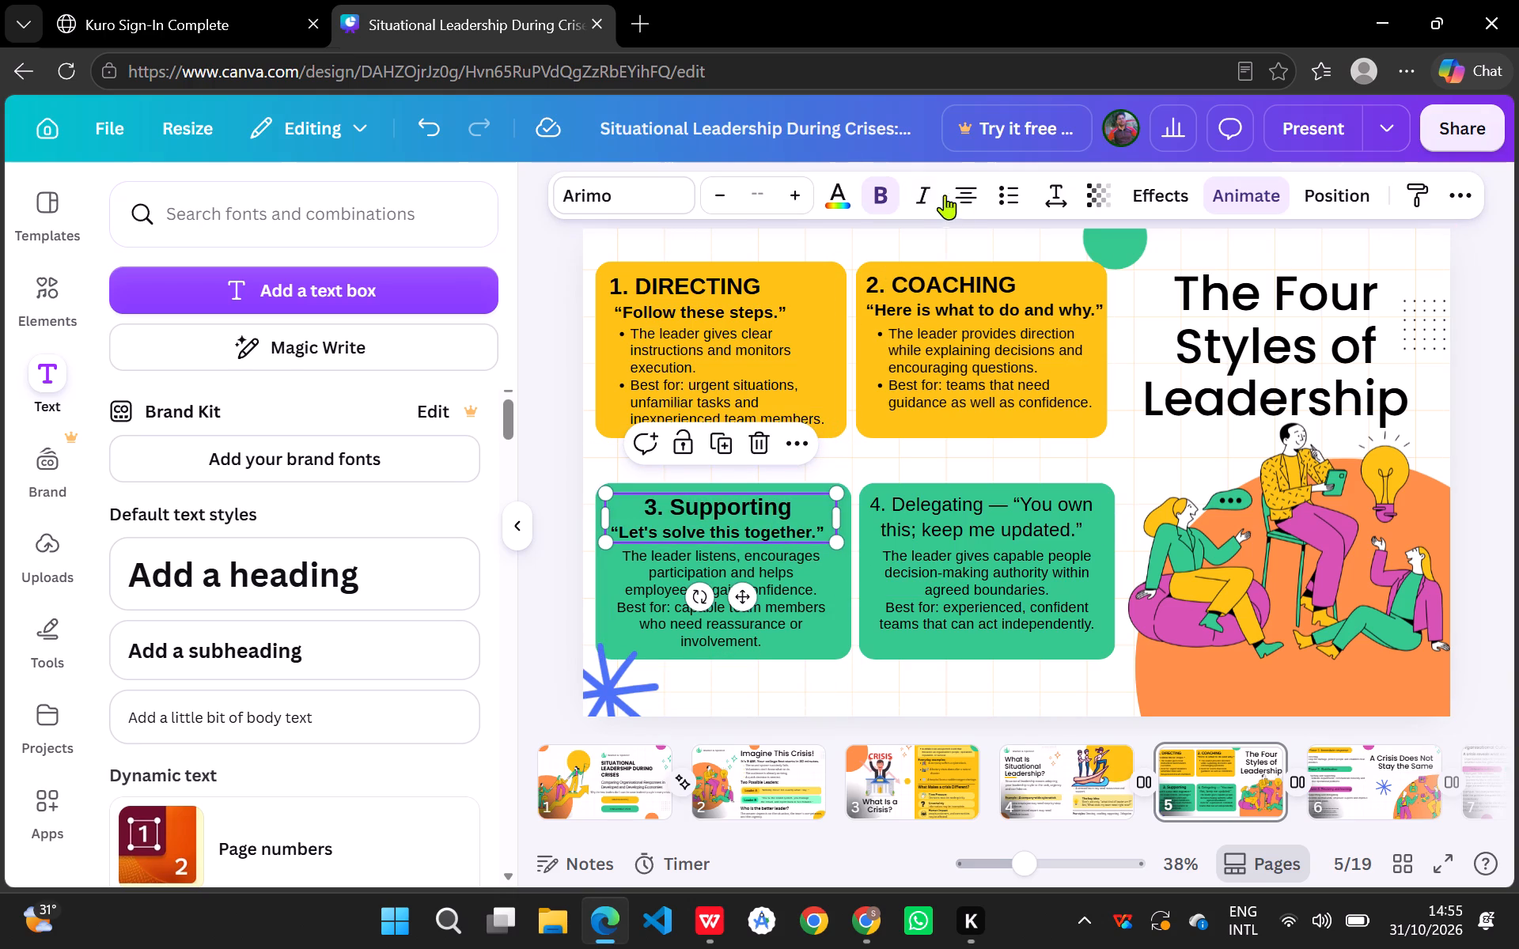
left_click(965, 195)
left_click(965, 195)
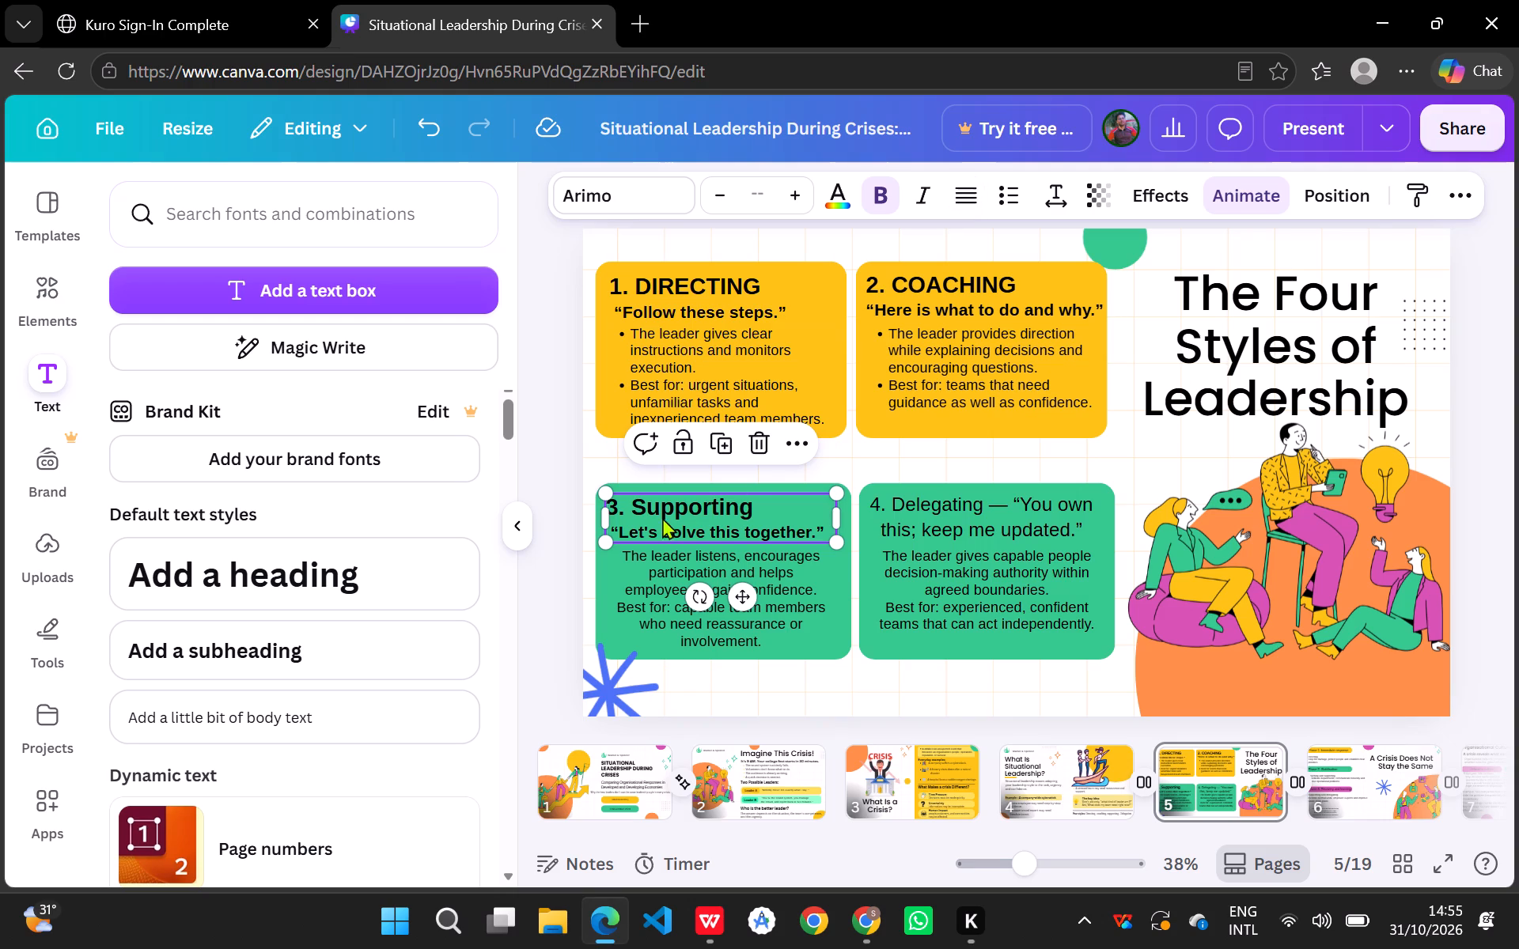
Retype the word "Supporting" in the third card's heading in capitals as "SUPPORTING".
left_click(759, 496)
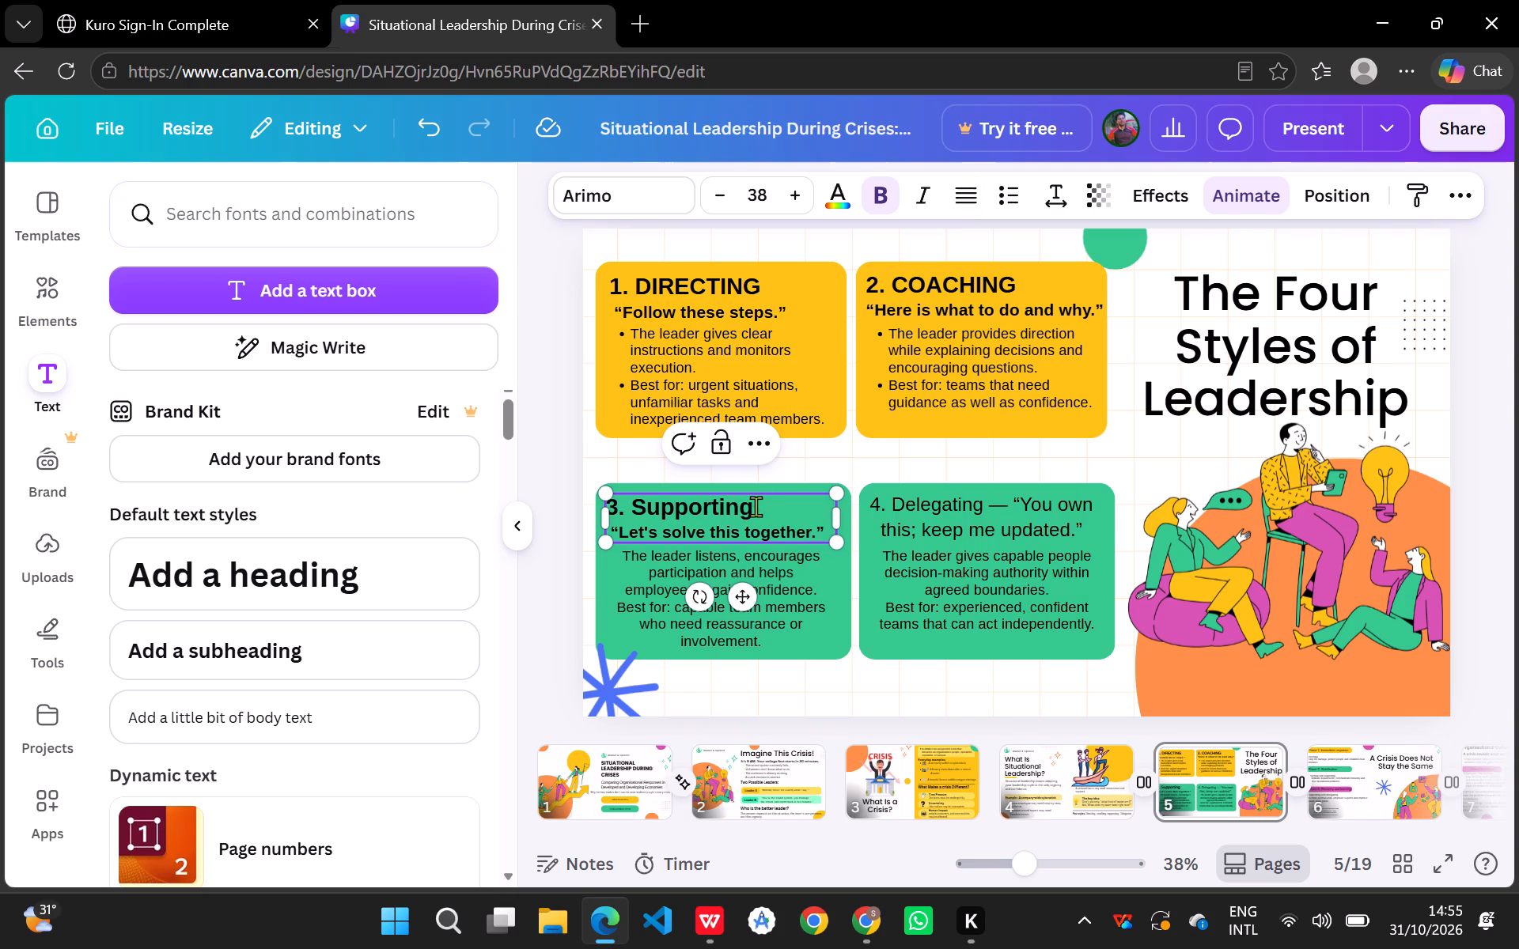
left_click_drag(756, 506, 631, 503)
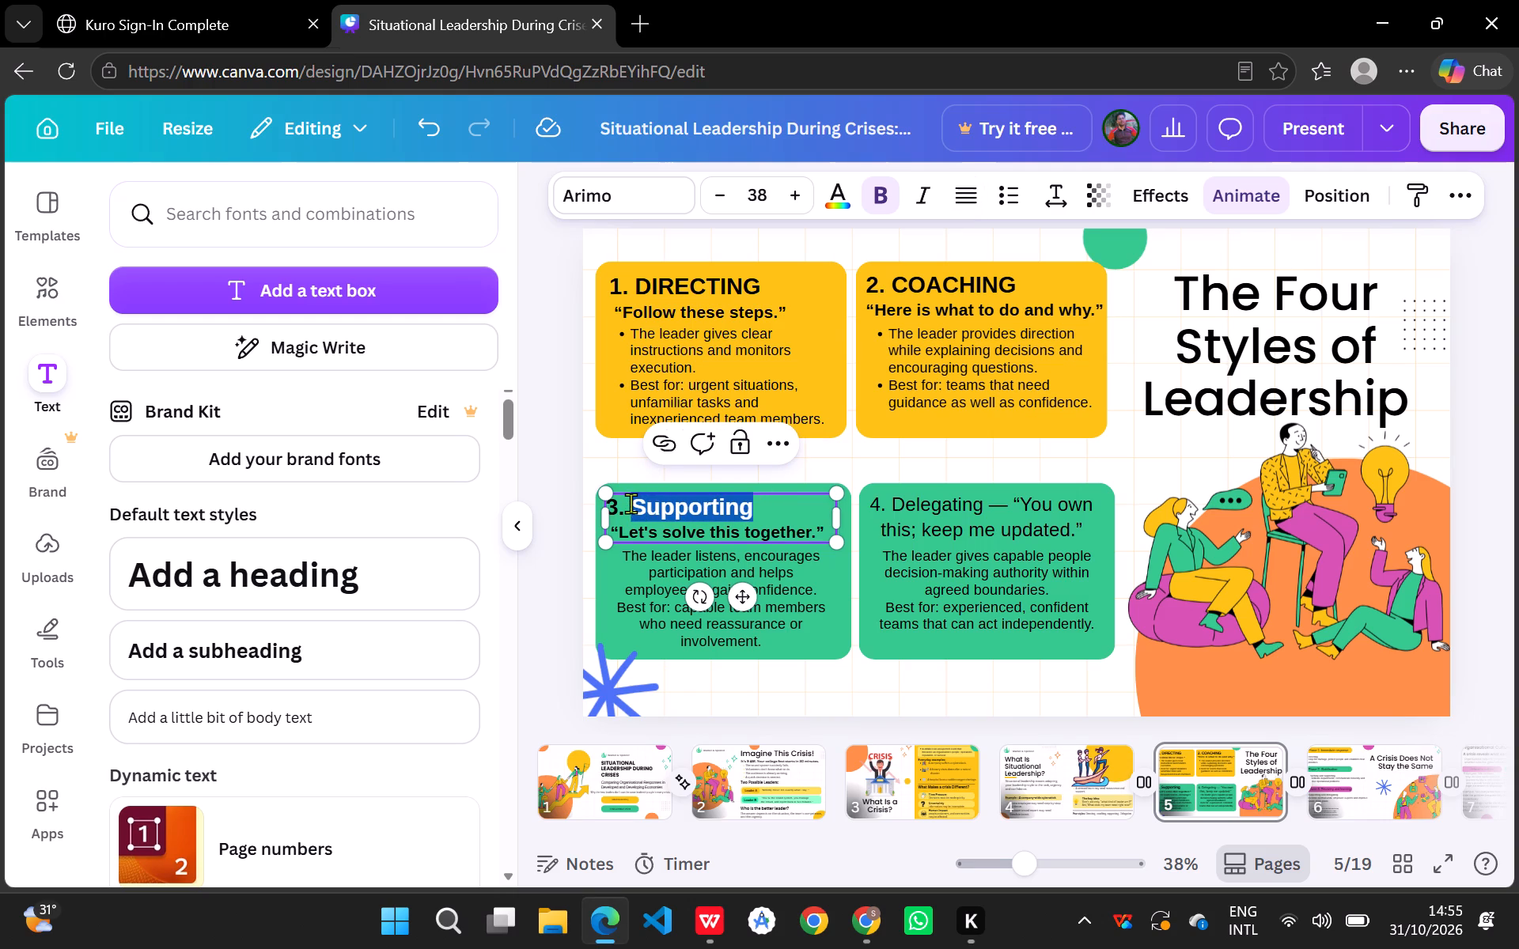
key("BackSpace")
type("SUPP")
type("ORTING")
left_click(900, 515)
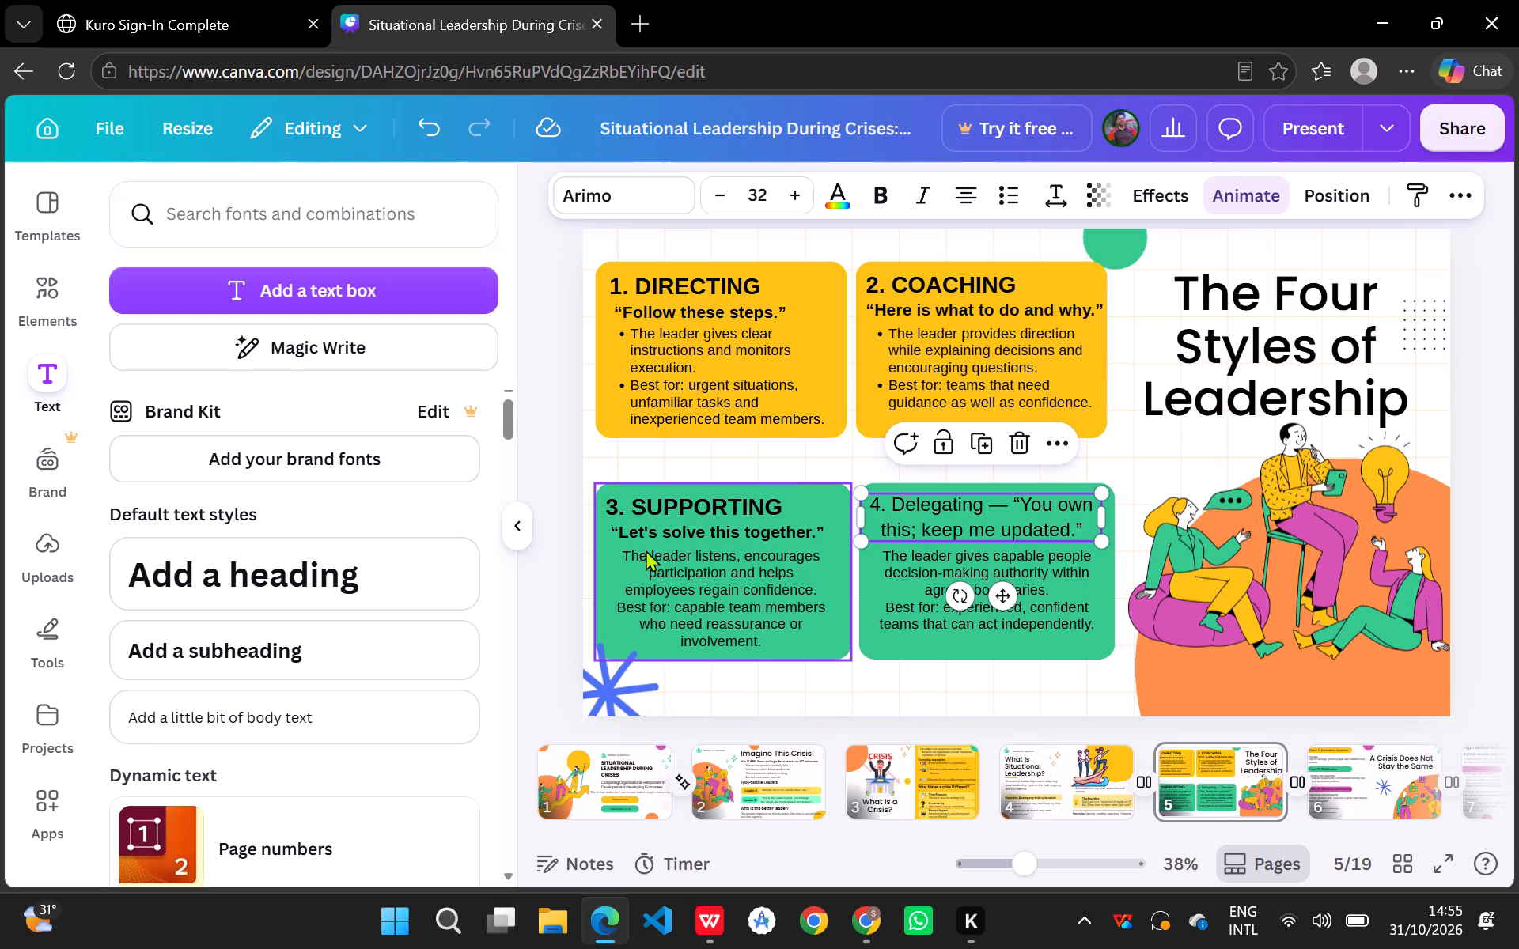
Left-align the Supporting card's description and format both paragraphs, "The leader listens…" and "Best for…", as bullet points.
left_click(646, 550)
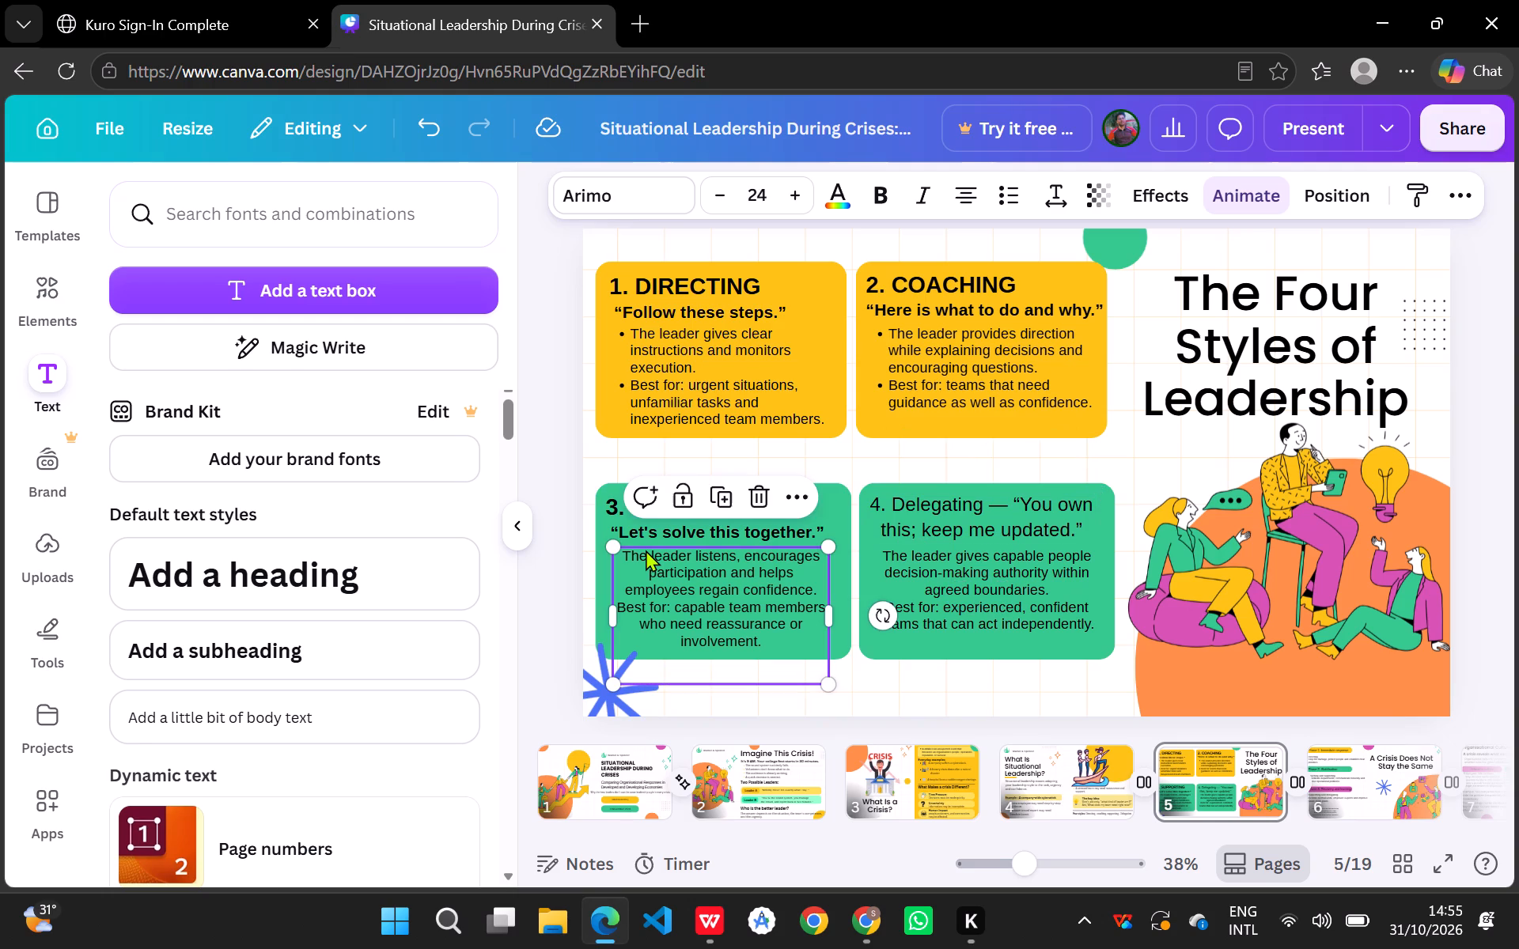
left_click(972, 195)
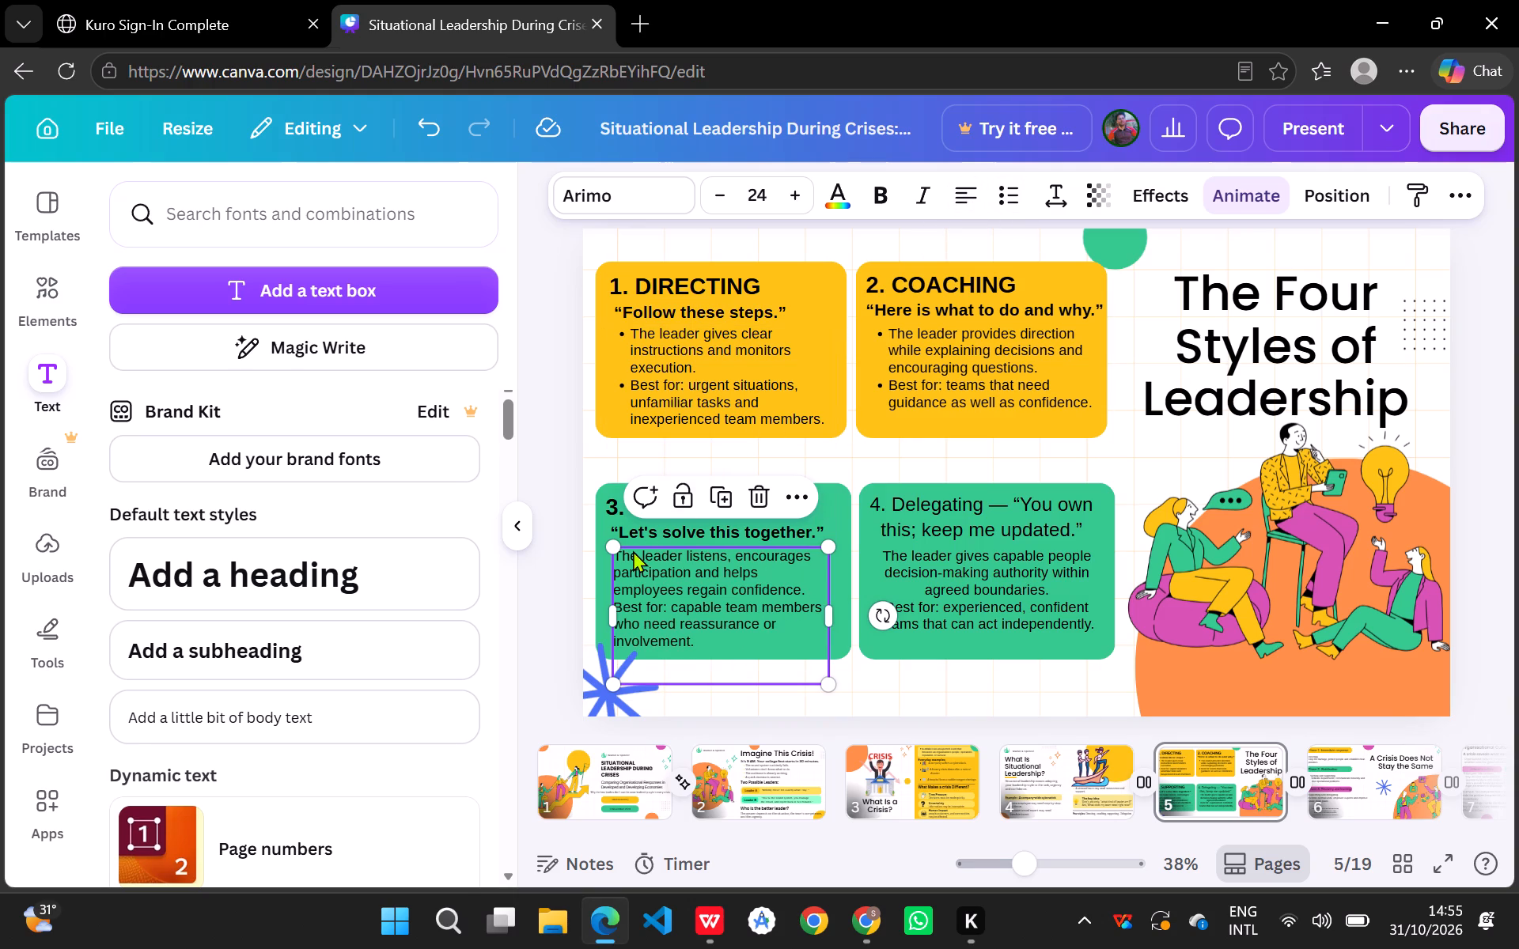
left_click(633, 550)
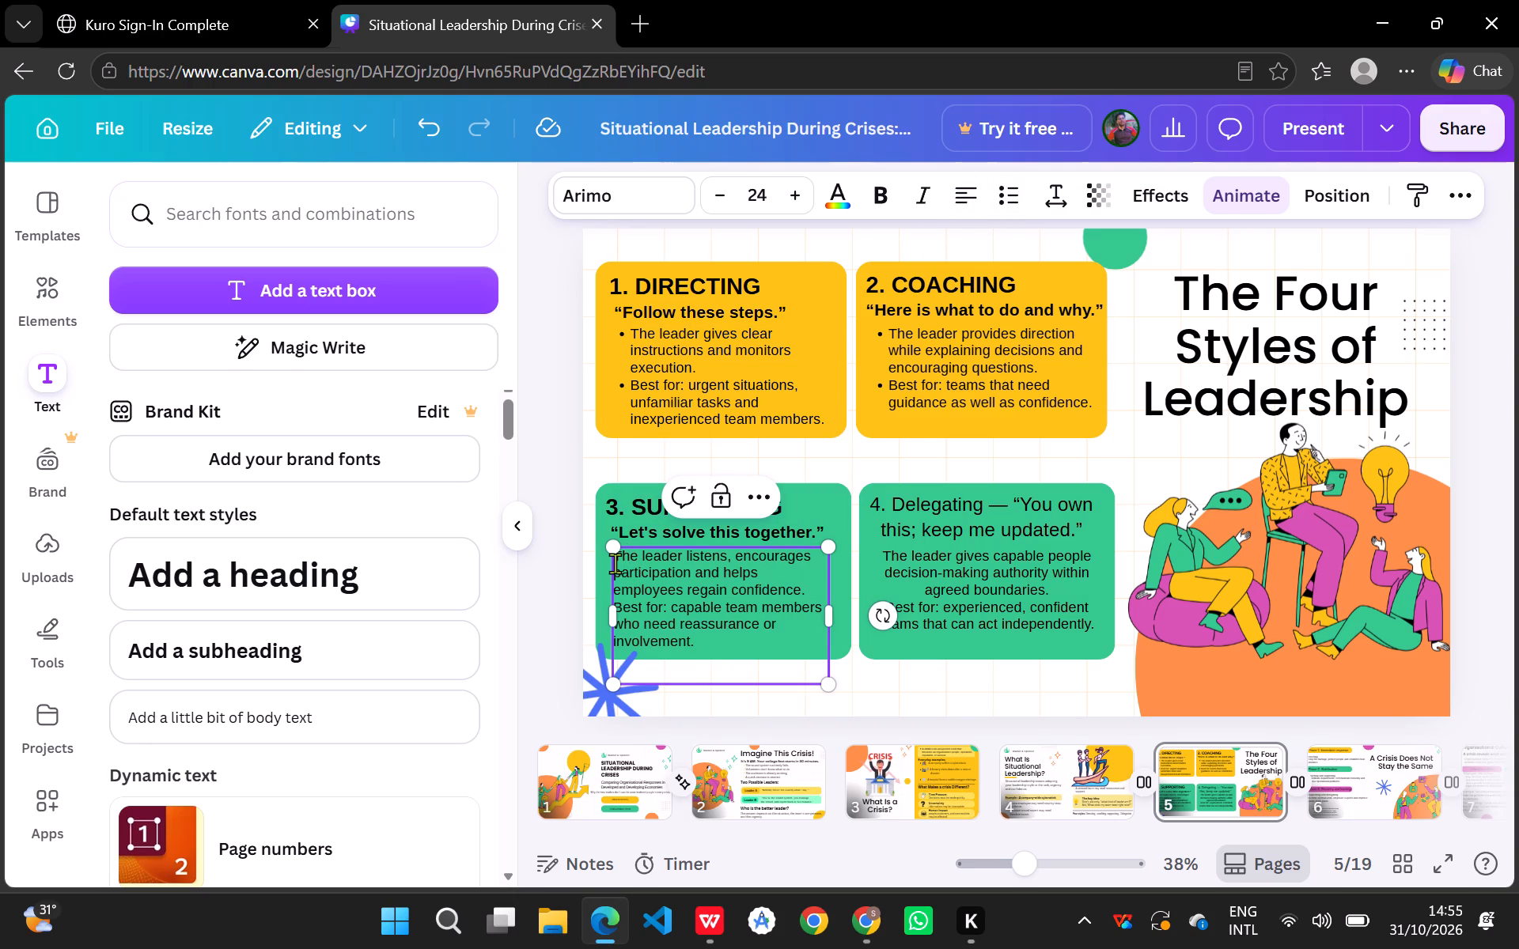
key("Left")
key("Left")
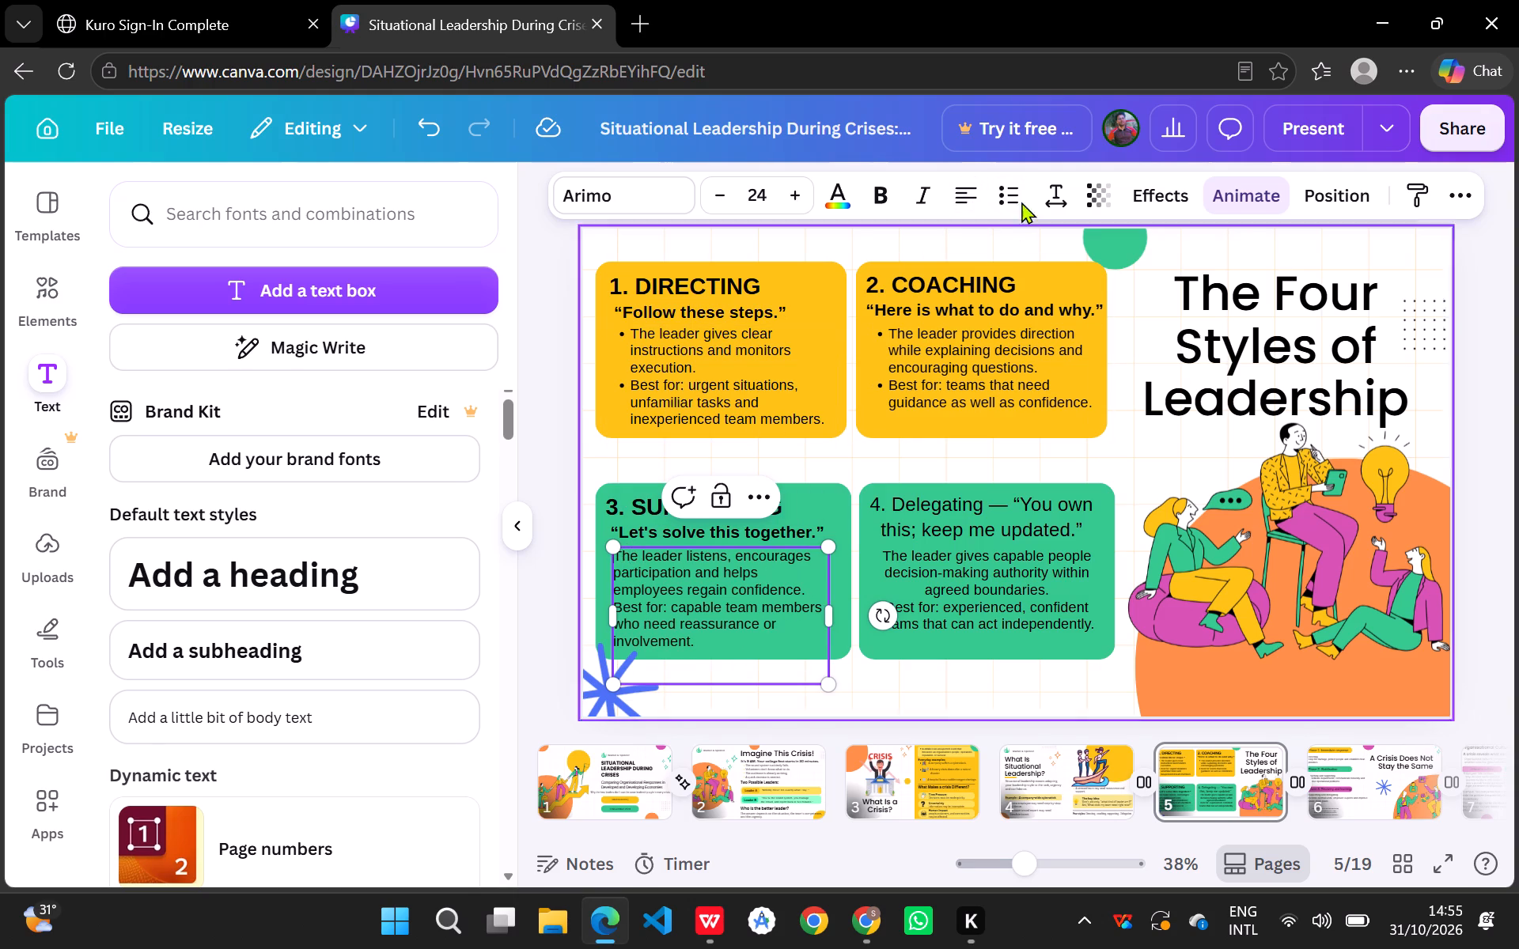
left_click(1010, 196)
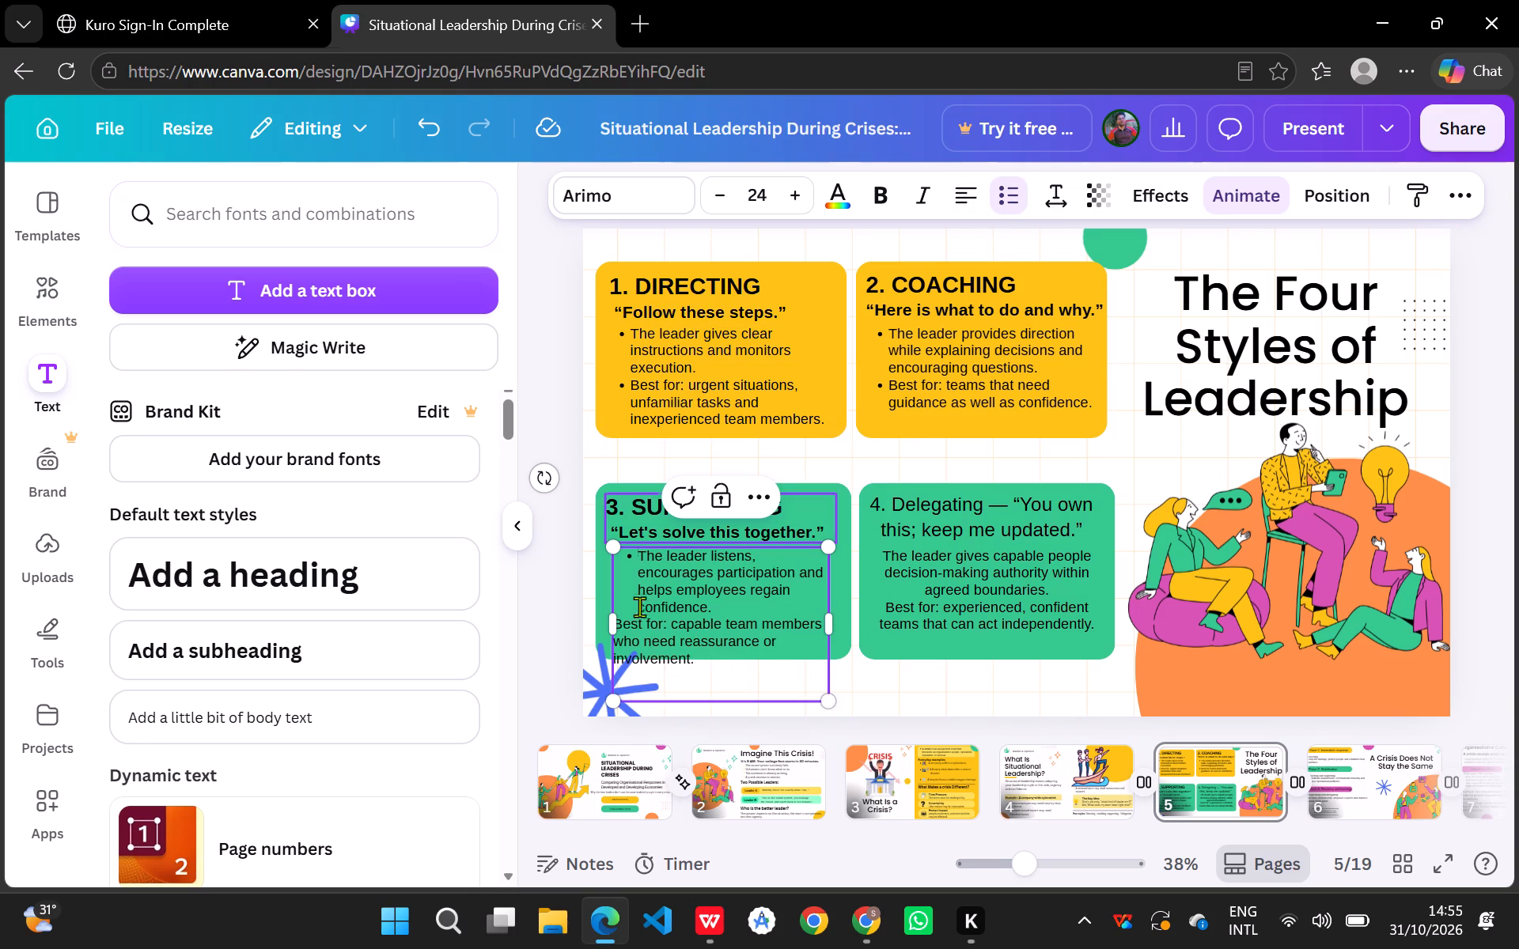
left_click(617, 627)
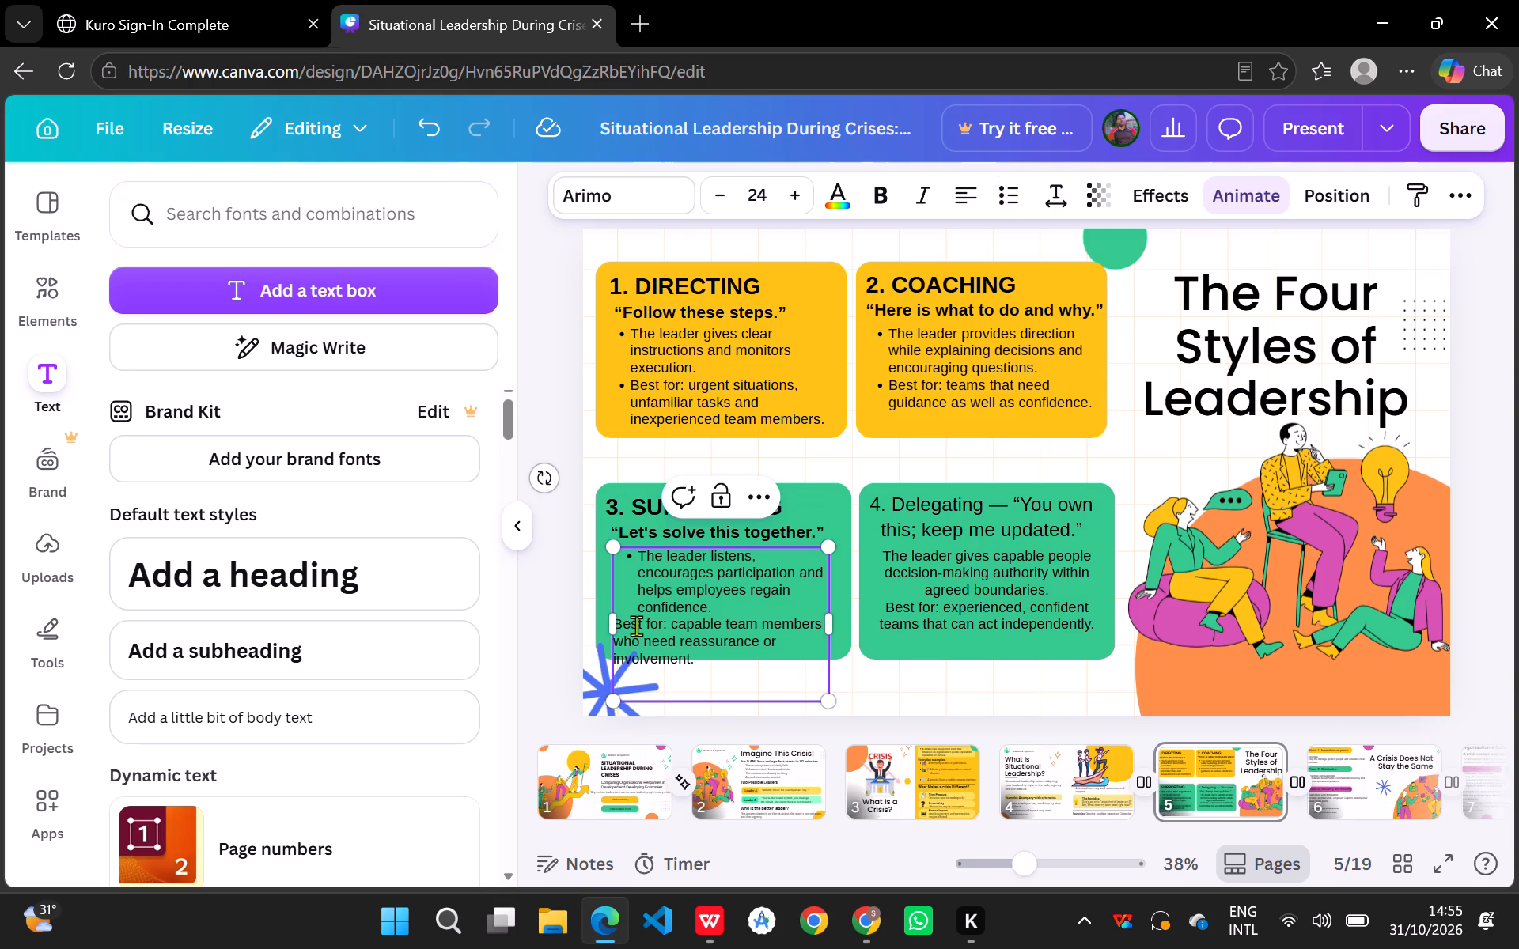
left_click(620, 622)
key("Left")
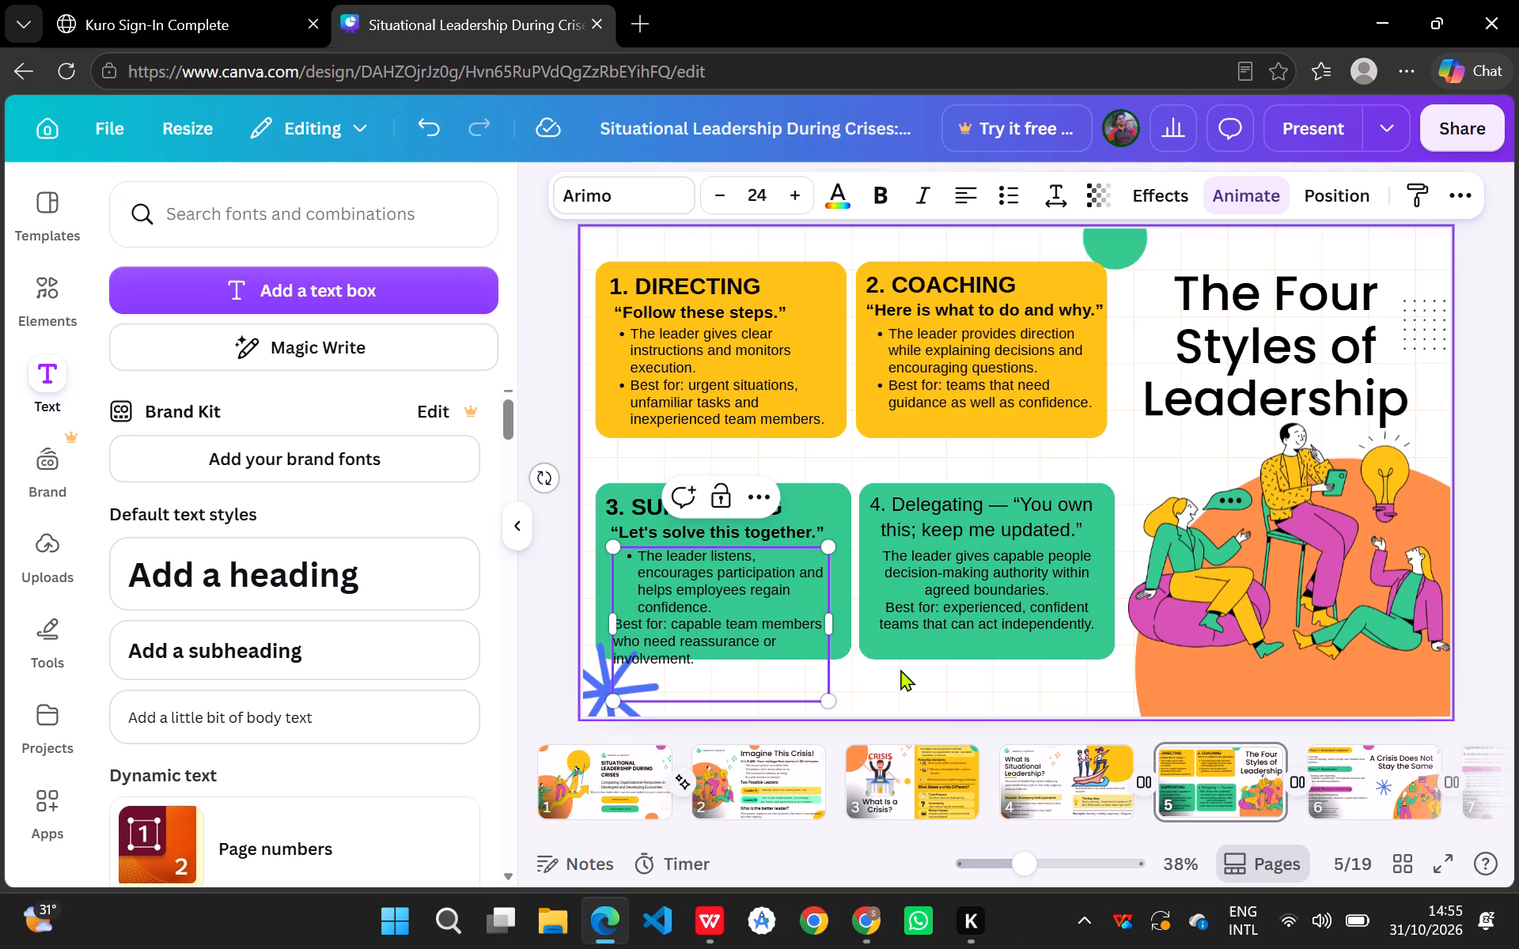
left_click(1021, 200)
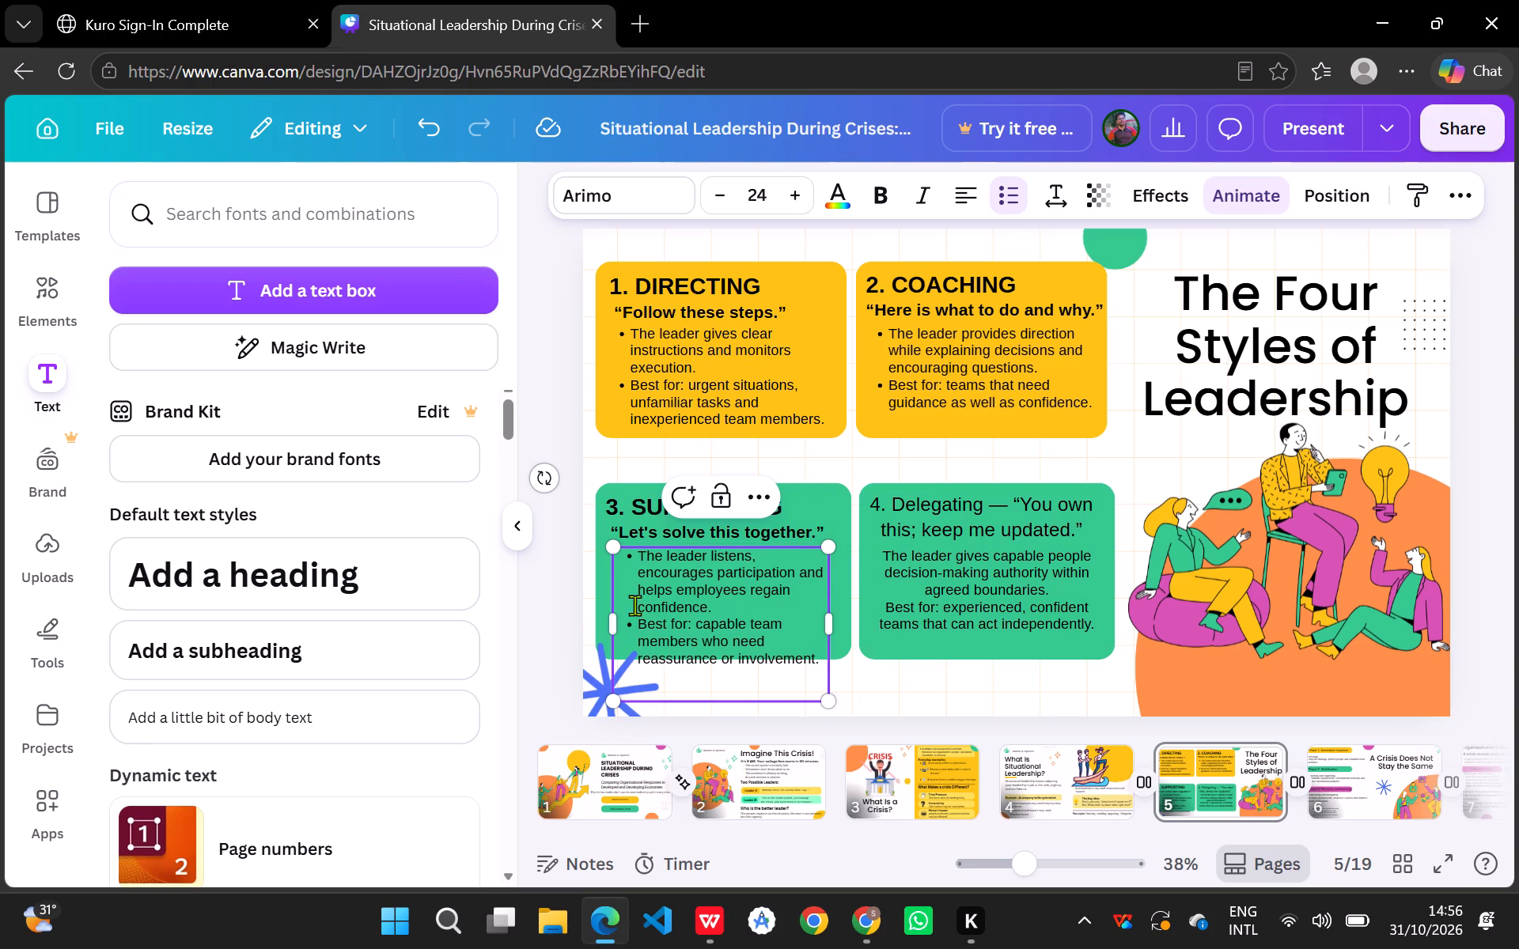
Widen the Supporting card's description text box slightly on both sides so its bulleted text fits inside the green card.
left_click(799, 405)
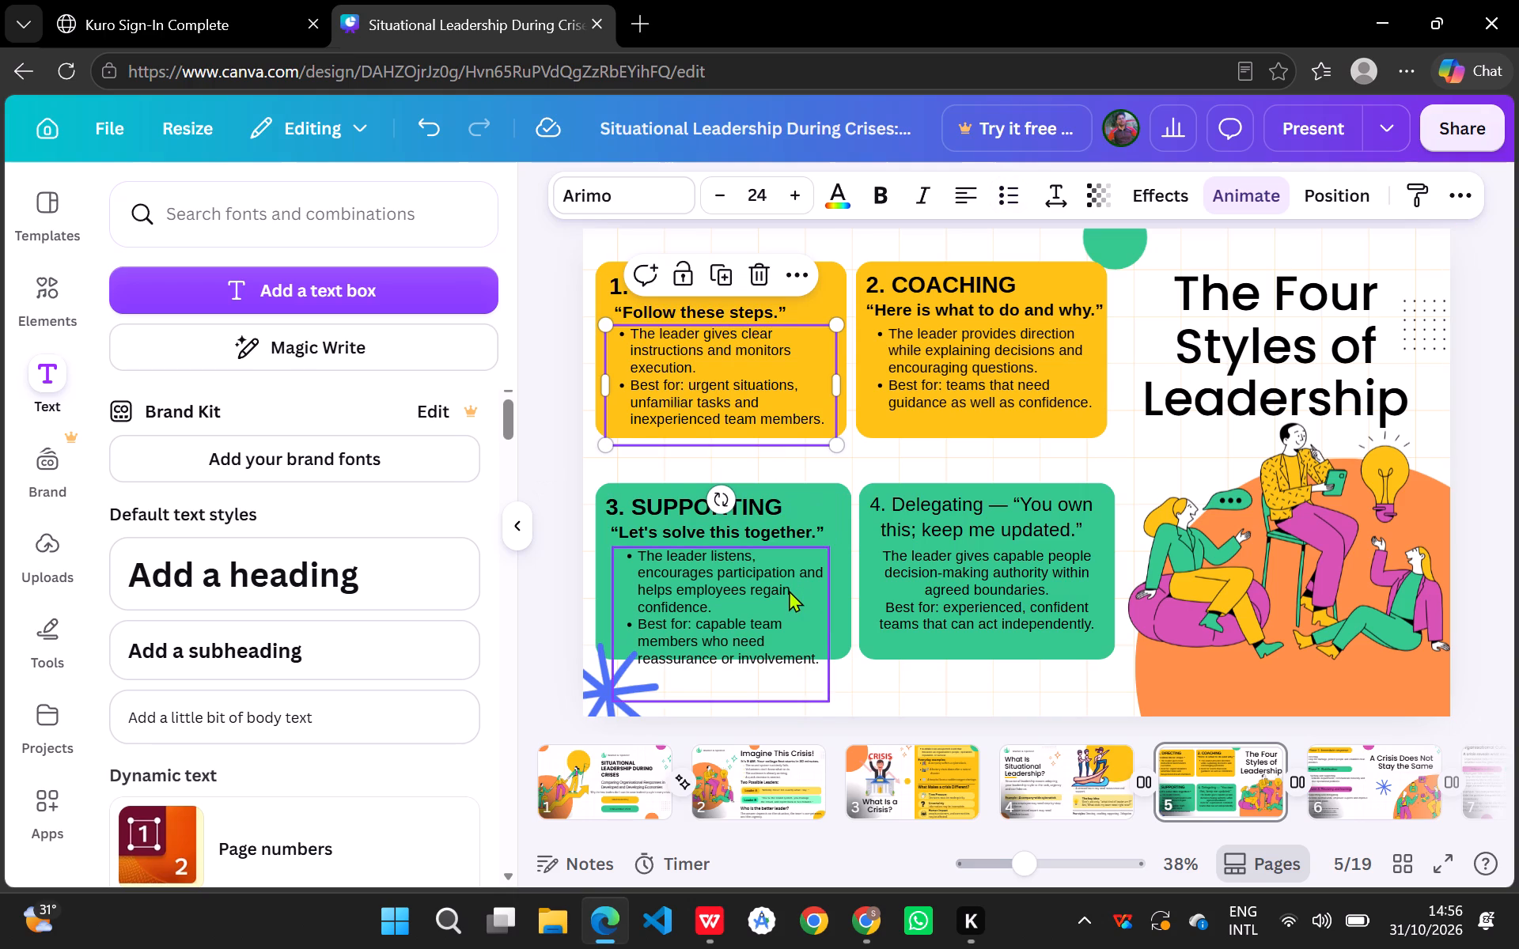
left_click(789, 590)
left_click(831, 623)
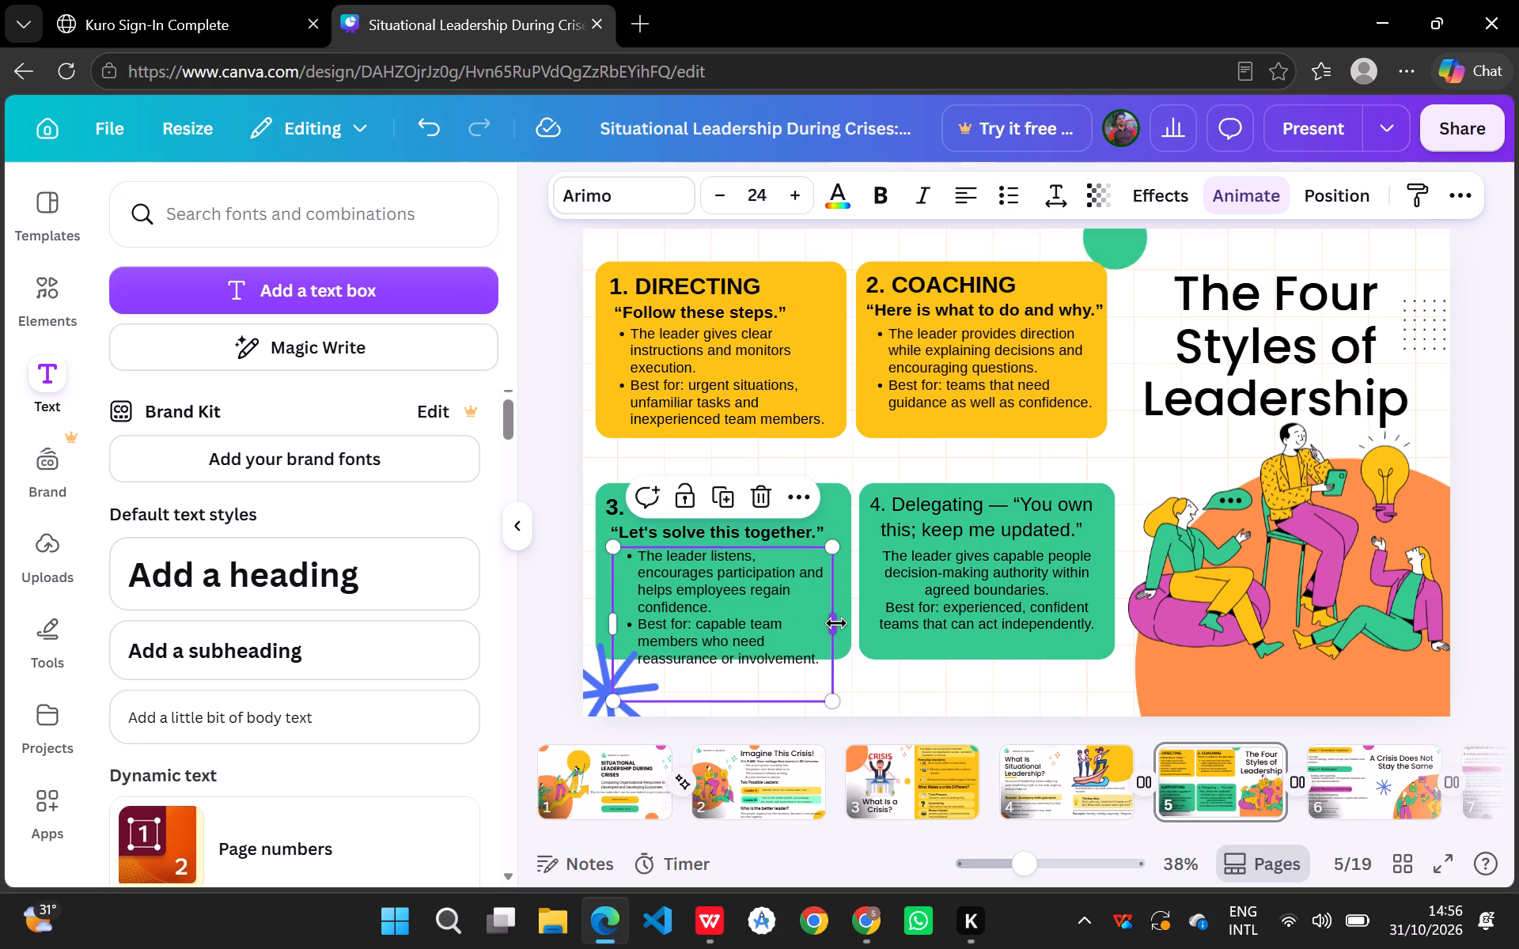
left_click(930, 614)
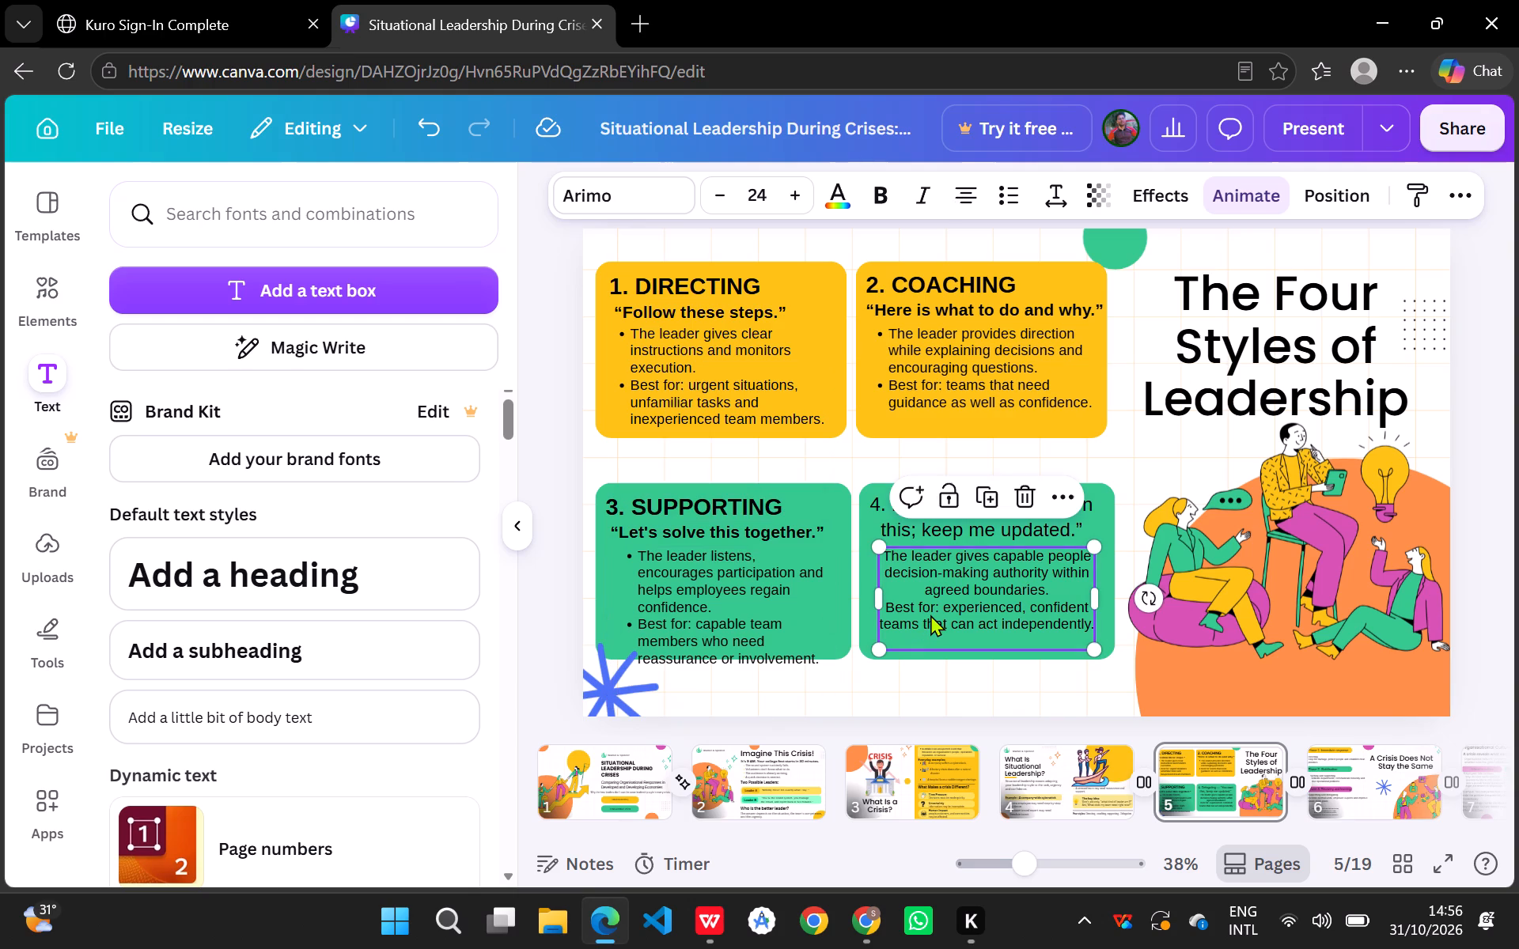
left_click(614, 611)
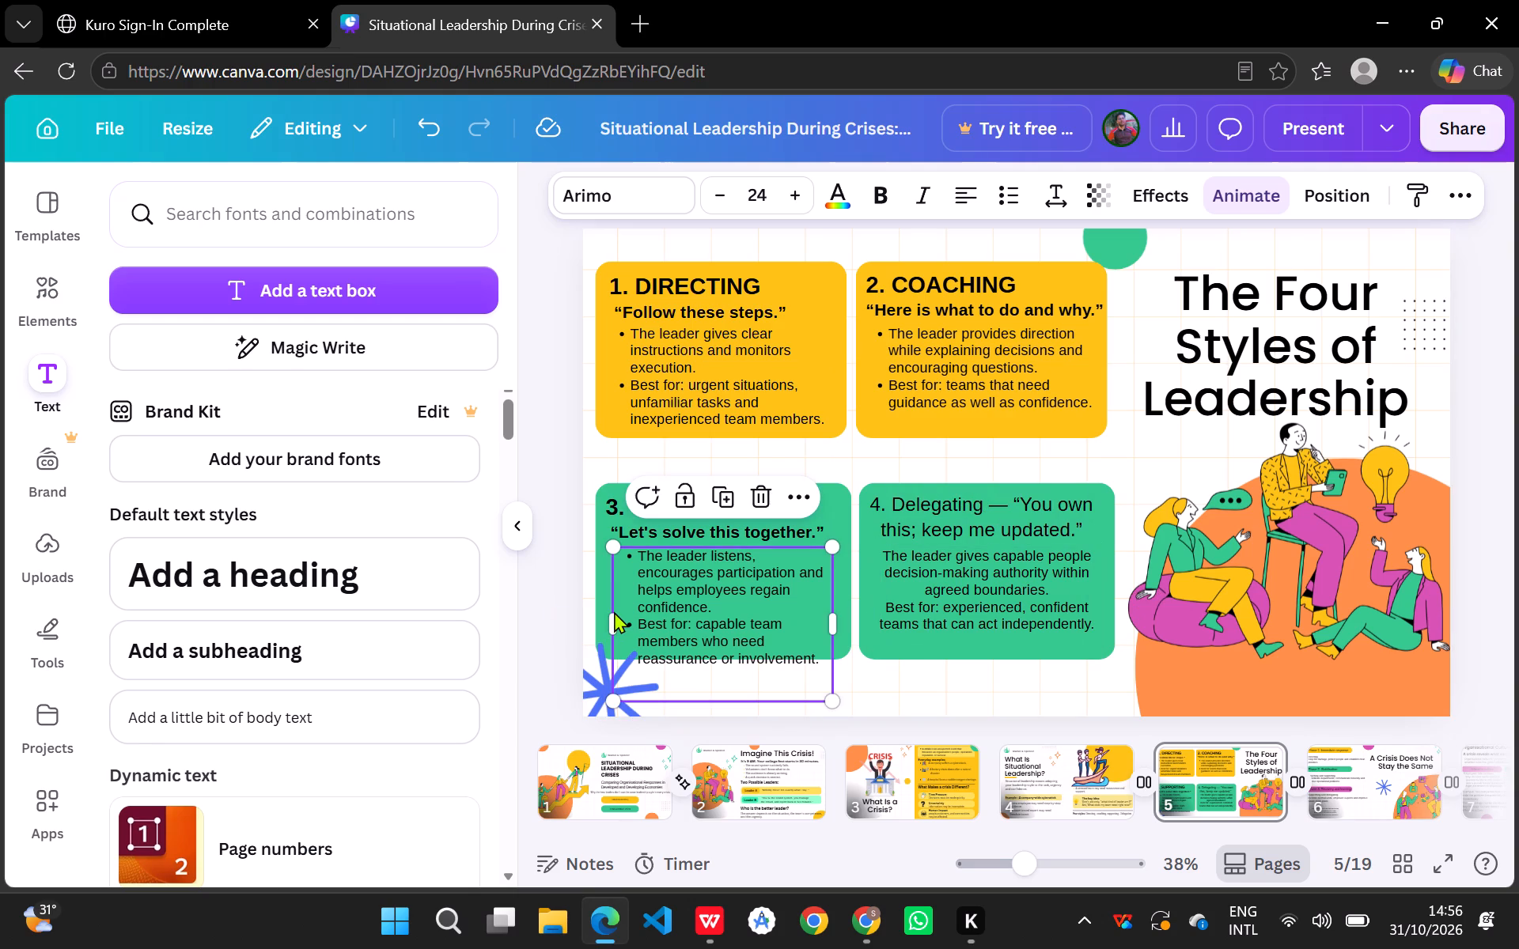
left_click(609, 625)
left_click(609, 625)
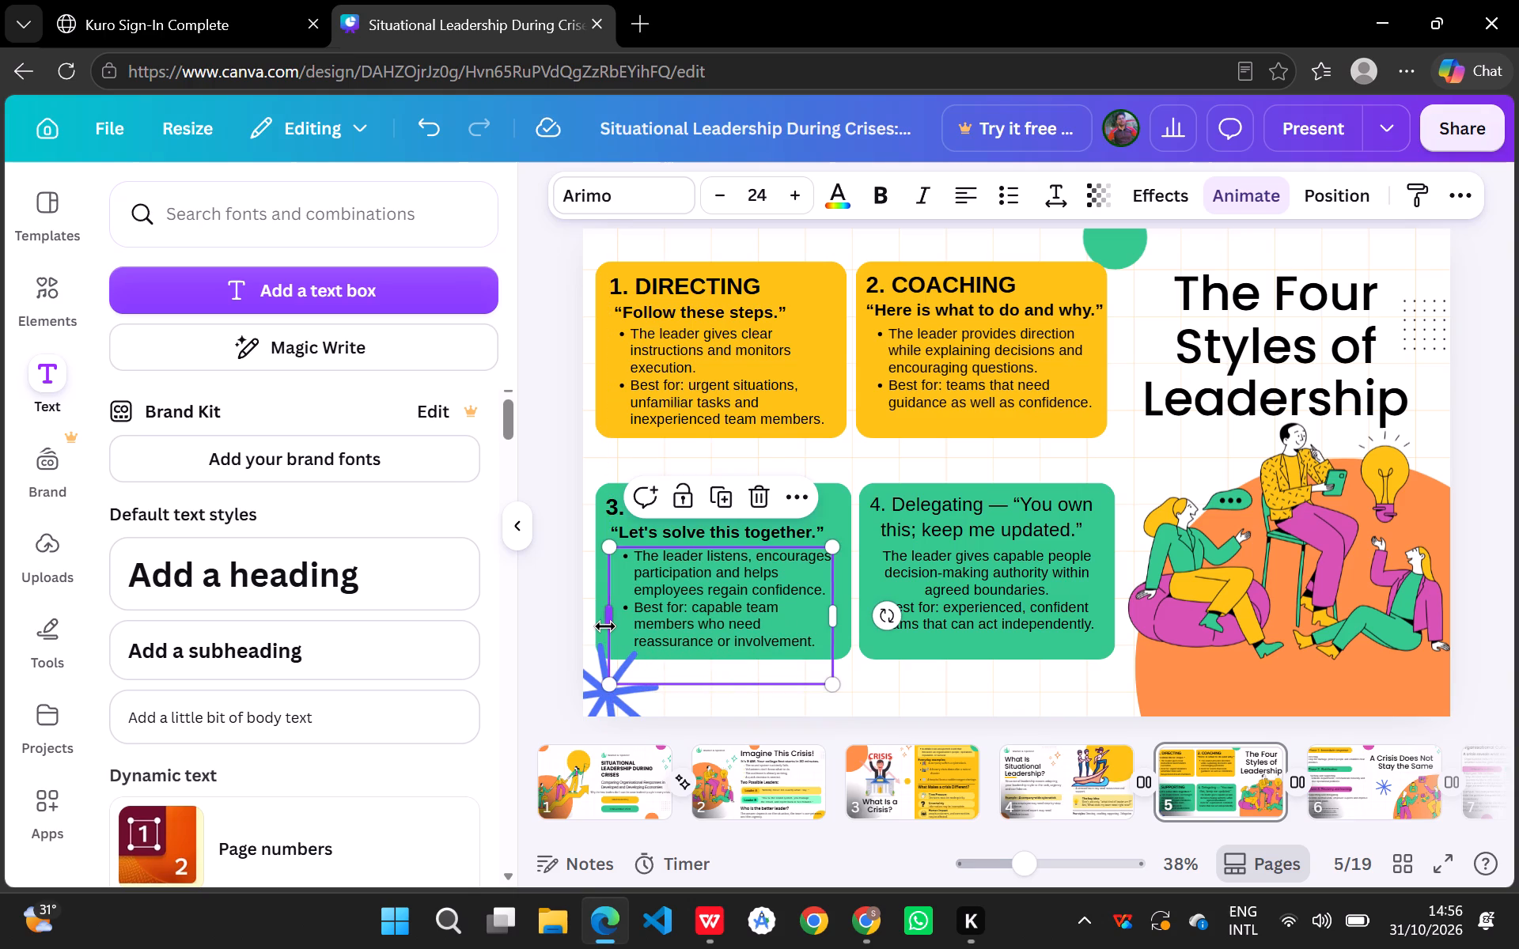
Nudge the Supporting card's bulleted description slightly upward inside the green card.
left_click(920, 551)
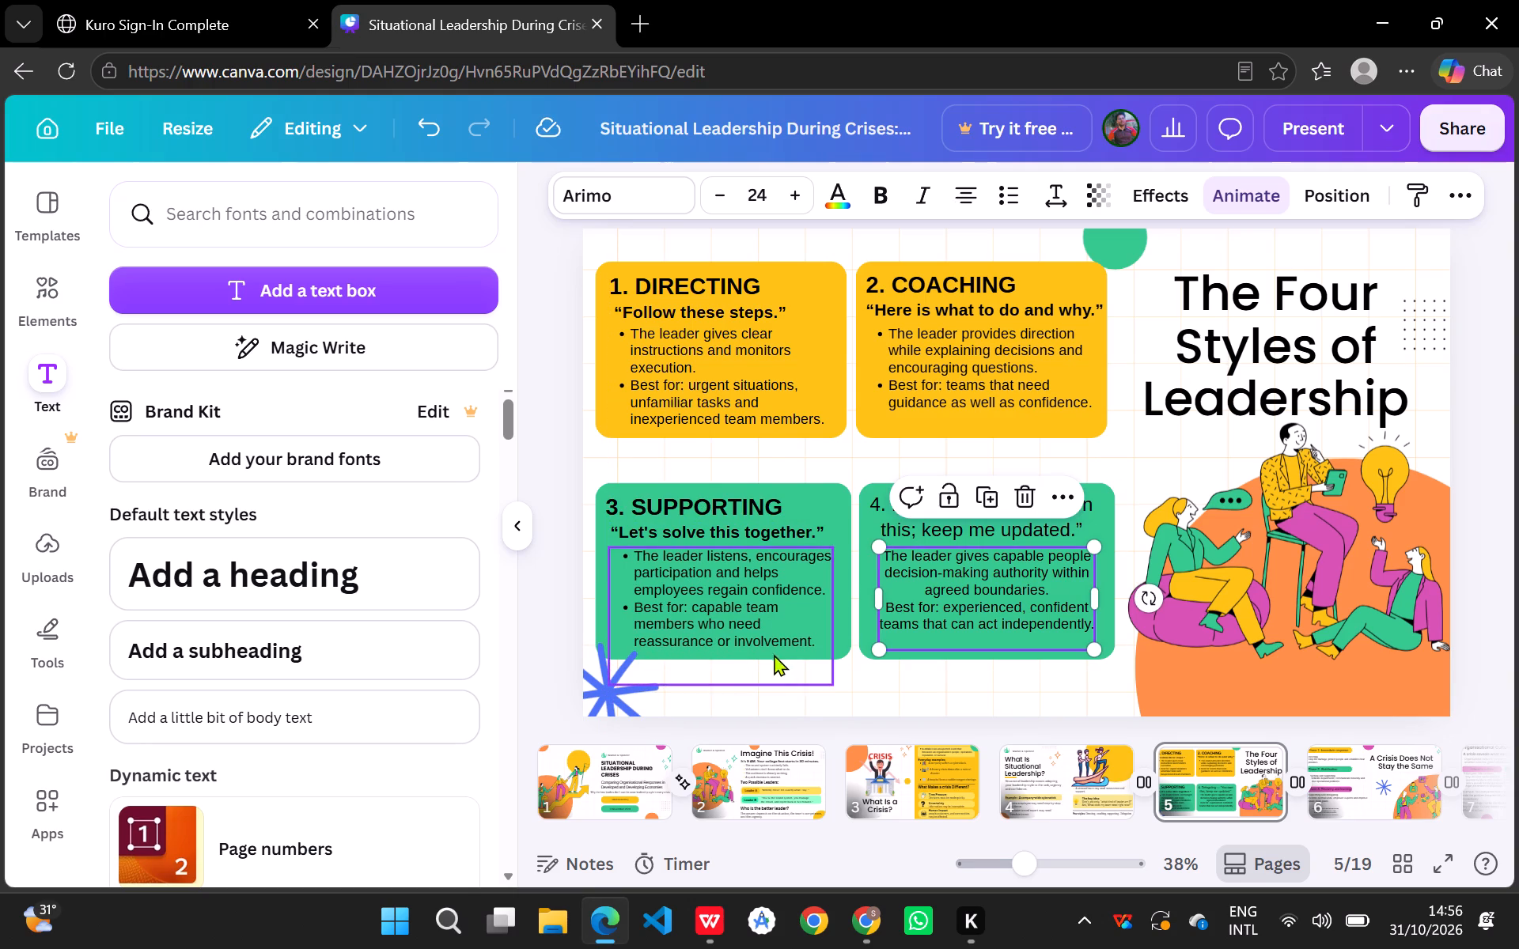
left_click(806, 619)
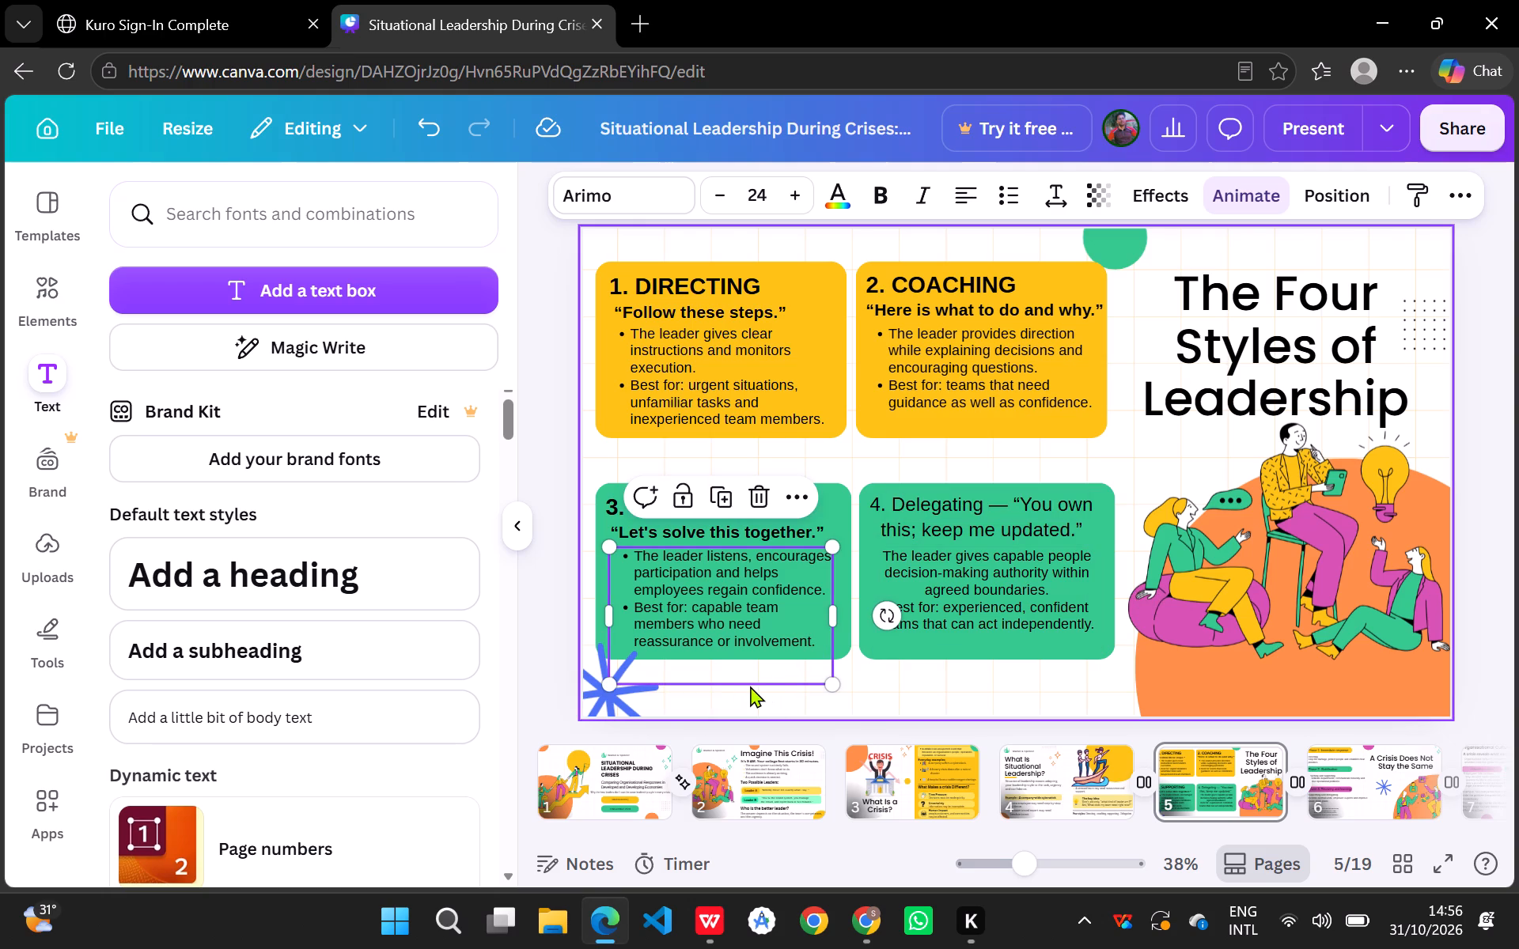
left_click(725, 682)
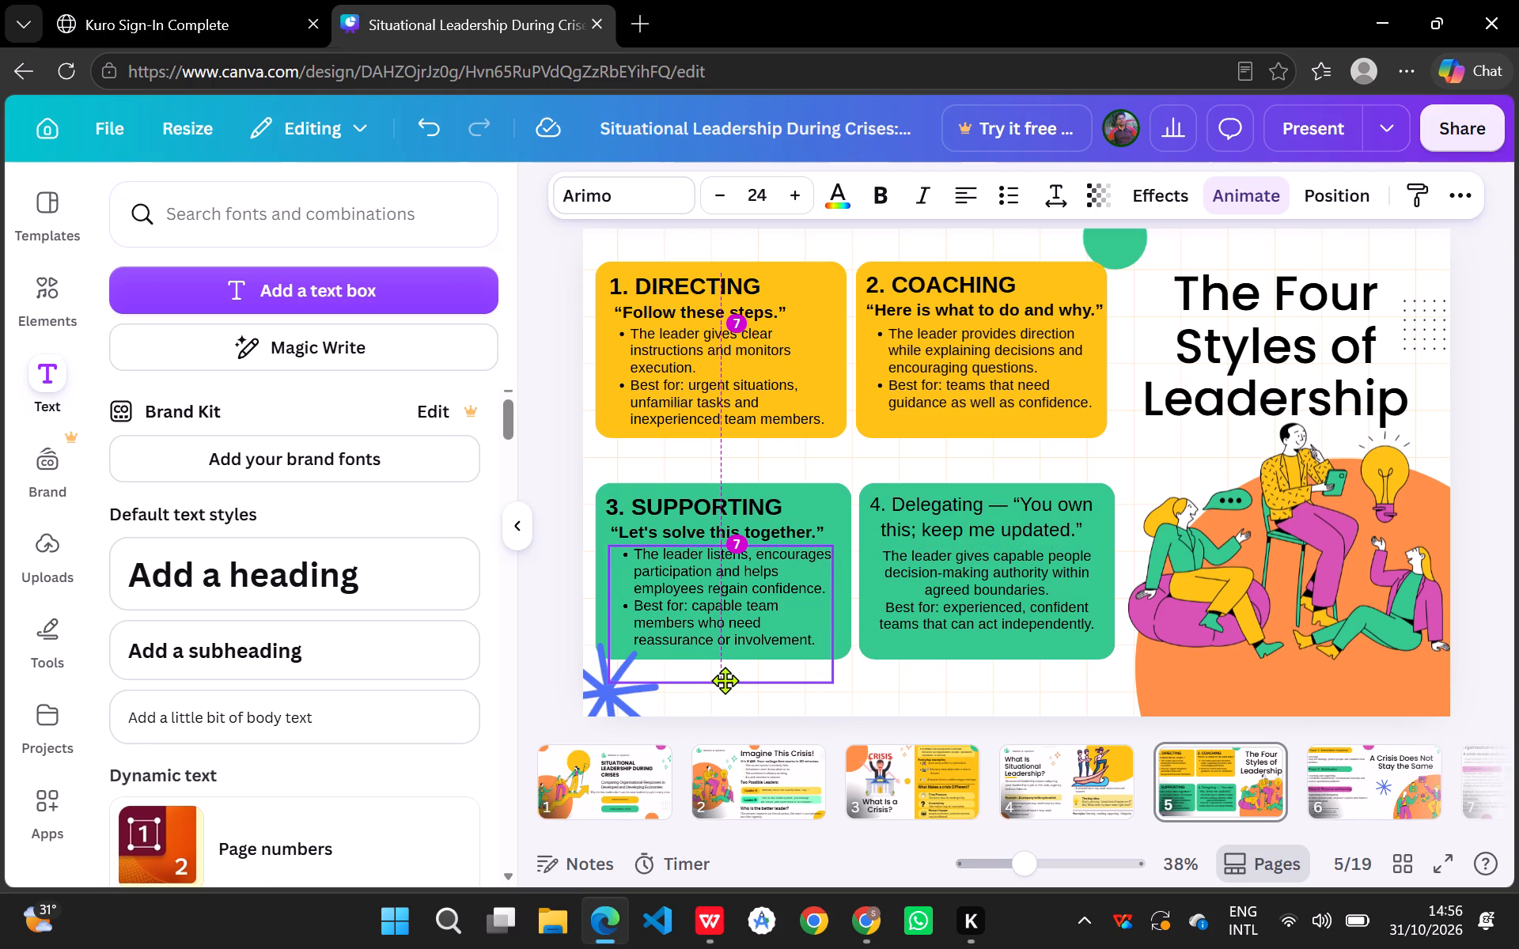
left_click(1007, 444)
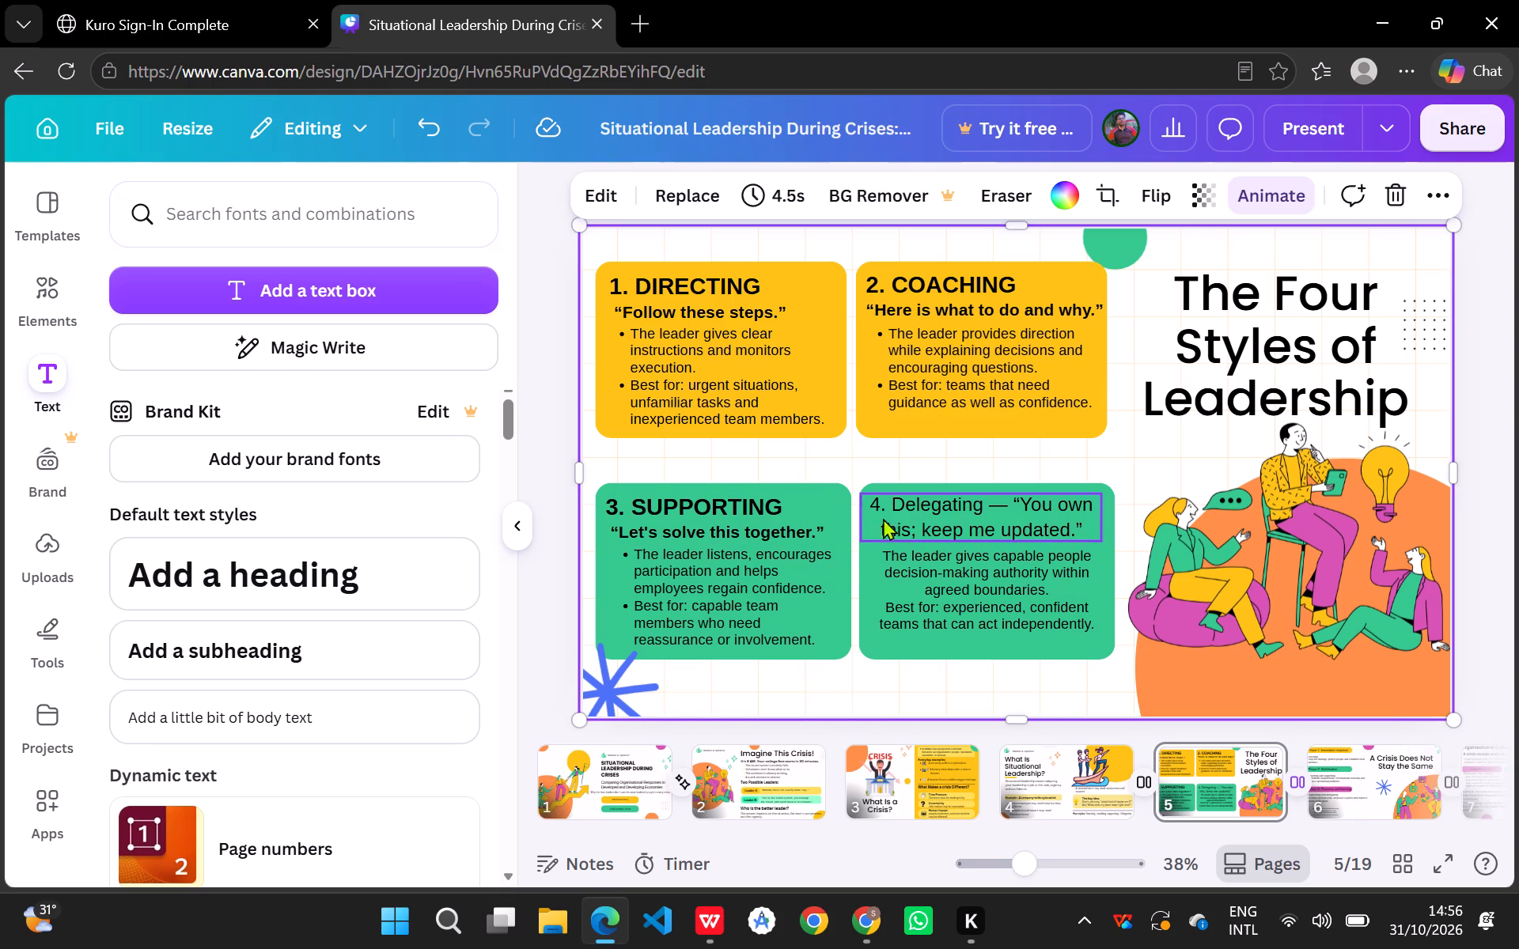
Delete the blue starburst graphic at the slide's lower-left corner.
left_click(609, 688)
left_click(662, 591)
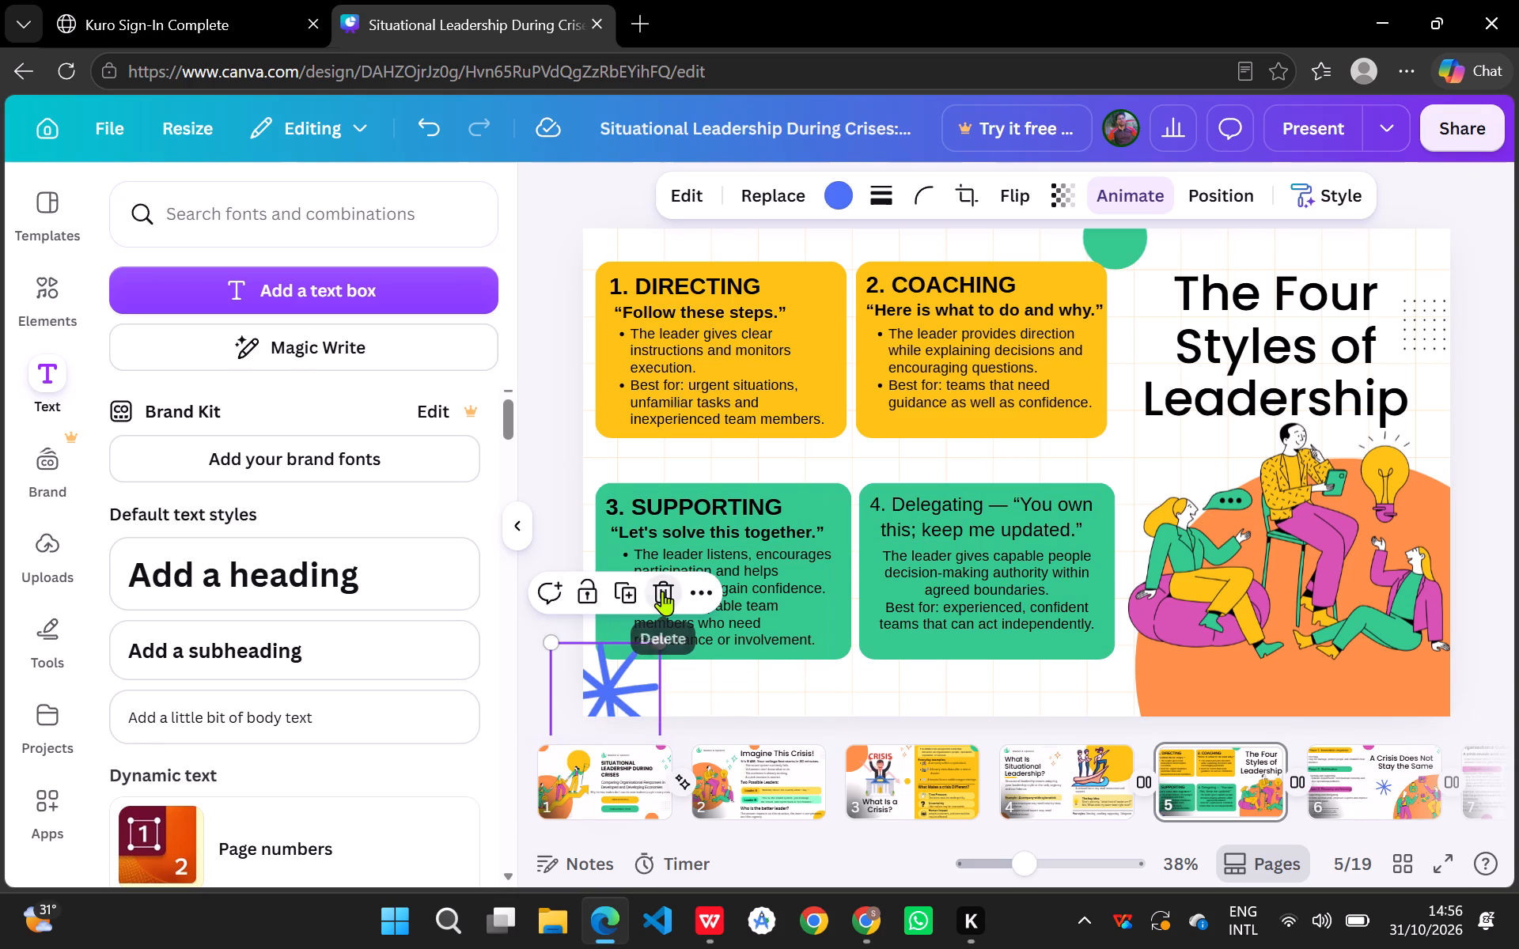
Make the Delegating card's heading text bold and set its font size to 38.
left_click(904, 552)
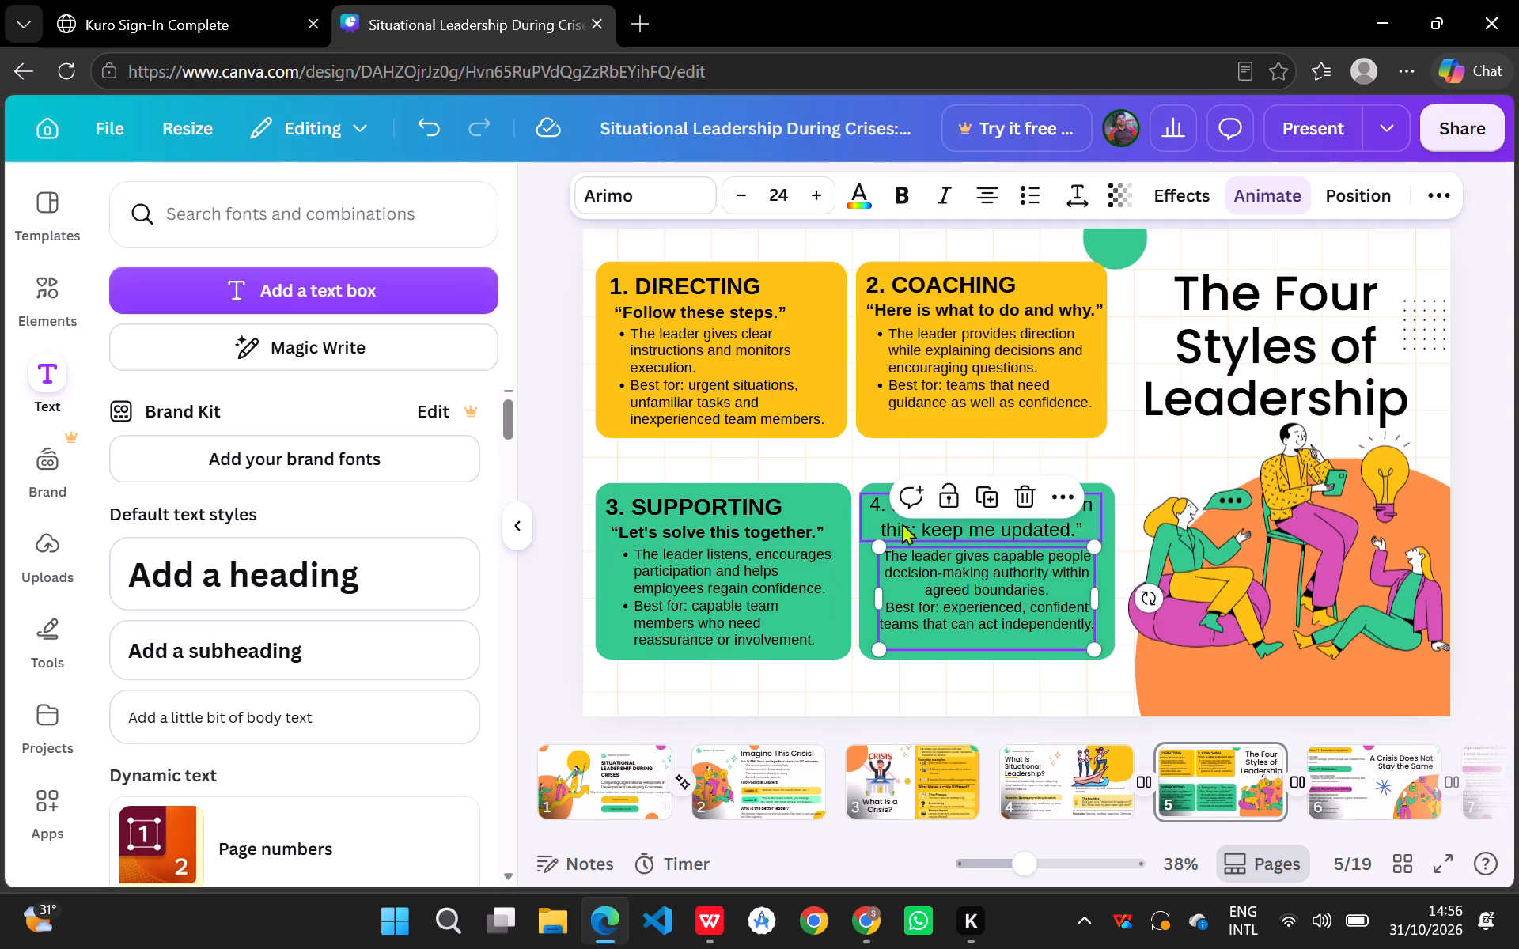
left_click(885, 511)
left_click(887, 508)
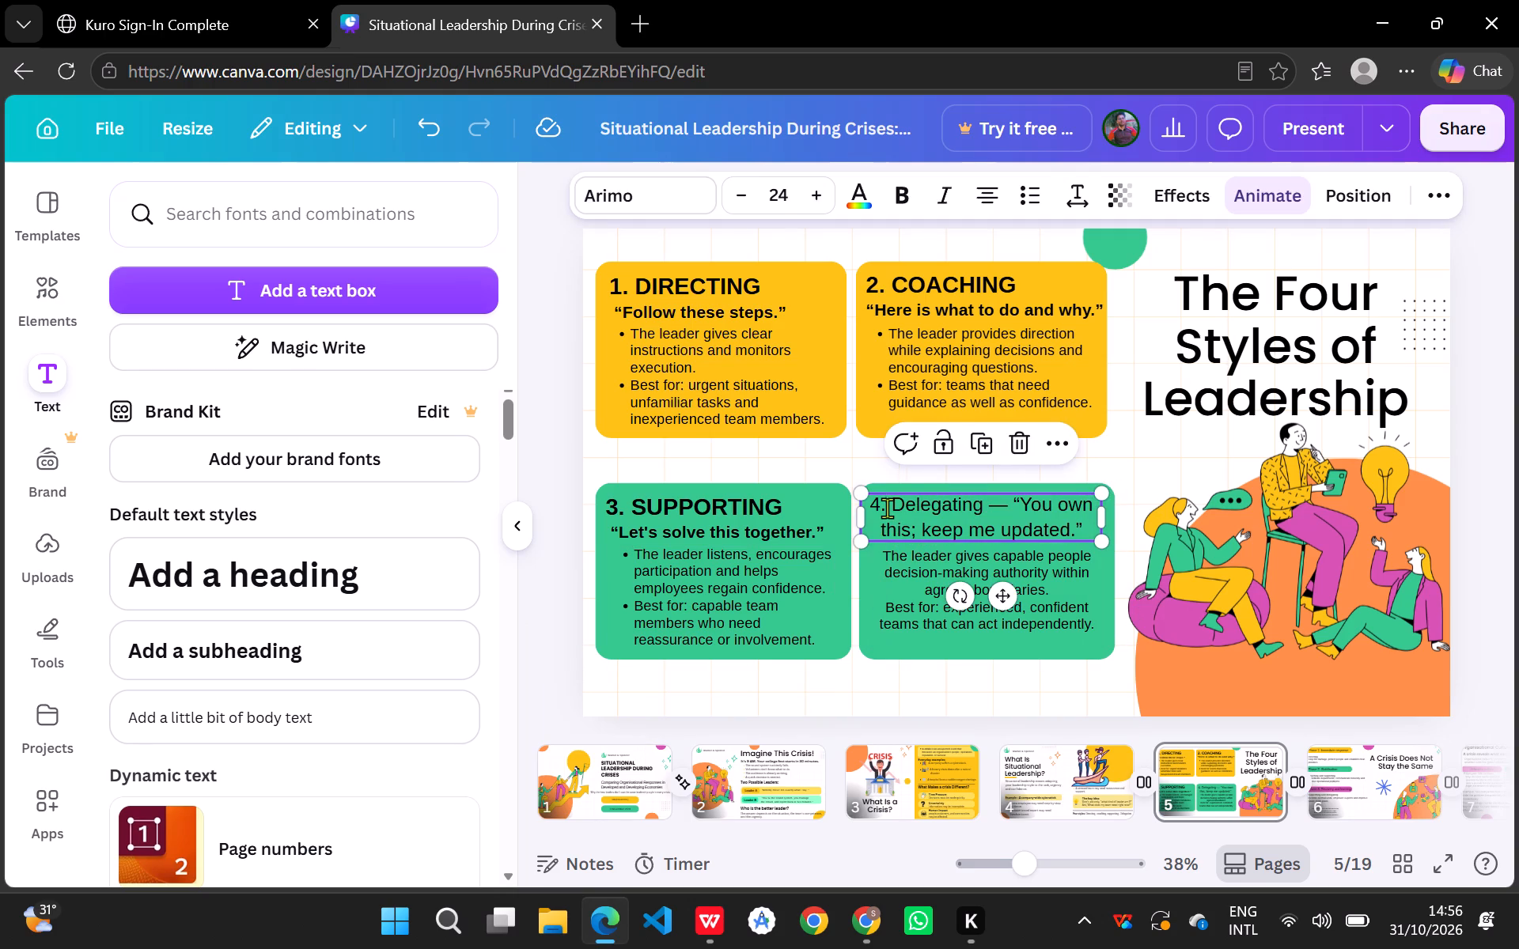
left_click(910, 603)
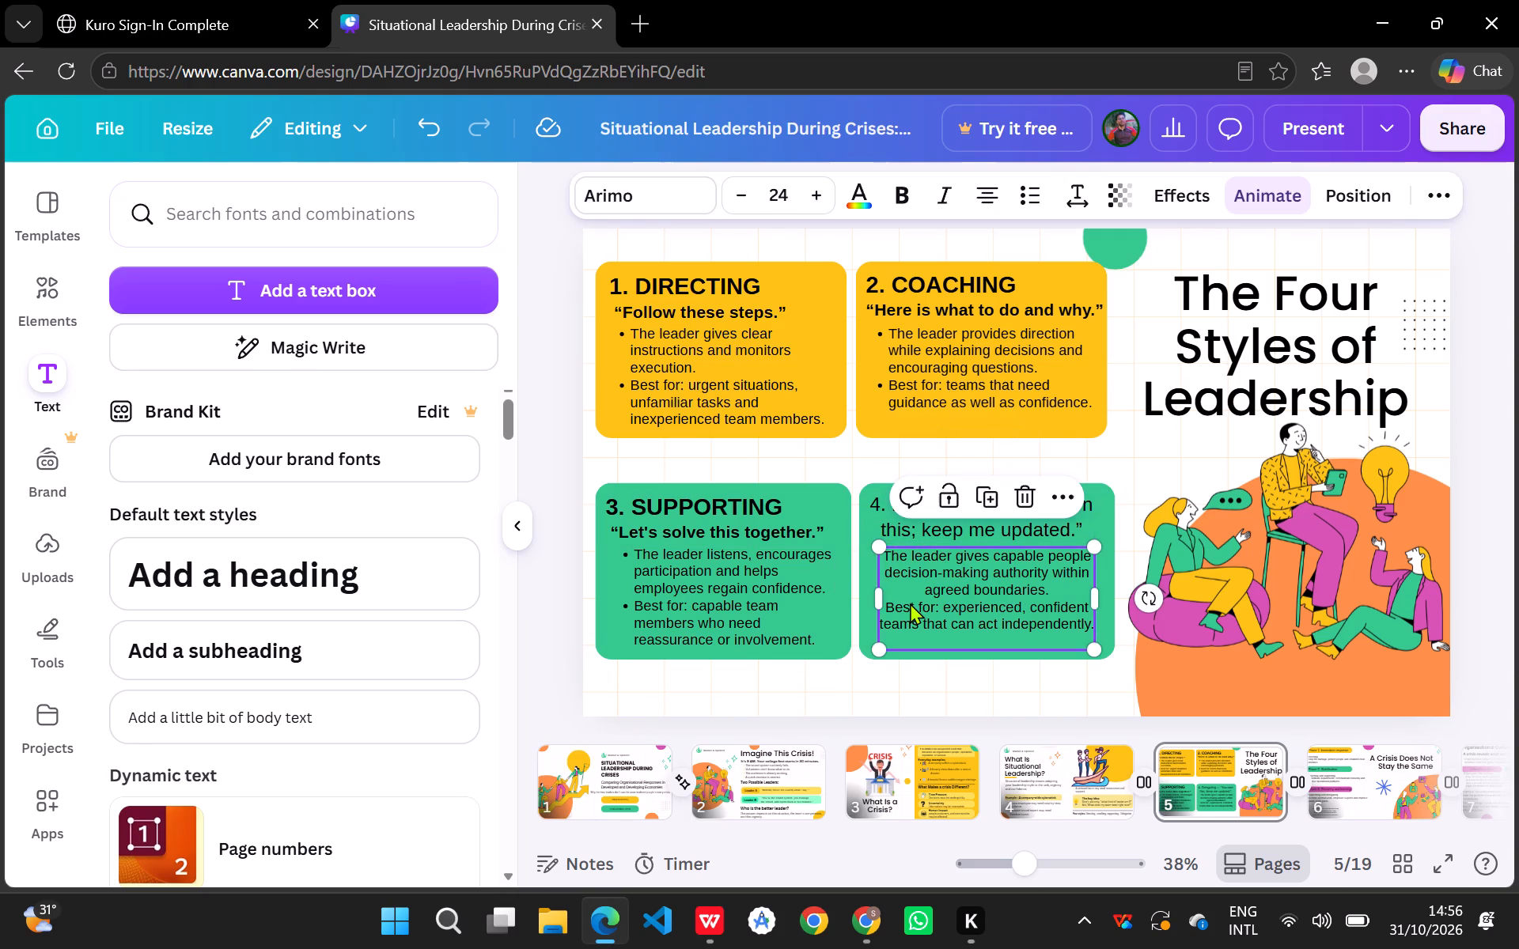
left_click(912, 525)
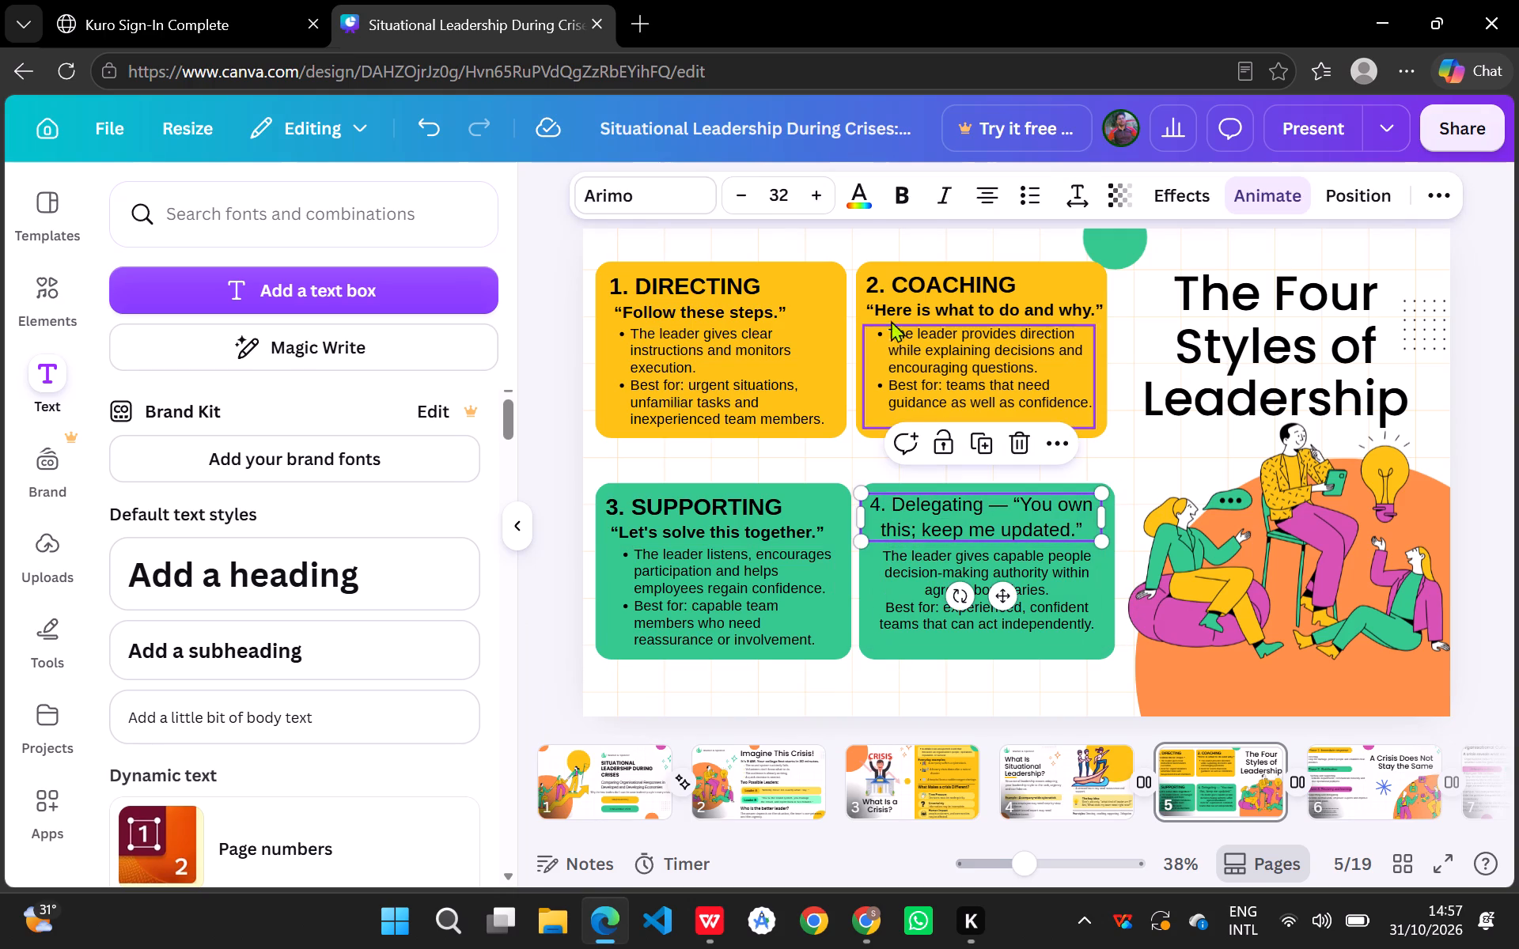
left_click(907, 202)
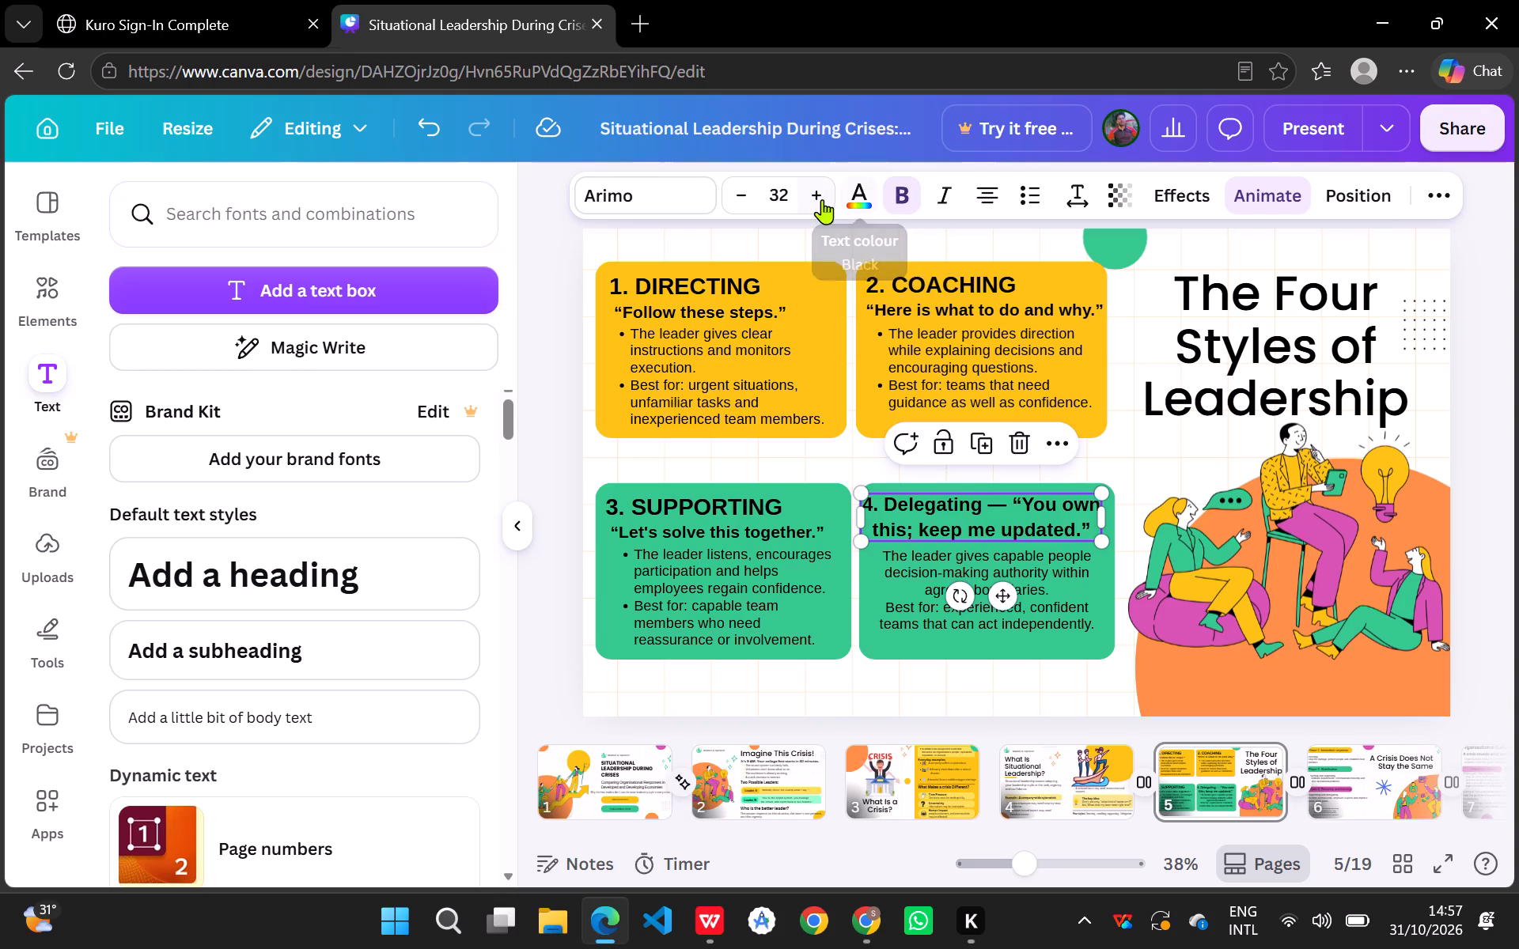
triple_click(820, 198)
triple_click(820, 198)
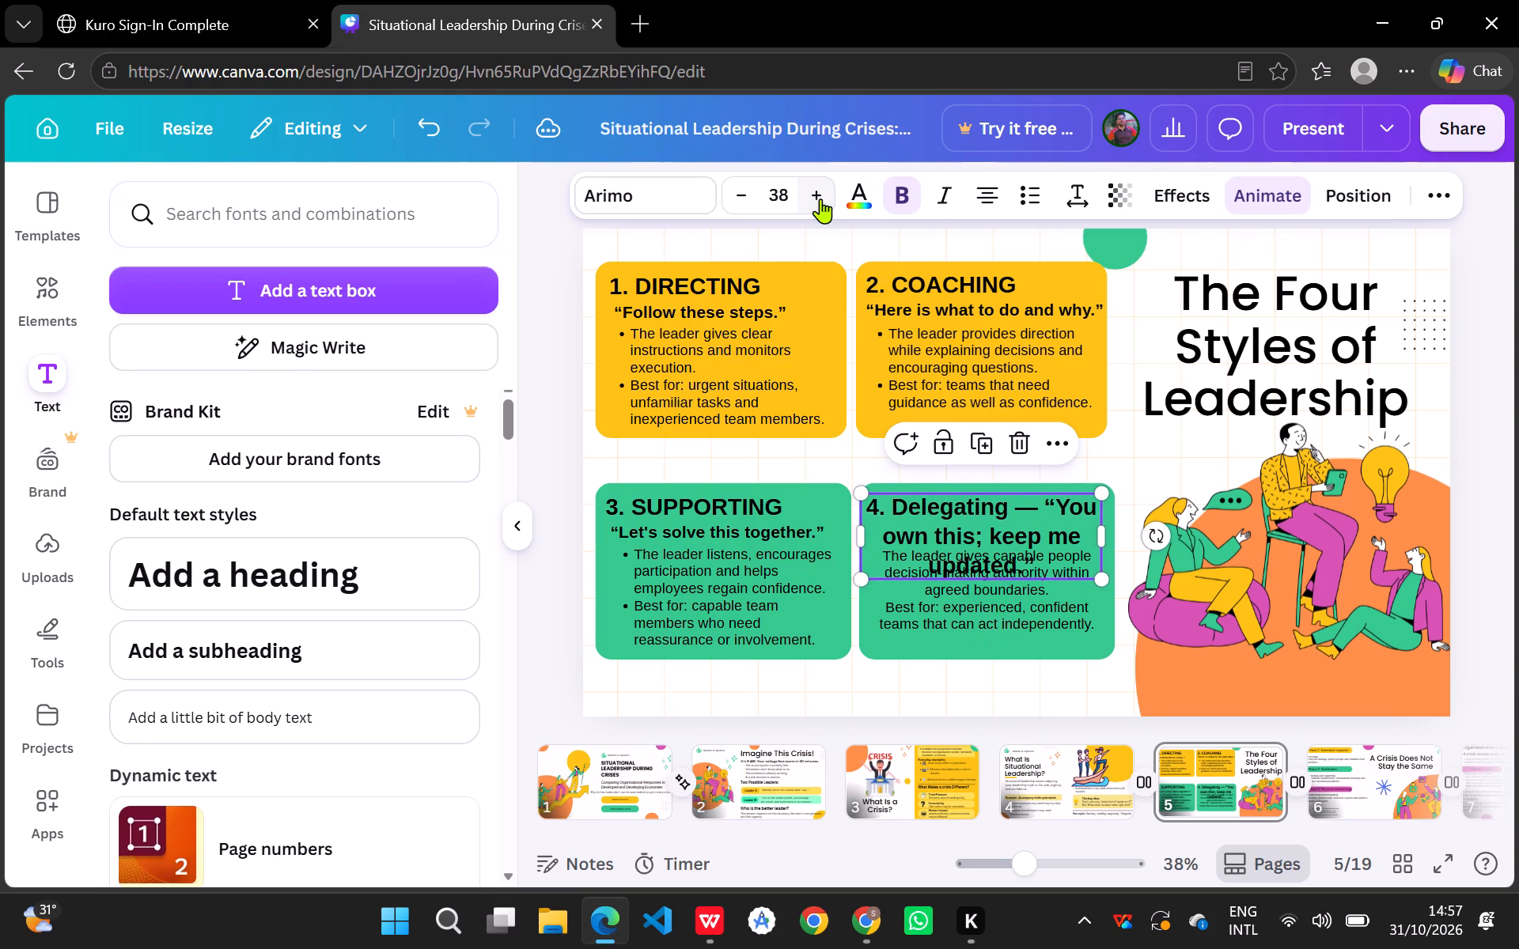
Remove the dash after "4. Delegating" and move the quote “You own this; keep me updated.” onto its own line.
left_click(1019, 506)
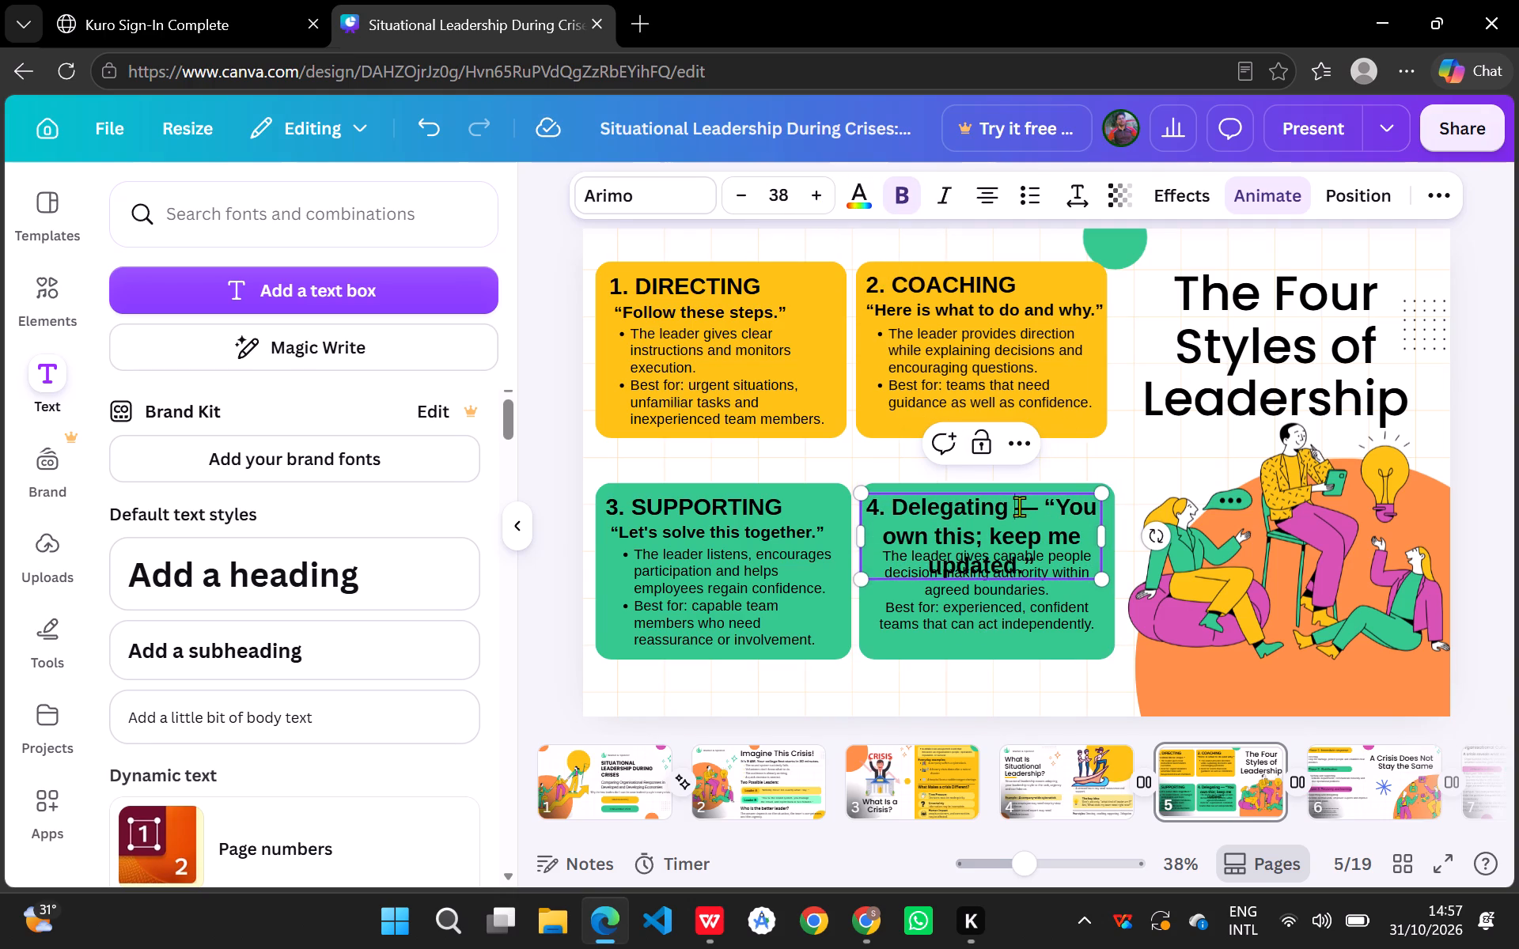
left_click_drag(1016, 510, 1044, 510)
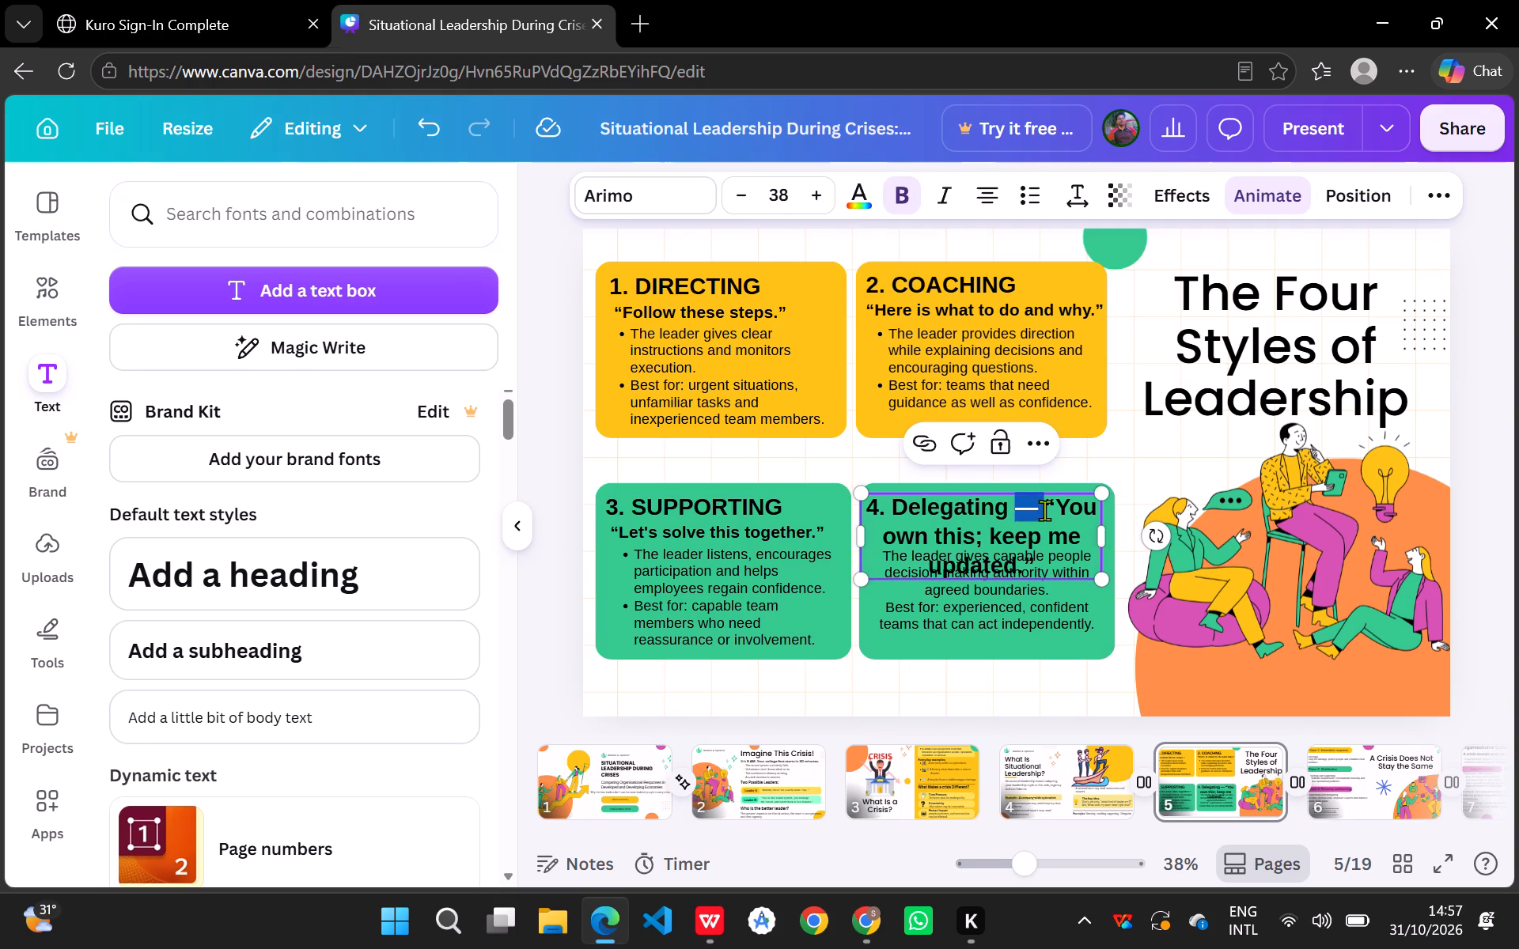
key("BackSpace")
key("Return")
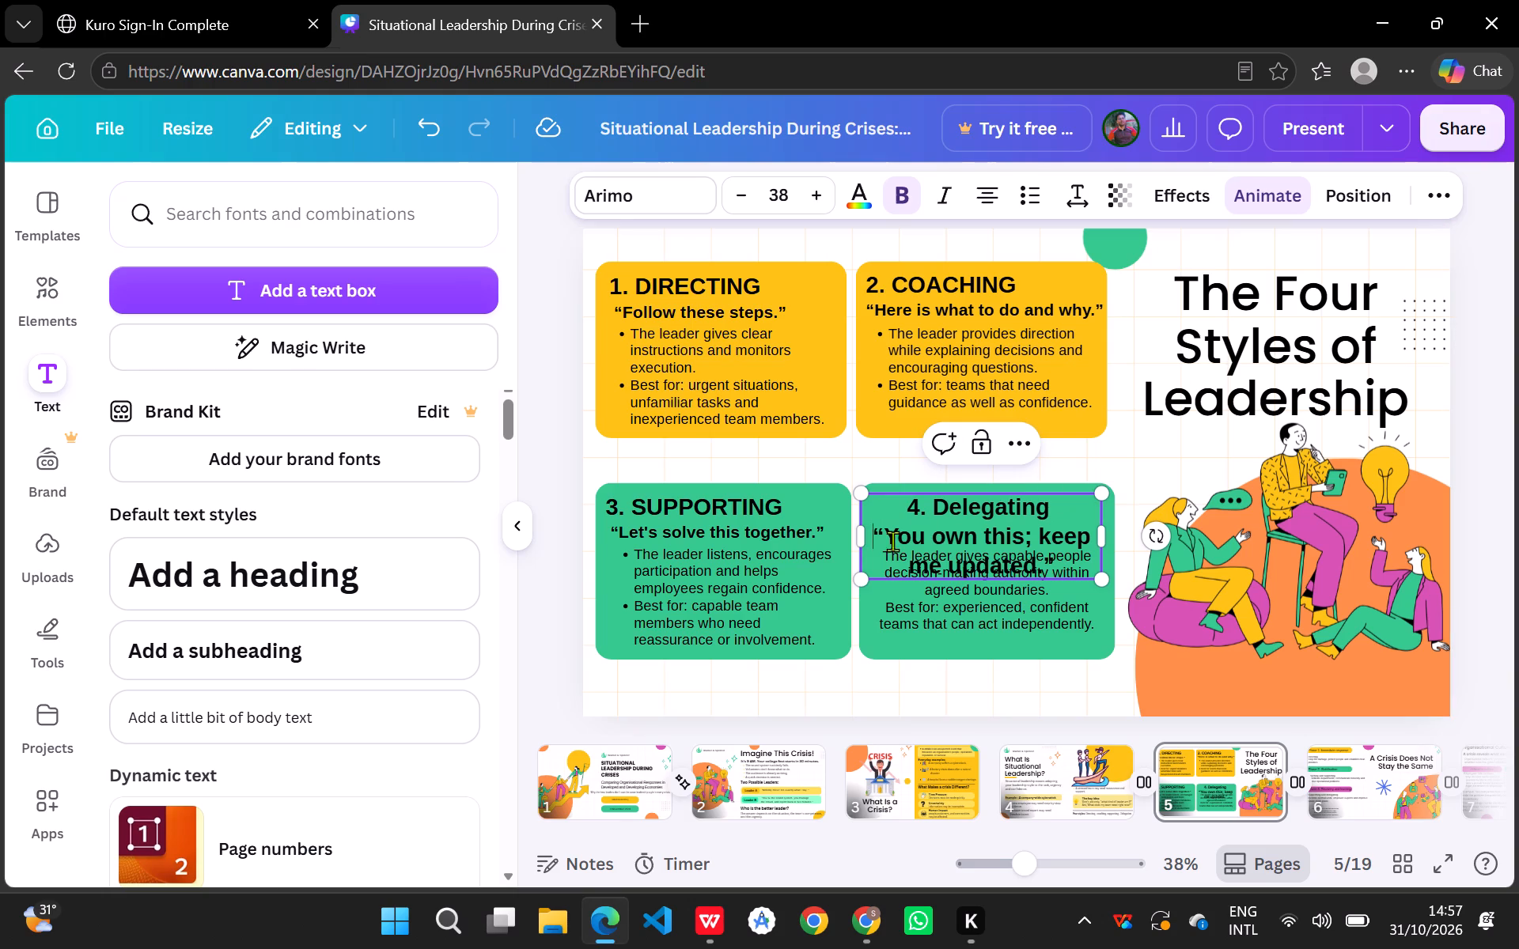
Reduce the Delegating card's quote line “You own this; keep me updated.” to font size 28.
left_click_drag(872, 528, 1059, 568)
triple_click(744, 191)
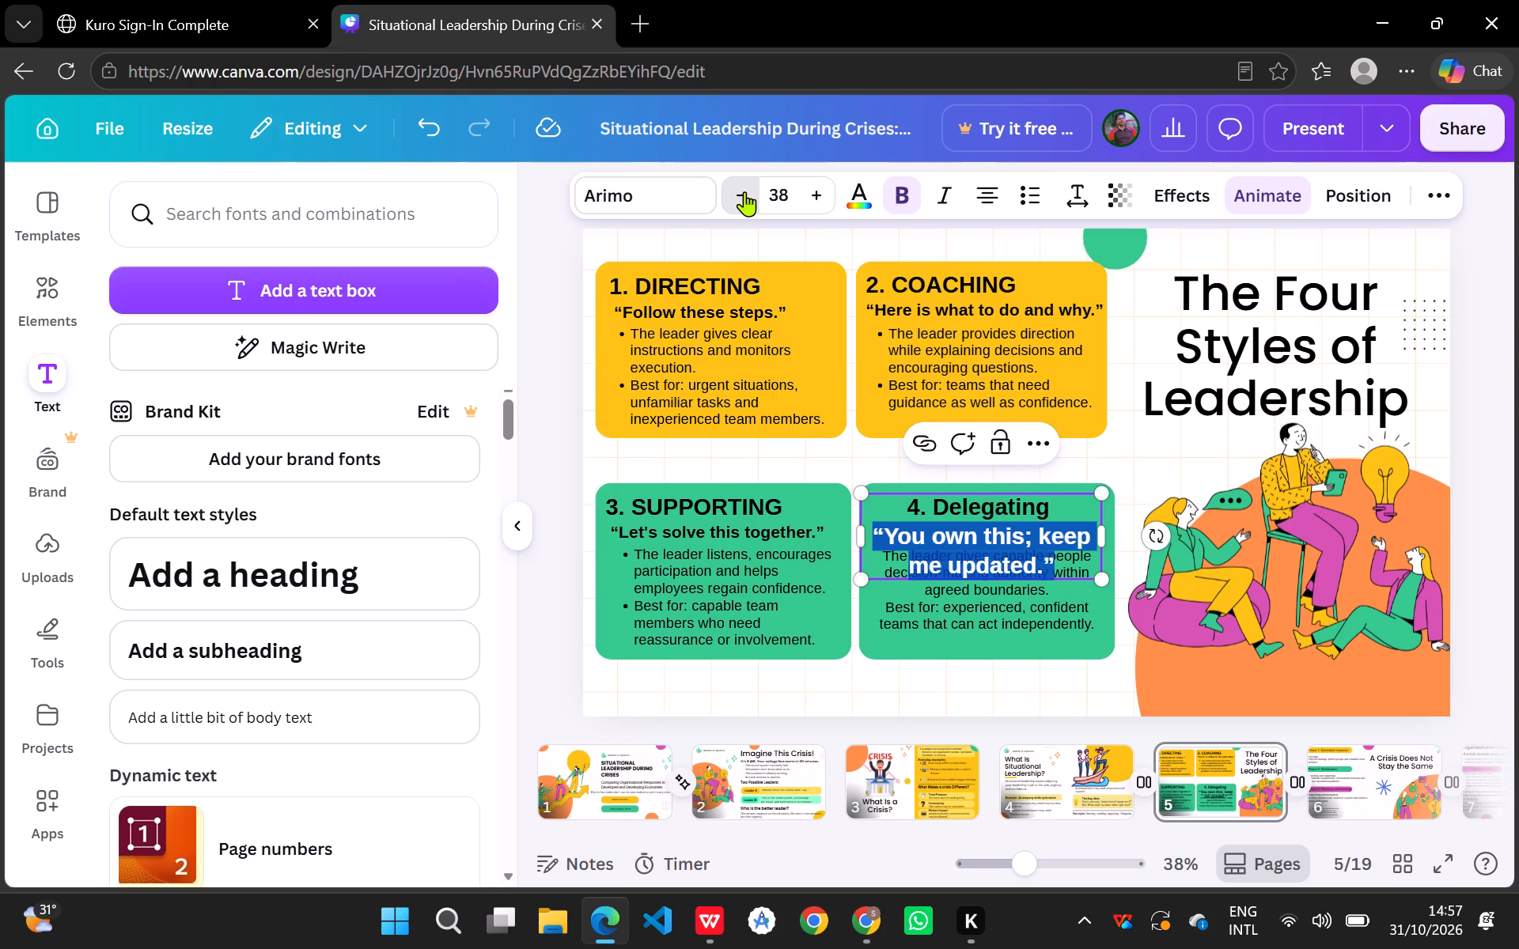
triple_click(744, 191)
double_click(744, 191)
left_click(744, 191)
left_click(744, 191)
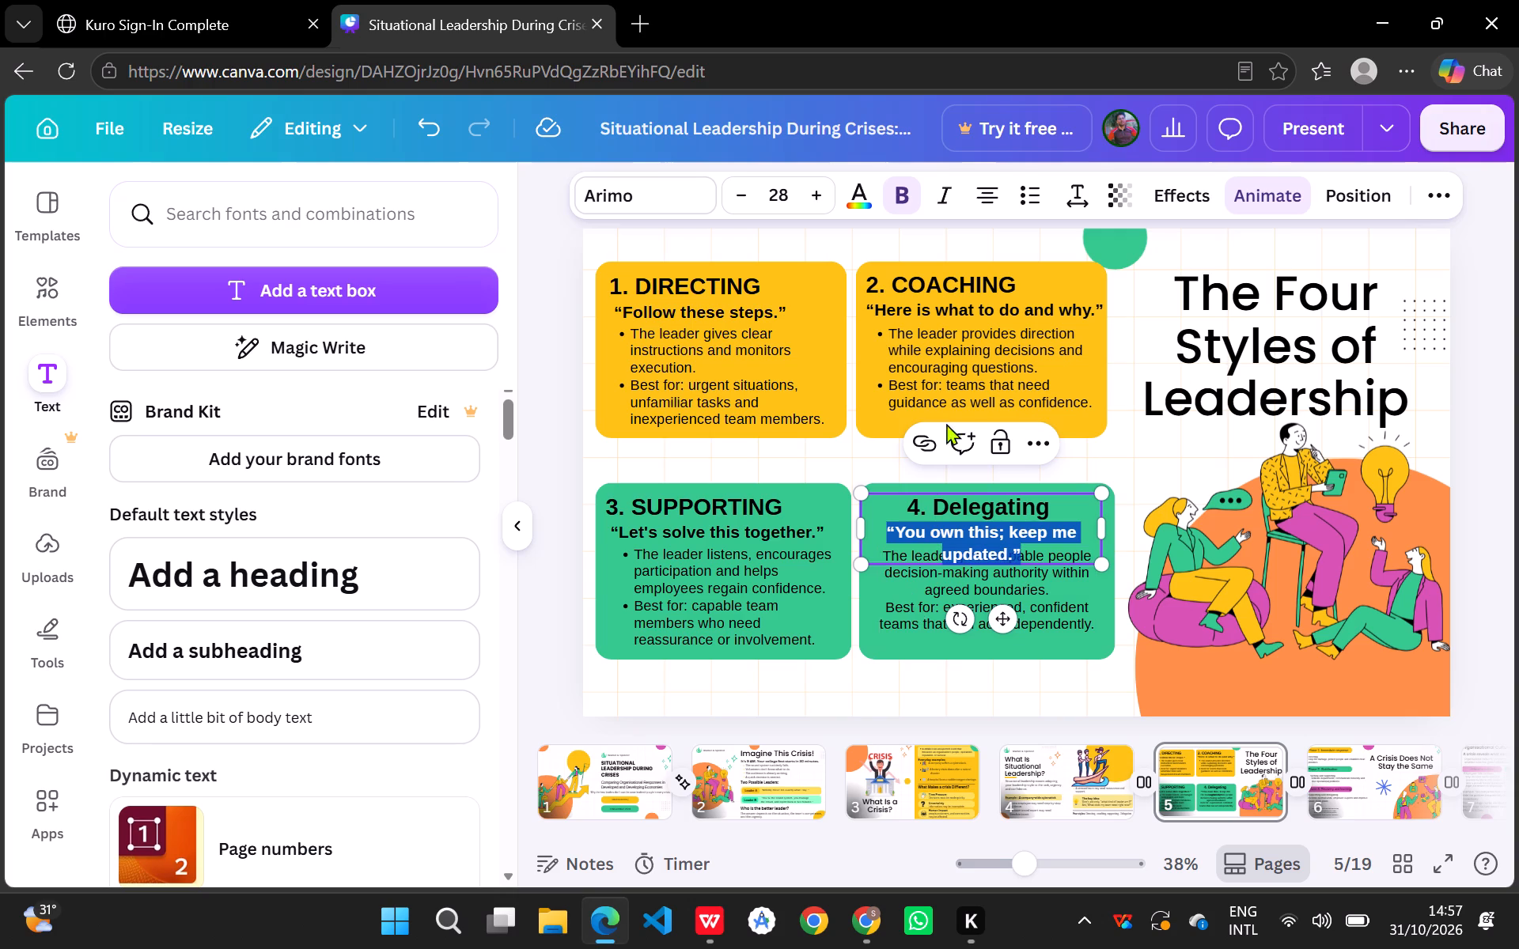
Left-align the Delegating card's heading and quote line.
left_click(900, 618)
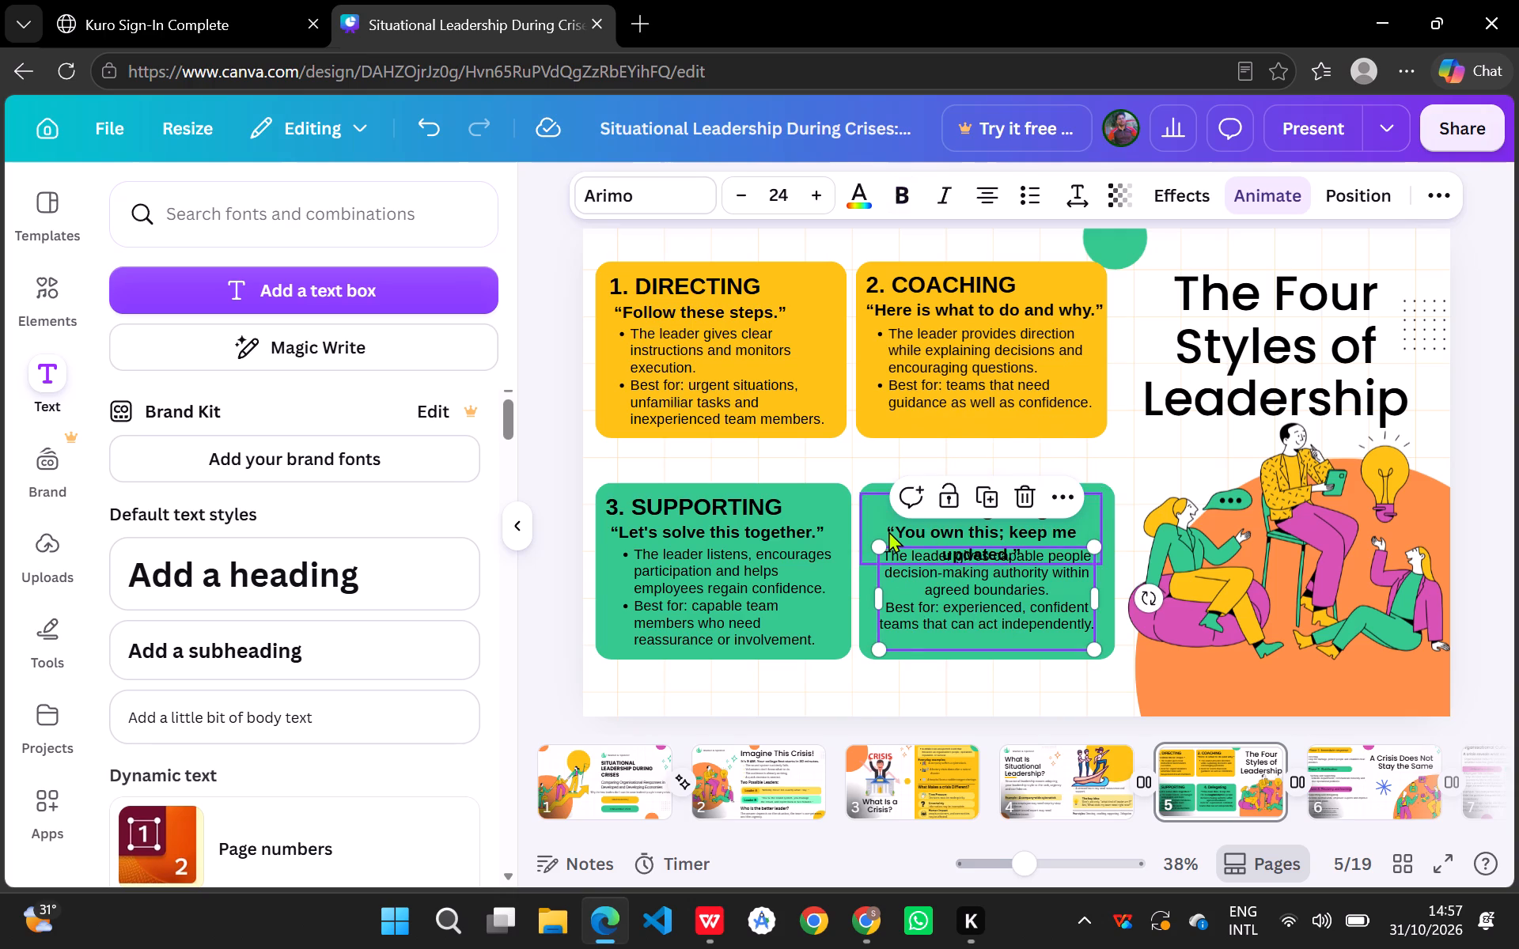
left_click(888, 531)
left_click(987, 202)
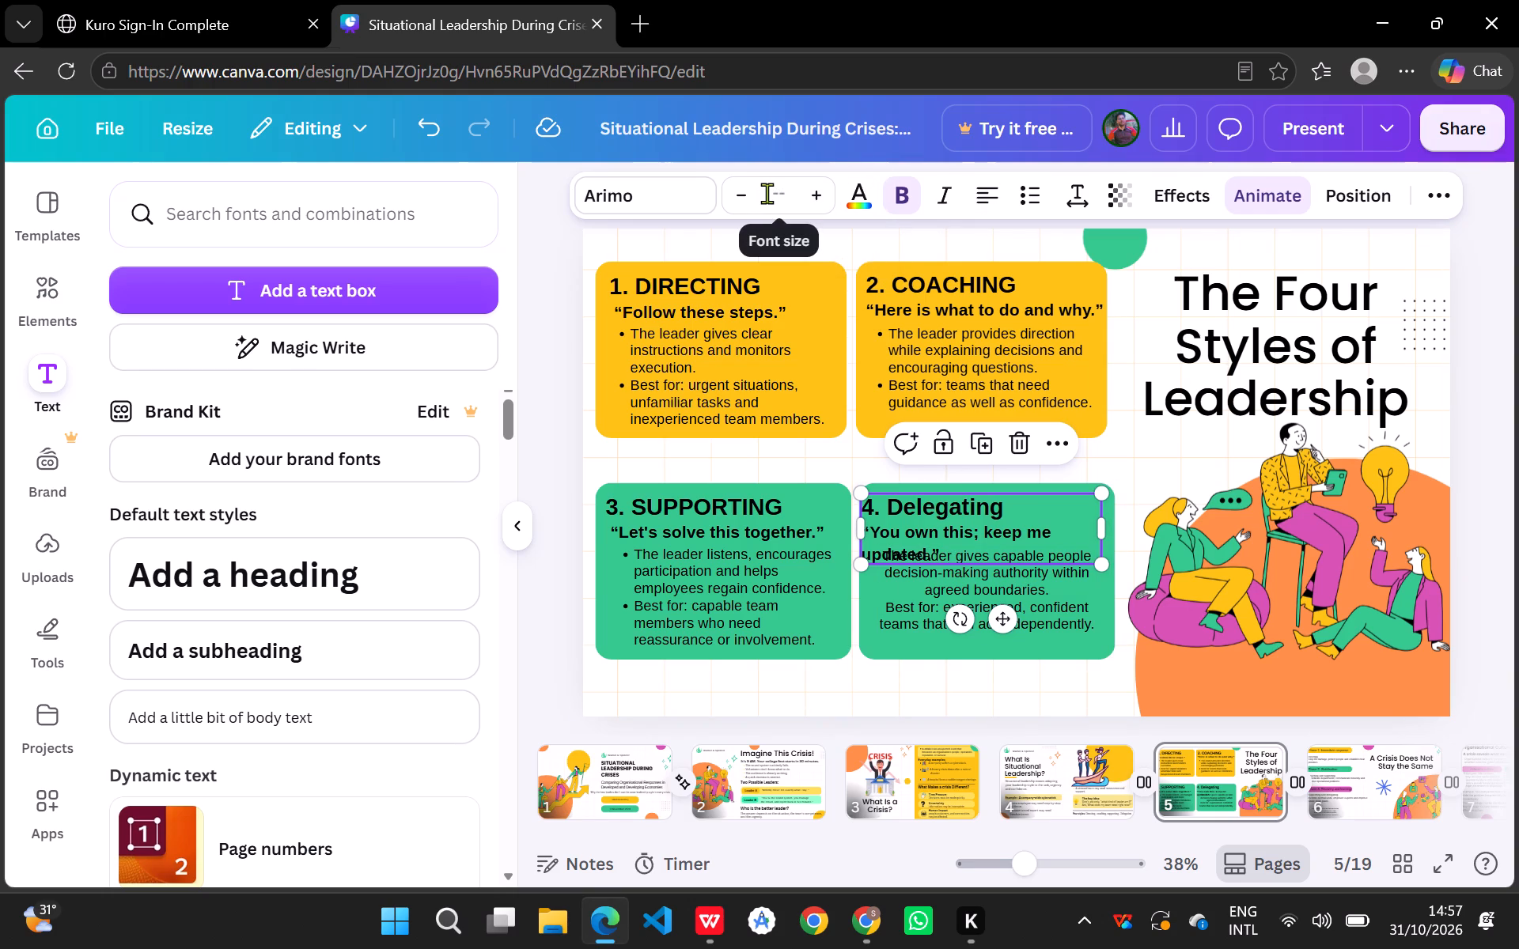
Adjust the Delegating heading text box by moving its left edge slightly inward and its right edge slightly outward within the green card.
left_click(961, 505)
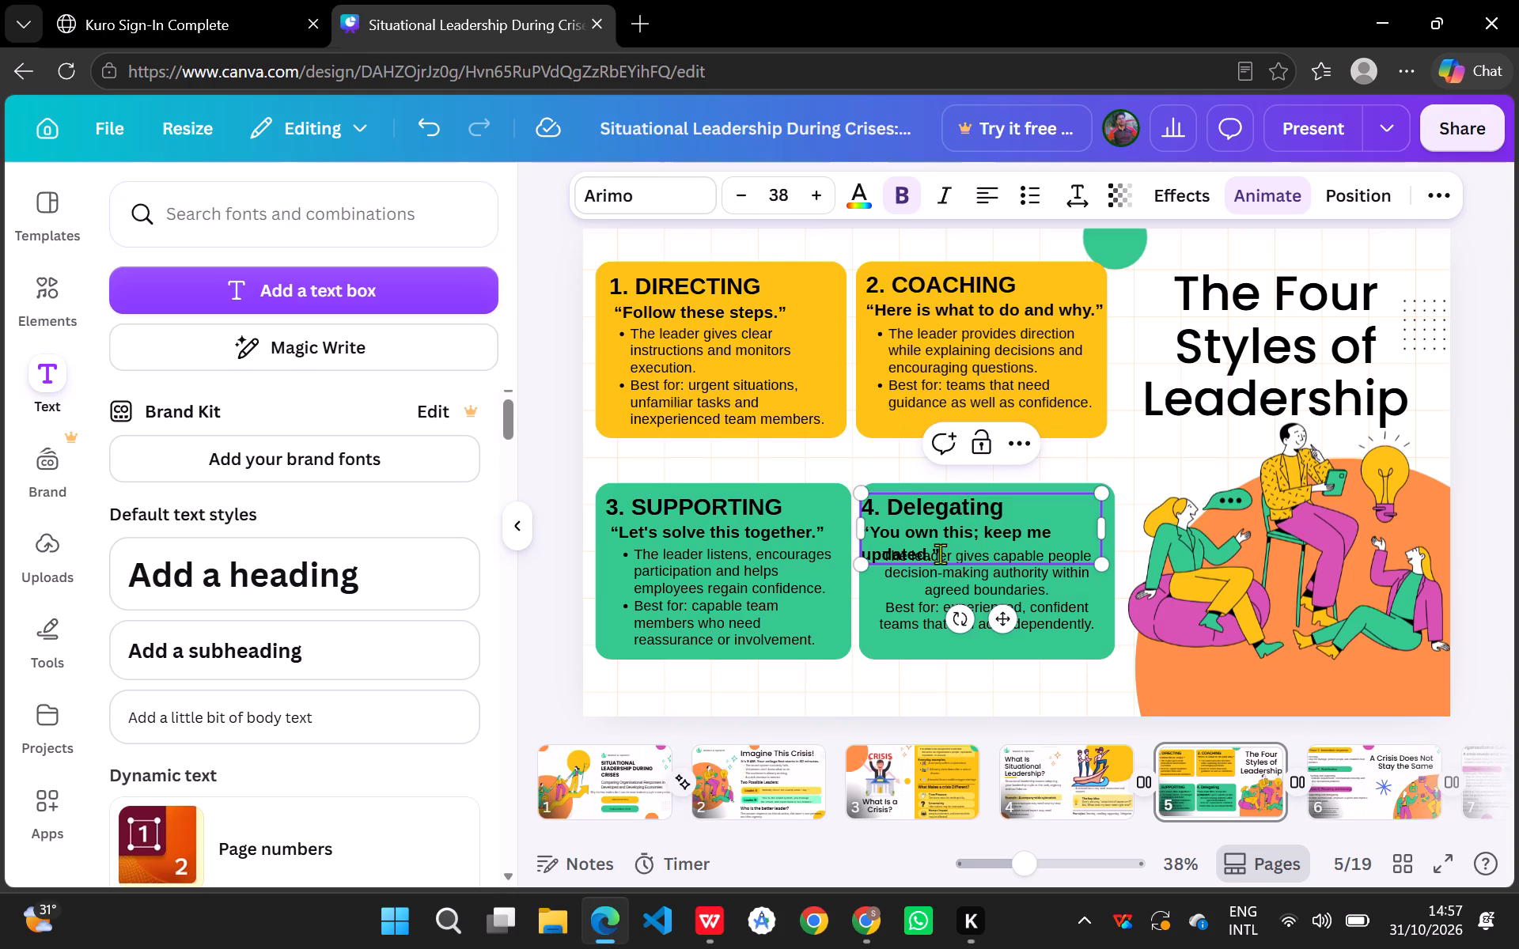
left_click(939, 554)
left_click_drag(861, 527, 869, 527)
left_click_drag(869, 527, 870, 524)
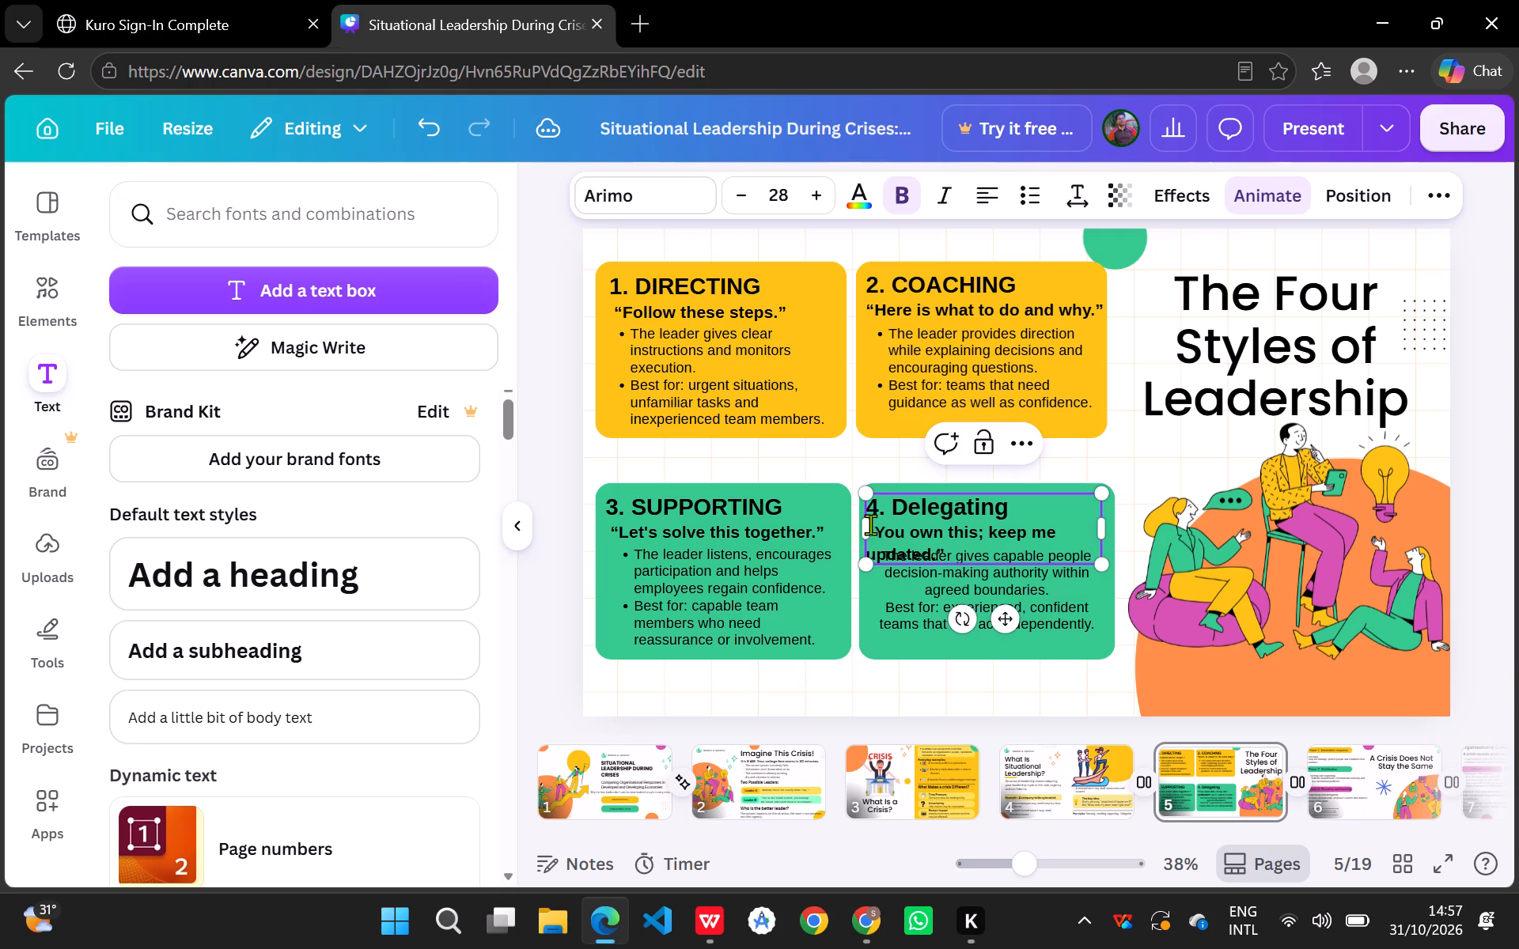
left_click(1104, 530)
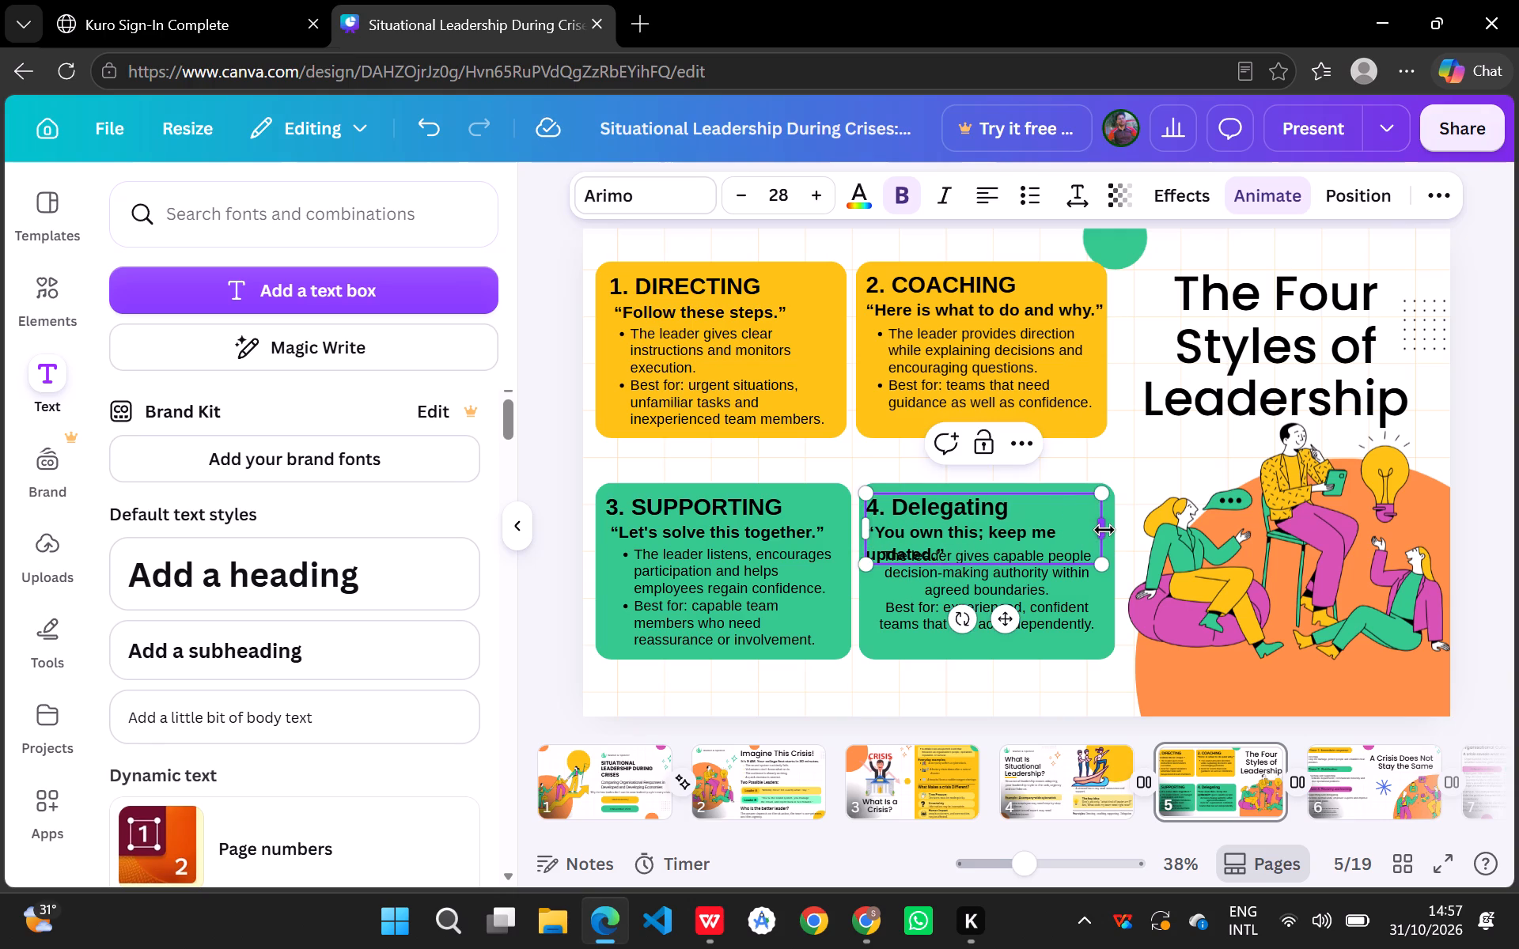
left_click(1104, 530)
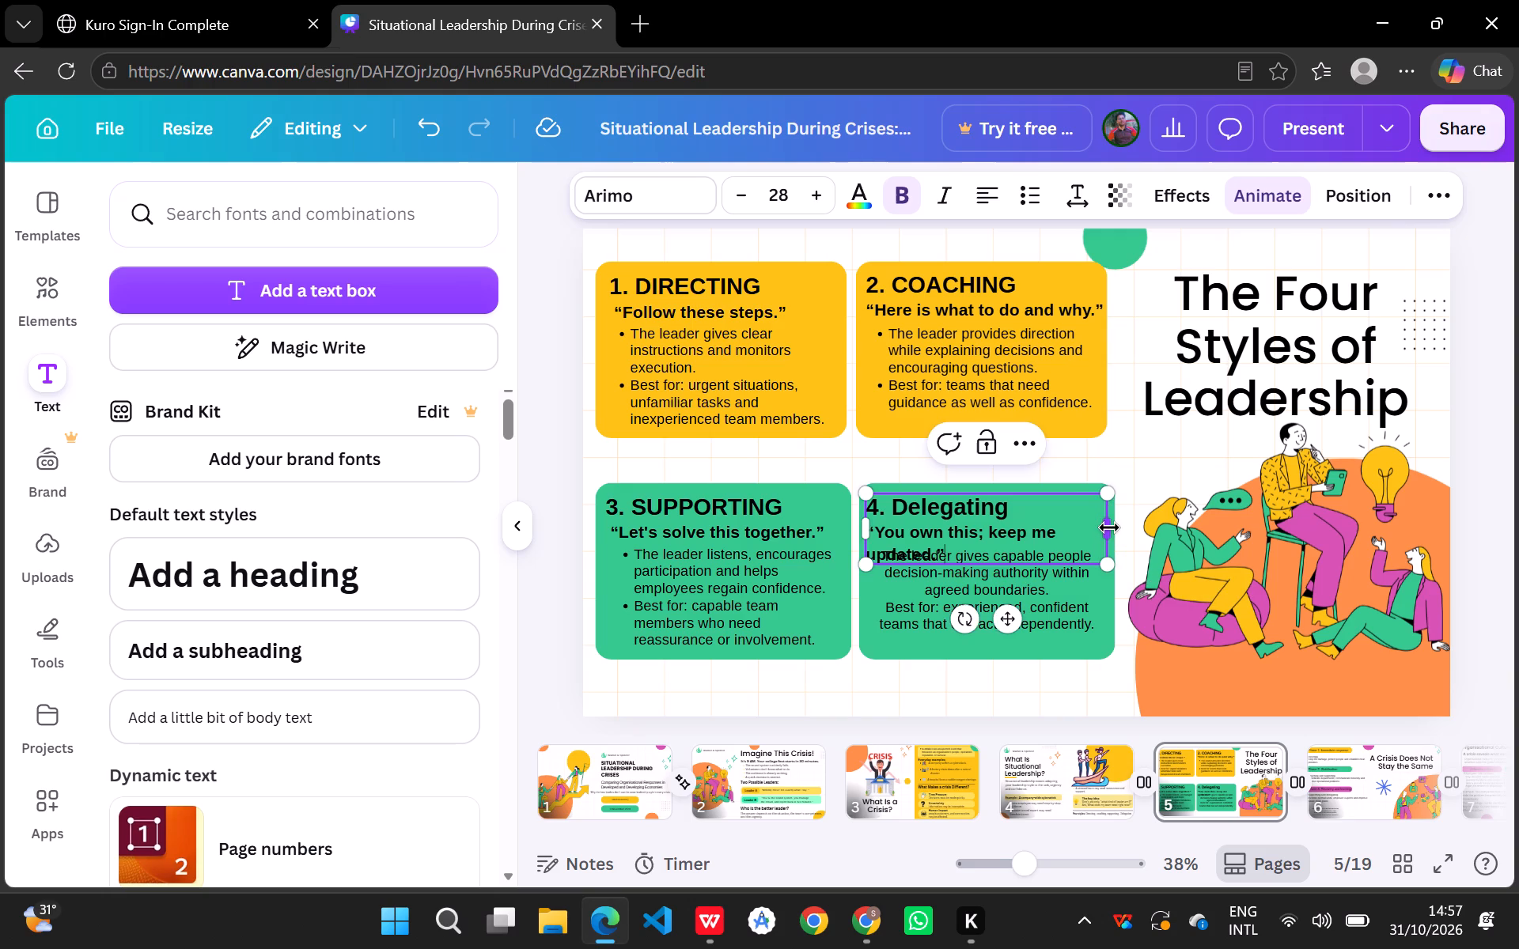
left_click(1155, 462)
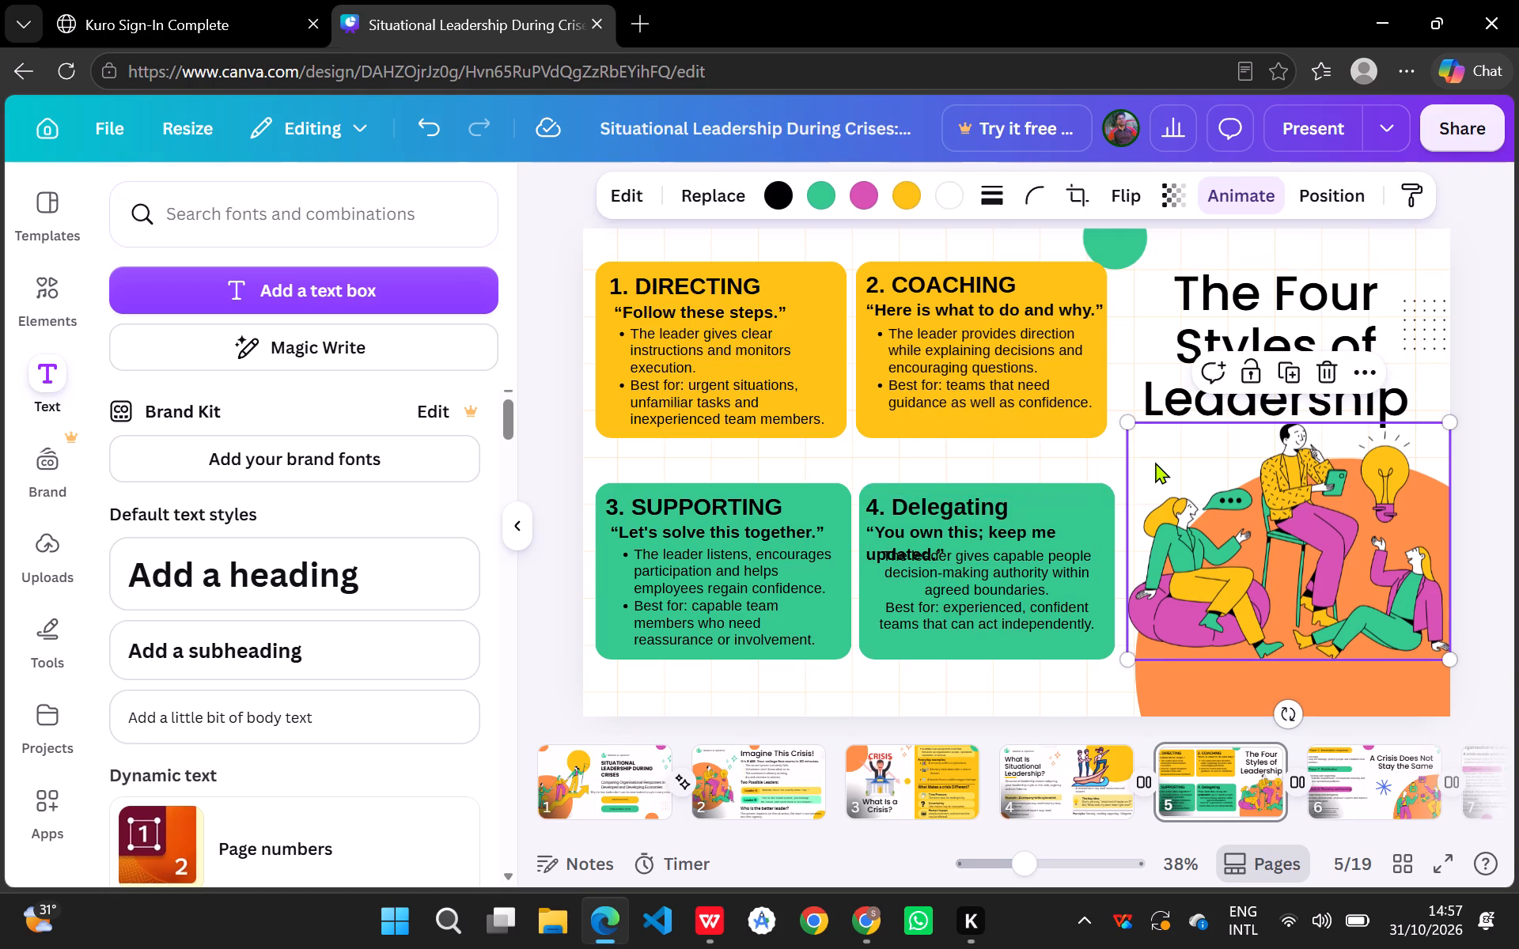
Retype the word "Delegating" in the fourth card's heading in capitals as "DELEGATING".
left_click(887, 503)
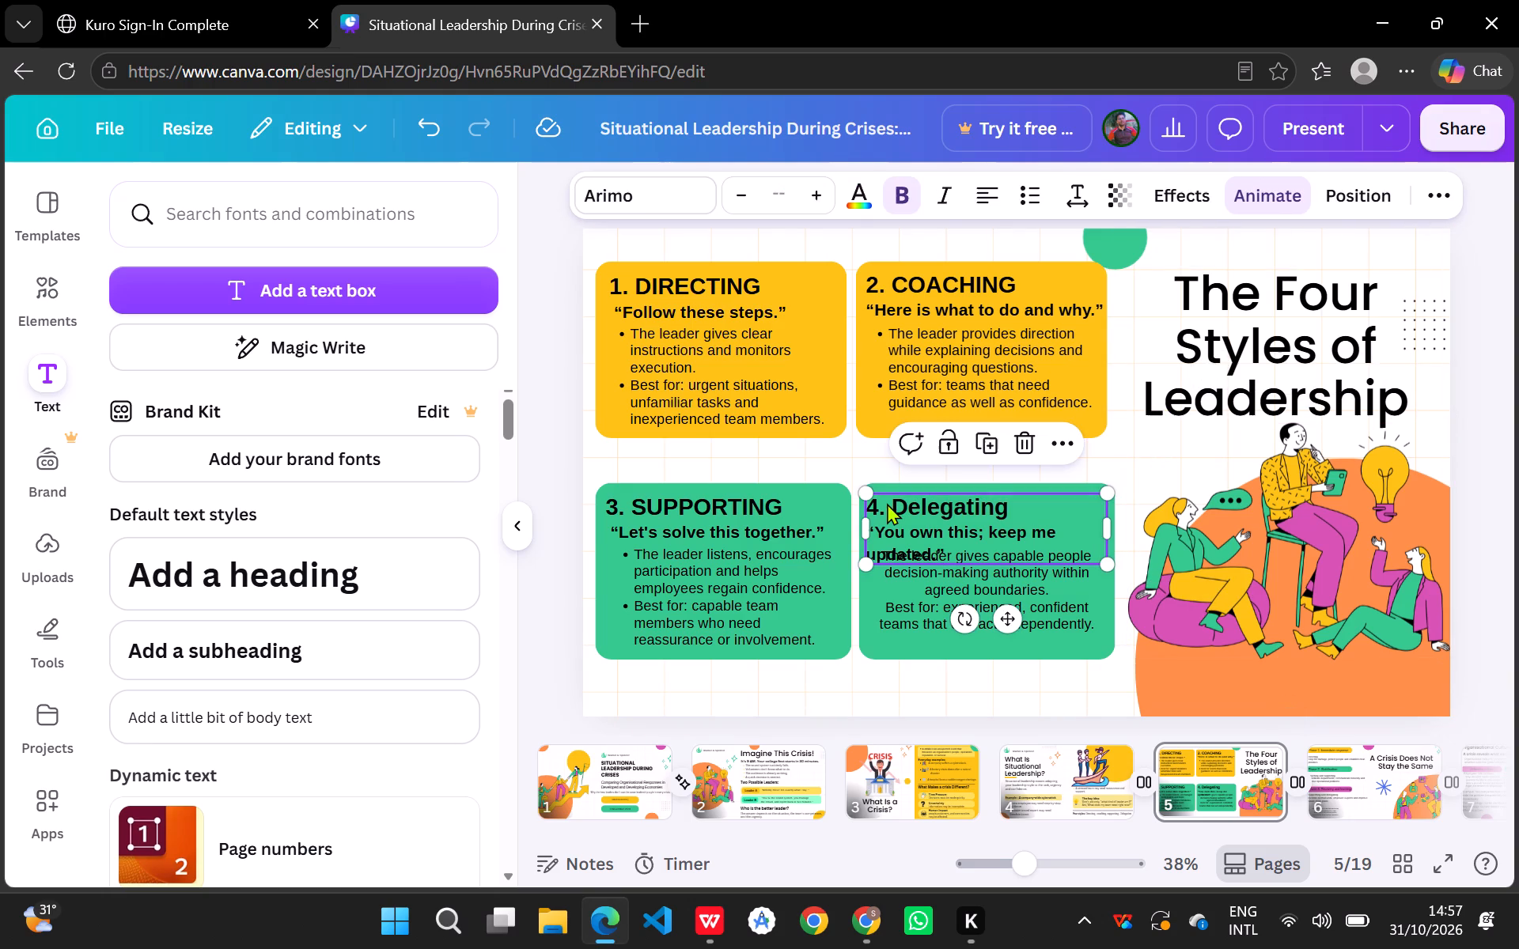
left_click(892, 502)
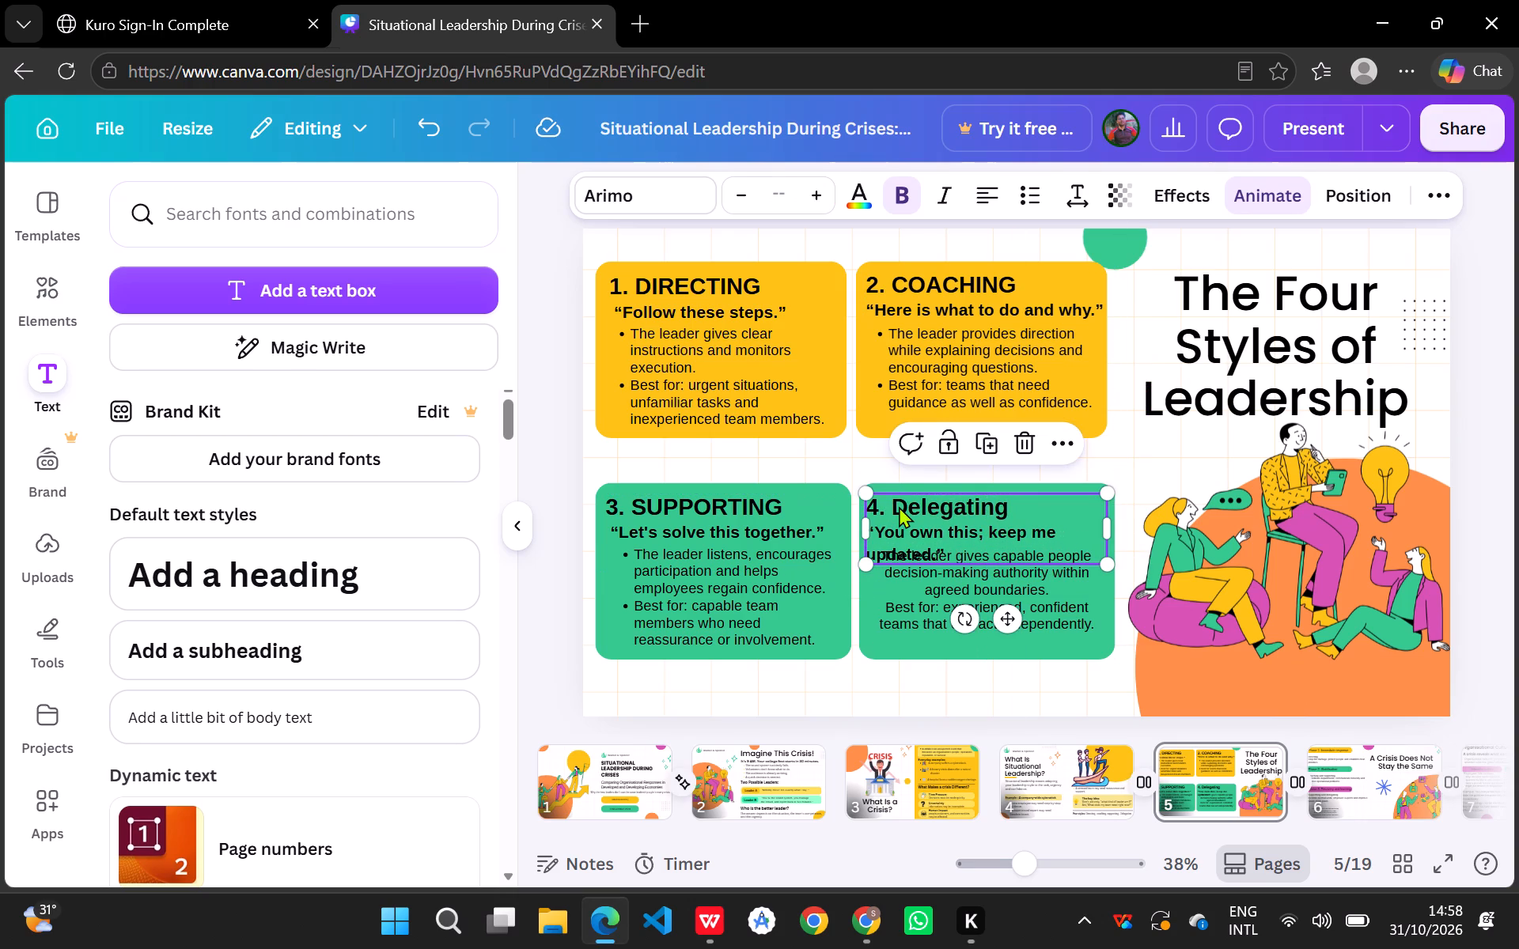
left_click(899, 506)
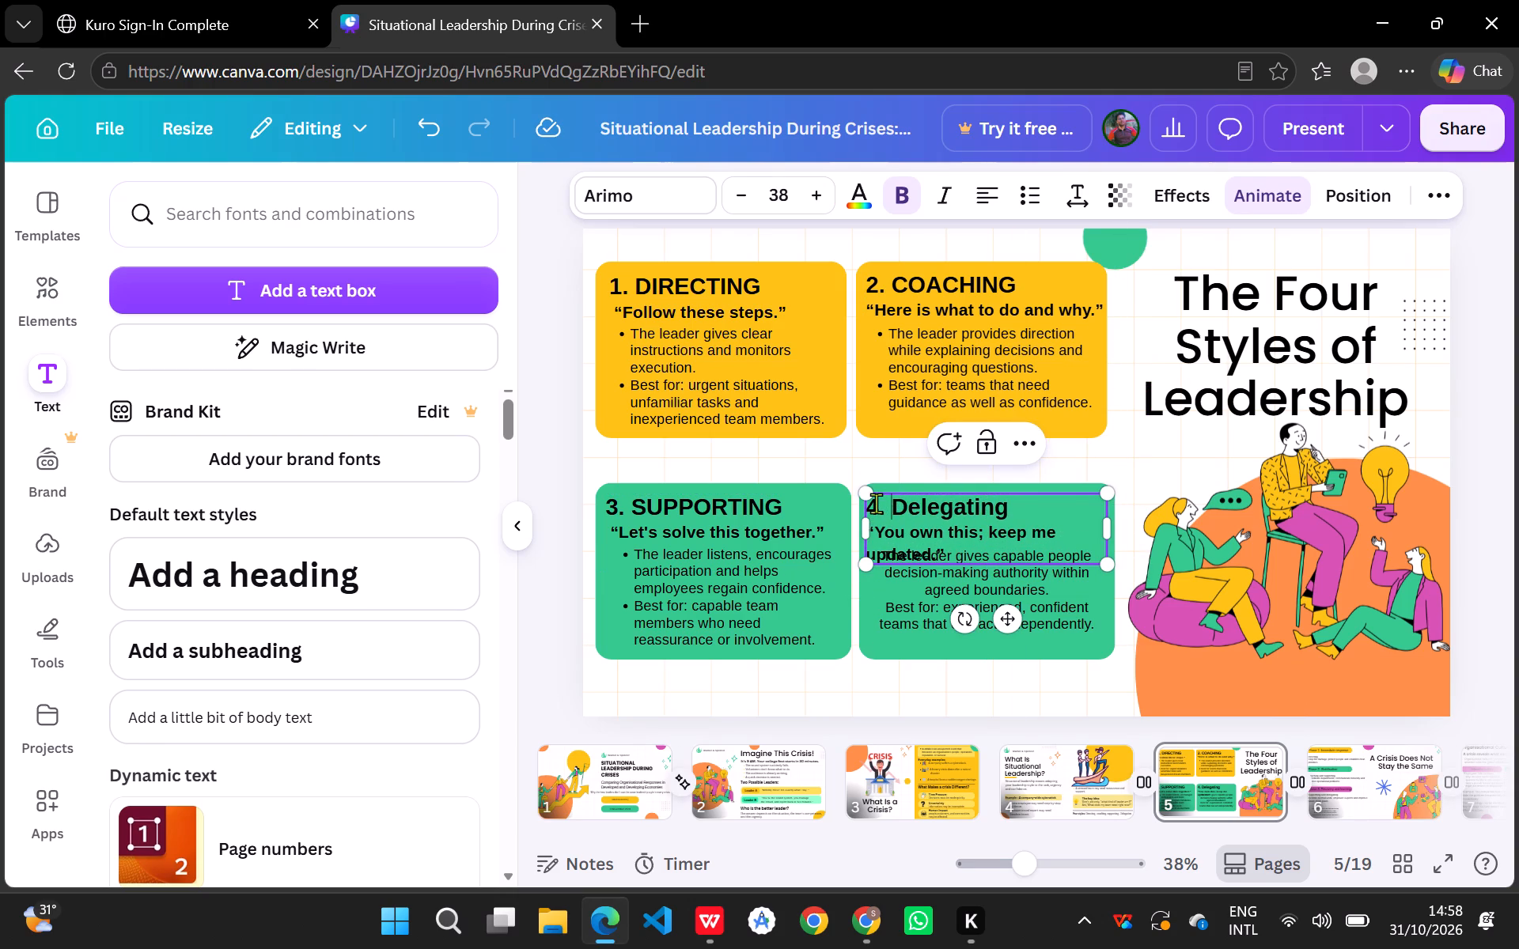
left_click_drag(894, 505, 1008, 518)
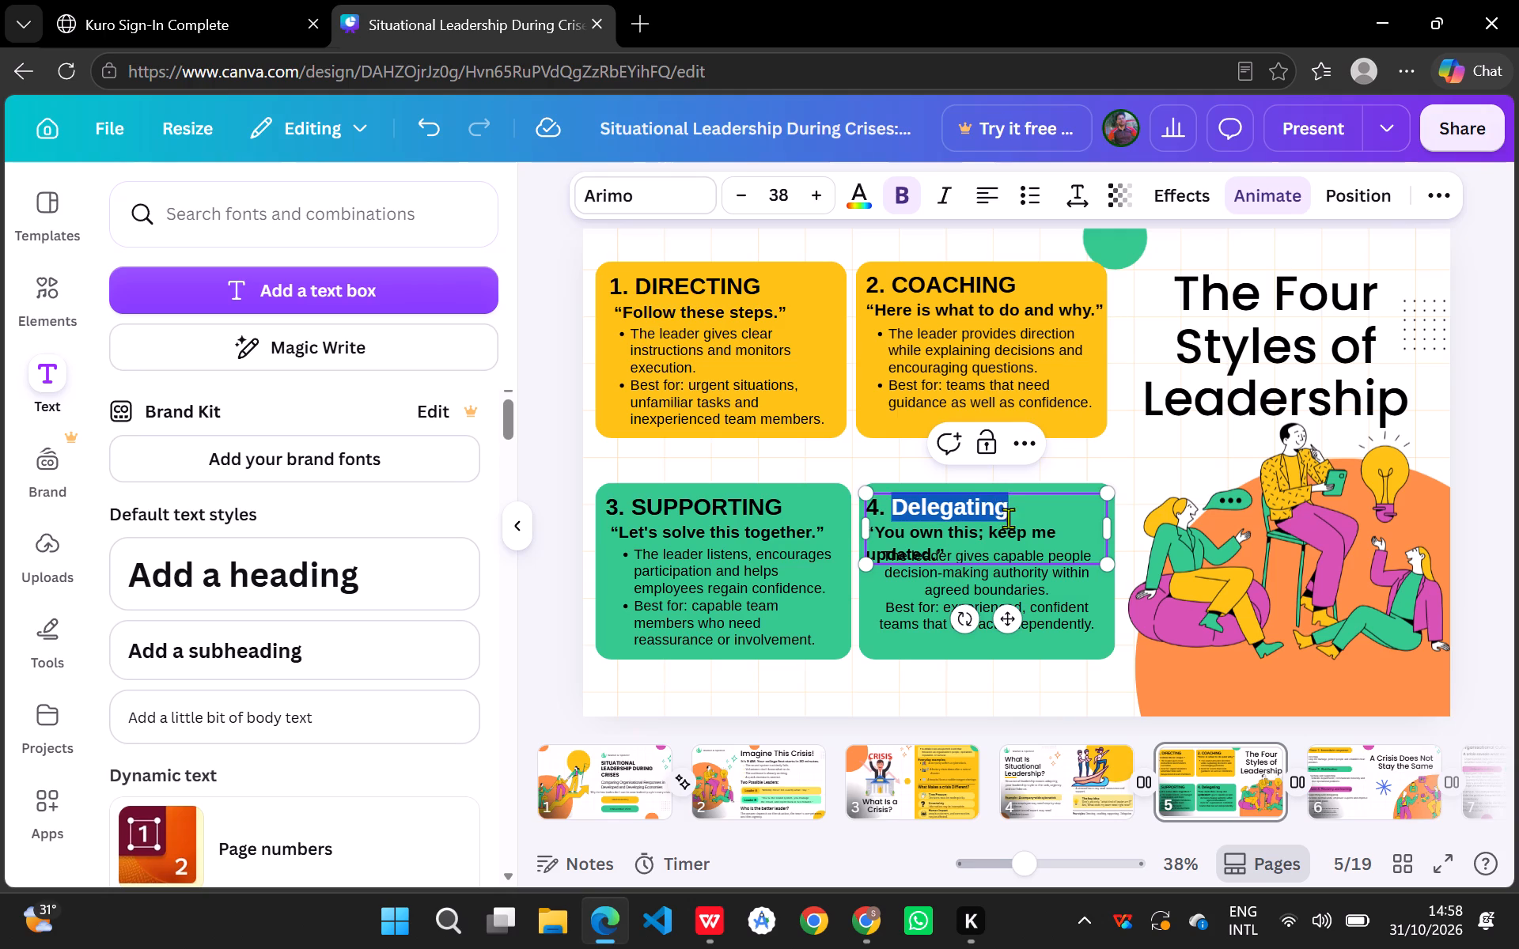
left_click_drag(1008, 518, 1021, 512)
key("BackSpace")
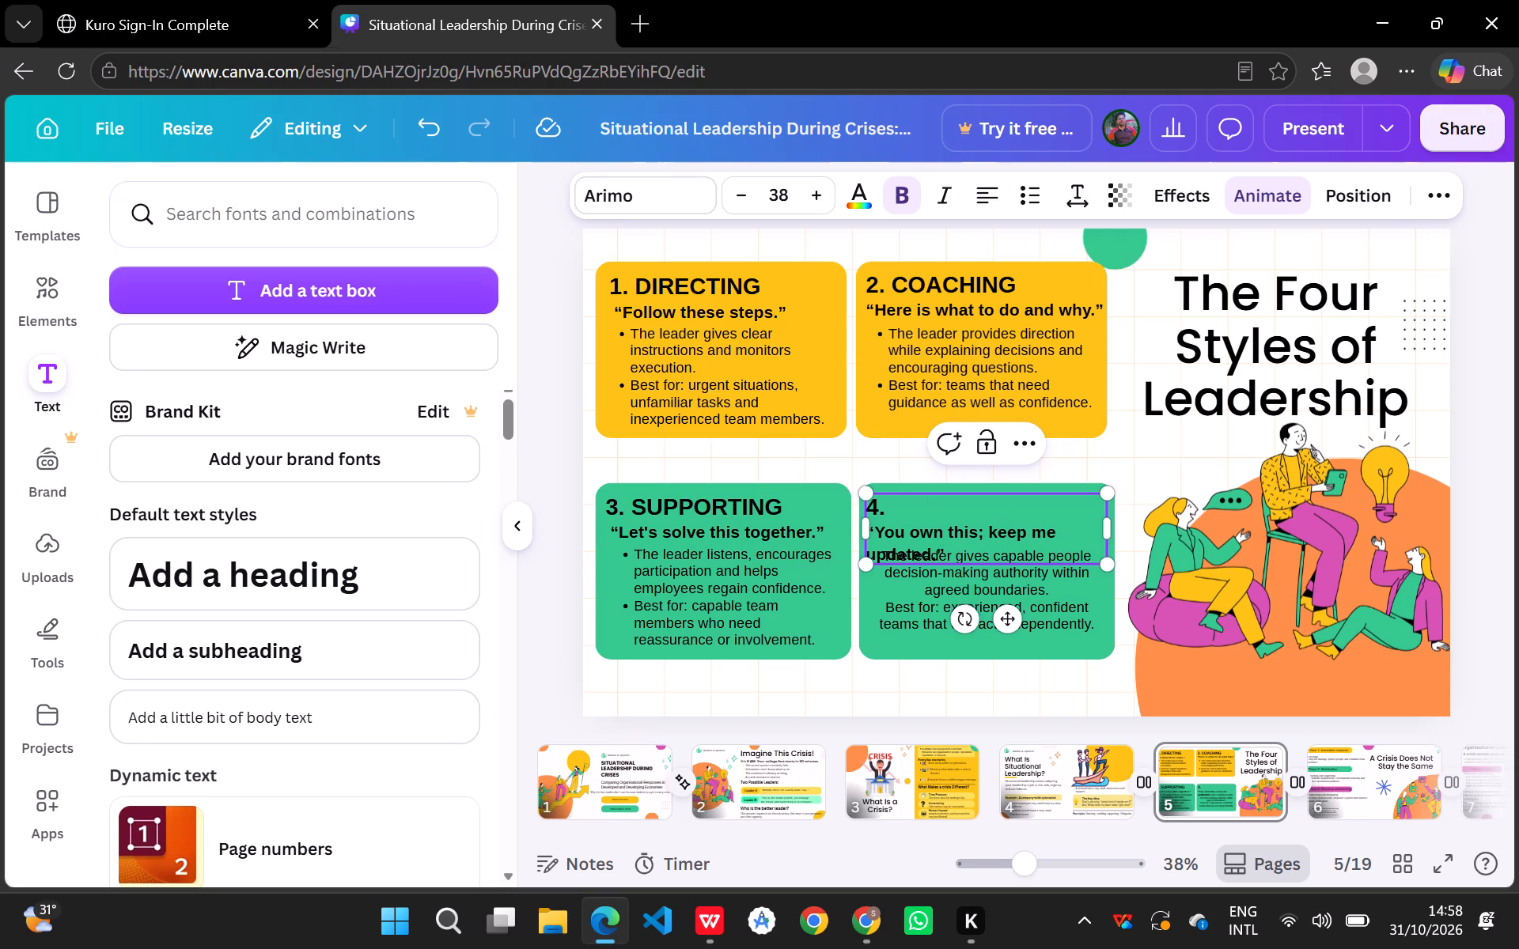
type("DELEGATING")
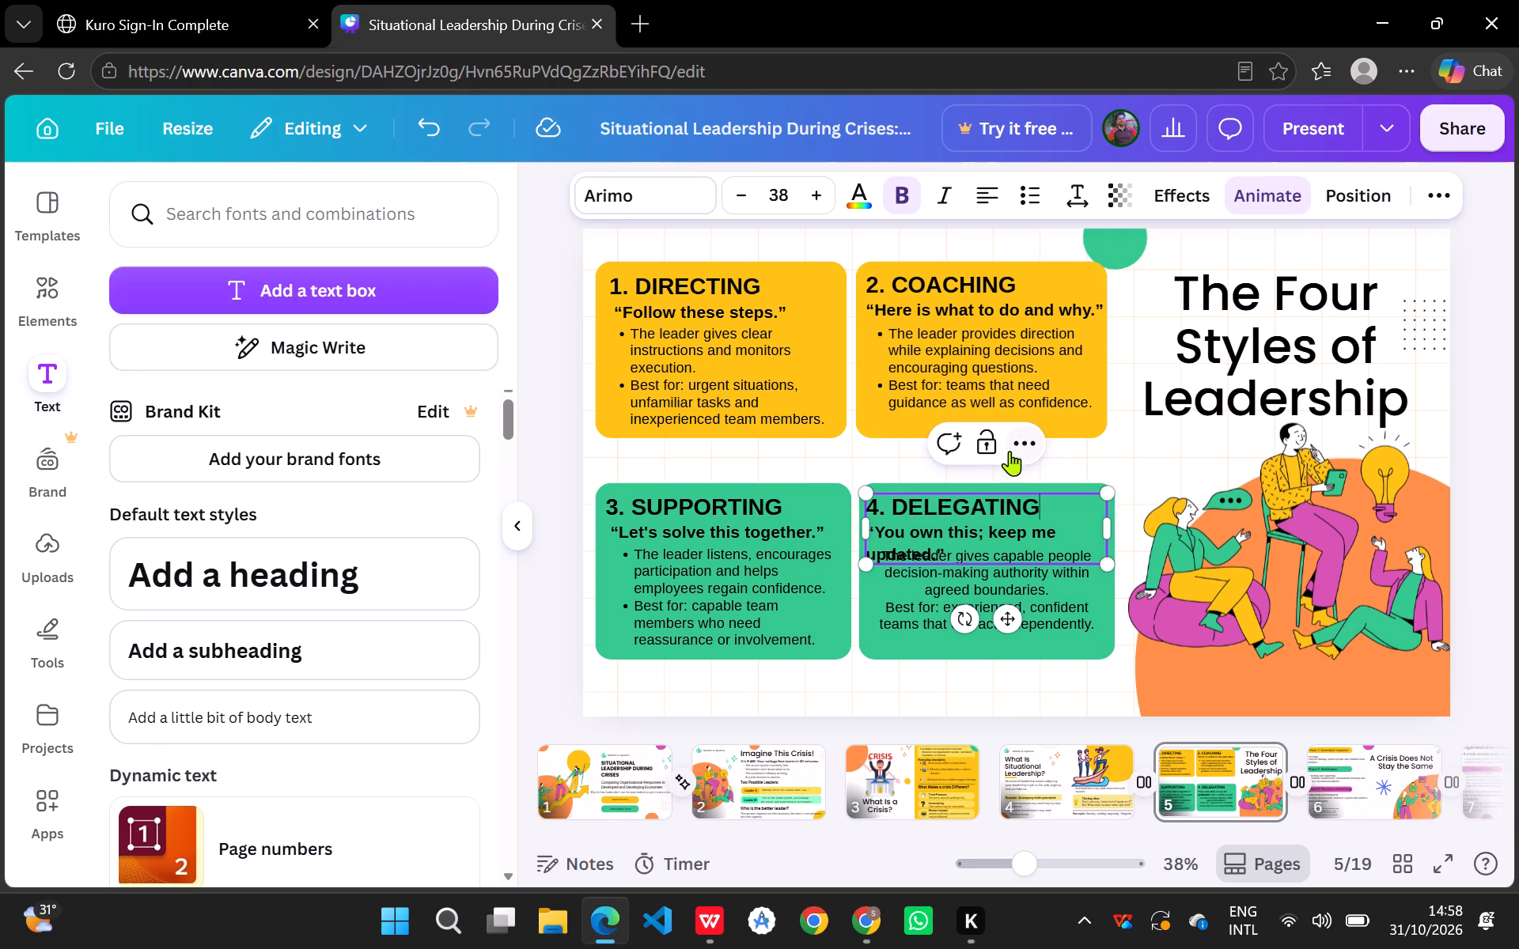
Reduce the Delegating card's quote line “You own this; keep me updated.” to font size 24.
left_click(925, 622)
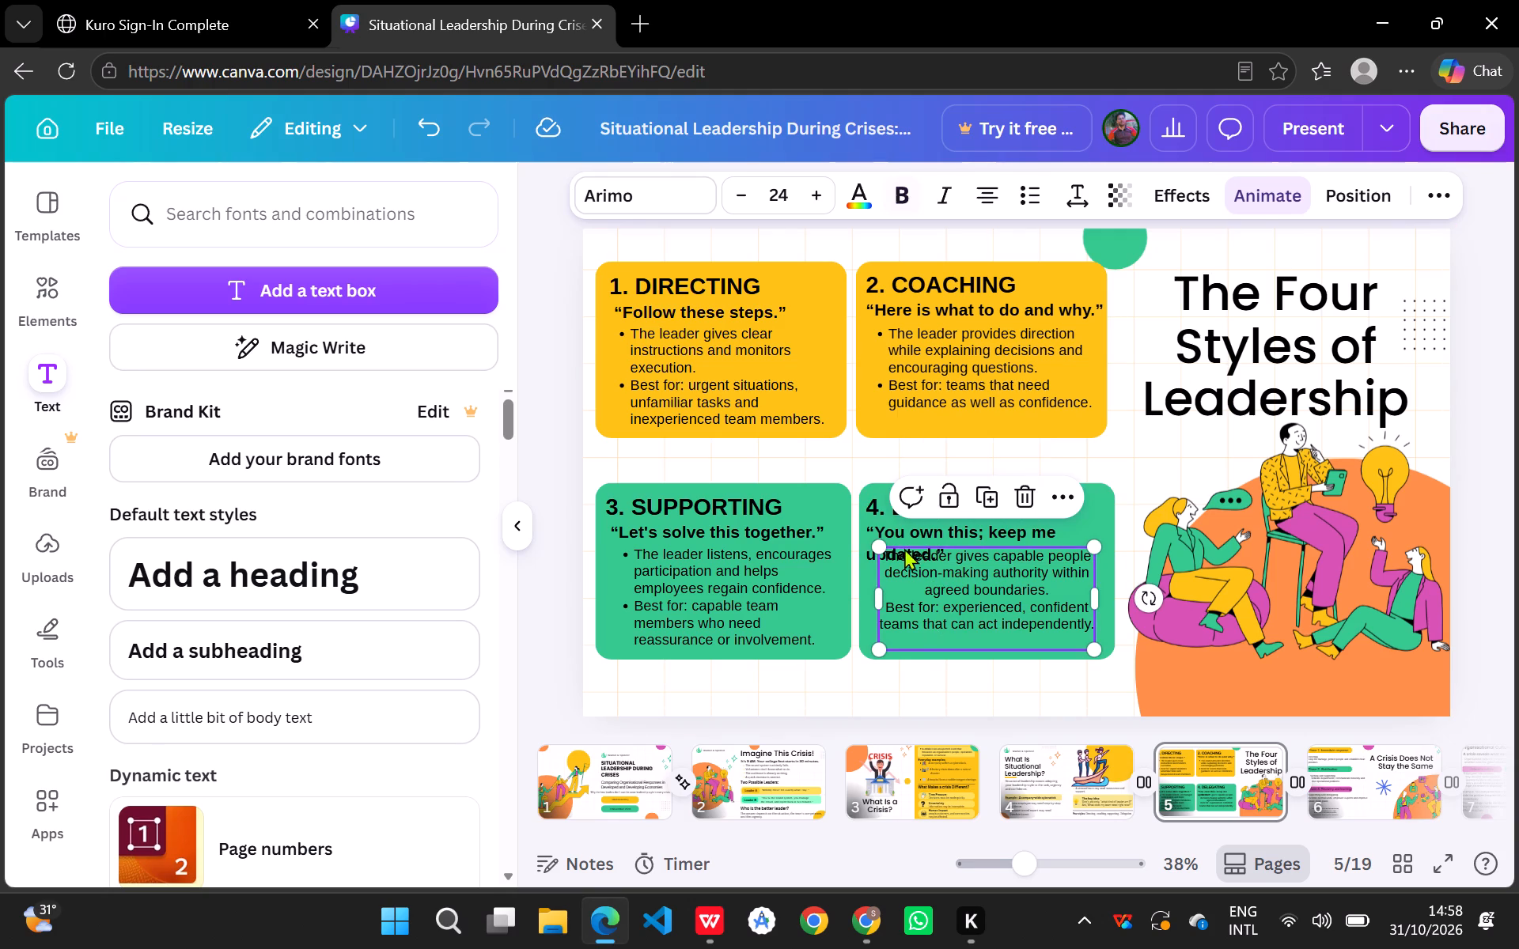
left_click(904, 551)
left_click(927, 538)
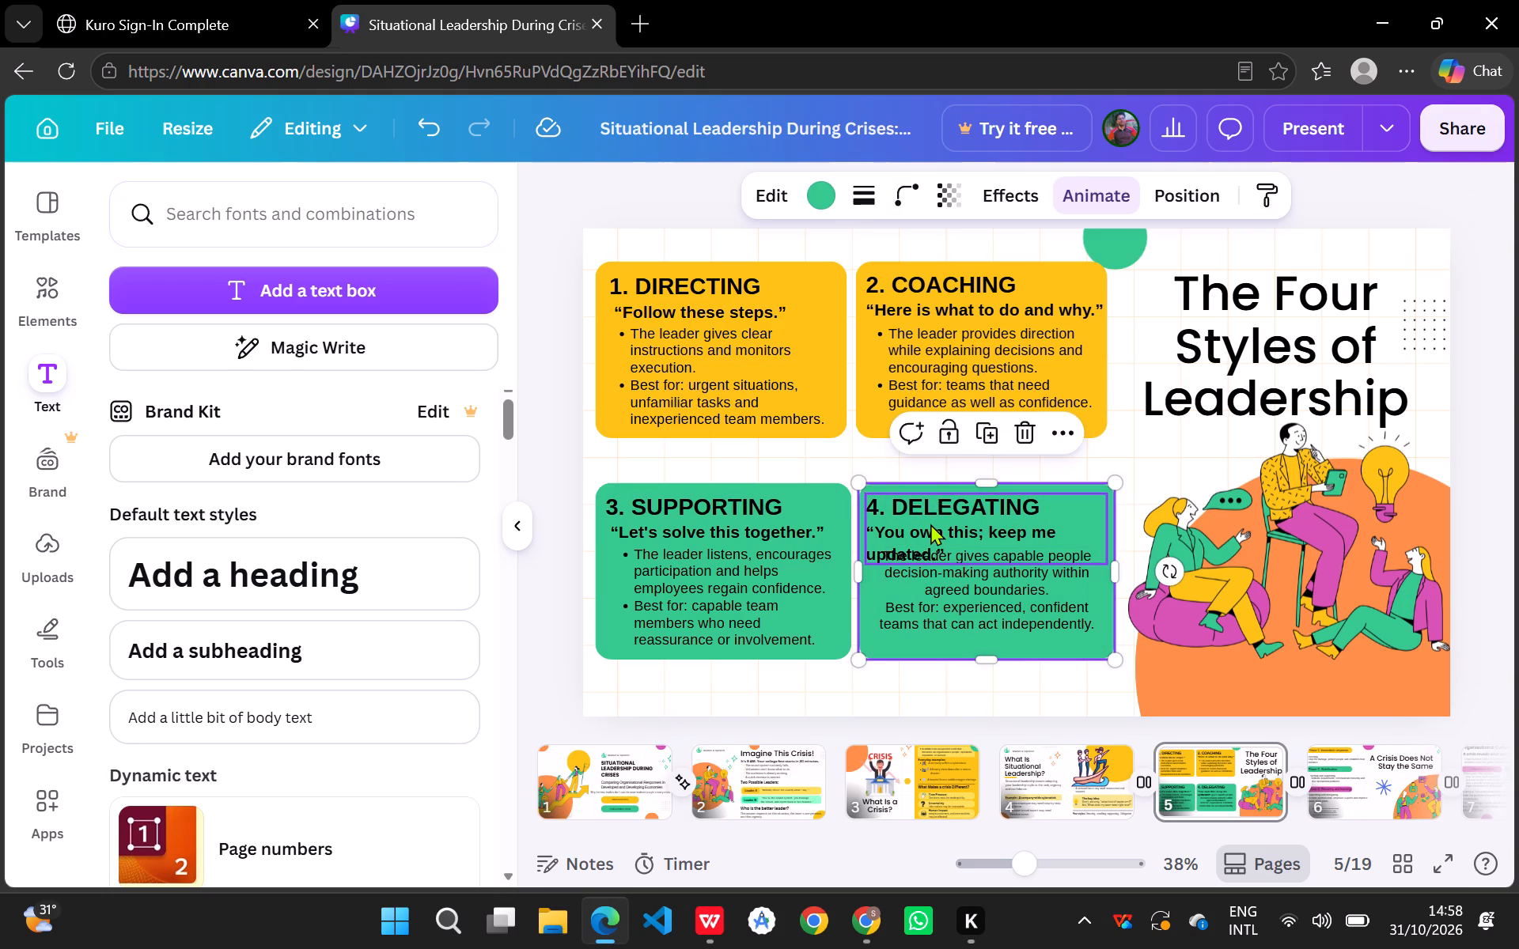
left_click(930, 524)
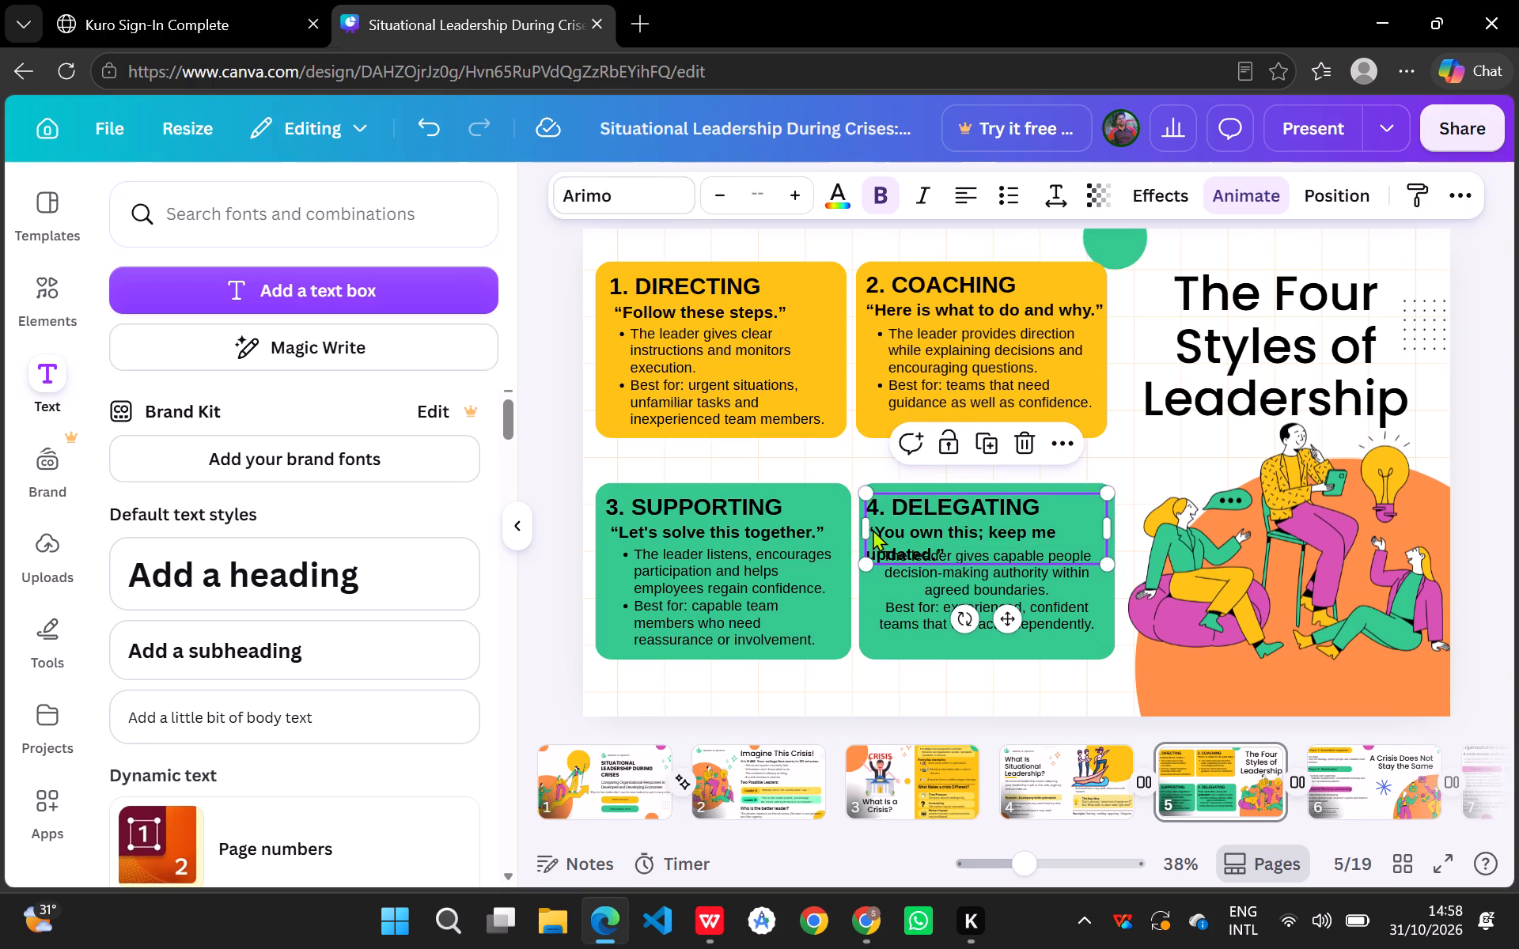
left_click(873, 529)
key("Left")
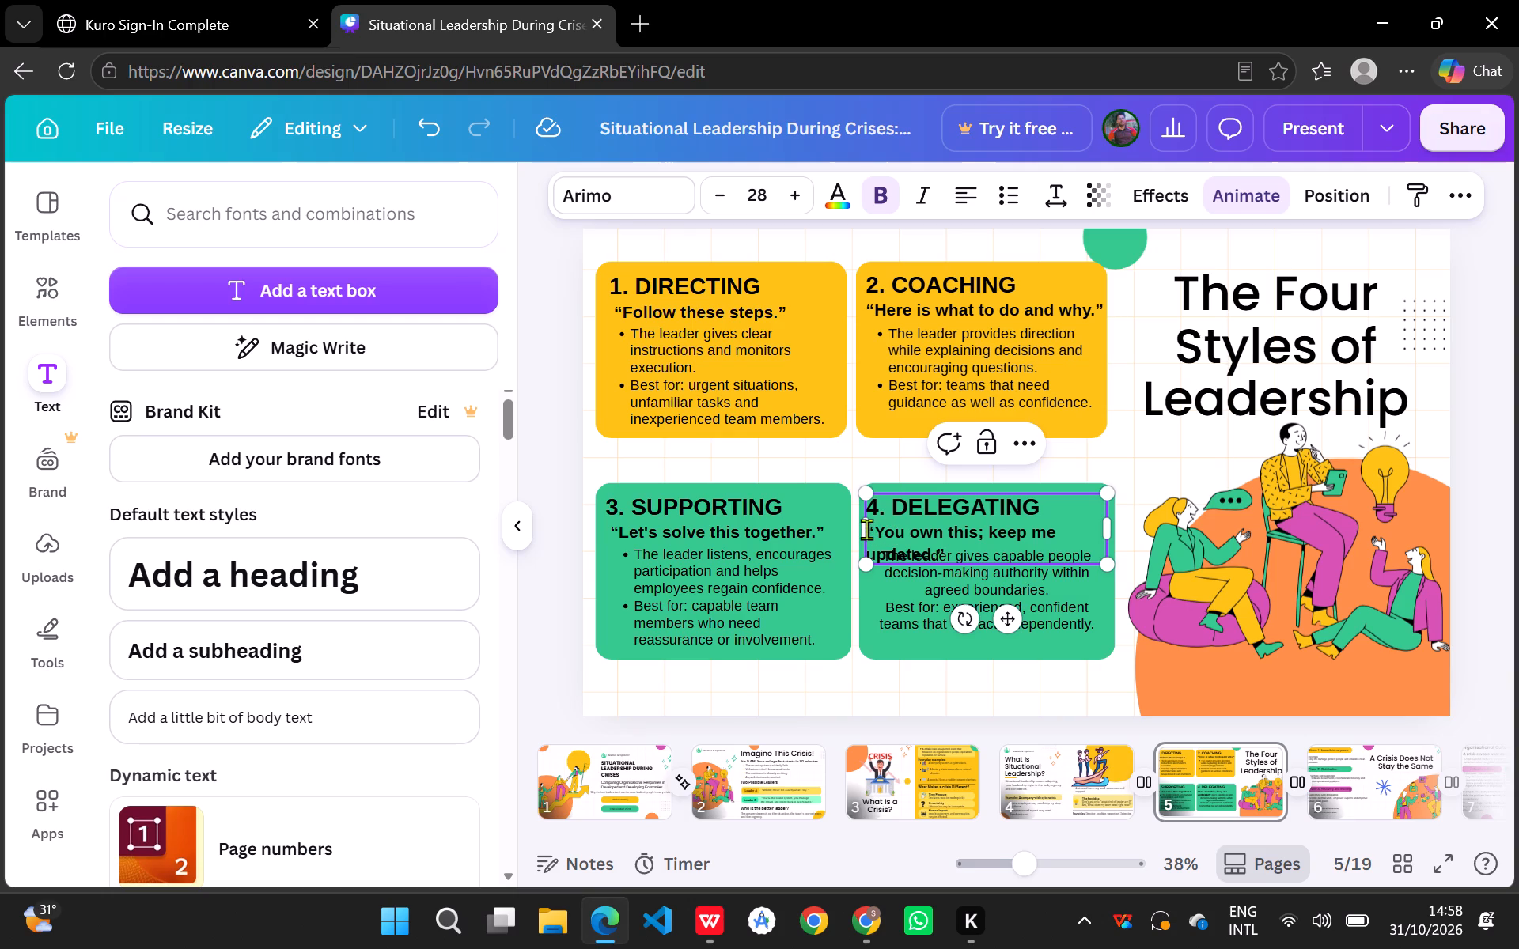
left_click_drag(866, 529, 949, 554)
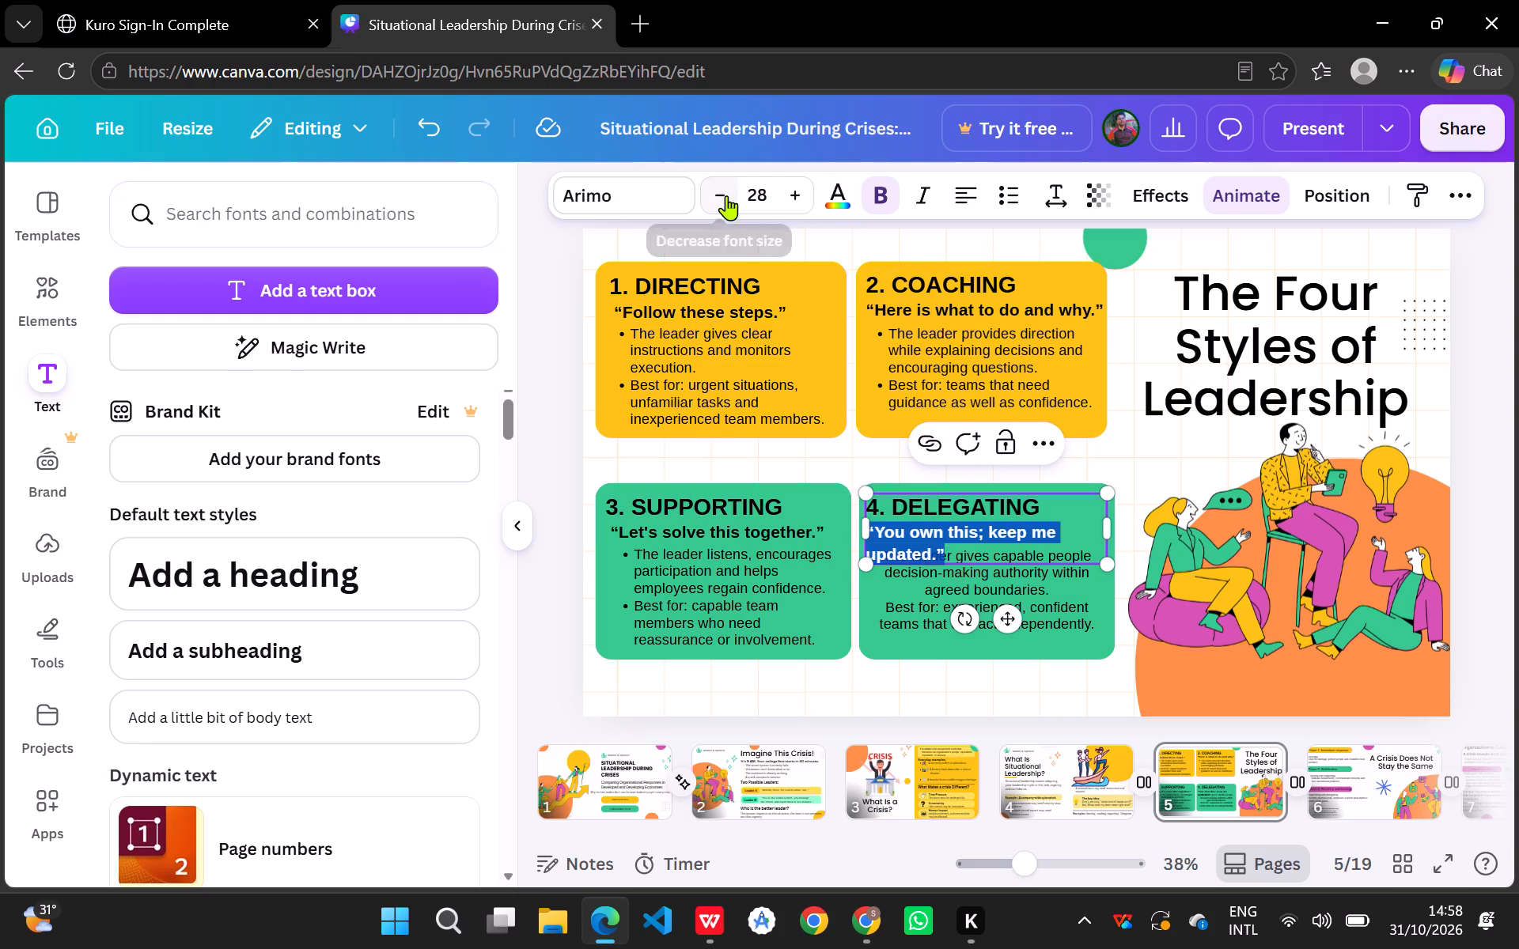
left_click(726, 195)
left_click(726, 195)
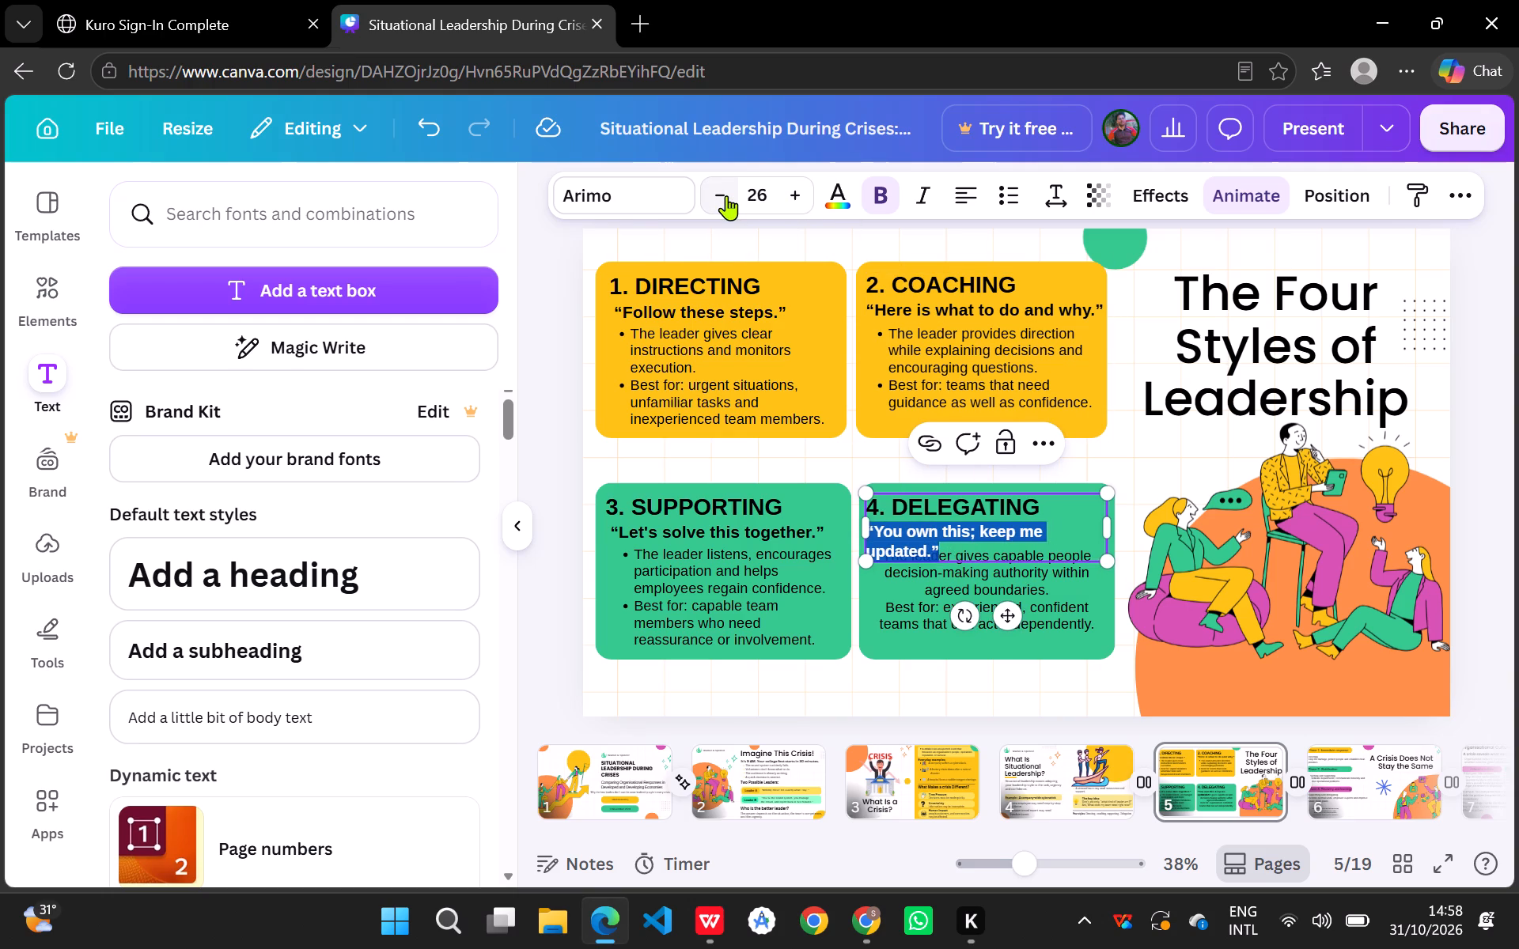
left_click(726, 195)
left_click(726, 195)
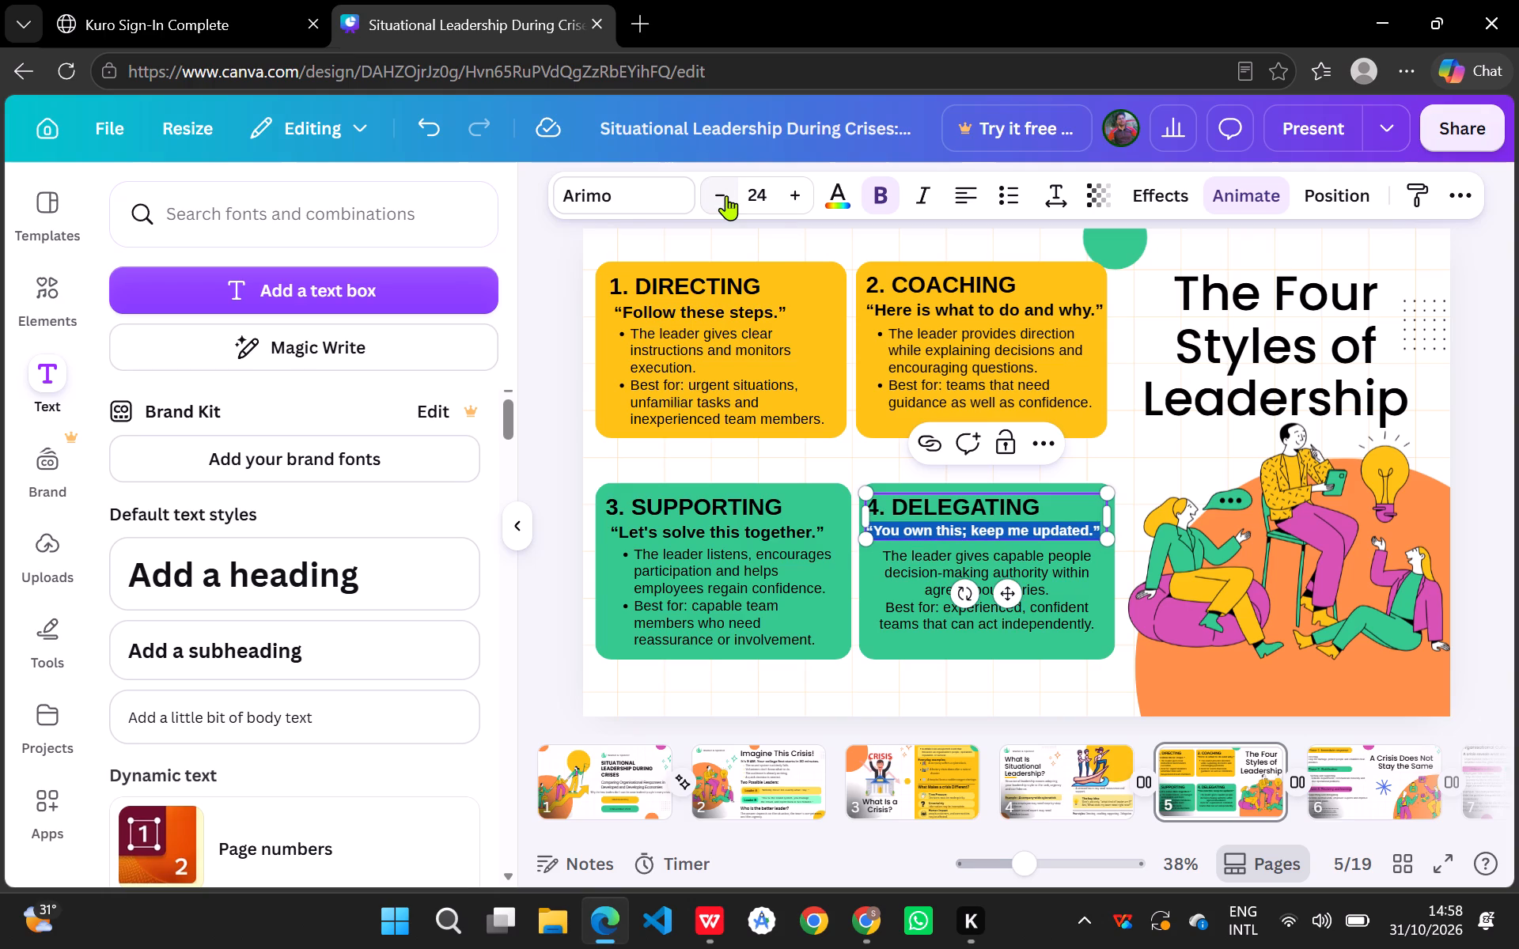
left_click(824, 593)
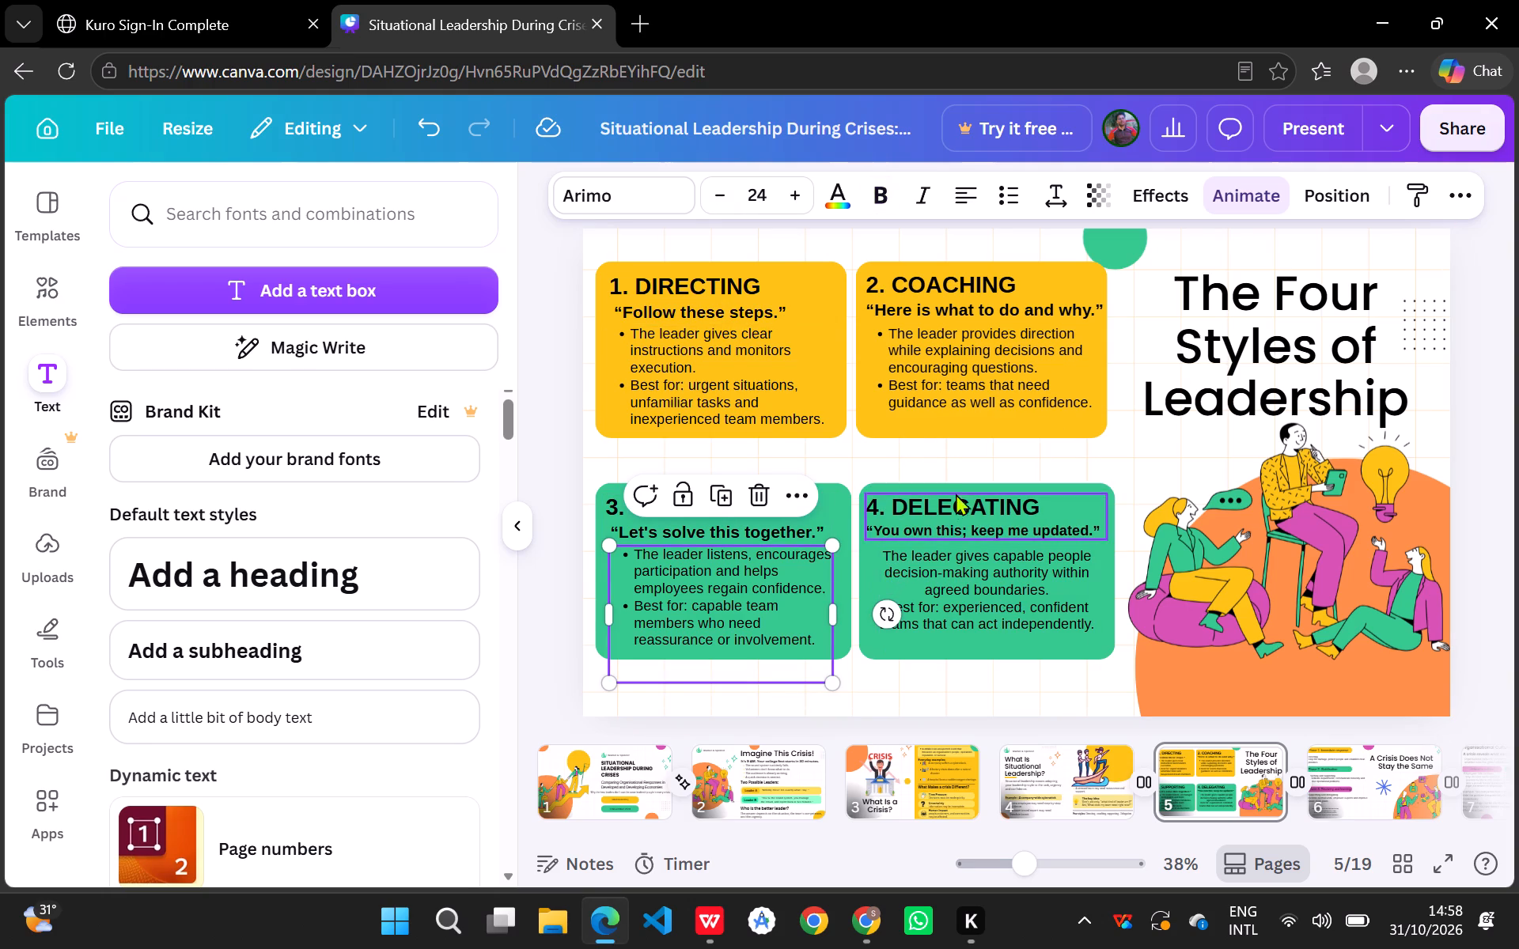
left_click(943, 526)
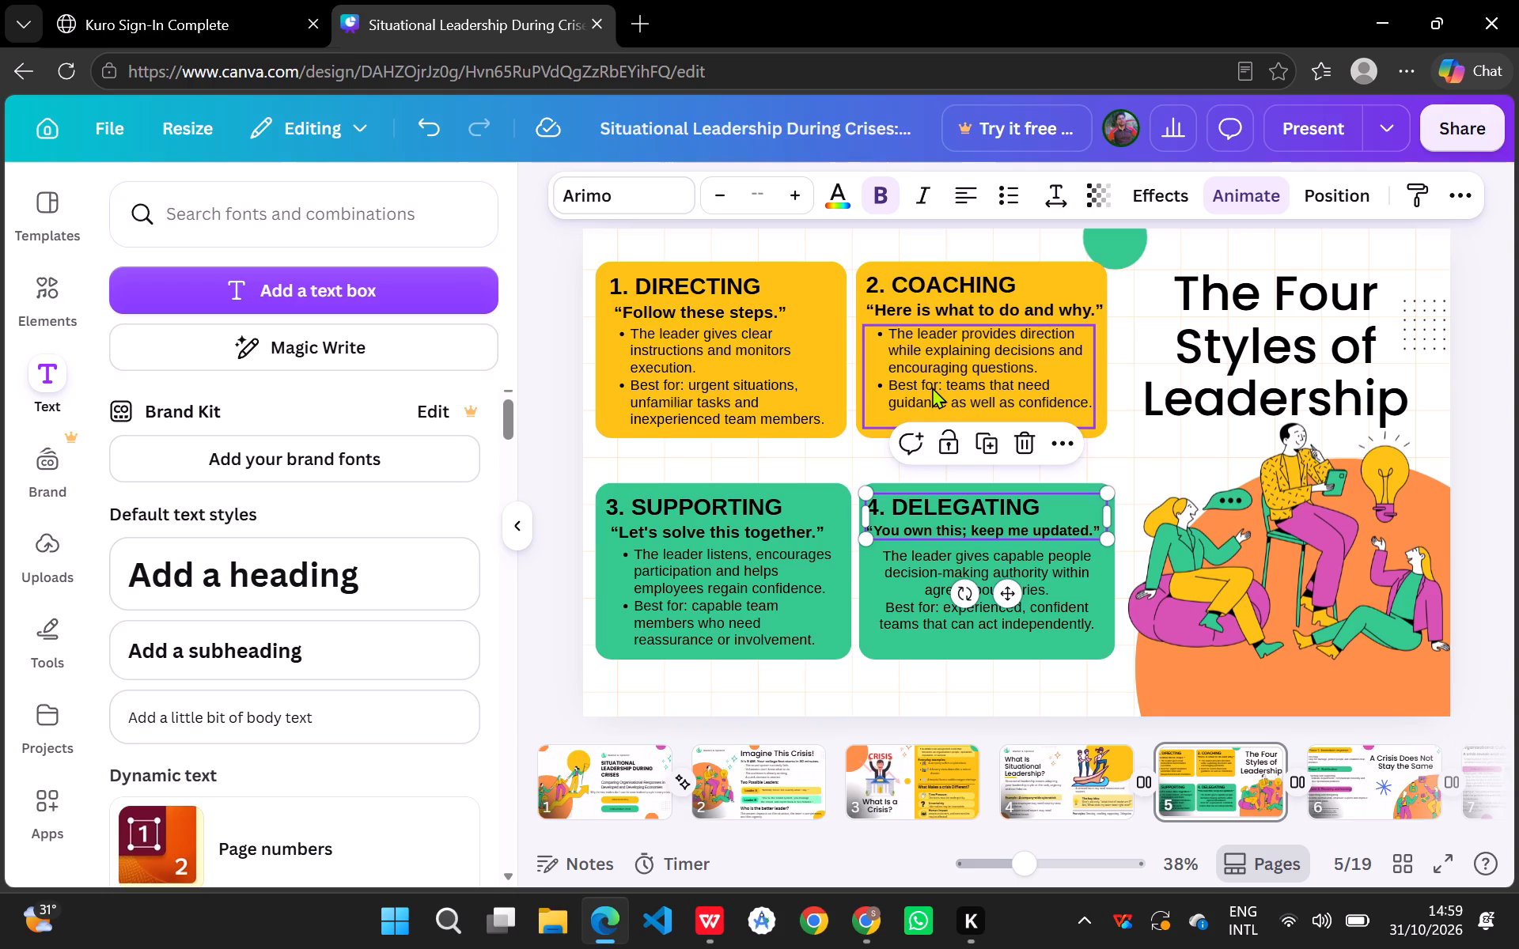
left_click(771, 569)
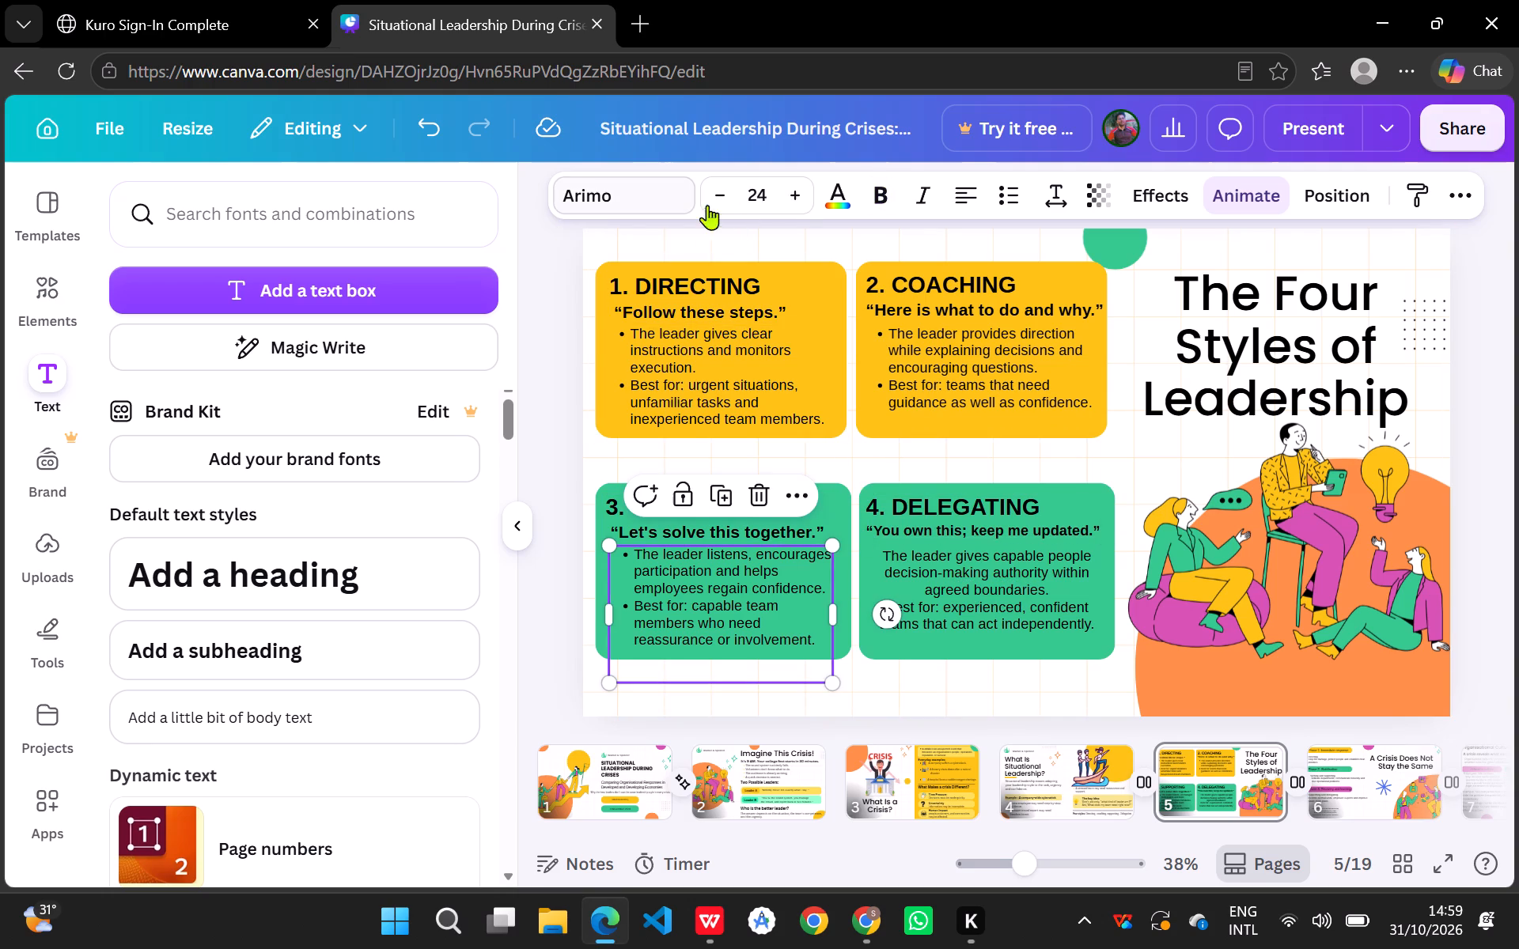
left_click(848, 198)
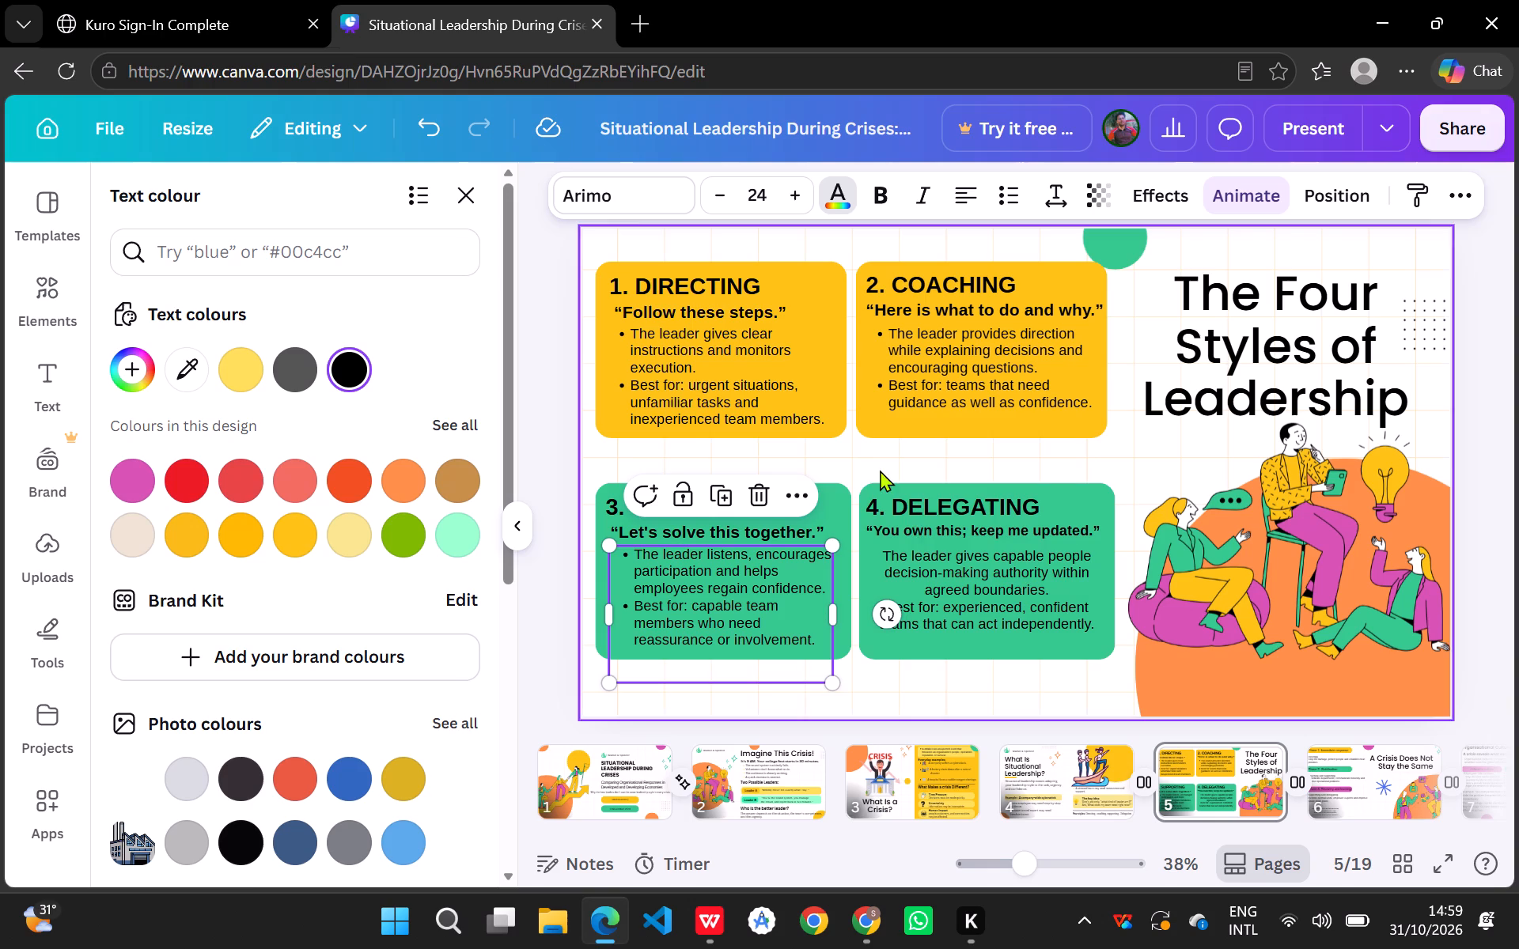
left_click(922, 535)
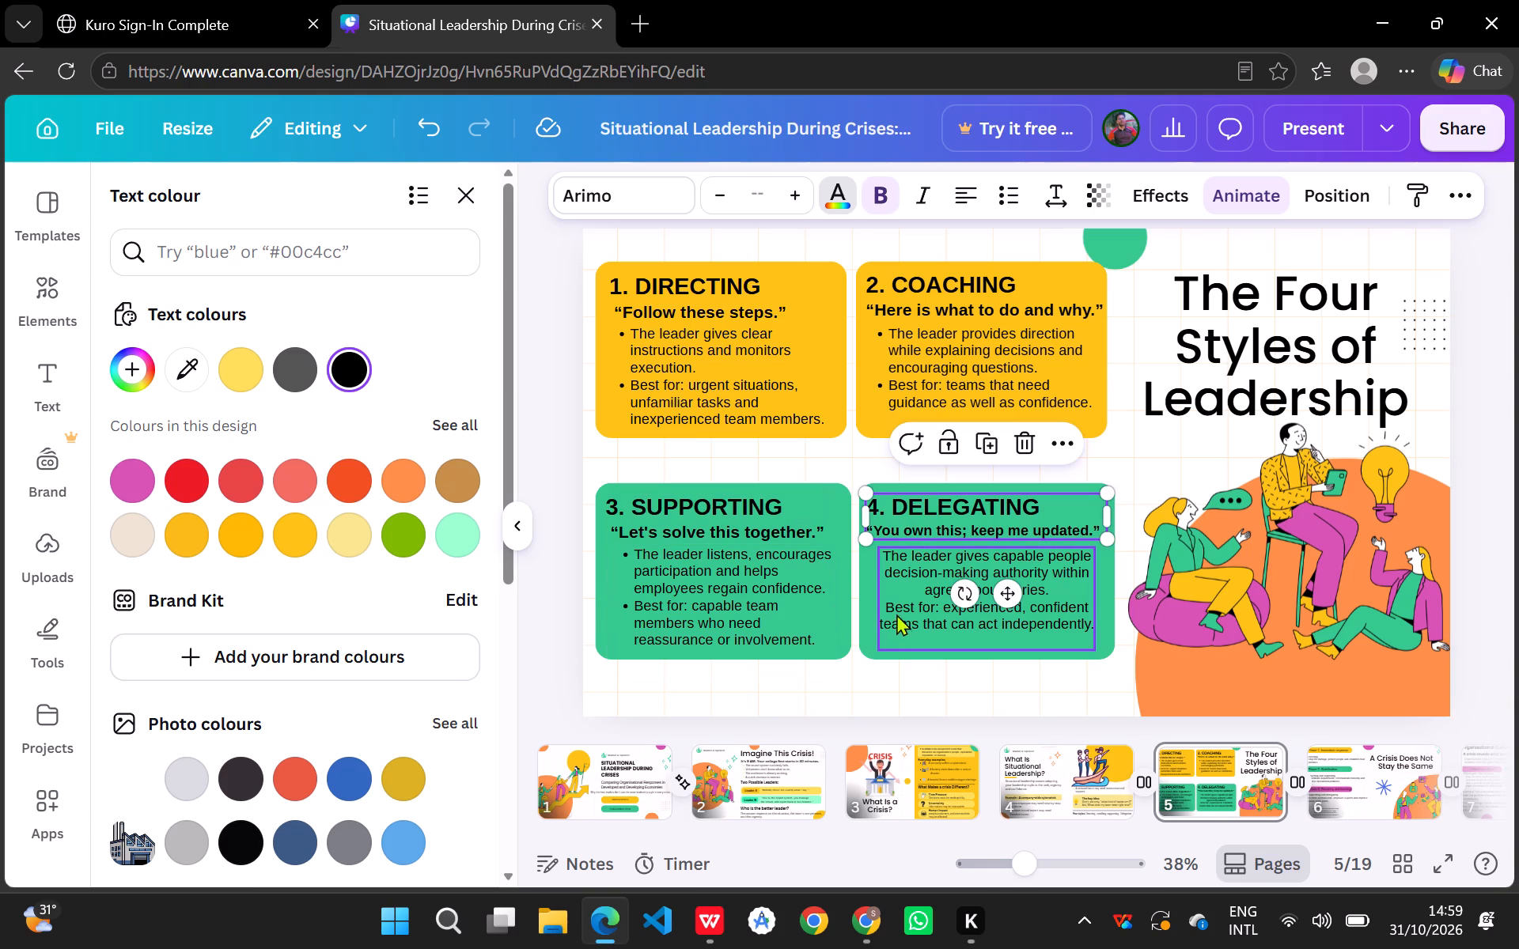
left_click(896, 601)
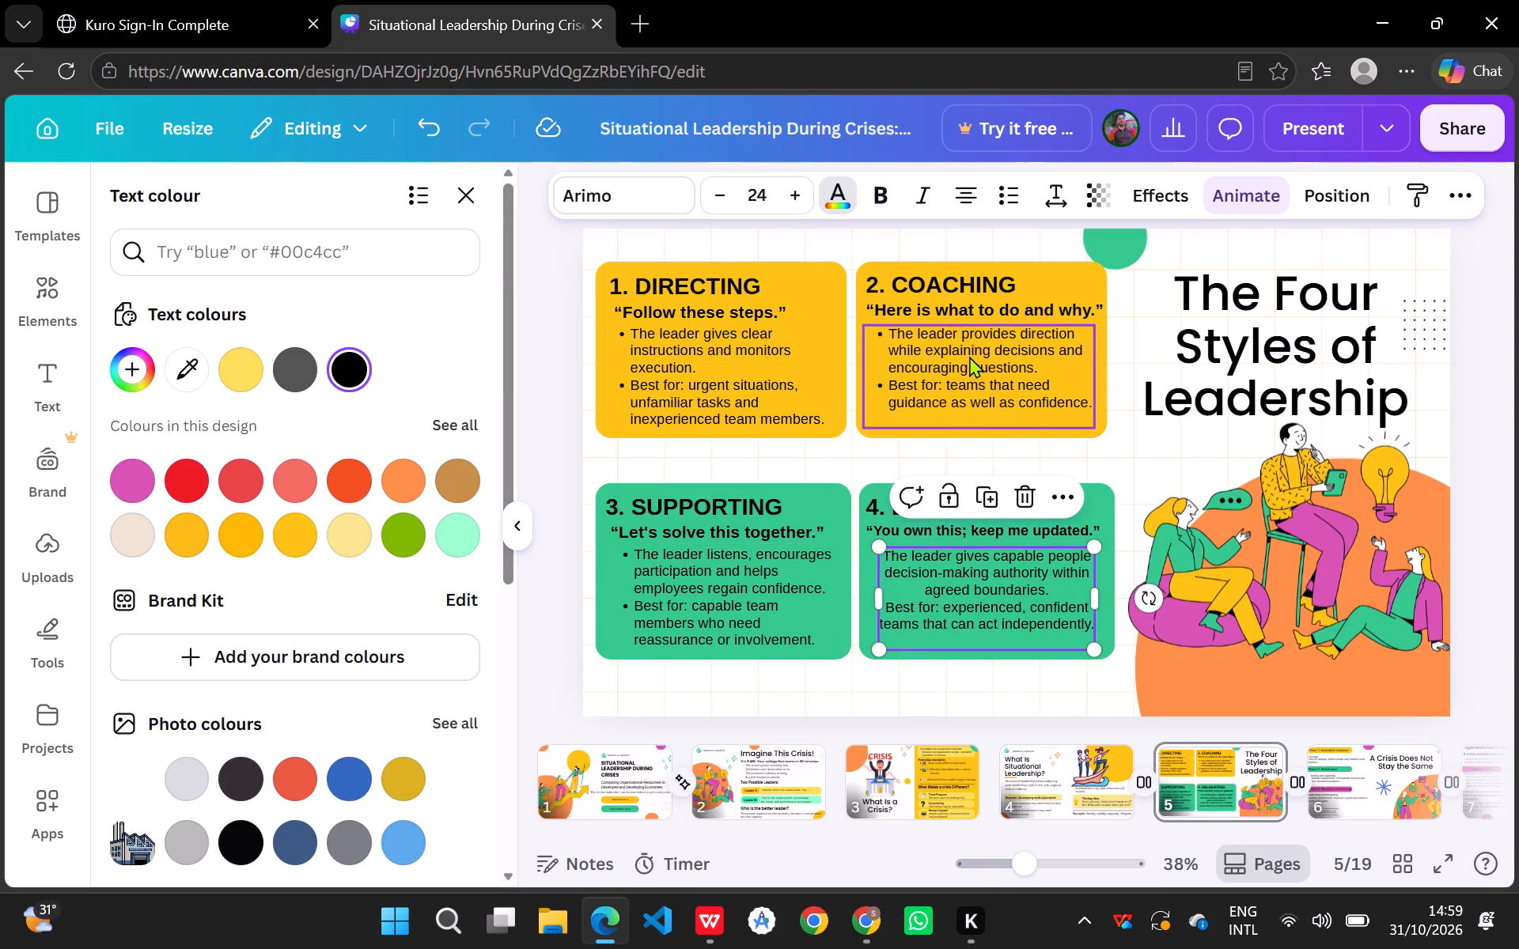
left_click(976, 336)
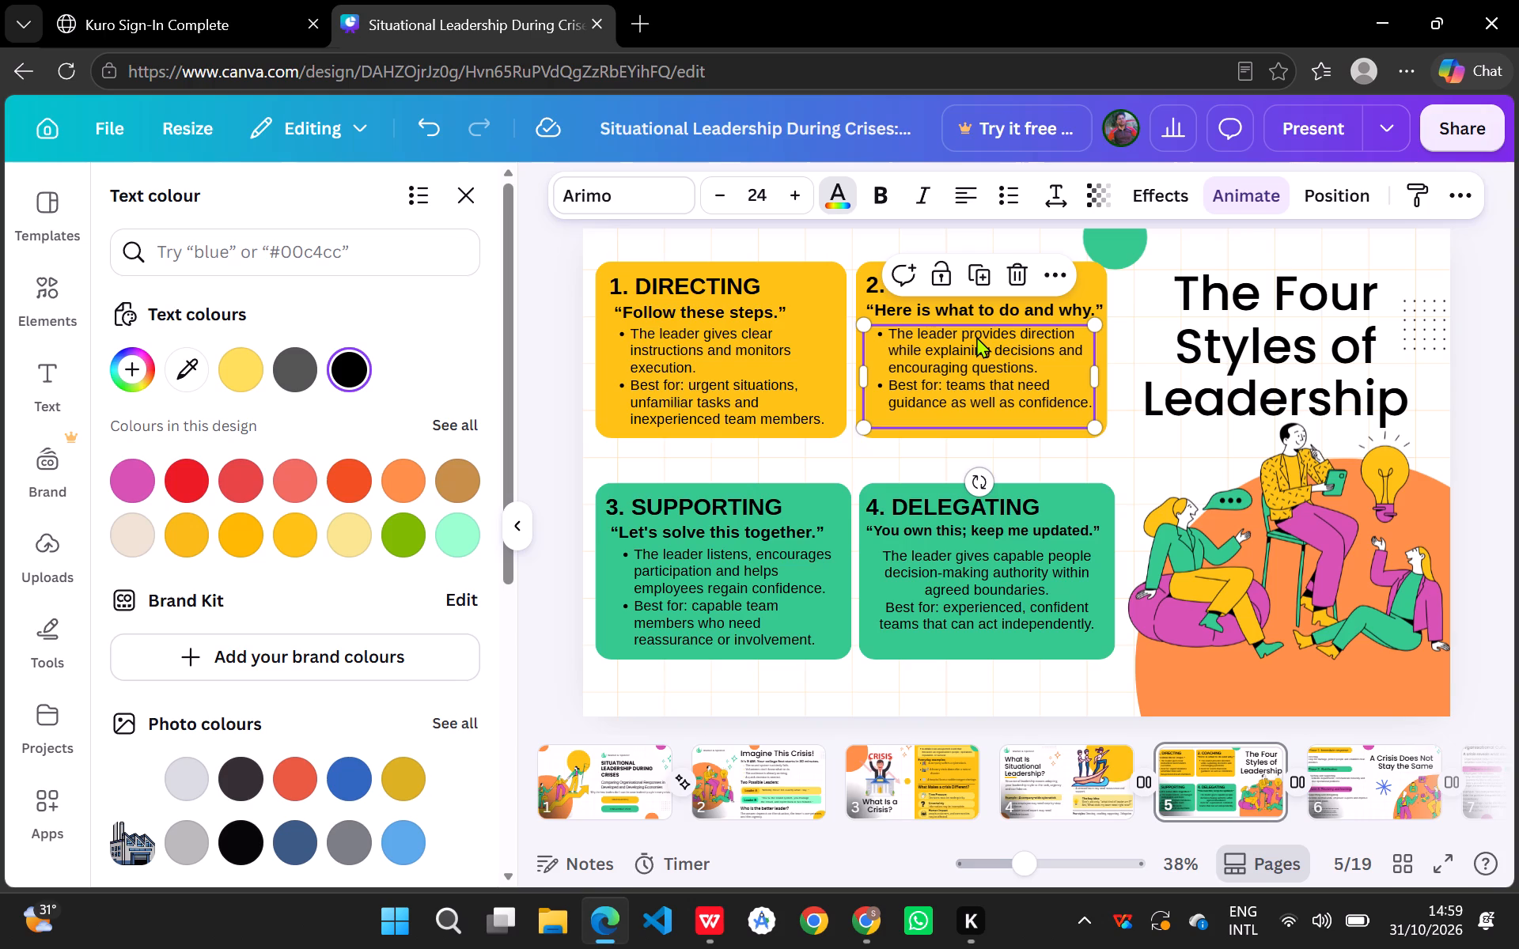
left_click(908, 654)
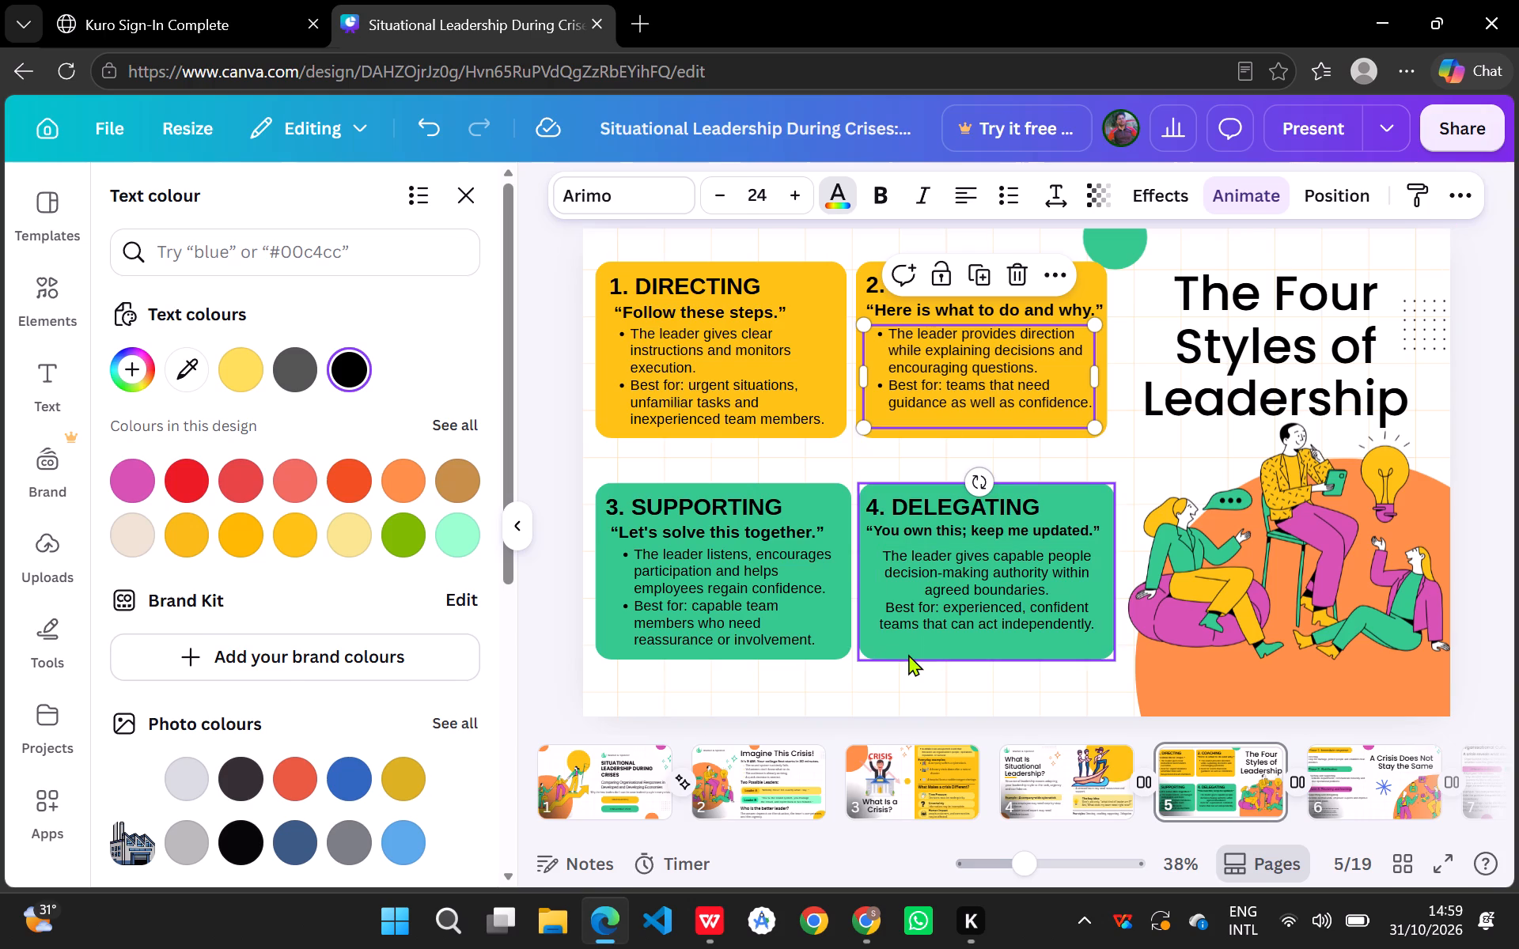
Extend the left edge of the Delegating card's body text box outward, making it about 507 wide.
left_click(881, 546)
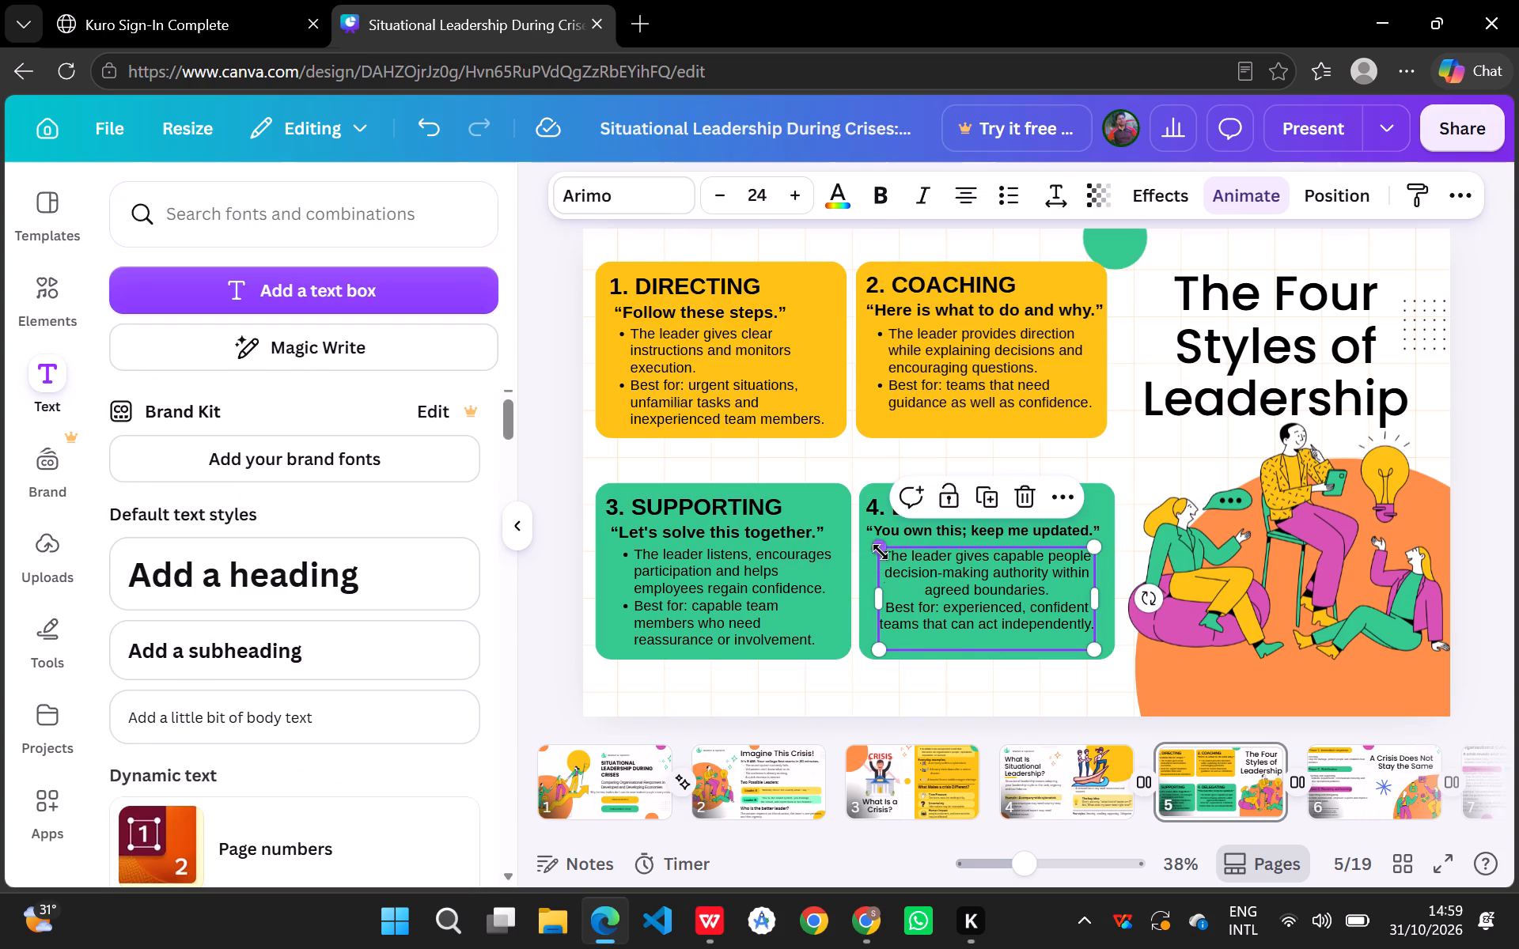
left_click(877, 594)
left_click_drag(877, 594, 866, 594)
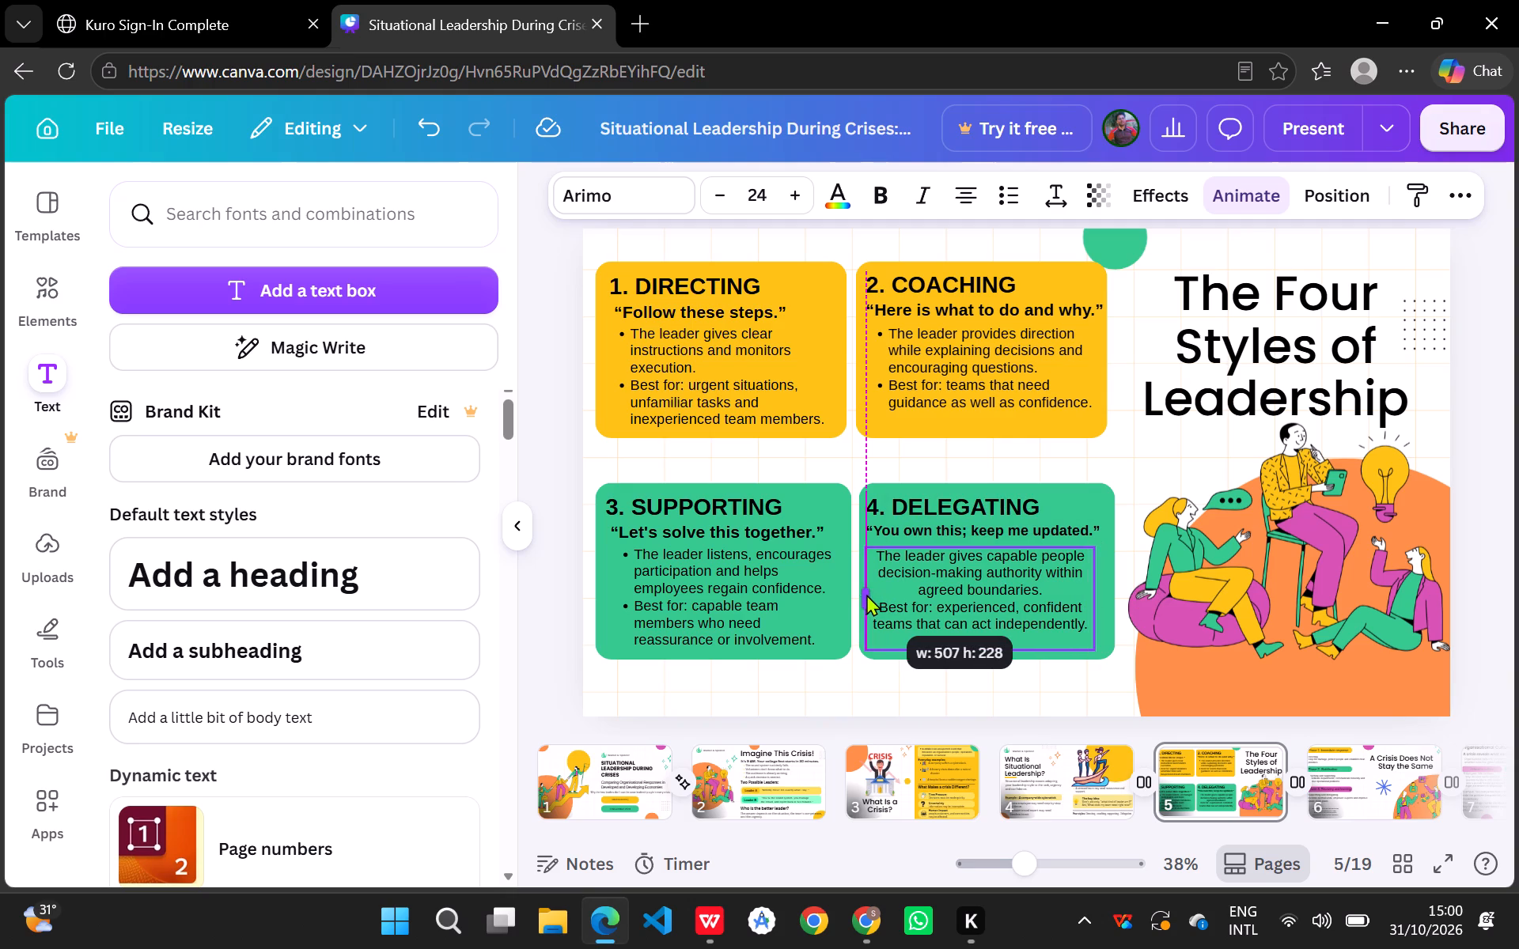
left_click_drag(866, 594, 866, 595)
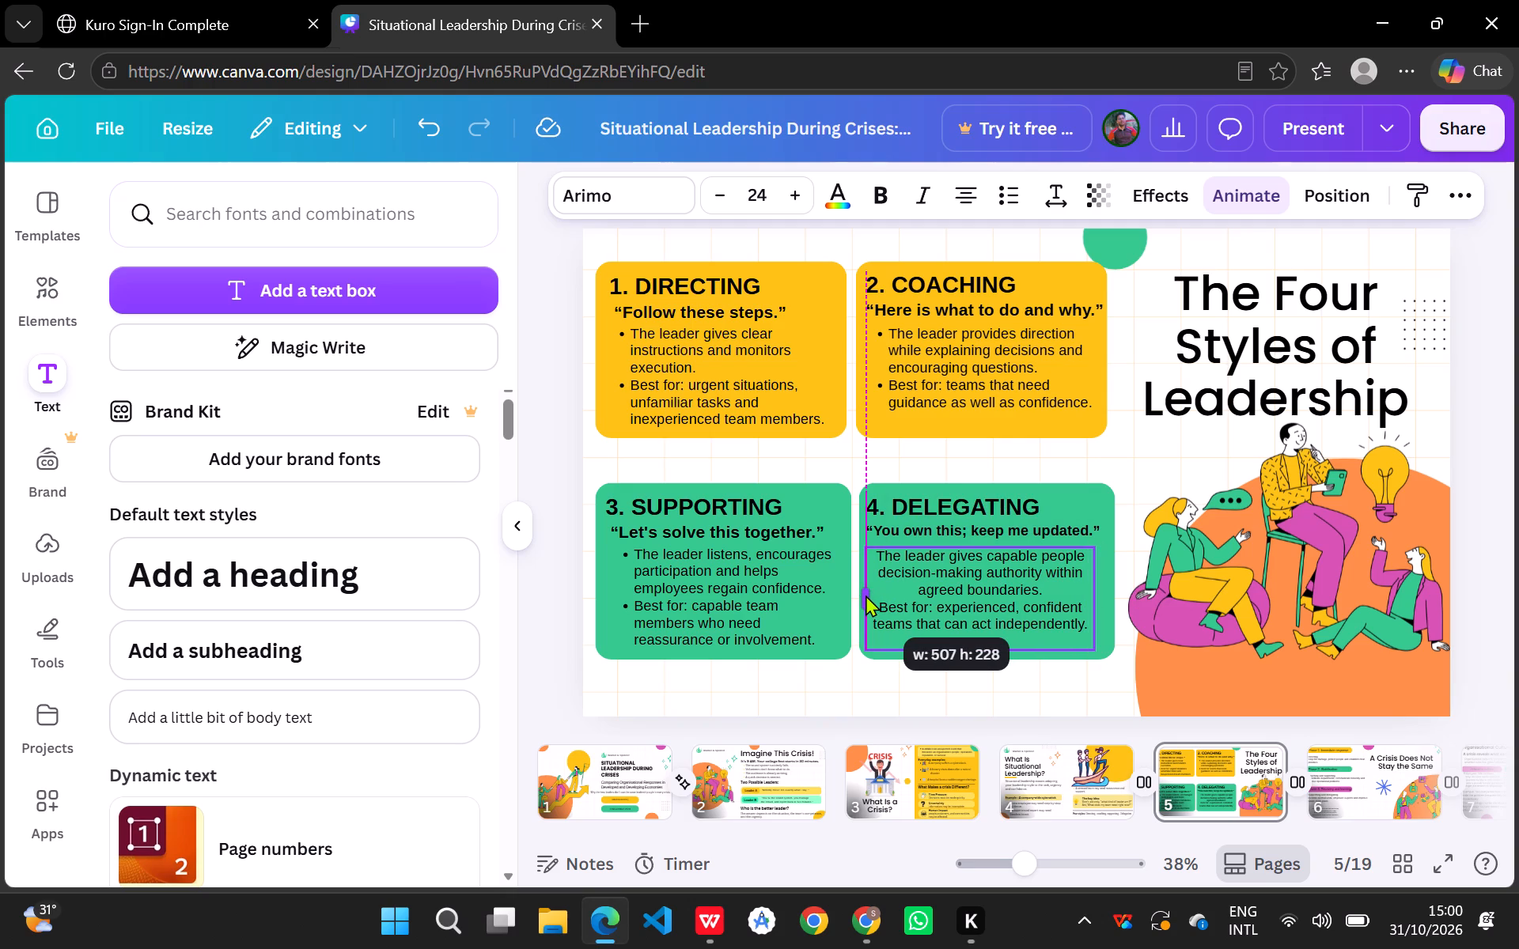
left_click_drag(866, 595, 868, 594)
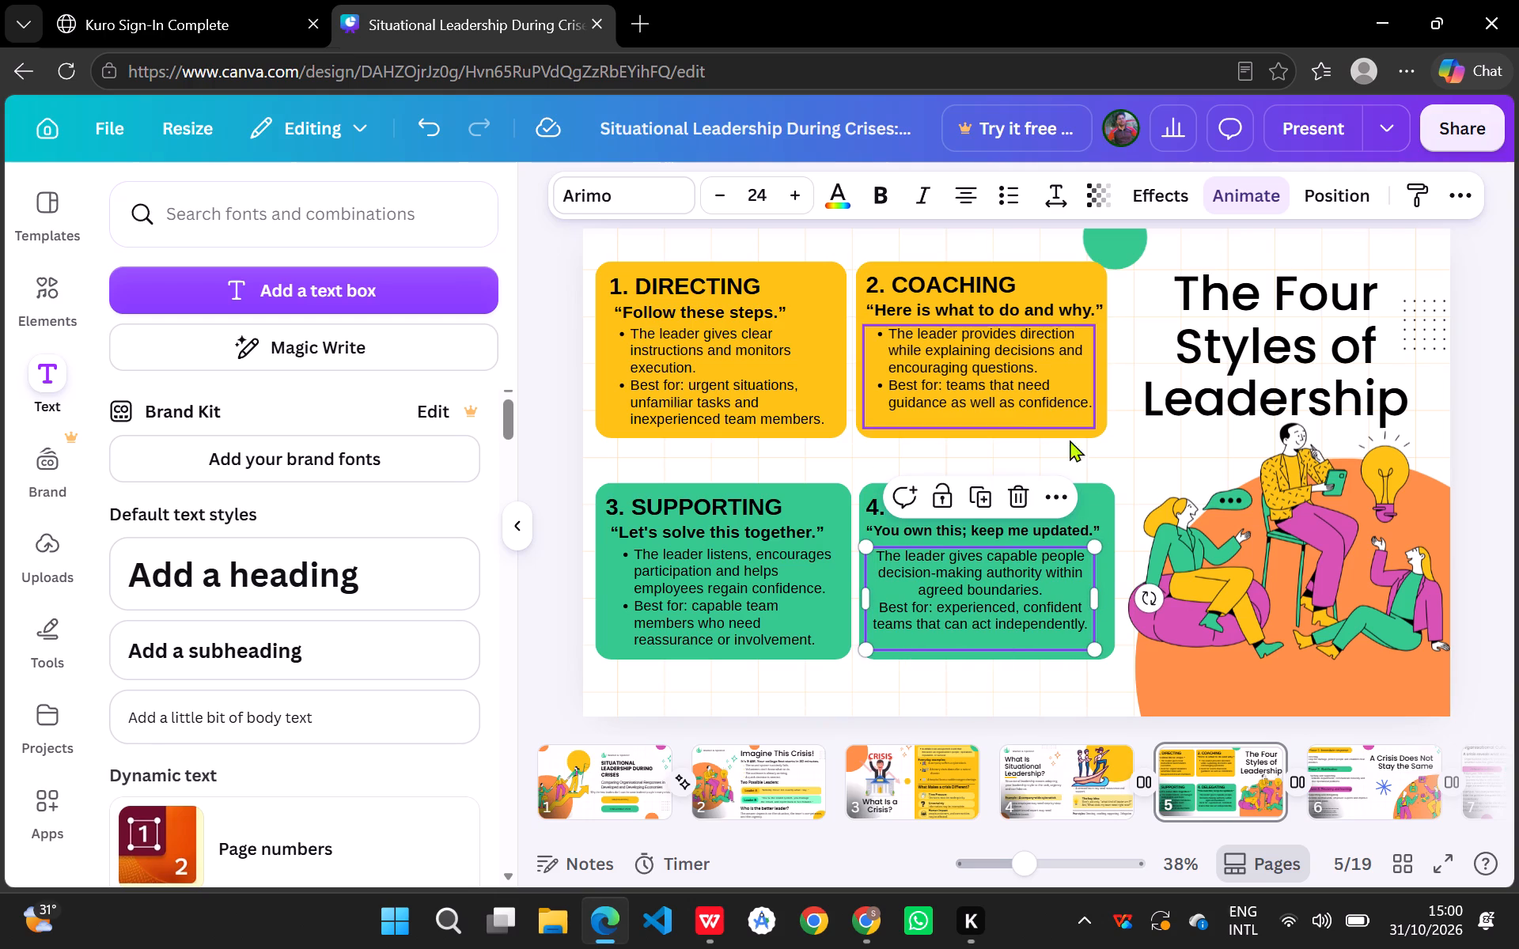
left_click(1097, 605)
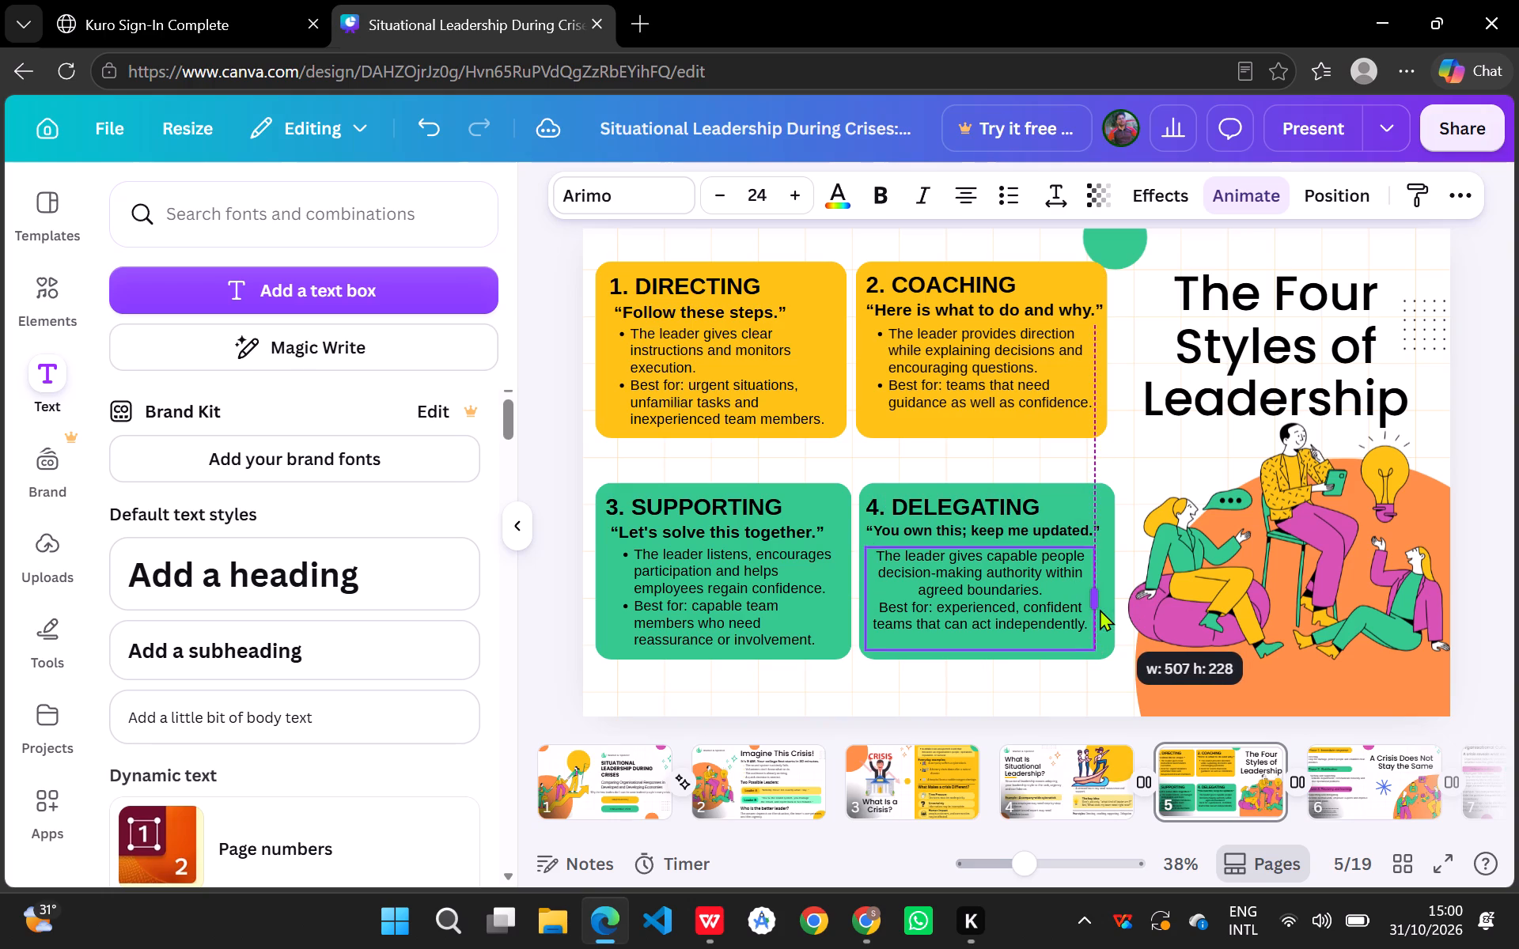
Format both paragraphs of the Delegating card's body text as bulleted items.
left_click(1024, 591)
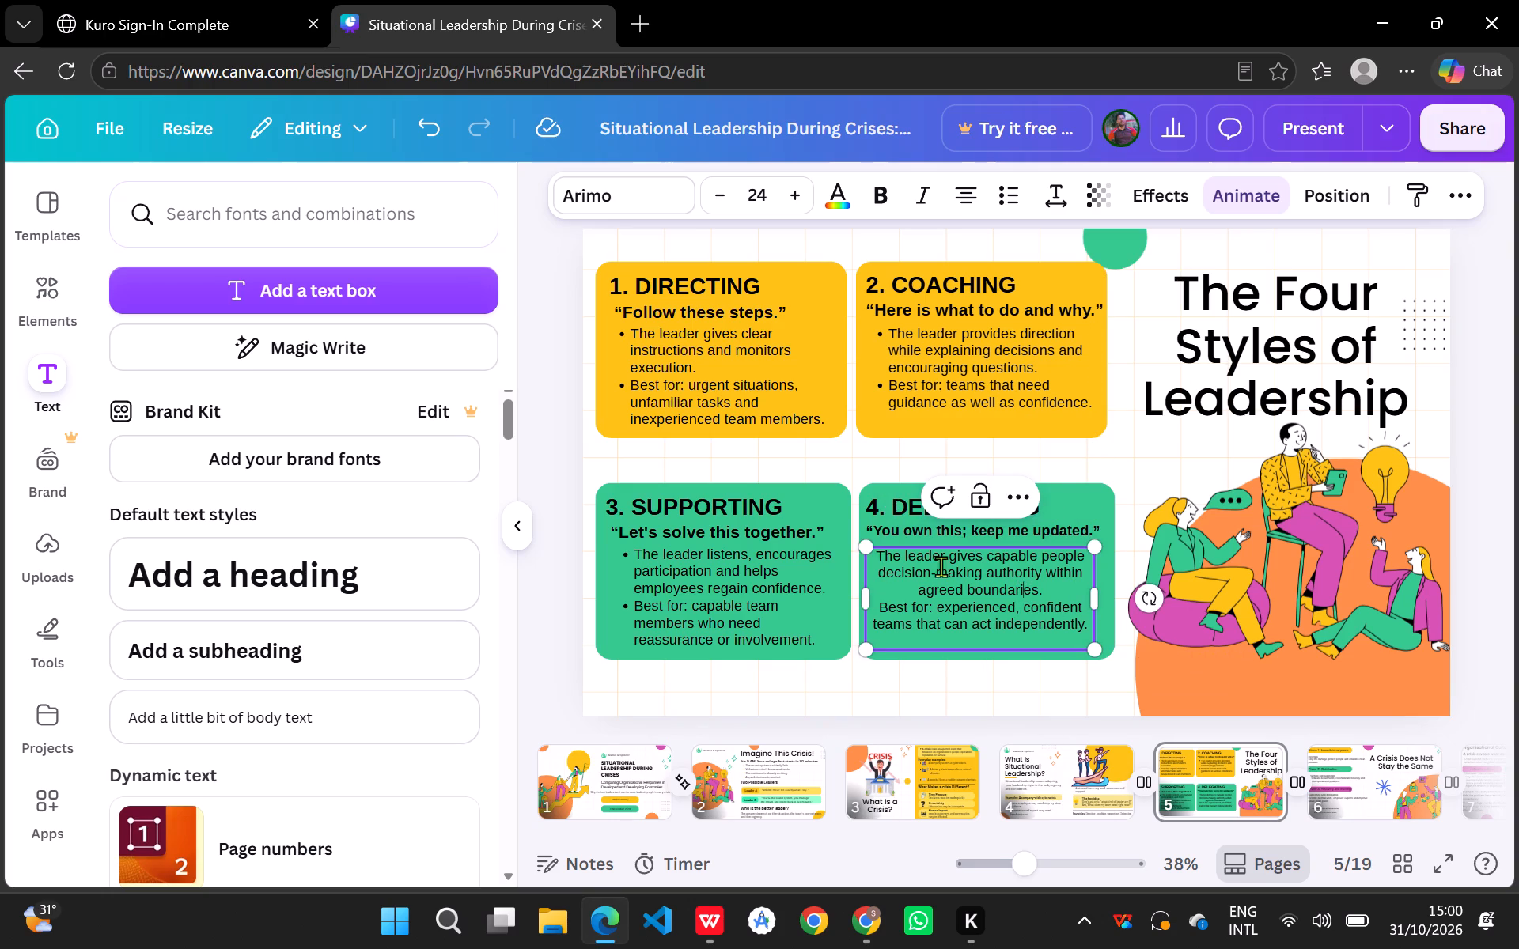
left_click(877, 558)
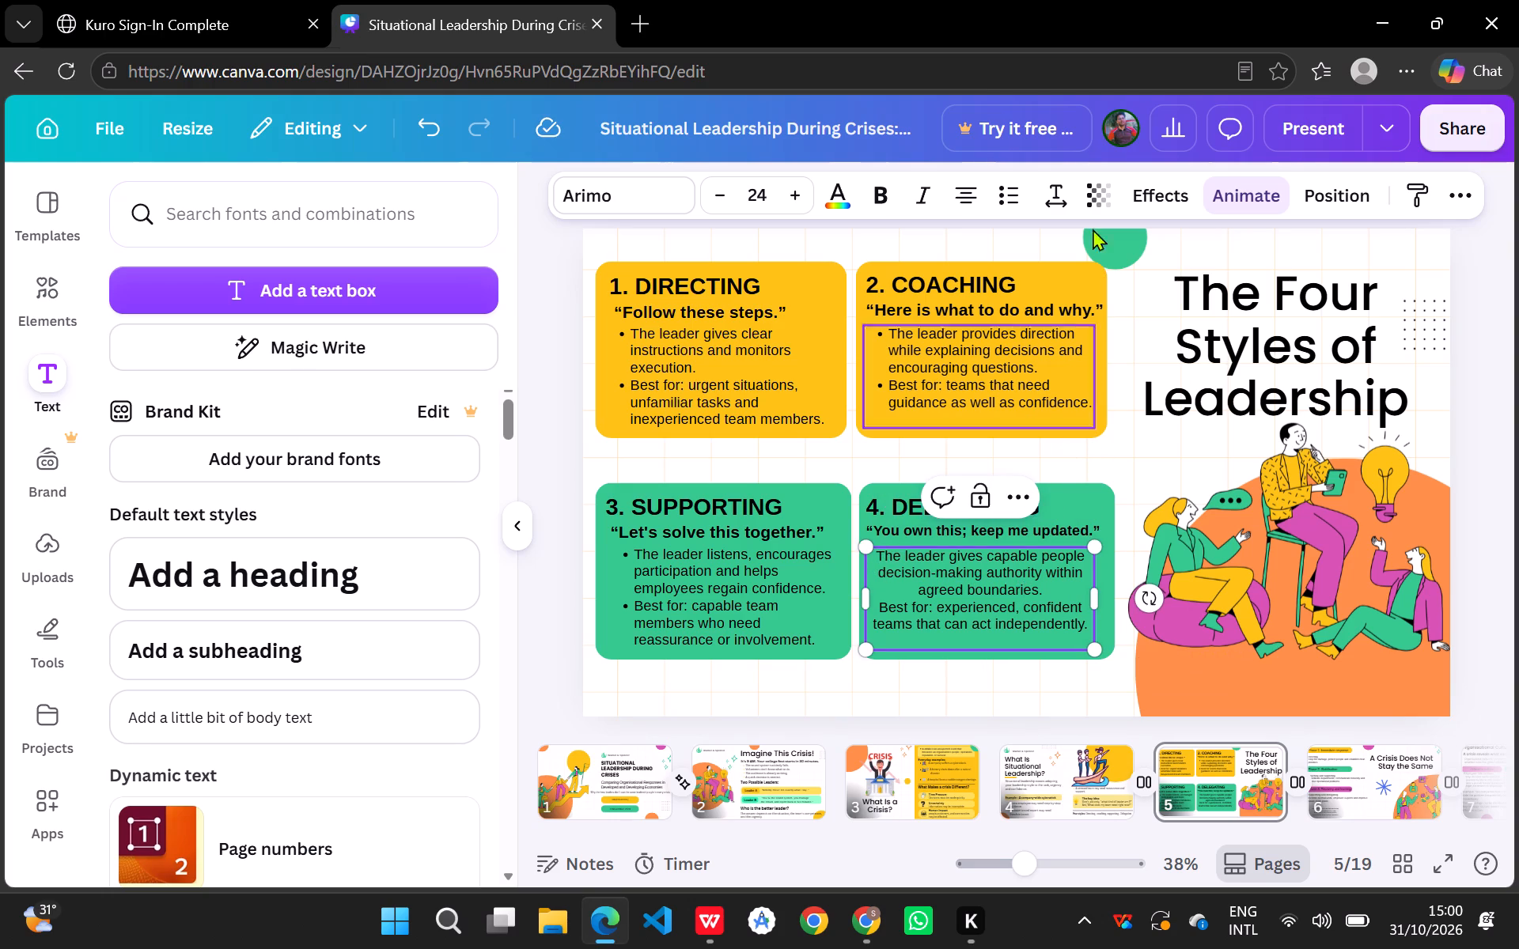
left_click(1006, 202)
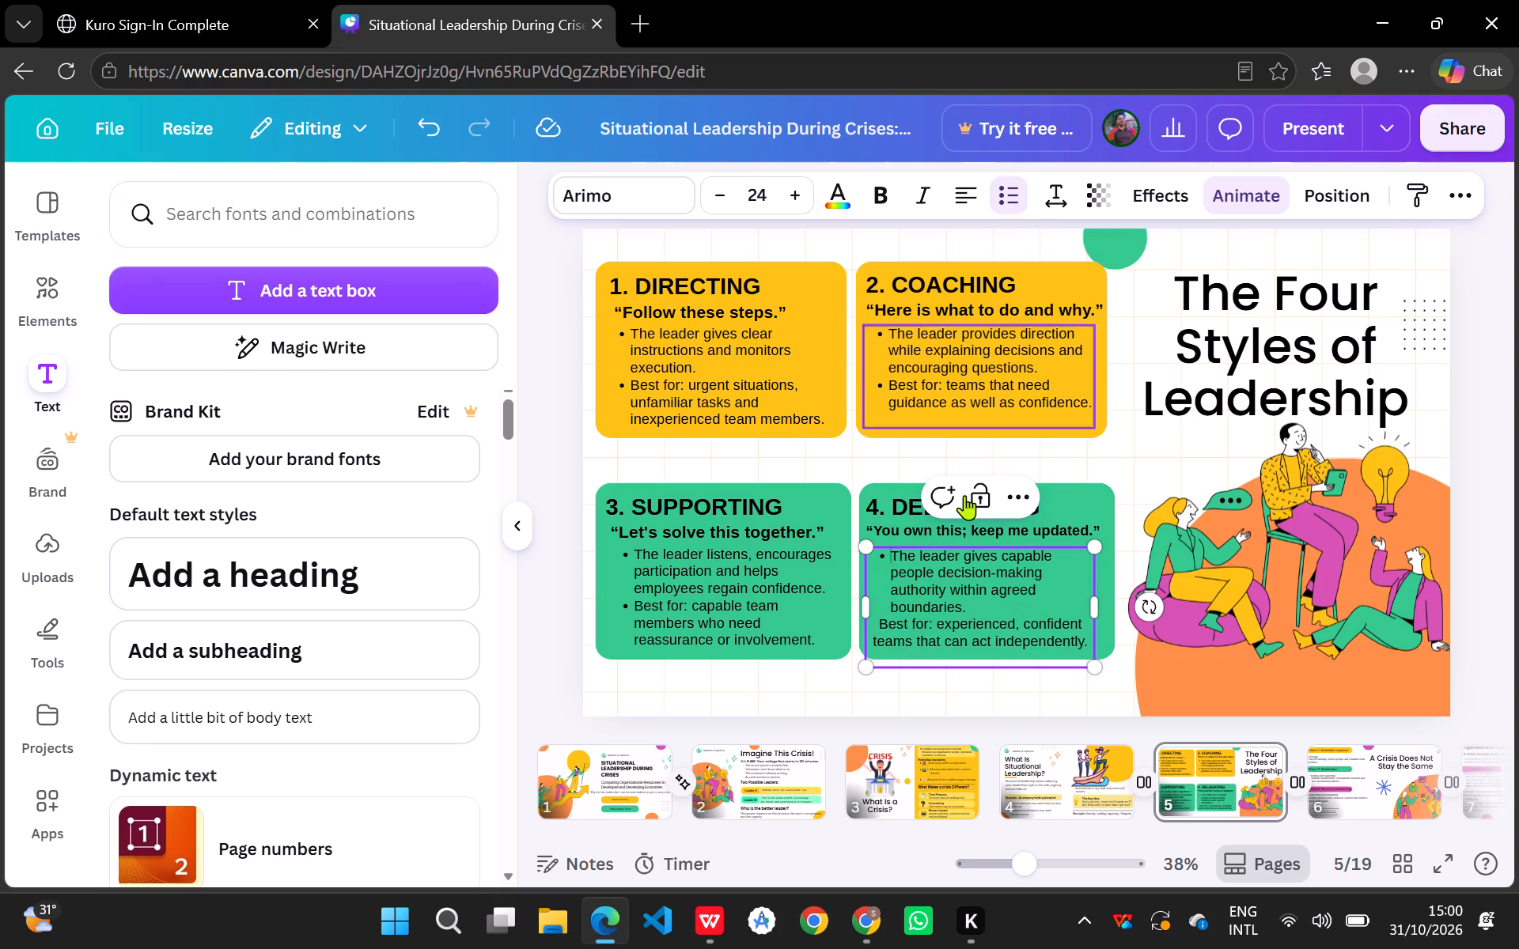
left_click(877, 623)
left_click(998, 198)
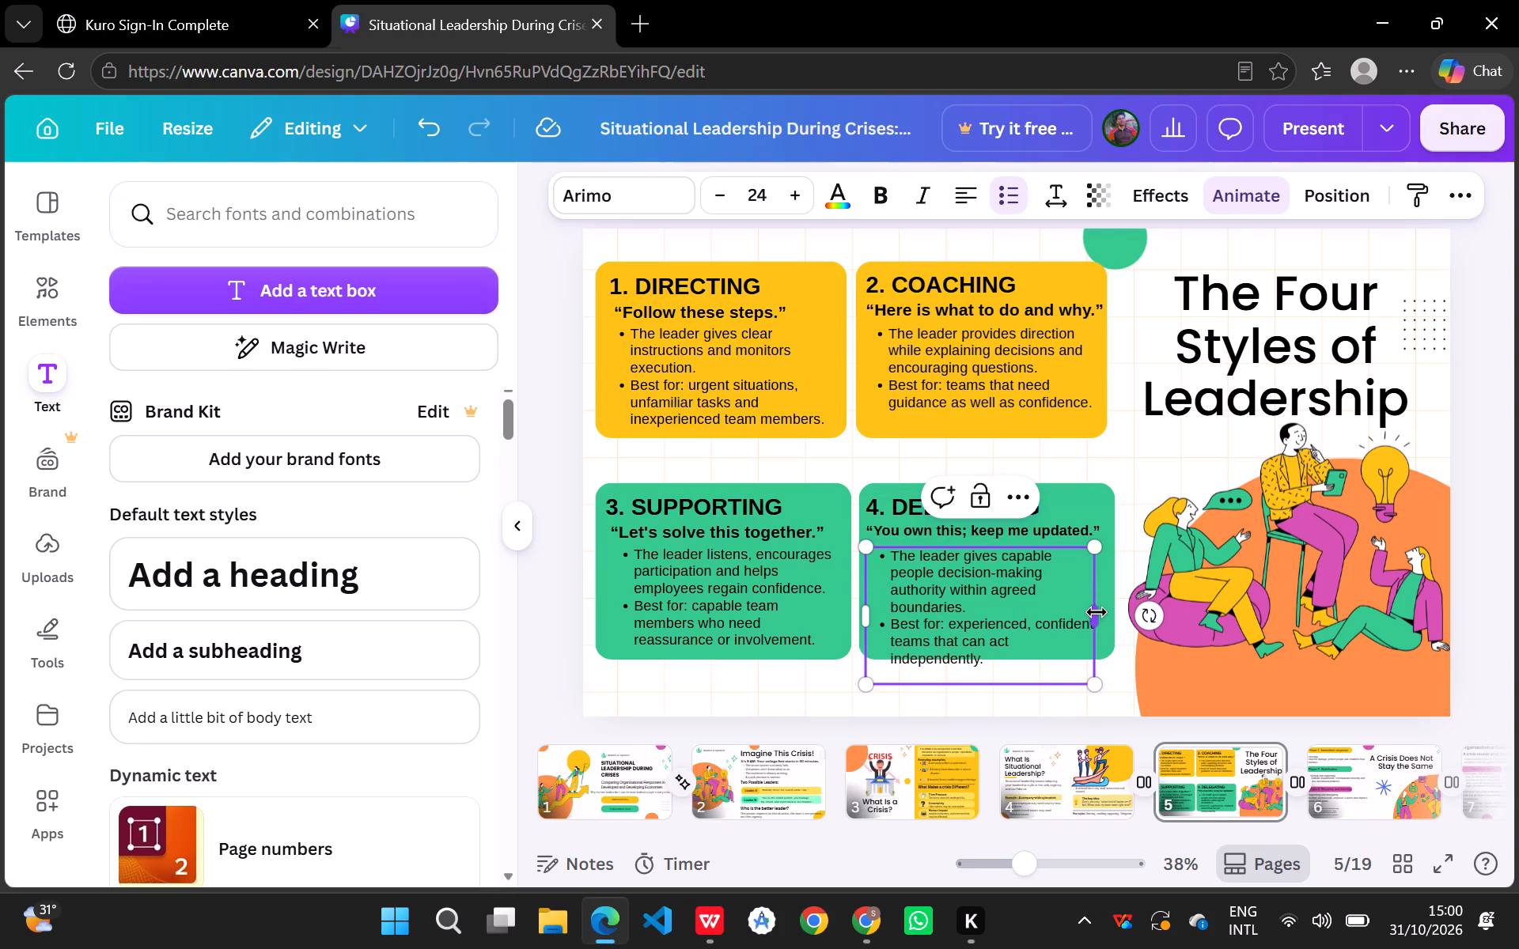
Extend the right edge of the Delegating card's bulleted text box outward, making it about 534 wide.
left_click_drag(1097, 612, 1110, 606)
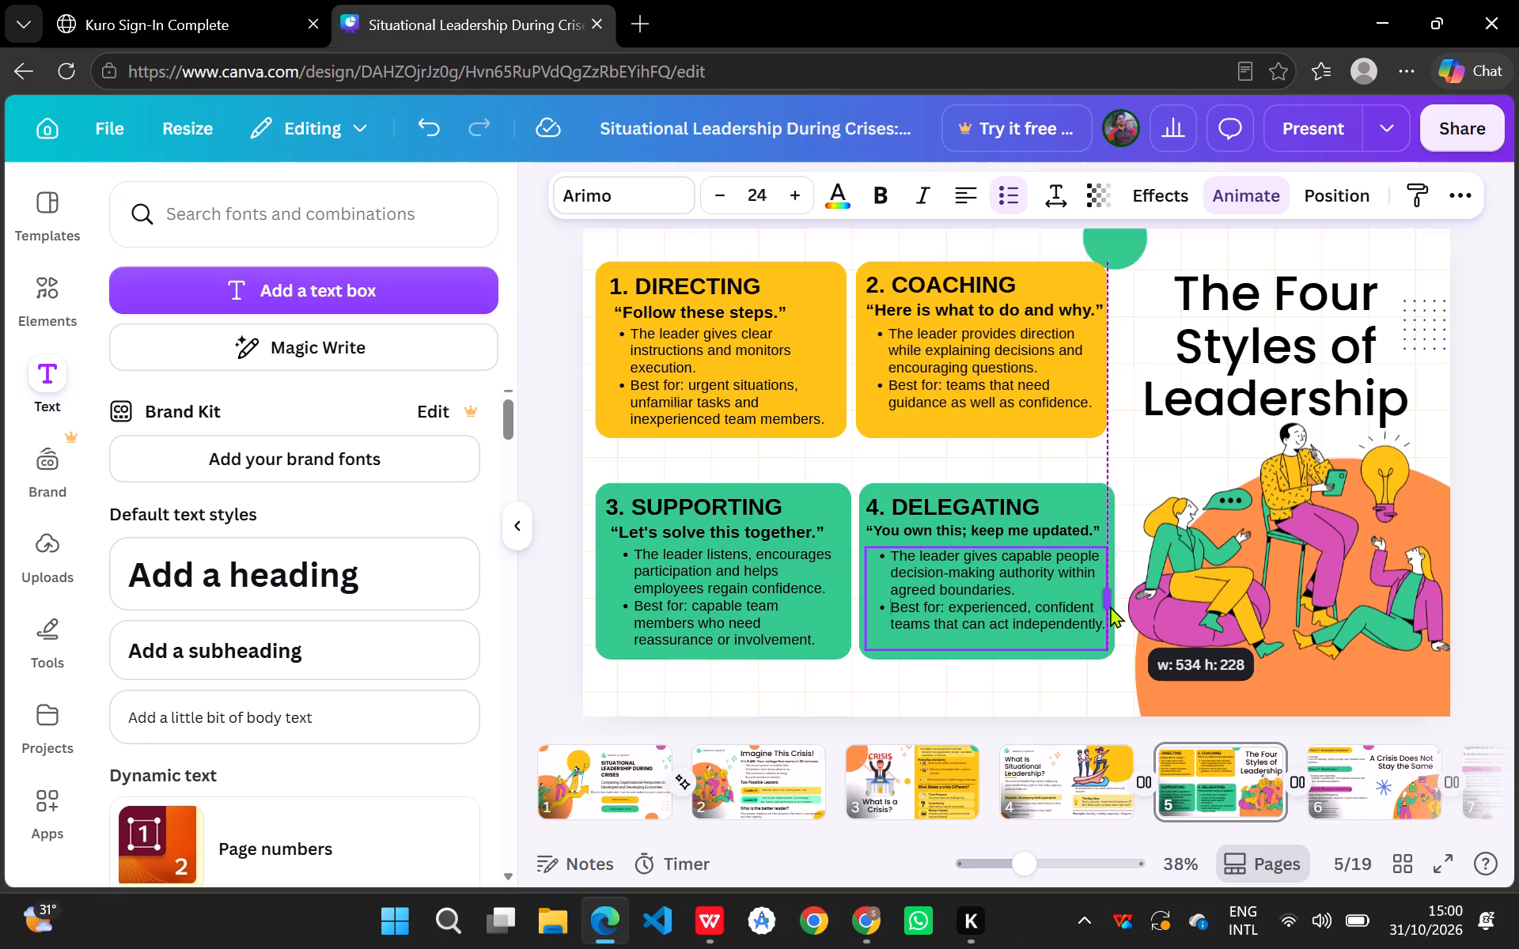
left_click_drag(1110, 606, 1110, 605)
left_click(1037, 679)
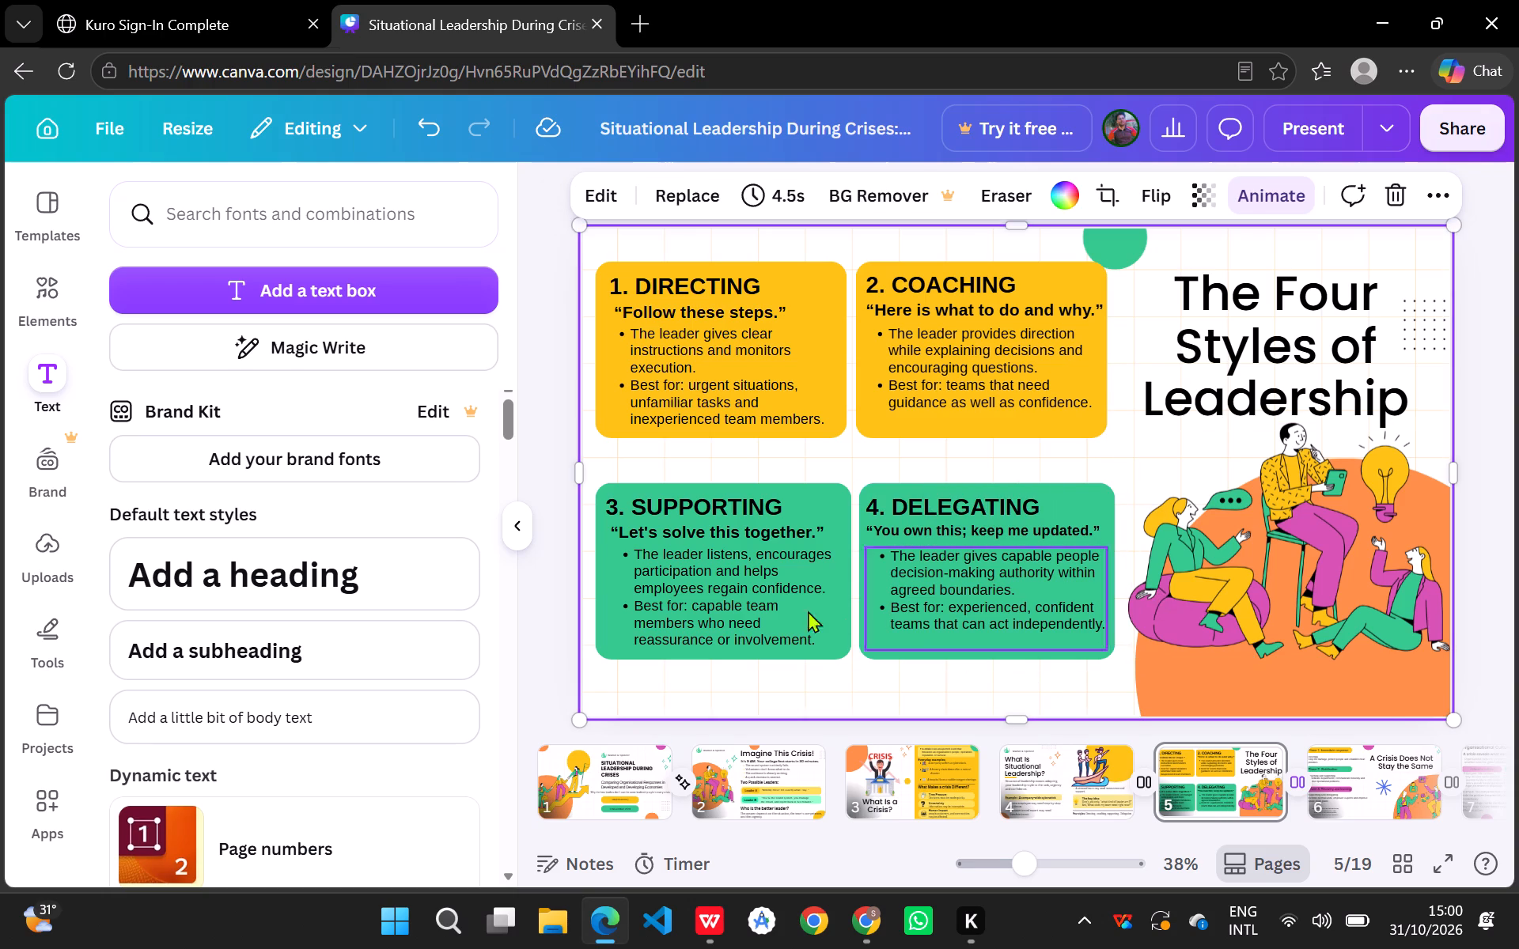
Reposition the Directing card's bulleted text box so its left edge lines up with the “1. DIRECTING” heading.
left_click_drag(711, 337, 702, 339)
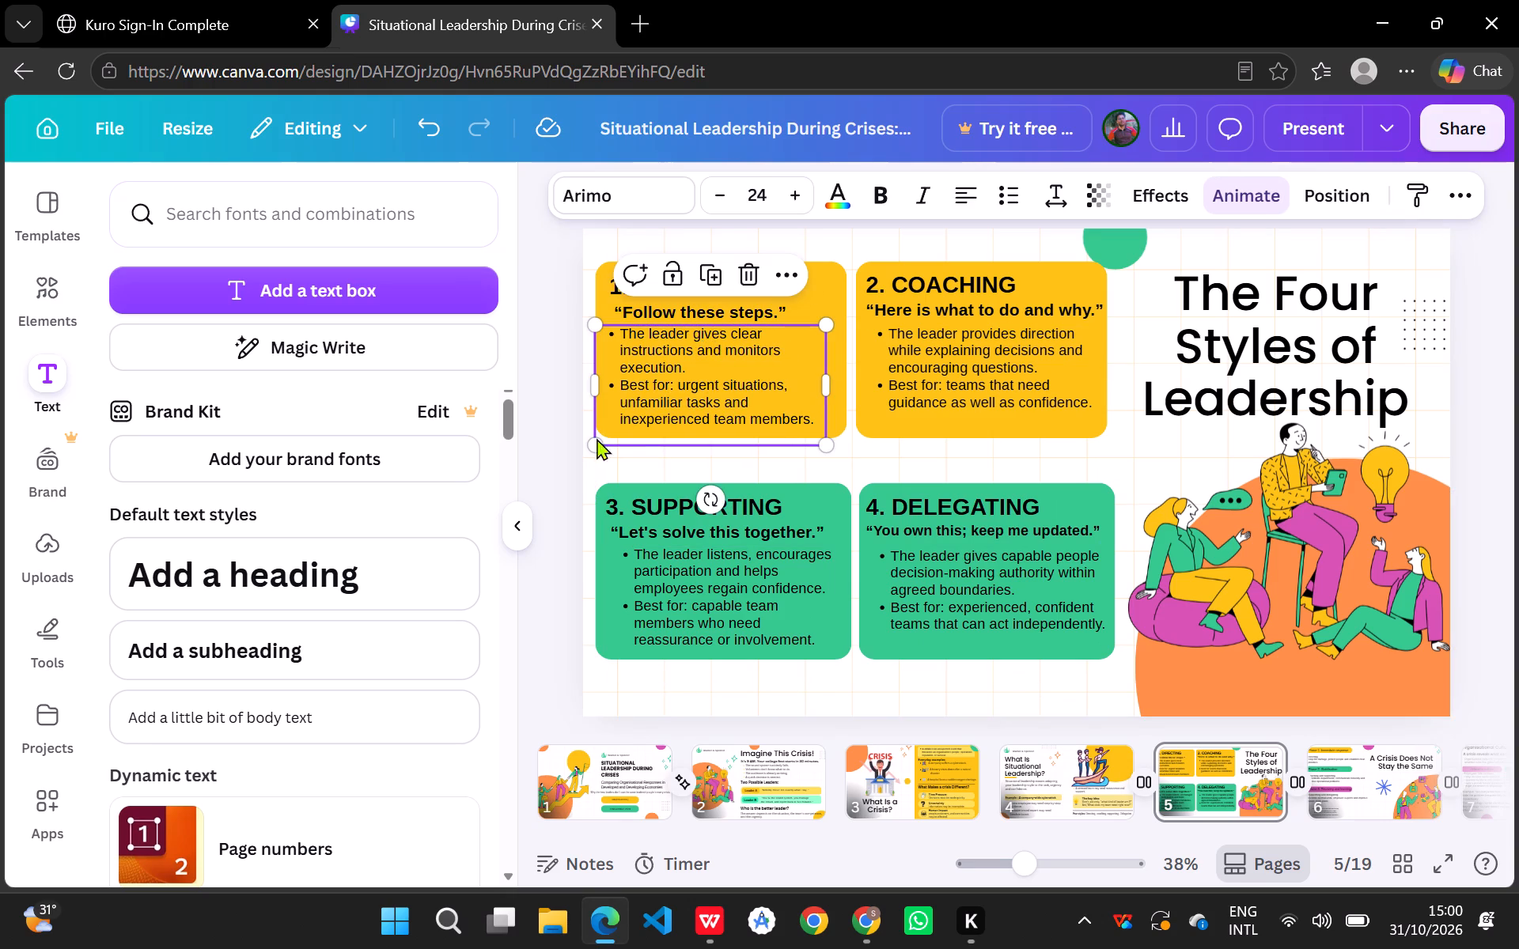
left_click(666, 700)
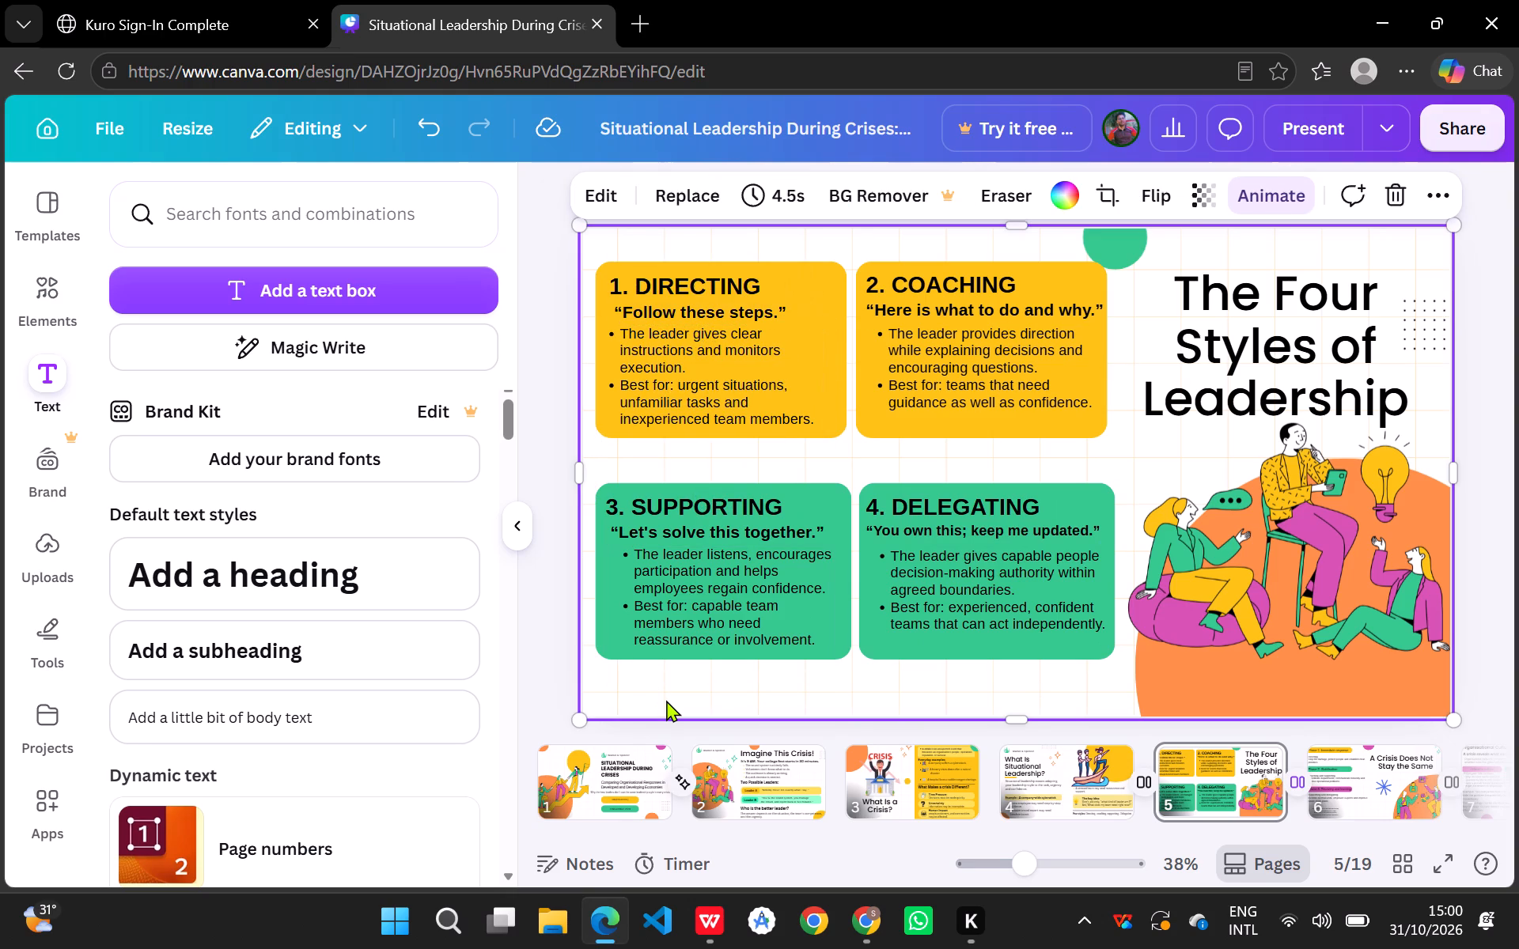
left_click_drag(664, 362, 676, 361)
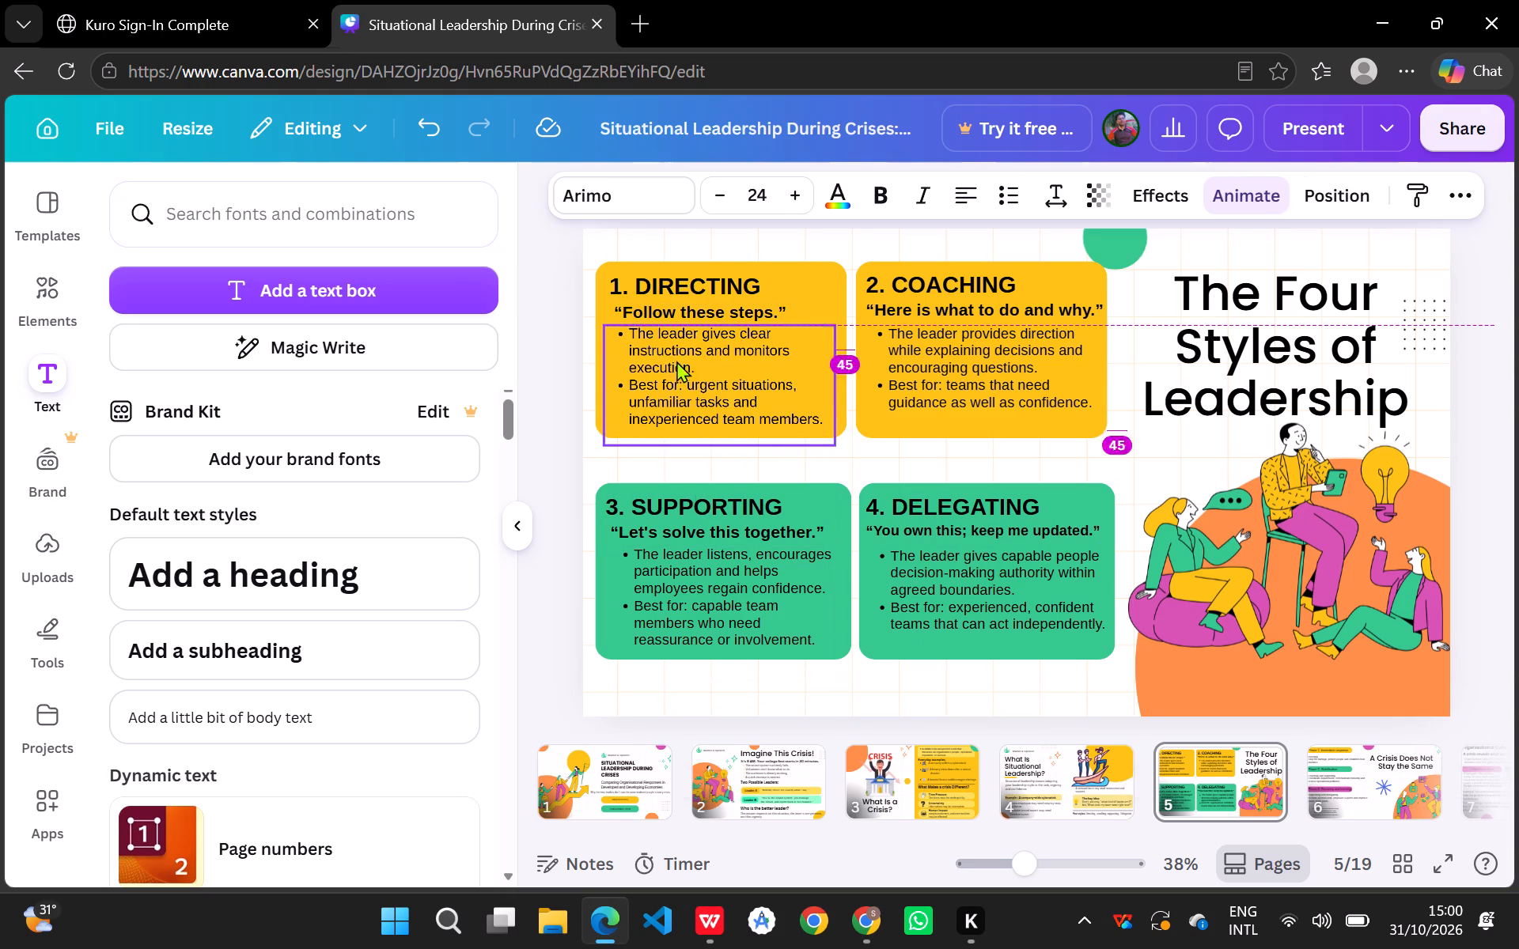
left_click_drag(676, 361, 678, 361)
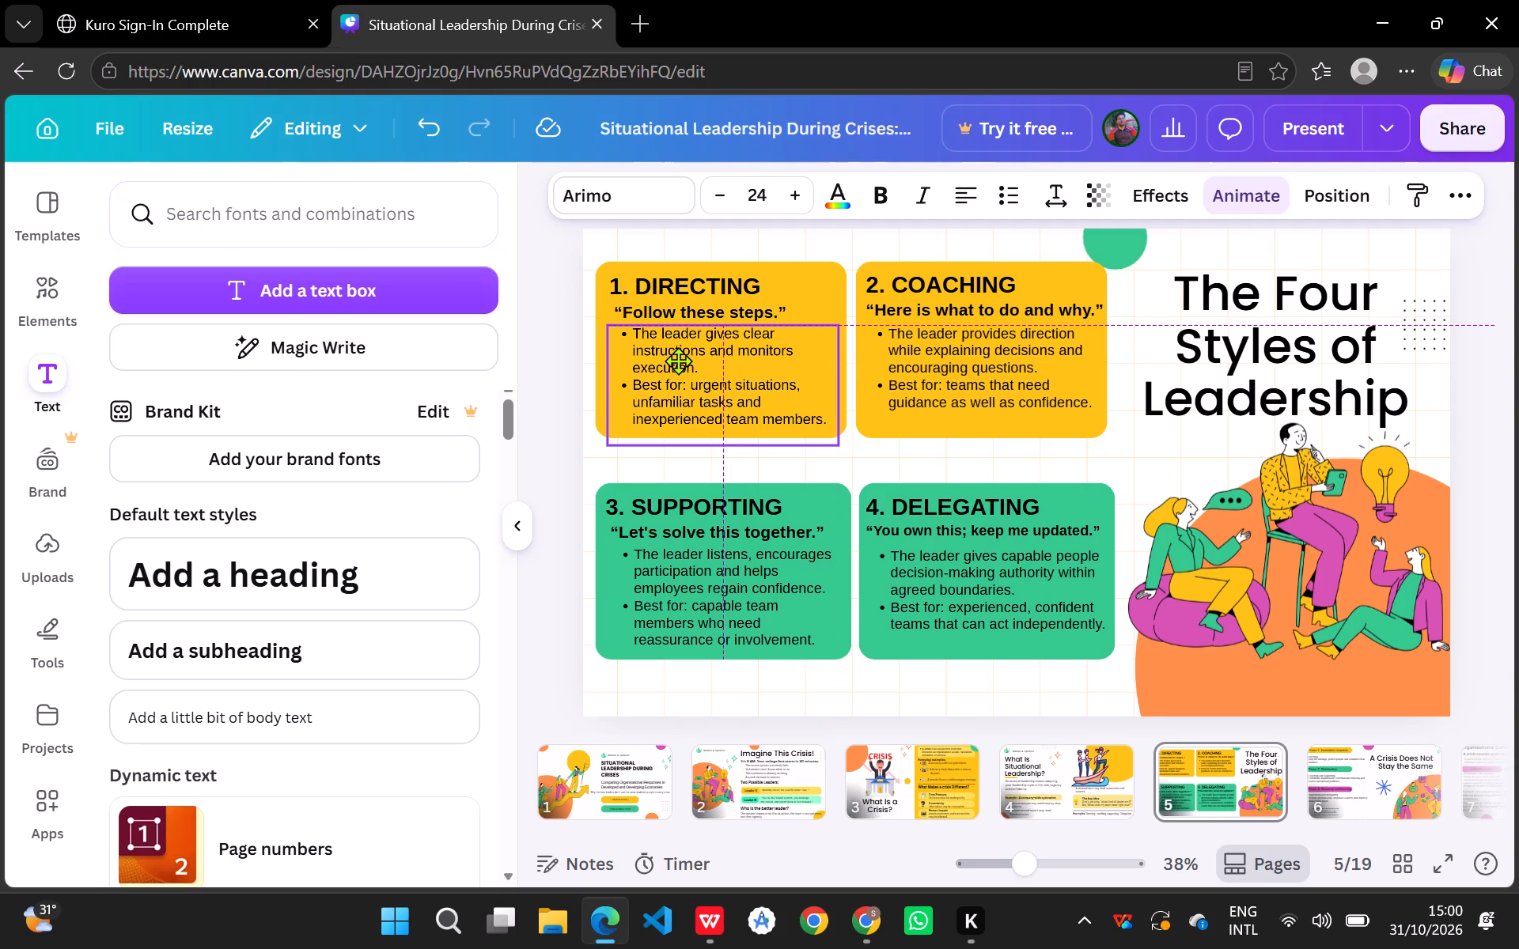
left_click_drag(678, 361, 678, 361)
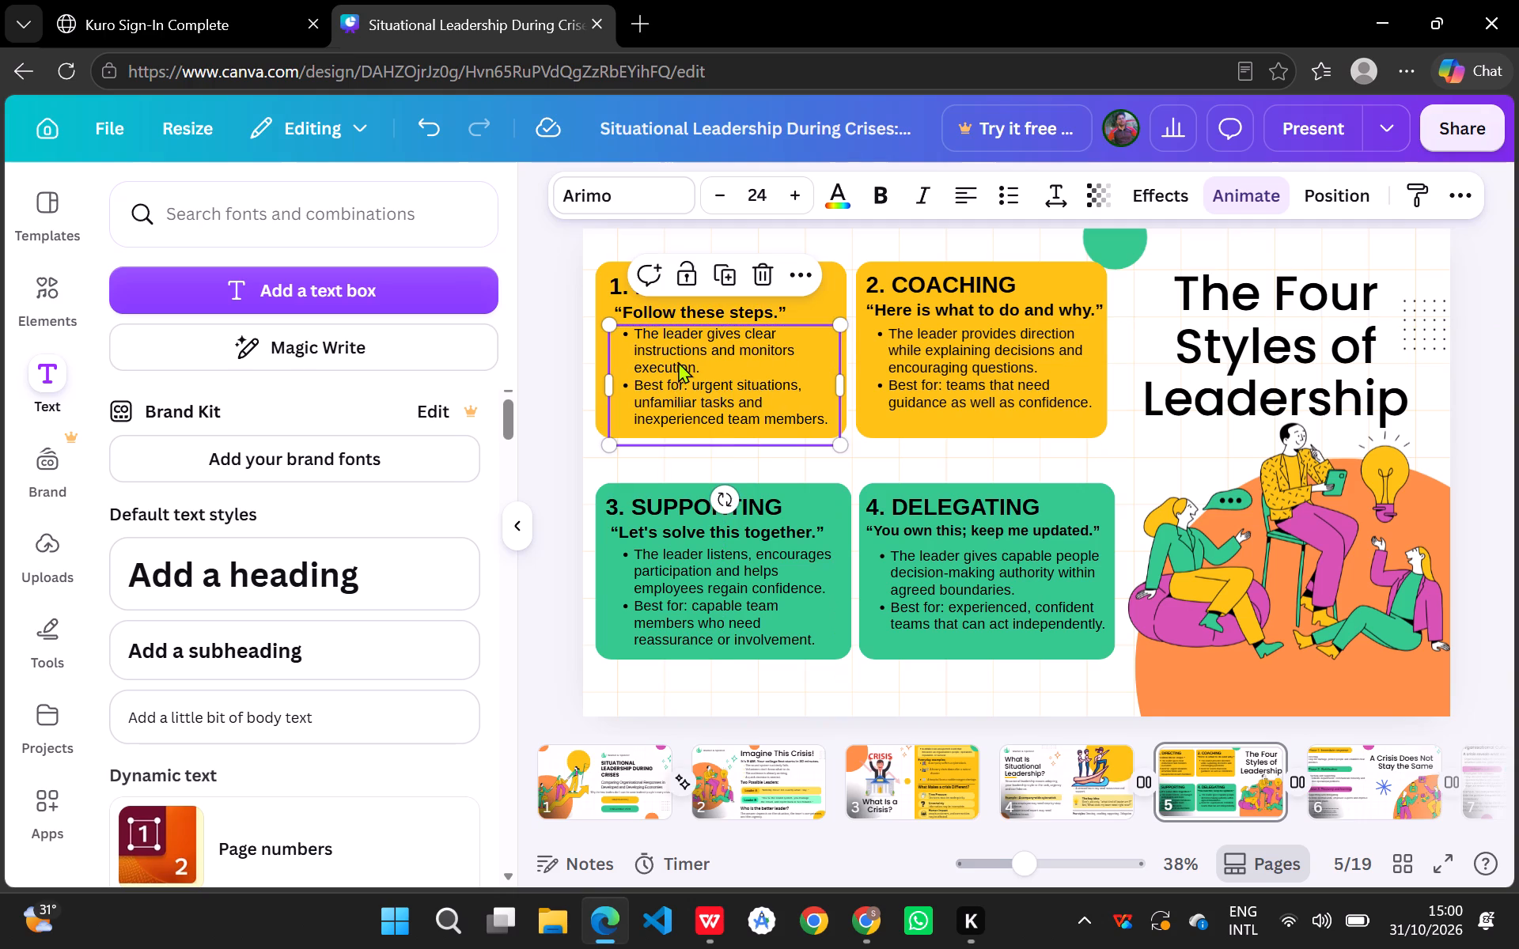
Nudge the bulleted text boxes of the Coaching, Supporting and Delegating cards slightly to the left.
left_click(979, 334)
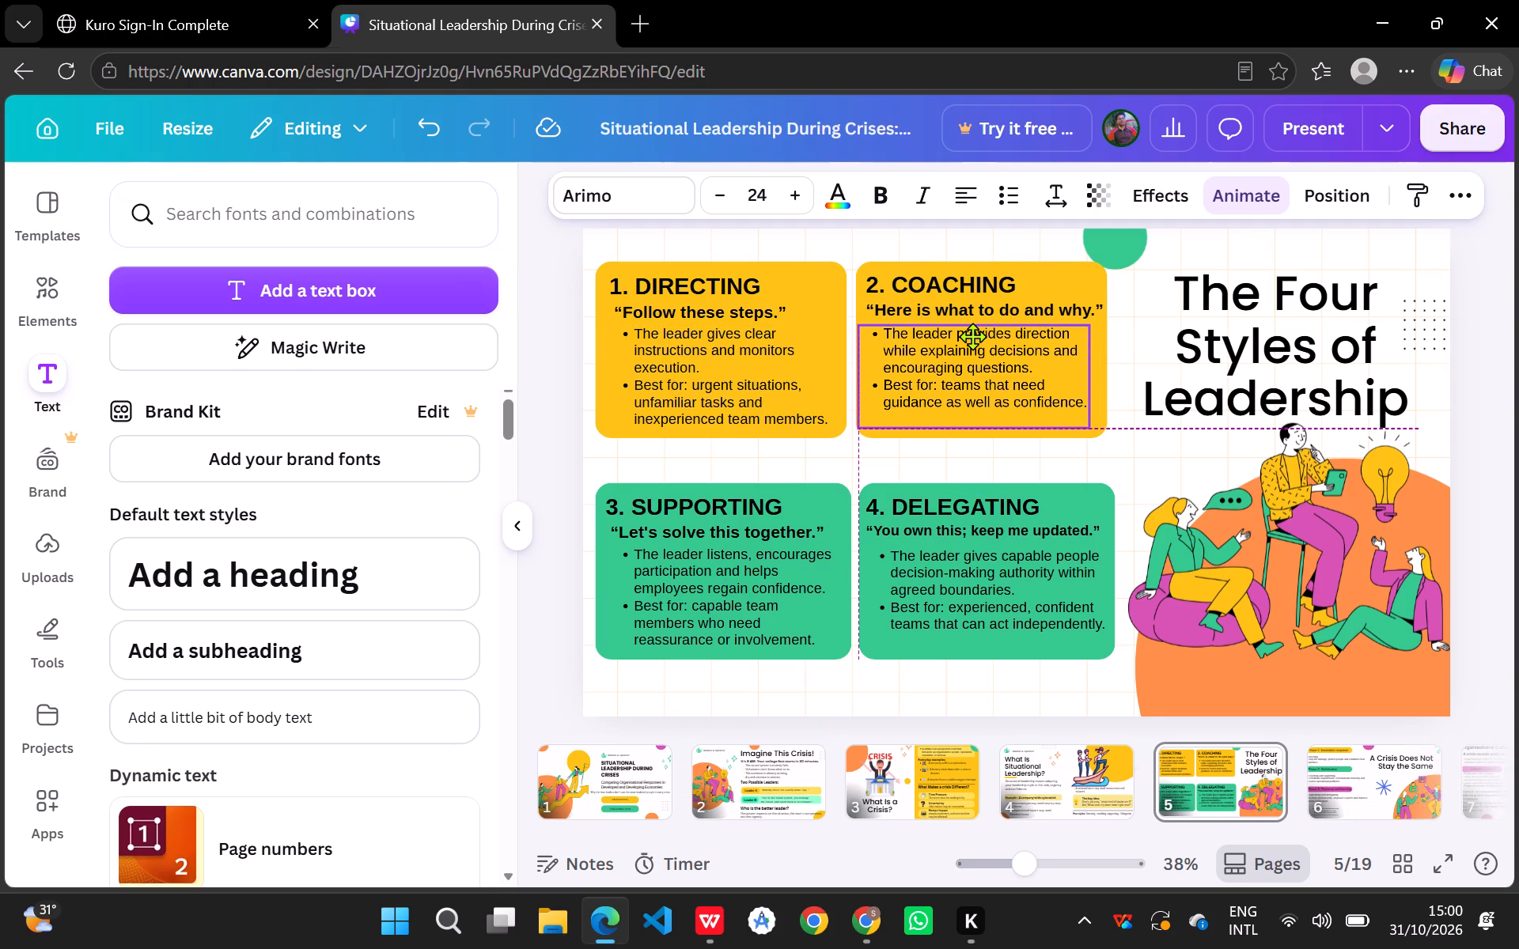
left_click(744, 582)
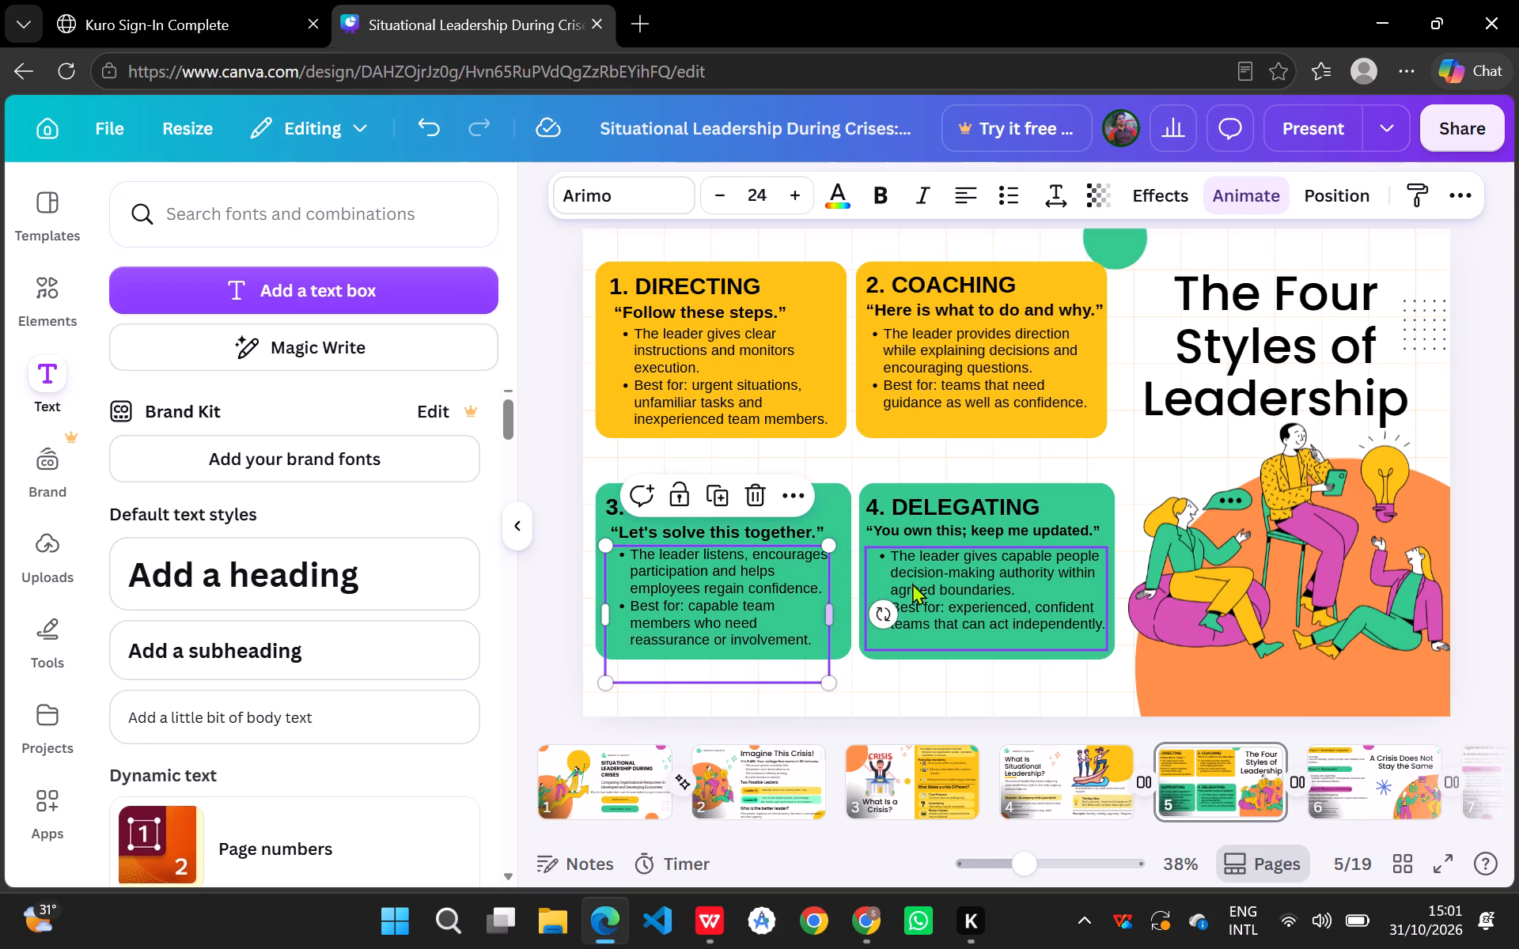
left_click(975, 577)
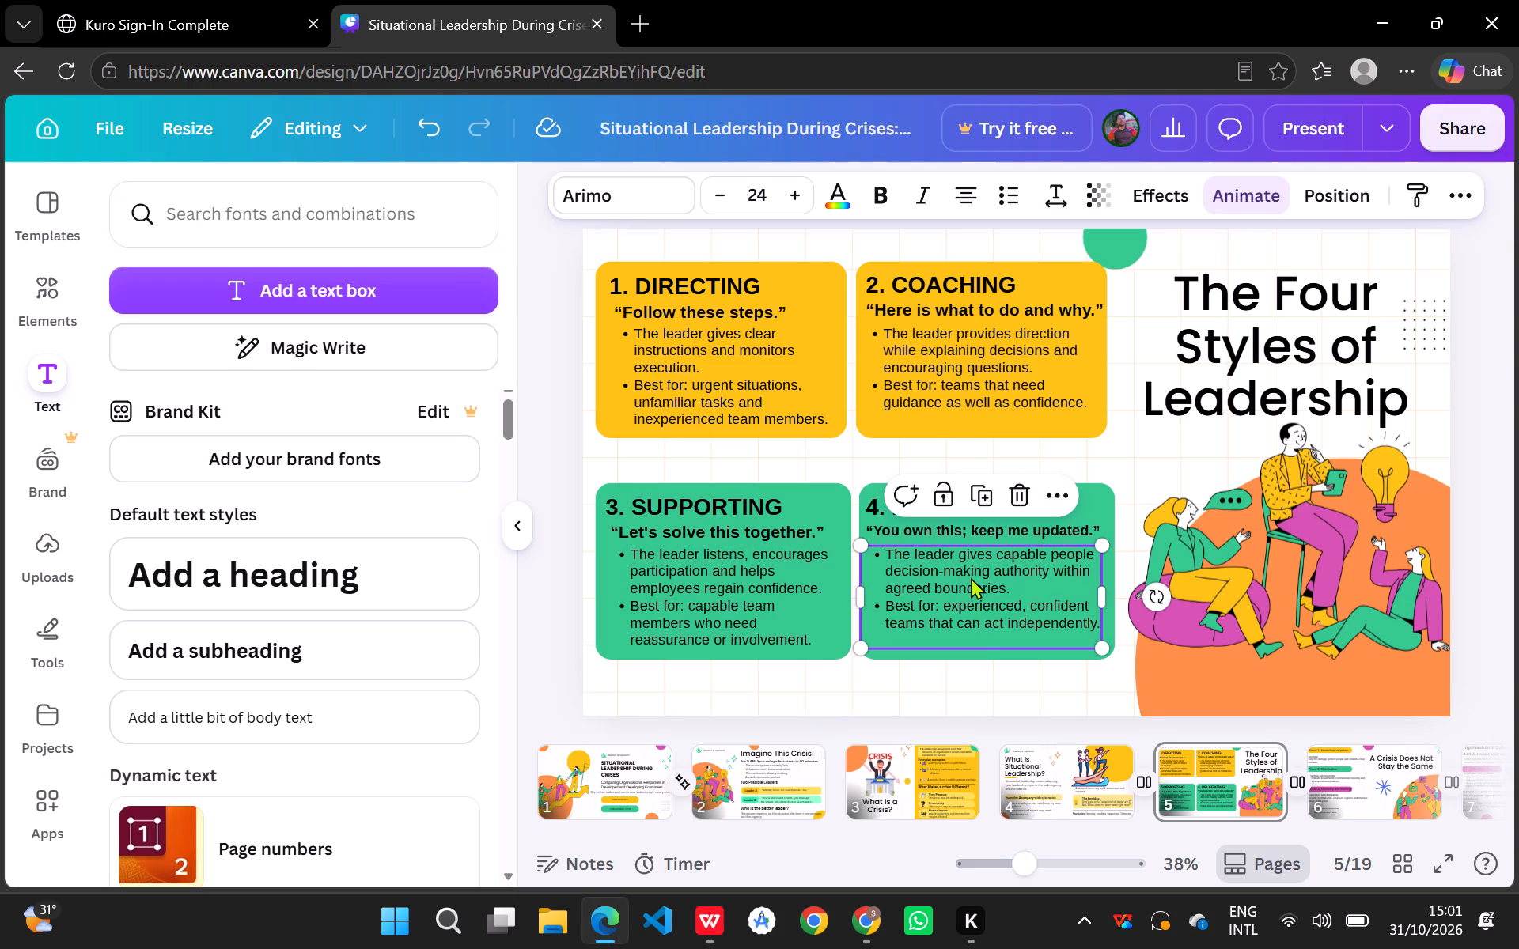
Copy the “Warner & Spencer” text from page 4 onto page 5, placing it above the Directing card near the page's top edge.
left_click(907, 684)
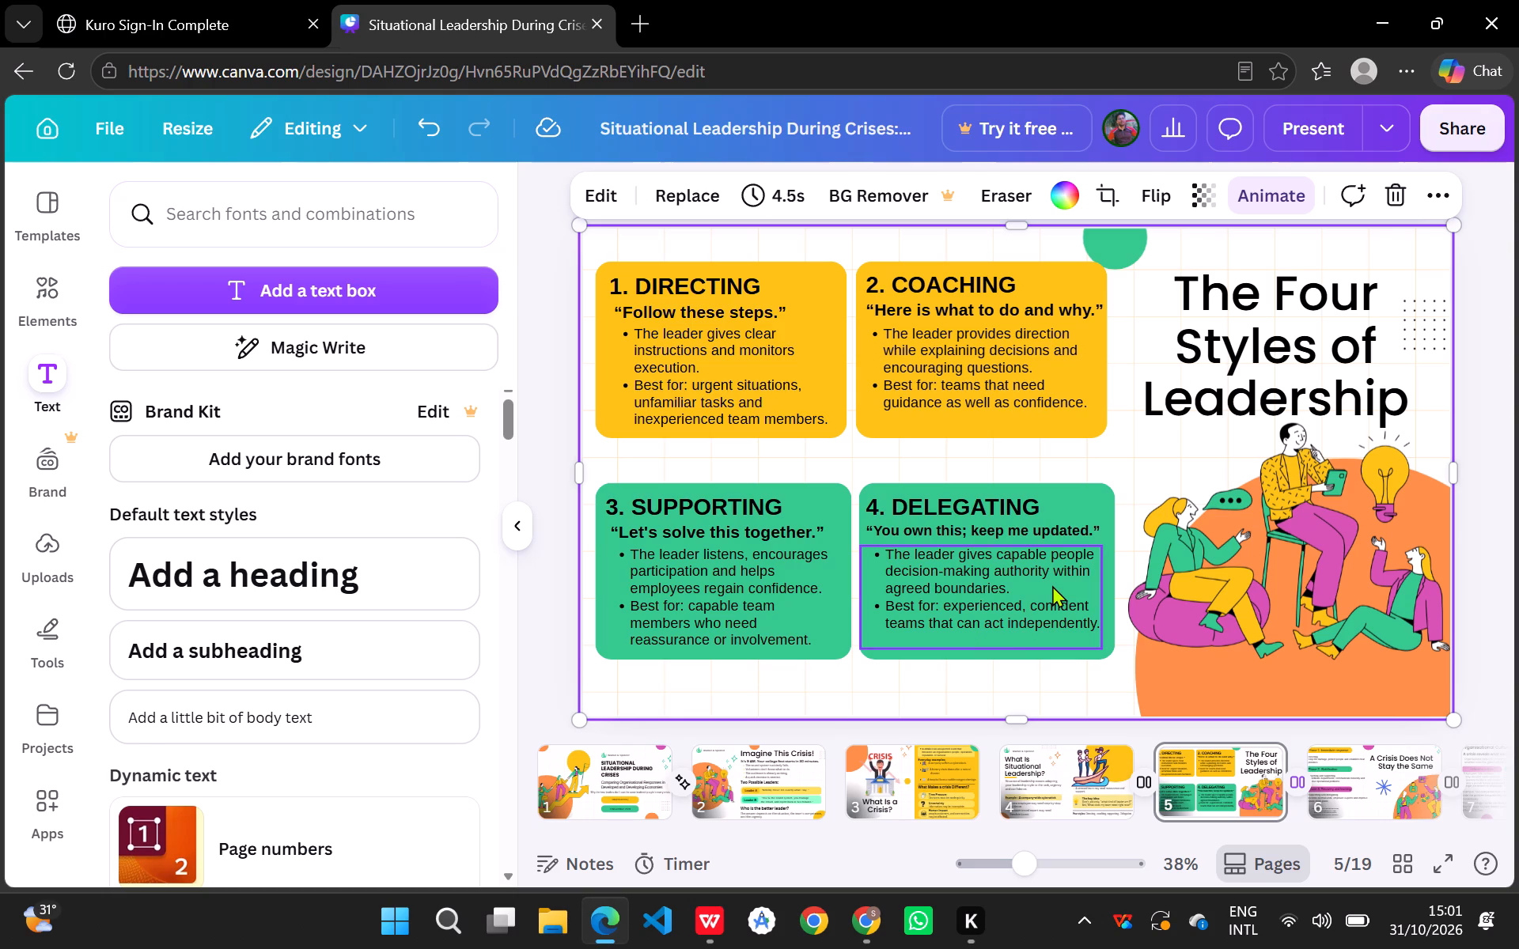
left_click(1141, 458)
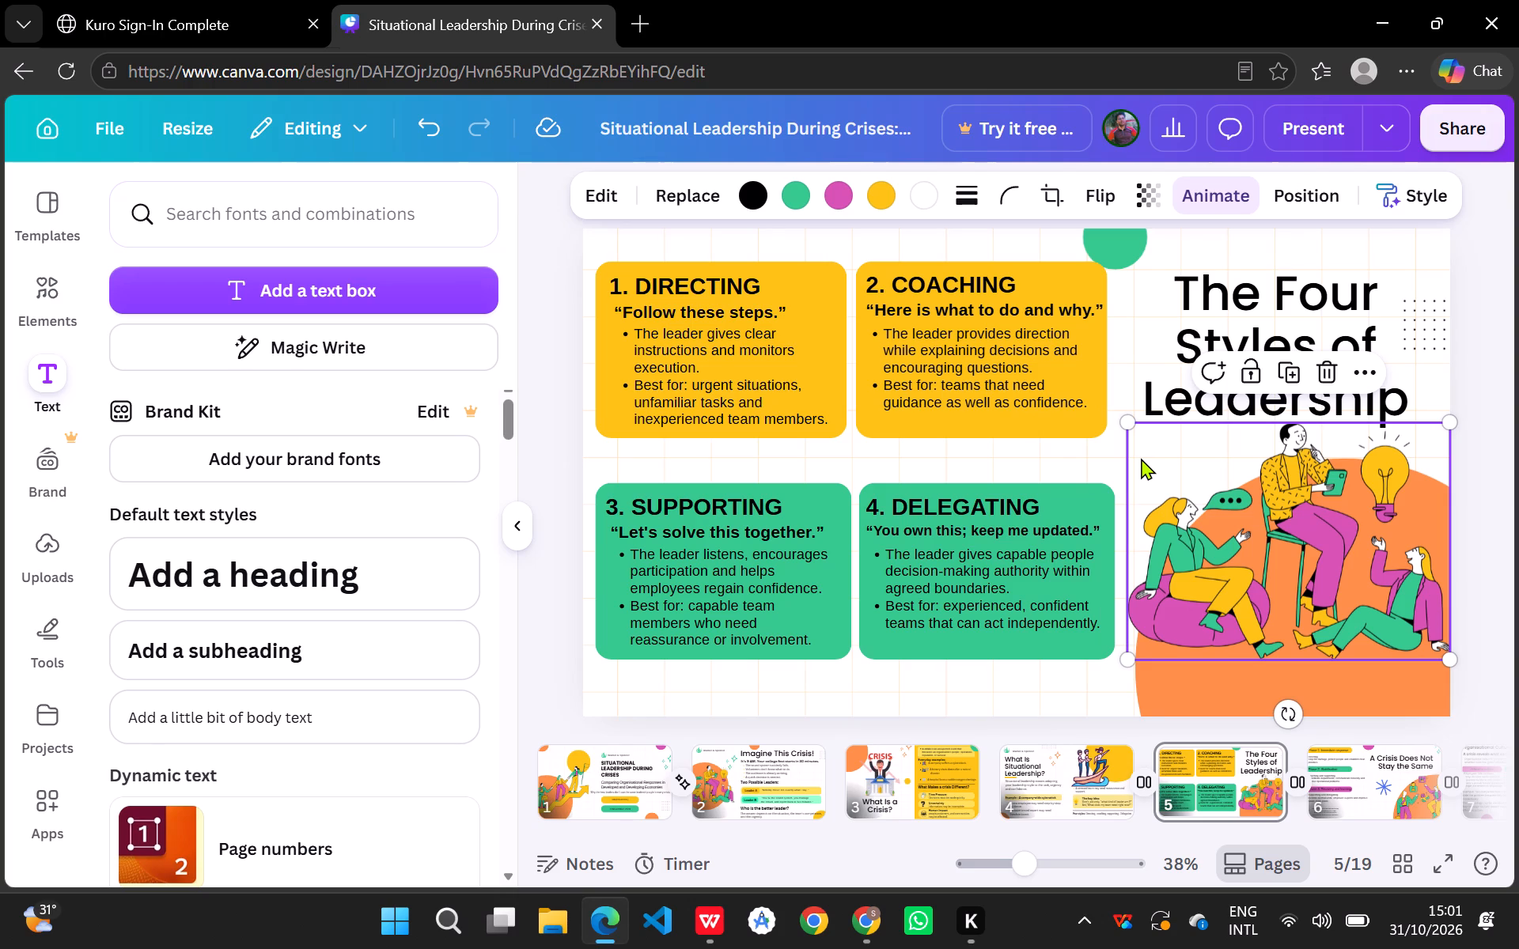
left_click(1068, 784)
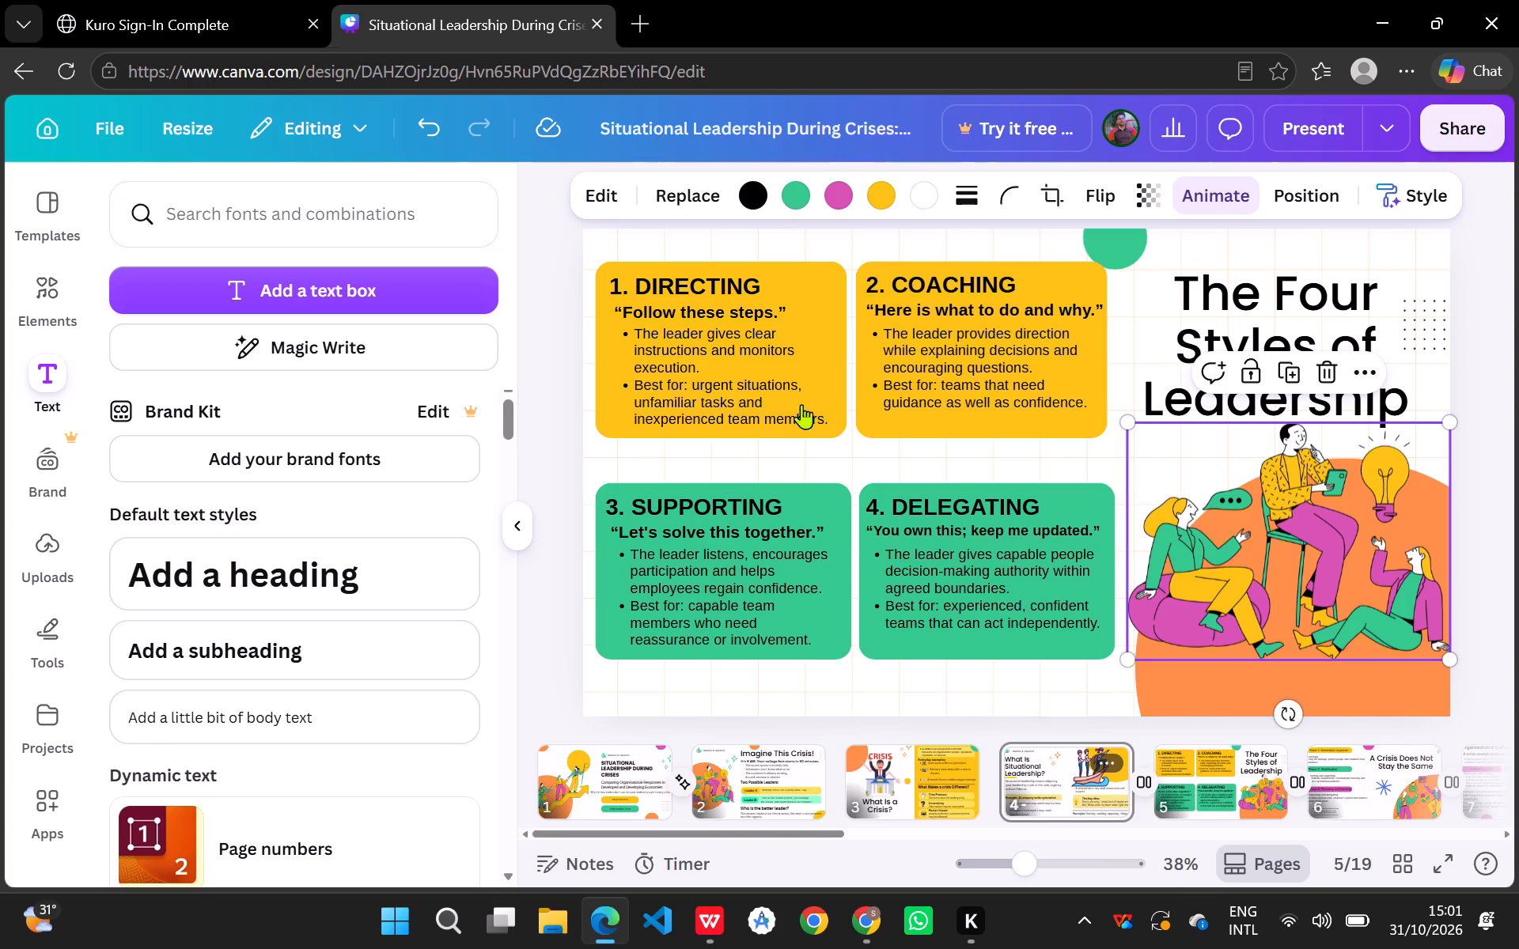
left_click(737, 271)
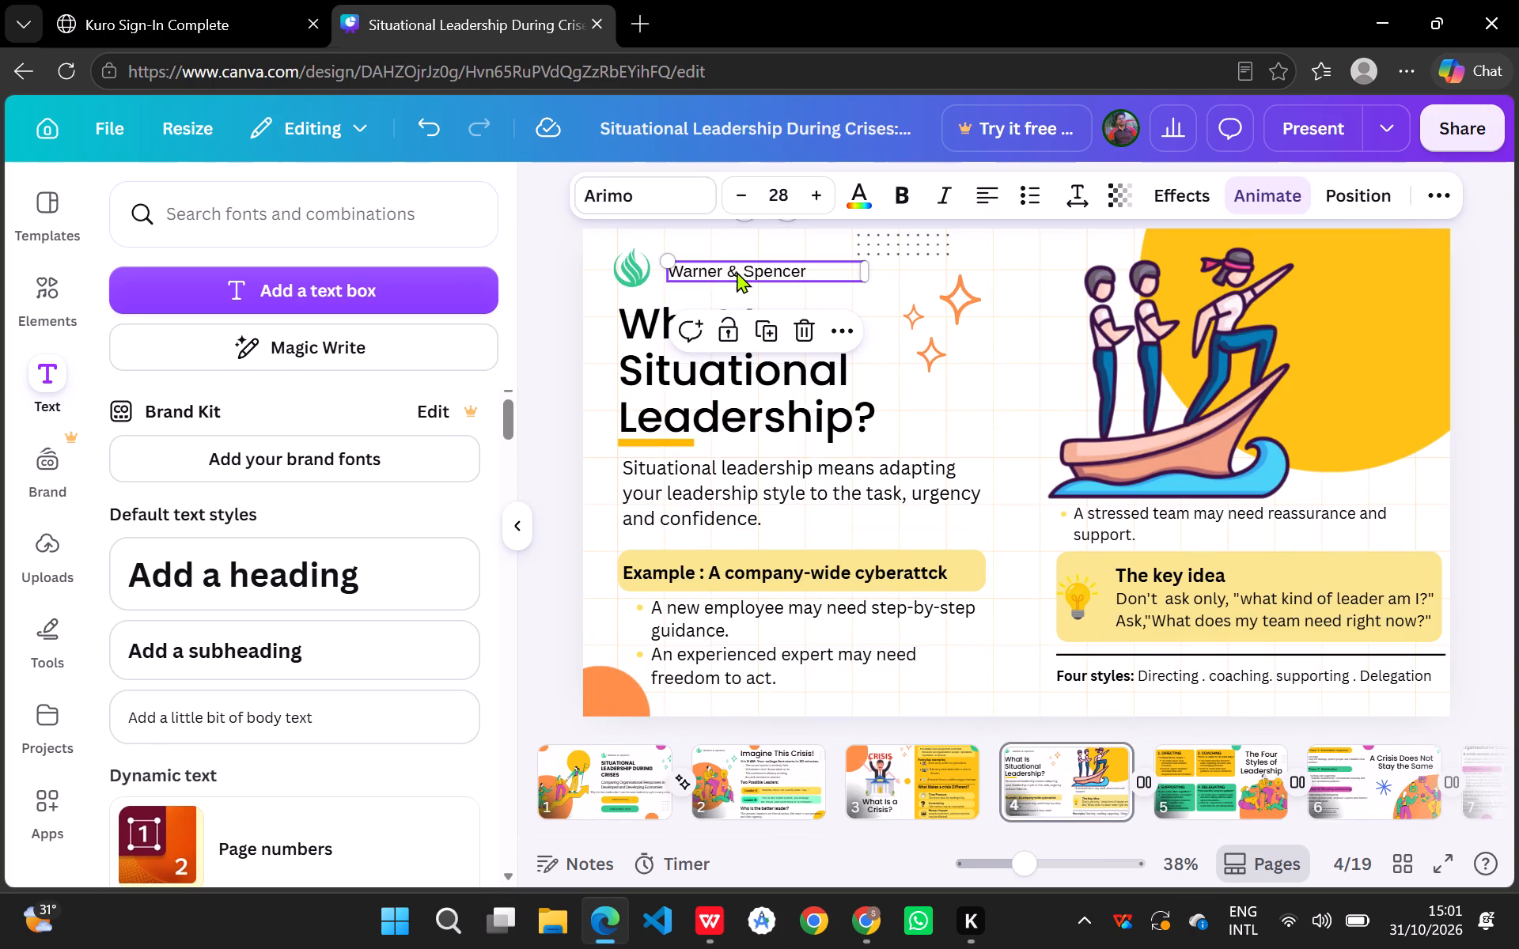
key("ctrl+c")
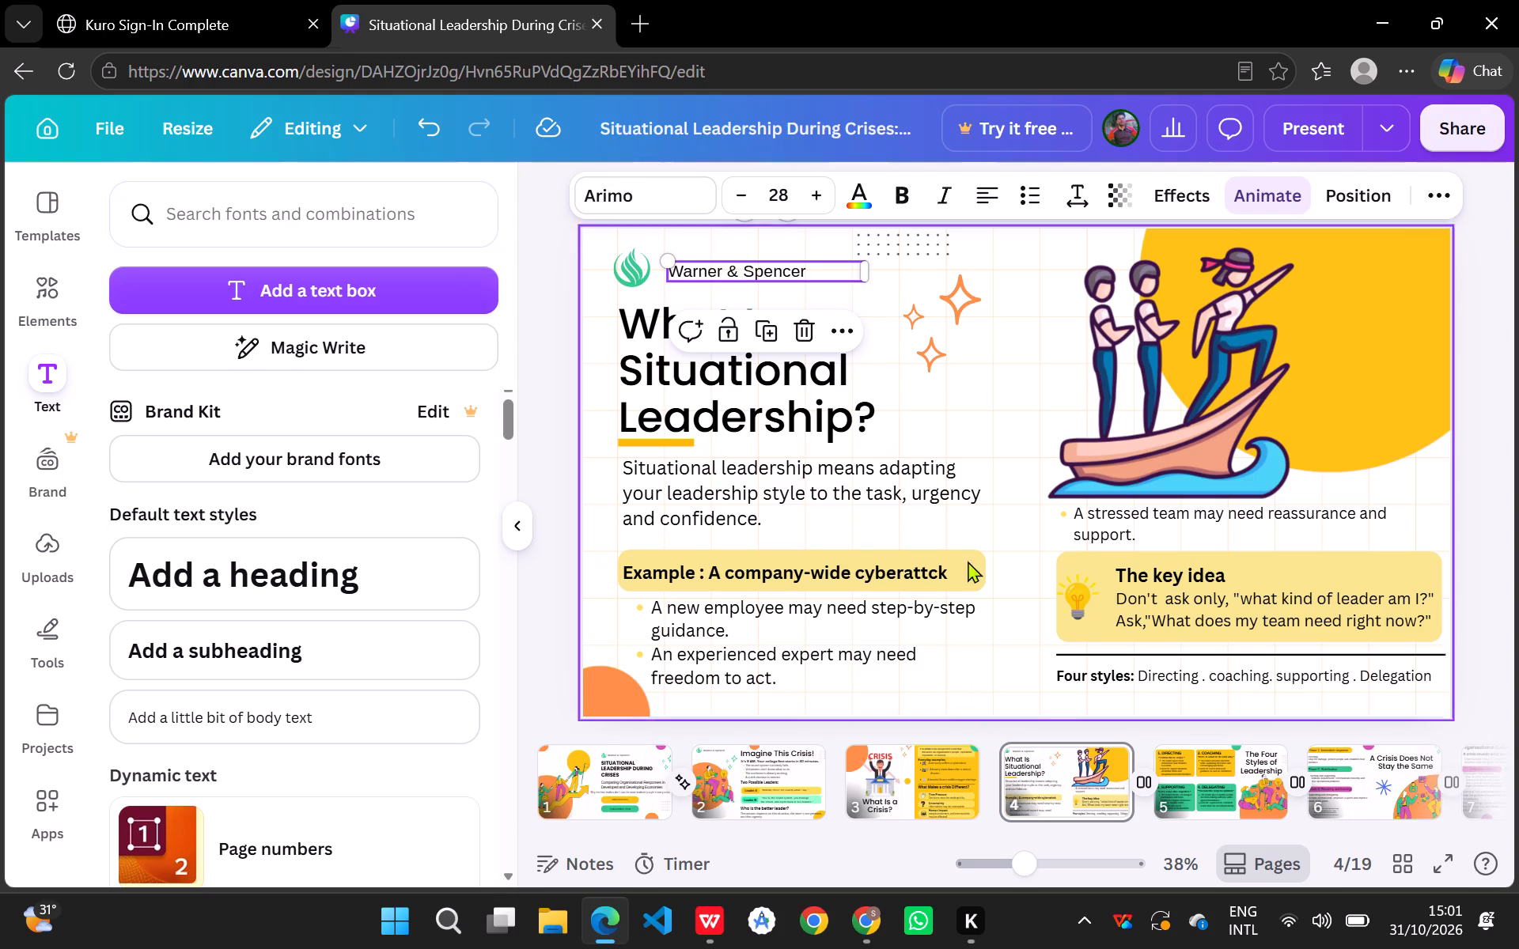
left_click(1218, 785)
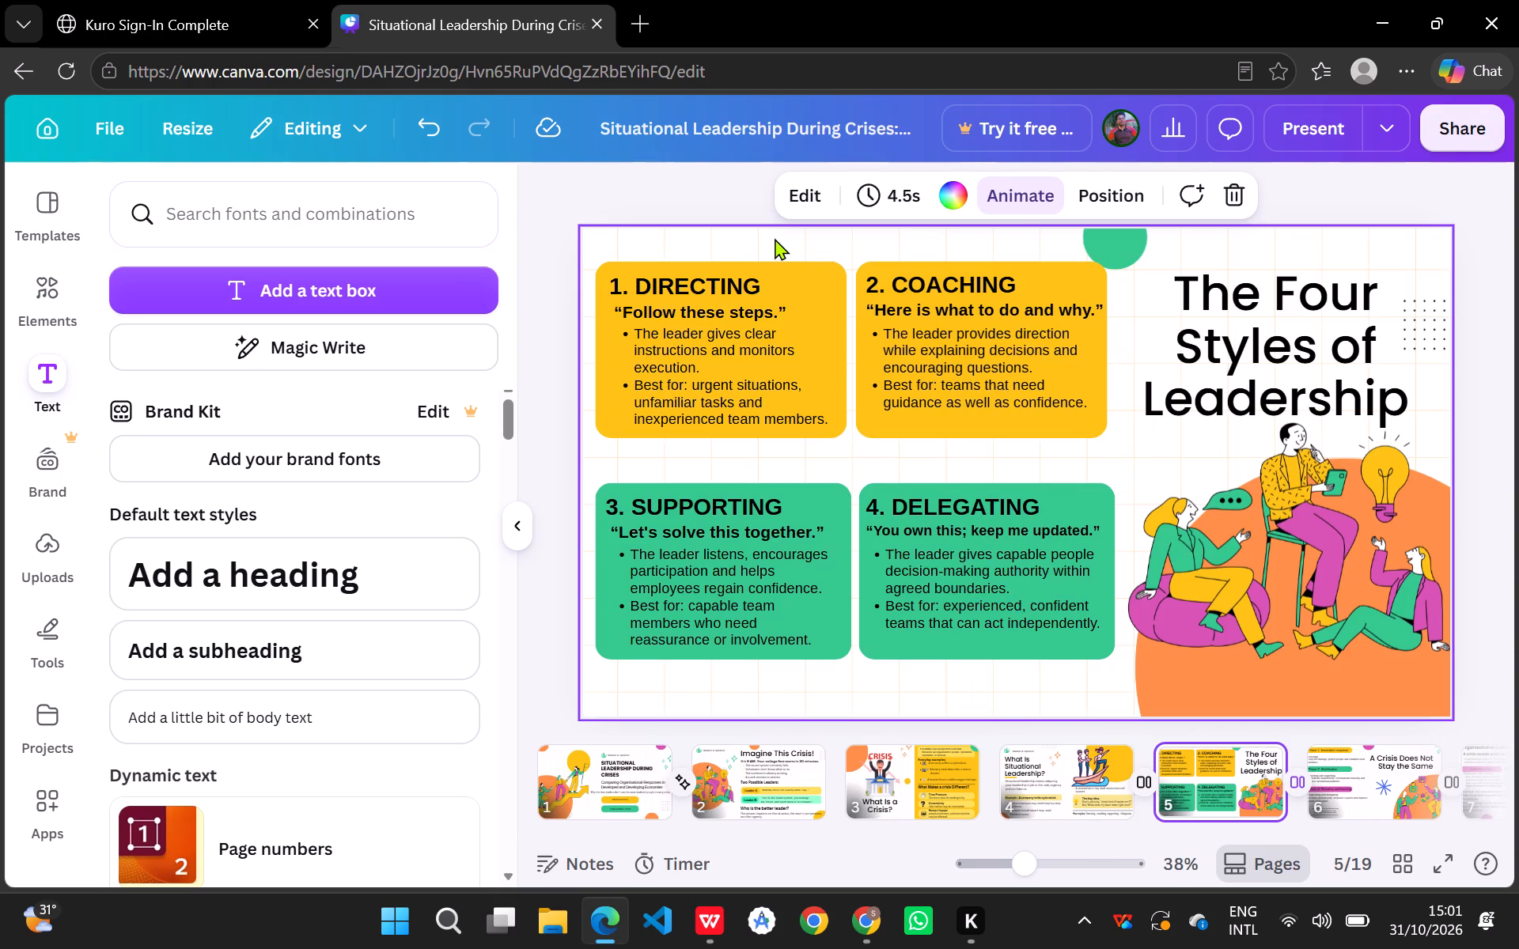
left_click(775, 238)
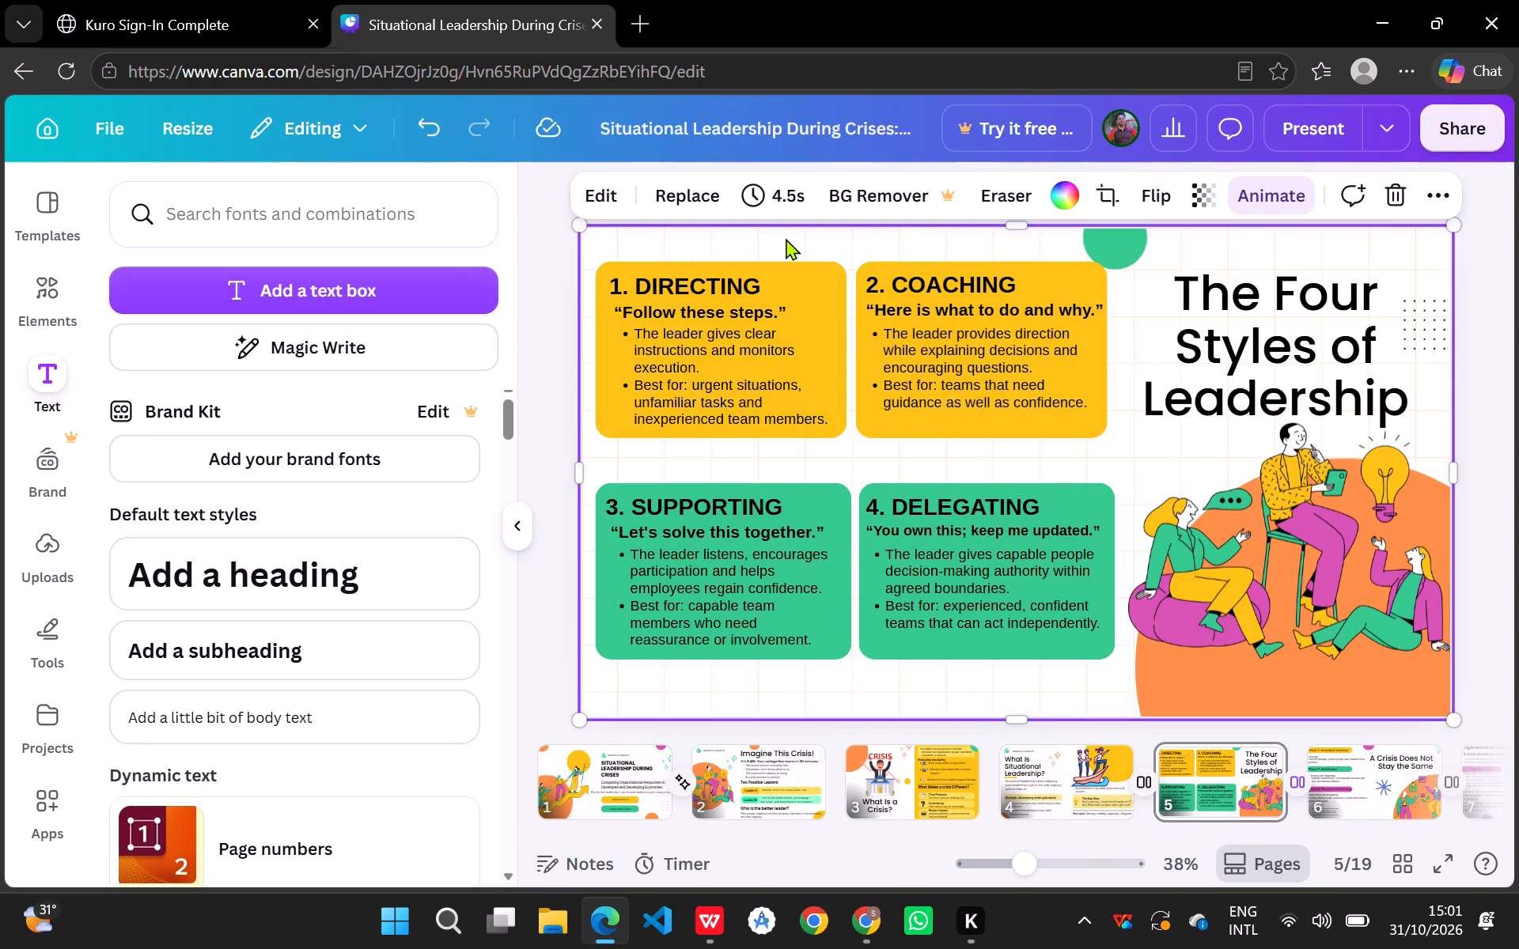
key("ctrl+v")
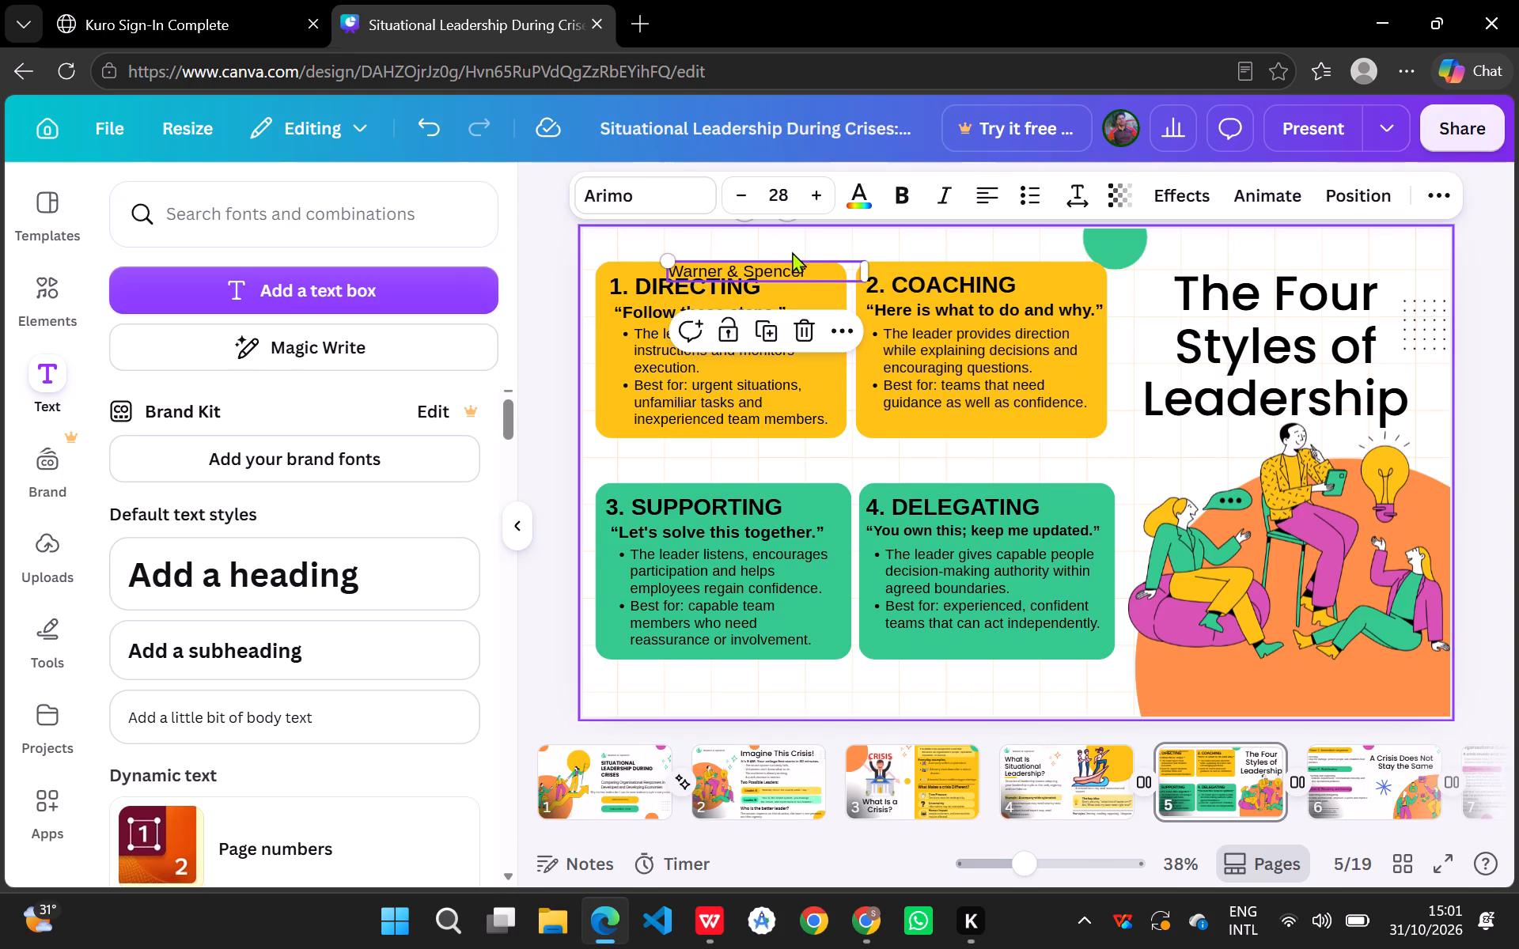
left_click_drag(815, 272, 842, 241)
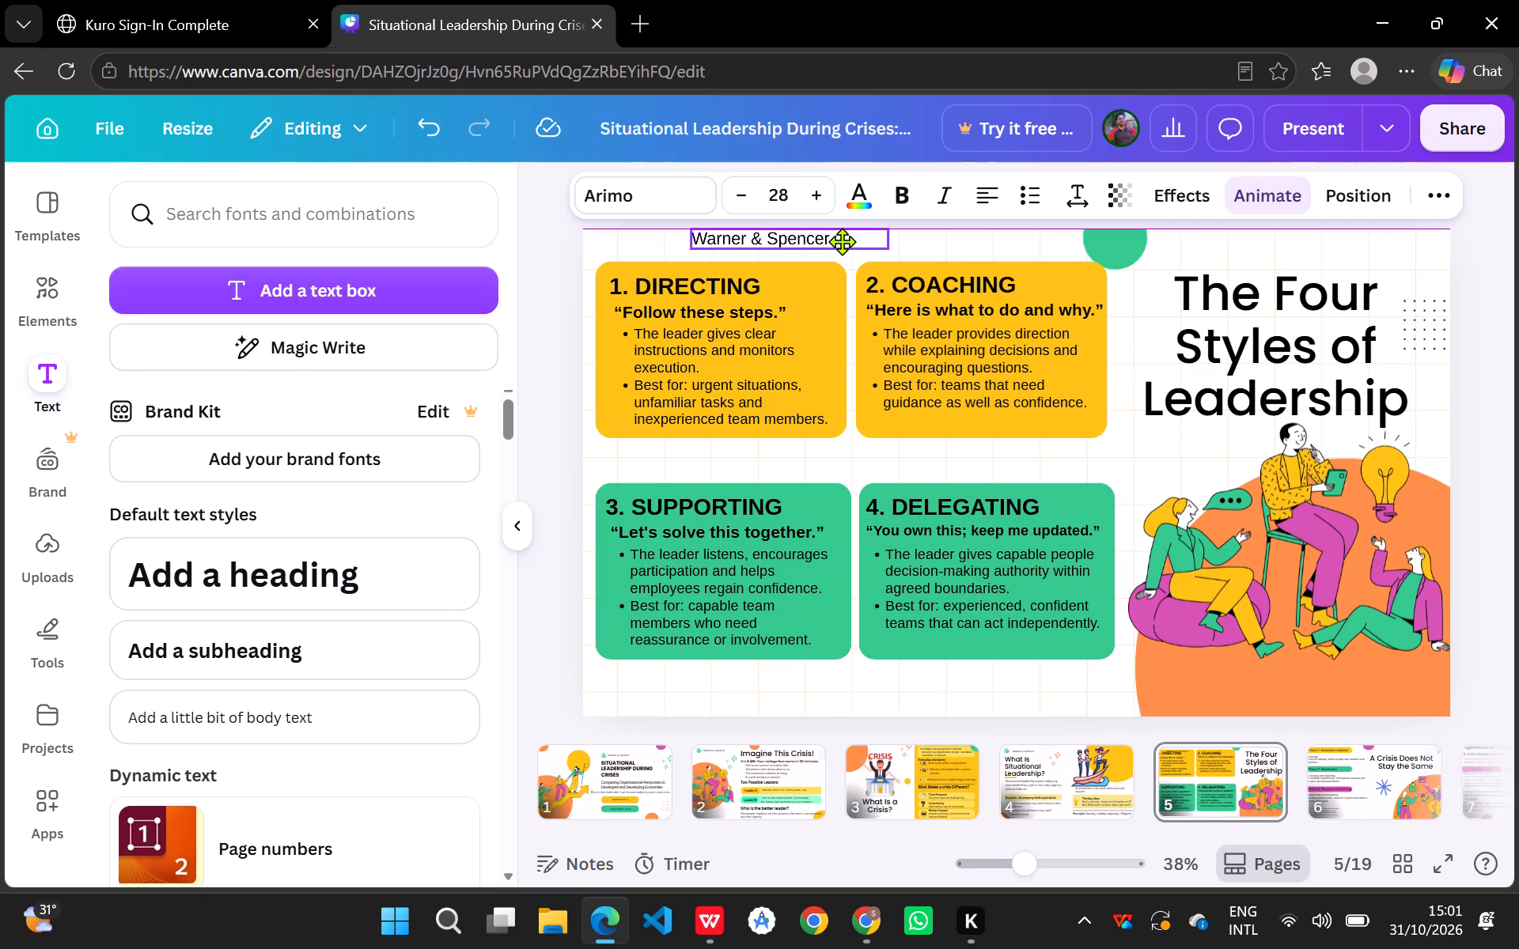
left_click_drag(842, 241, 863, 247)
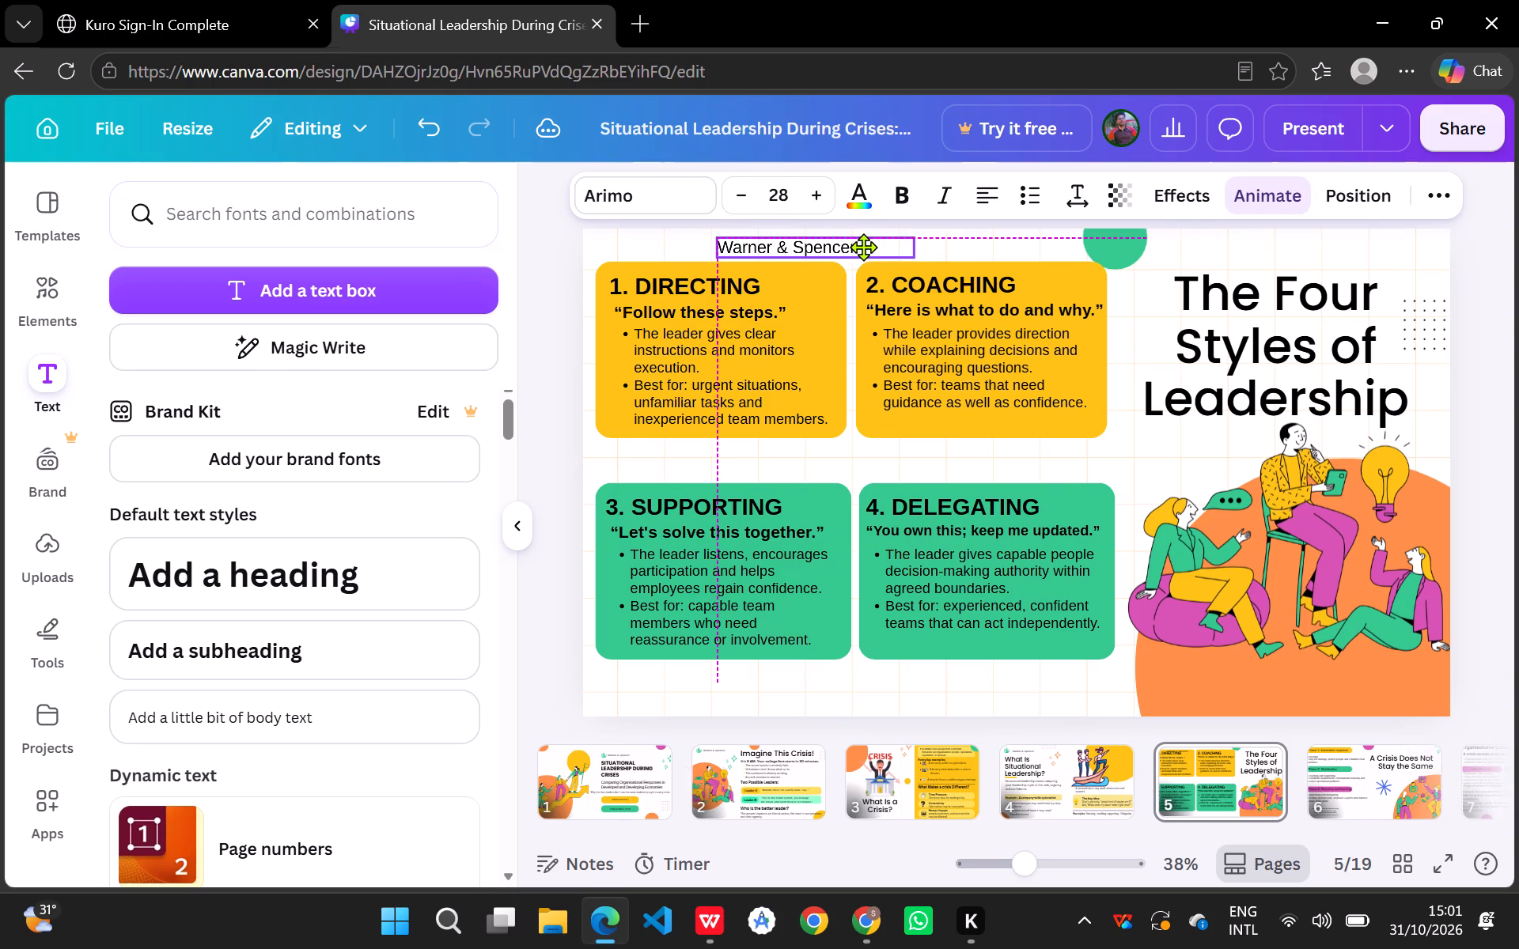
left_click_drag(863, 247, 863, 244)
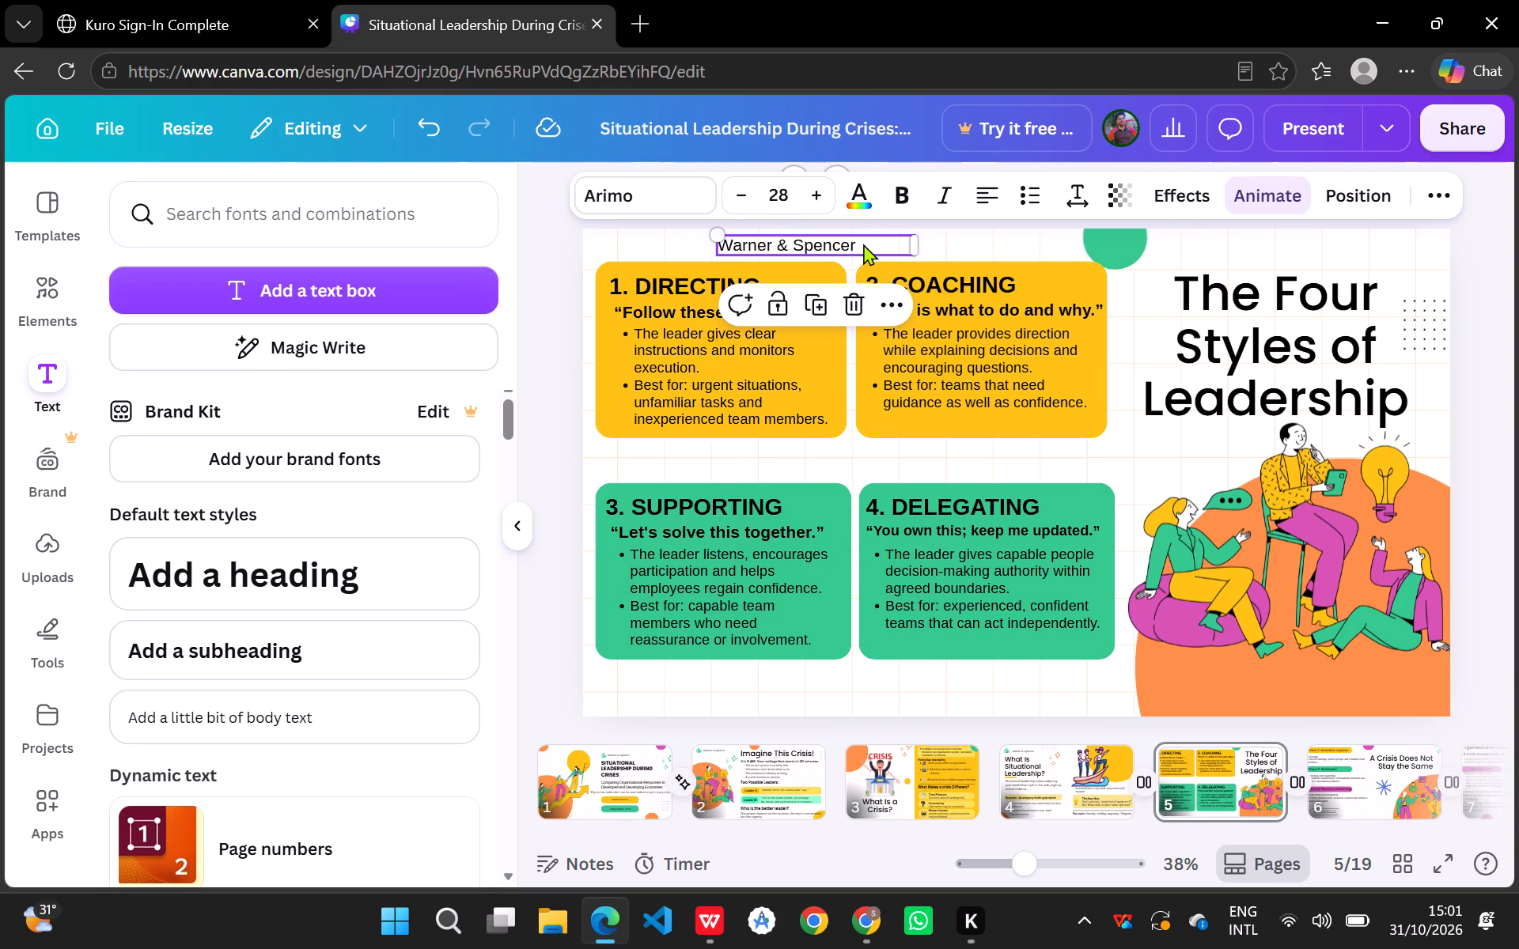
Copy the green flame logo from page 4 onto page 5, placing it just left of the “Warner & Spencer” text.
left_click(1093, 790)
left_click(642, 269)
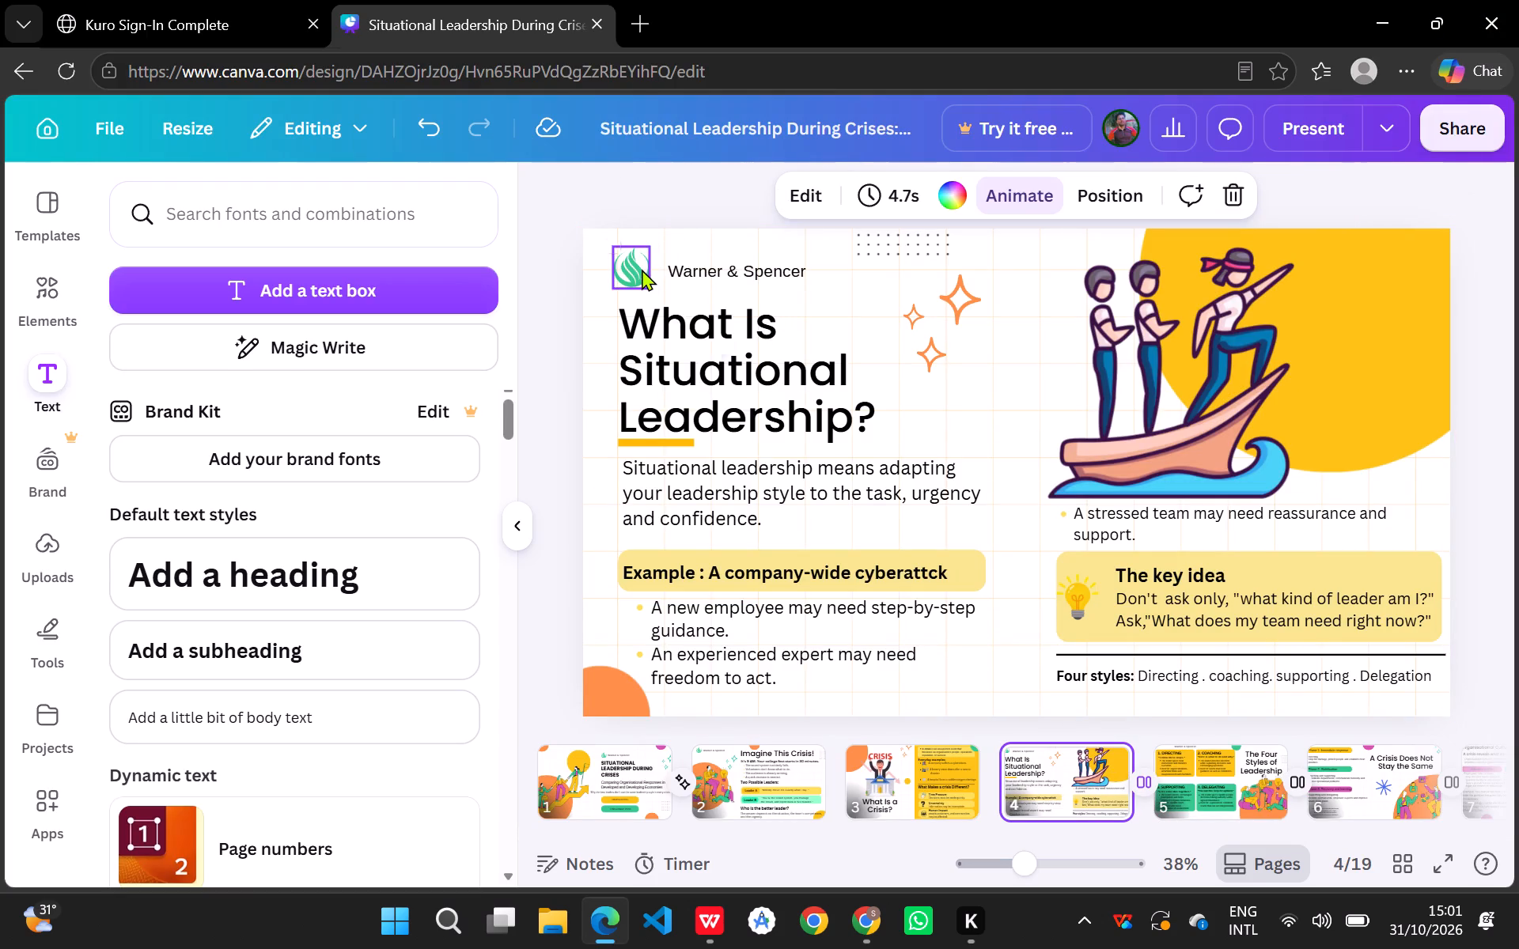
key("ctrl+c")
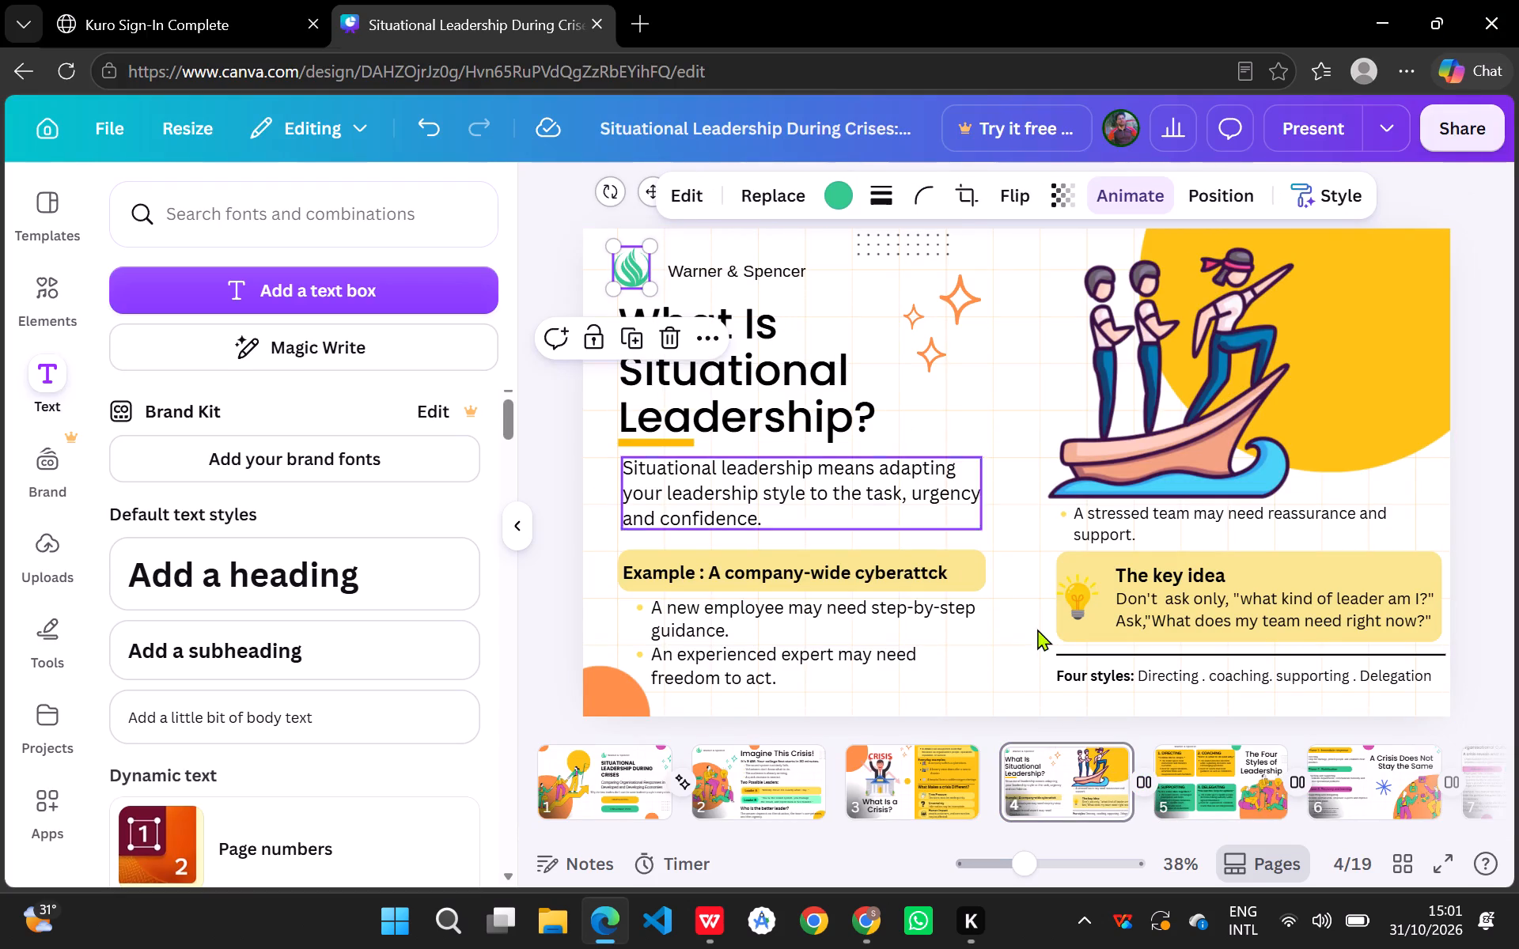
left_click(1241, 778)
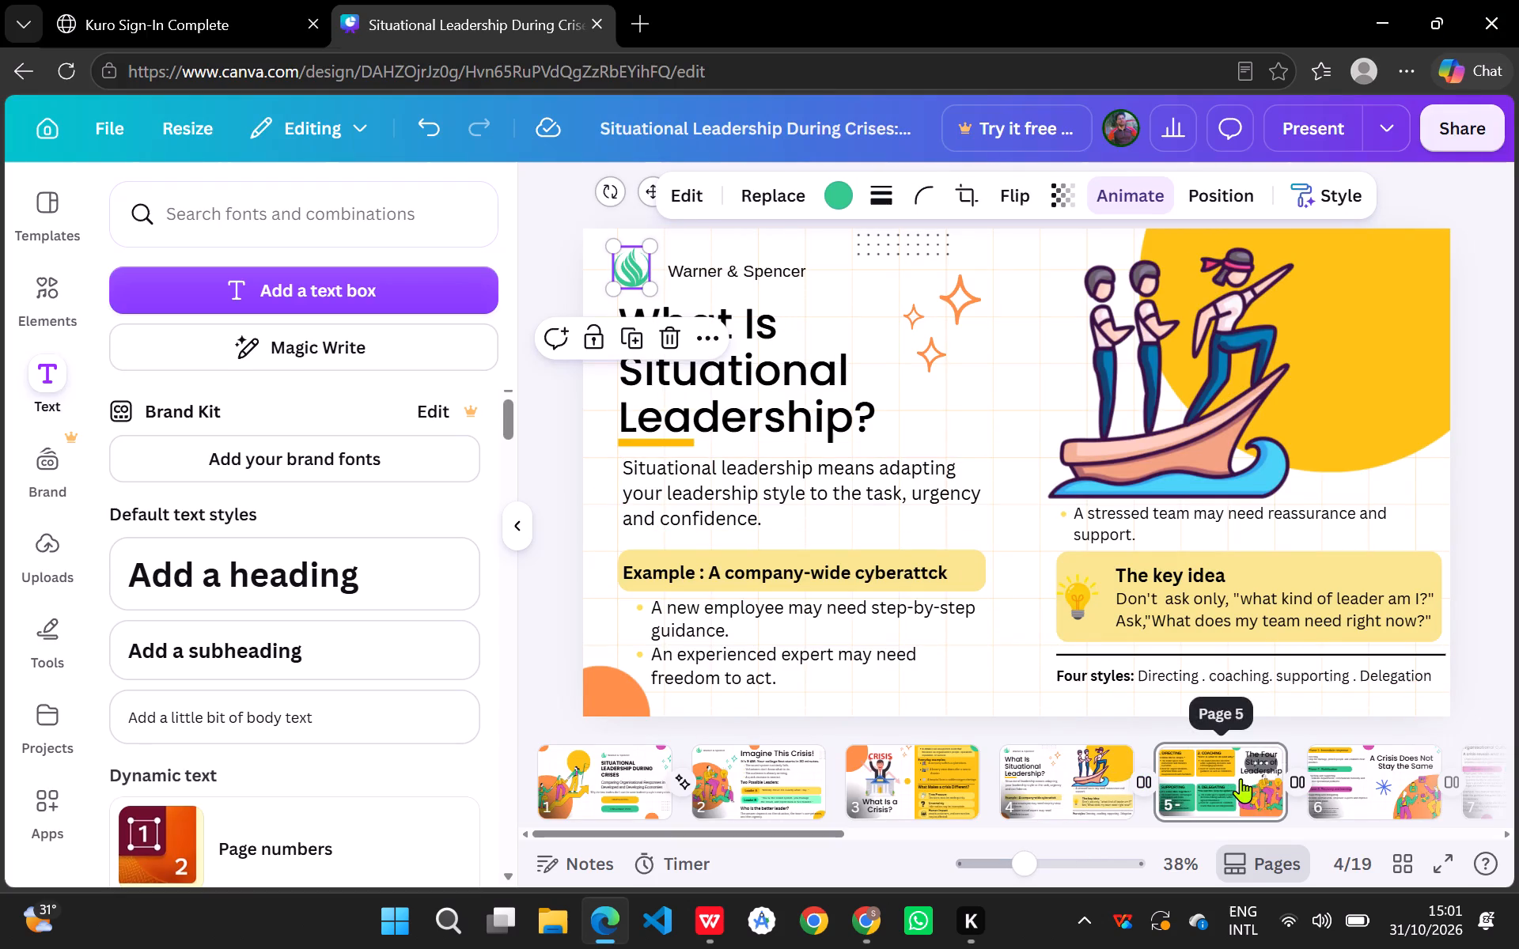
left_click(700, 238)
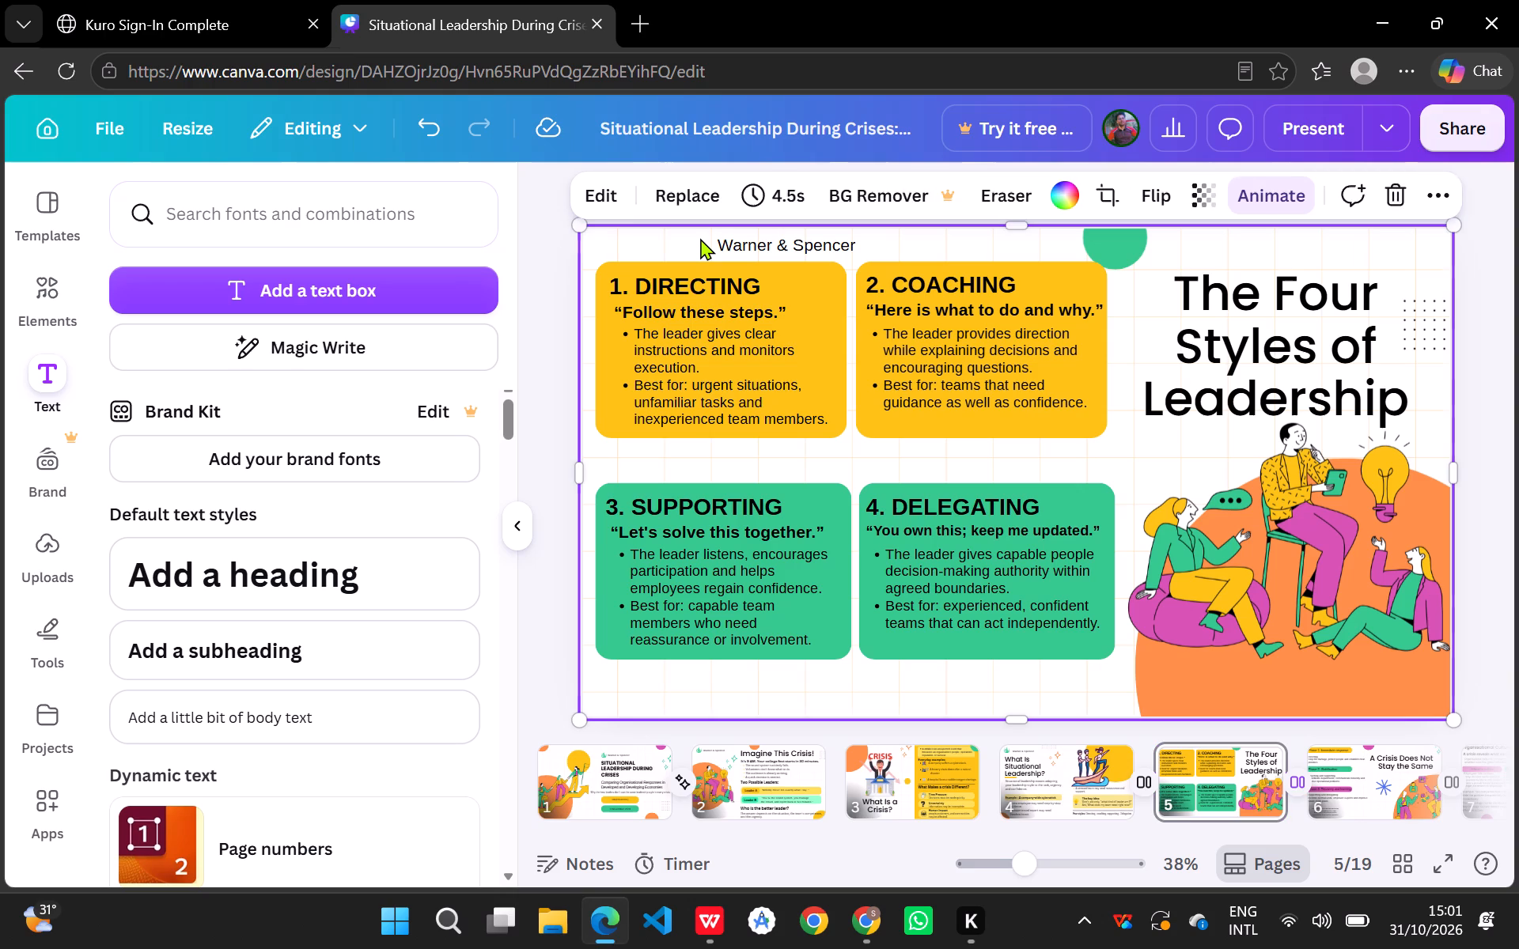
key("ctrl+v")
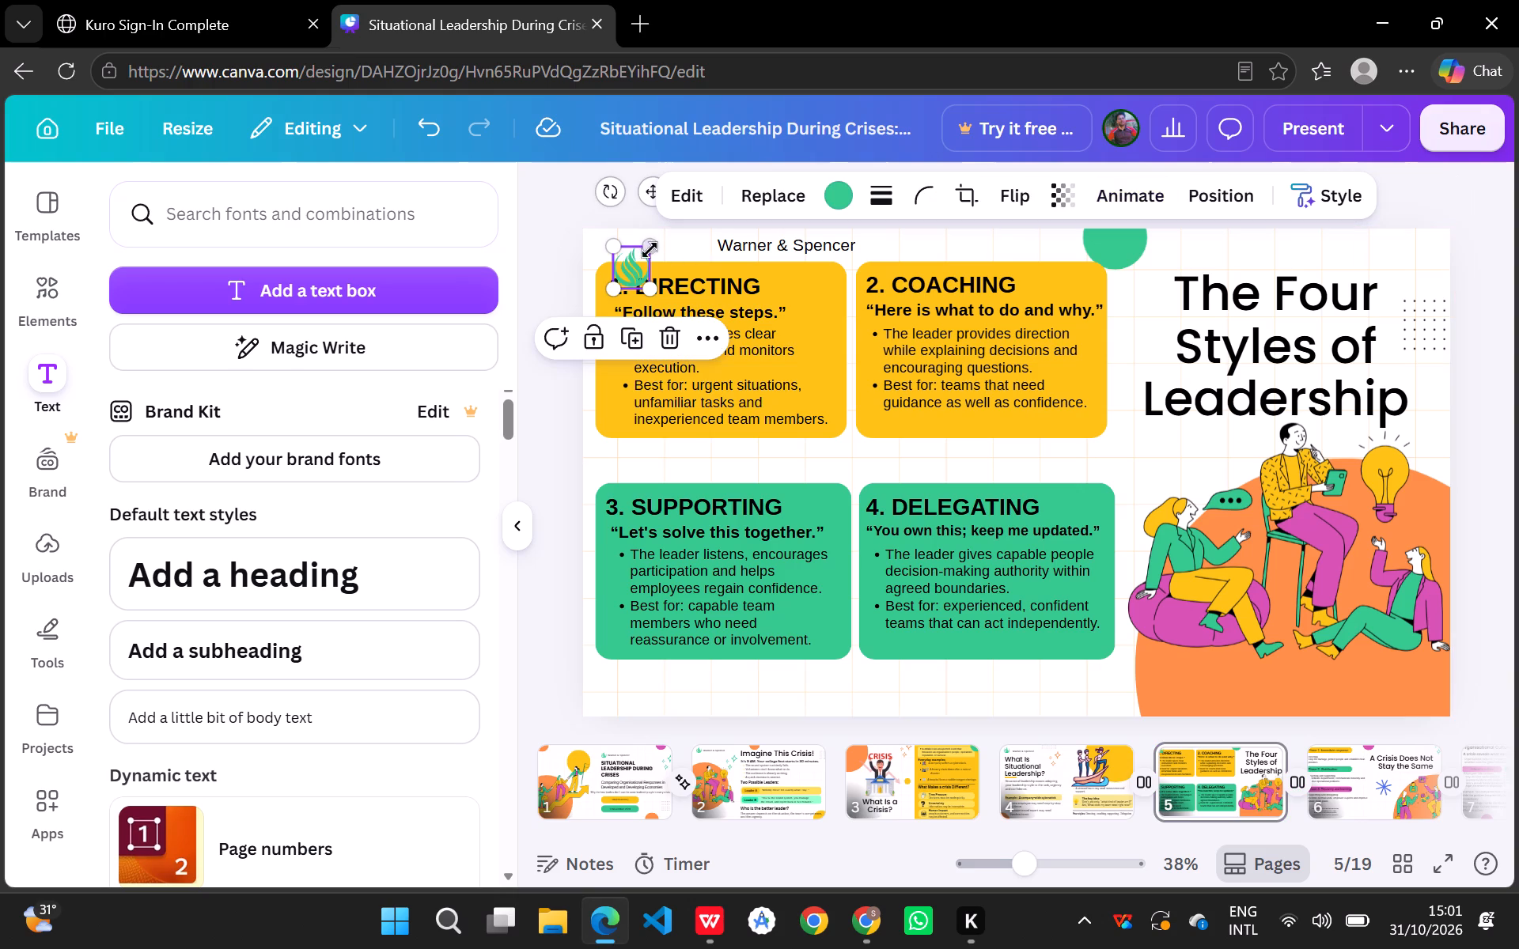
left_click_drag(638, 267, 691, 245)
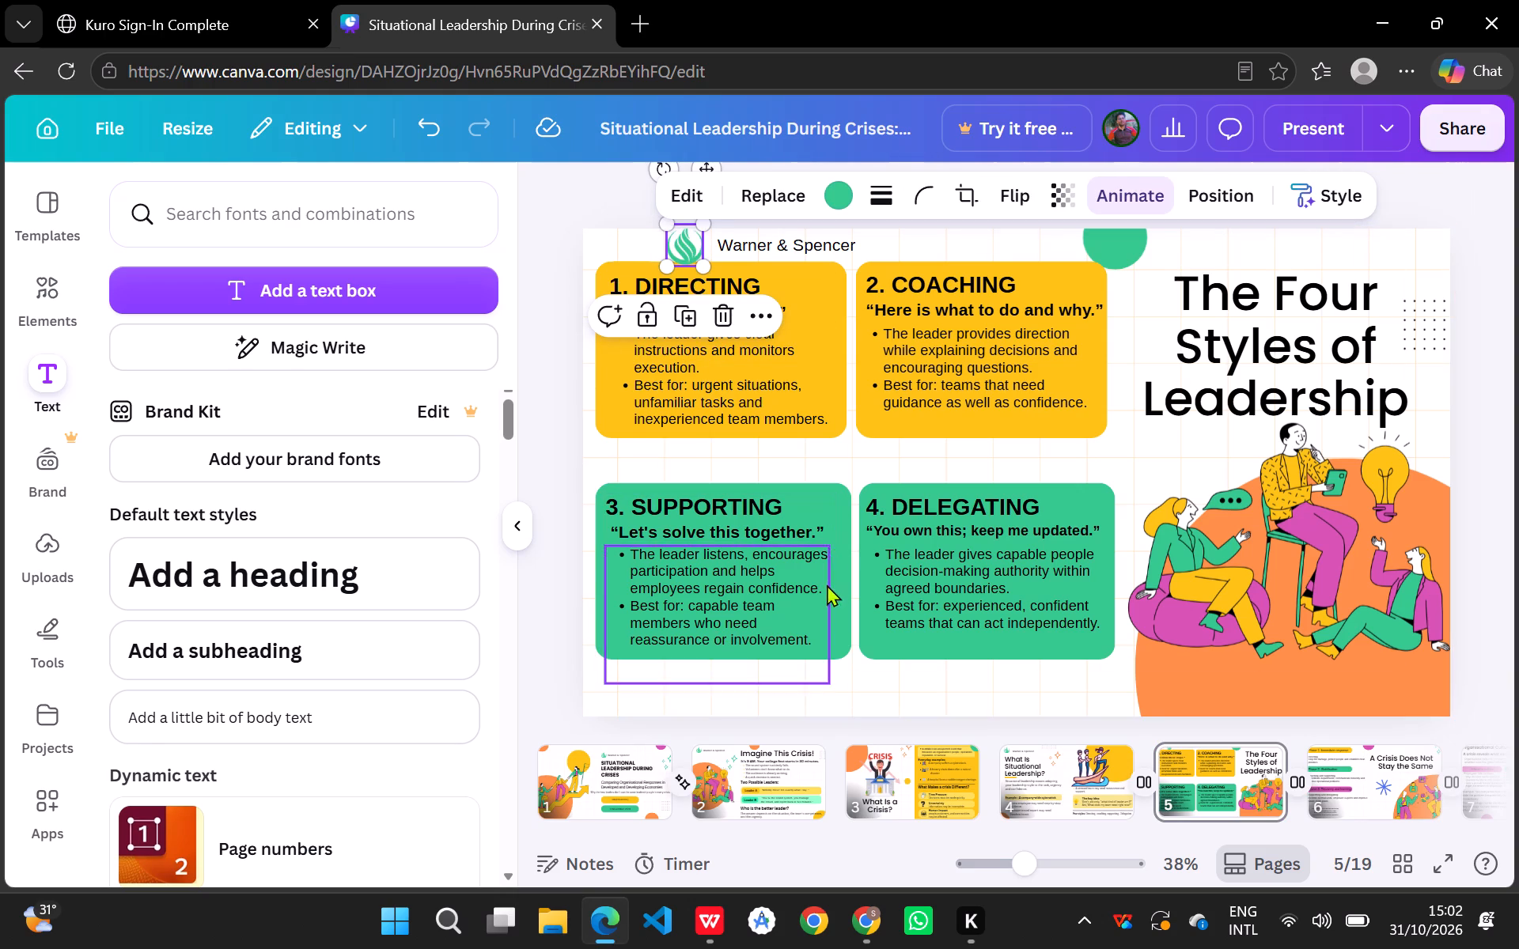
Move the green backgrounds of the Supporting and Delegating cards down the page, keeping their top and bottom edges level with each other.
left_click_drag(841, 633, 842, 660)
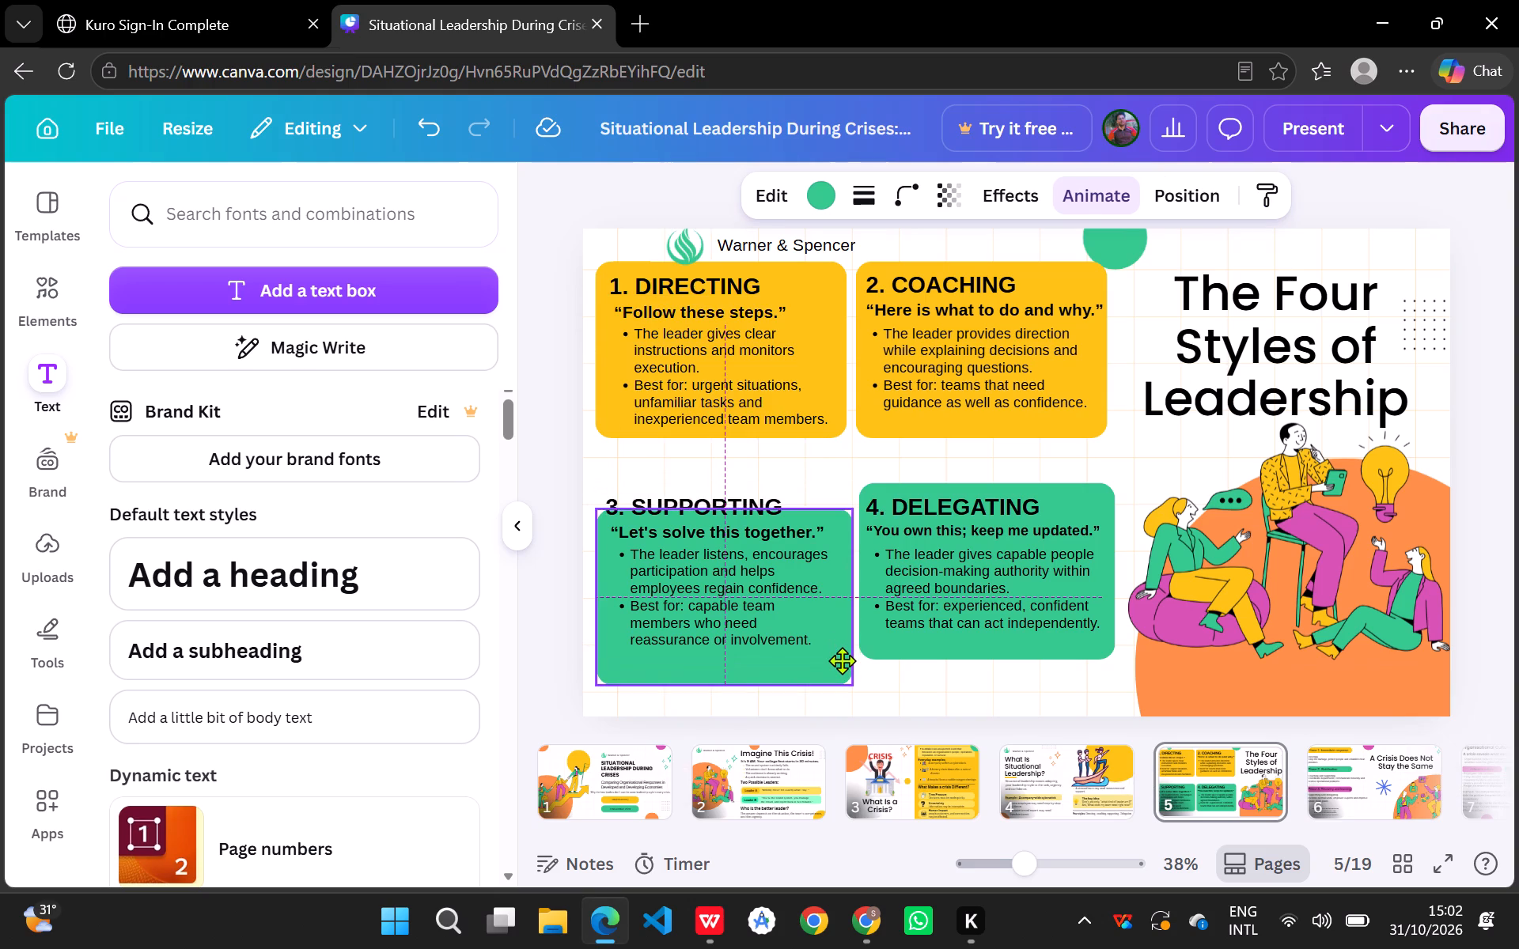
left_click_drag(842, 660, 841, 664)
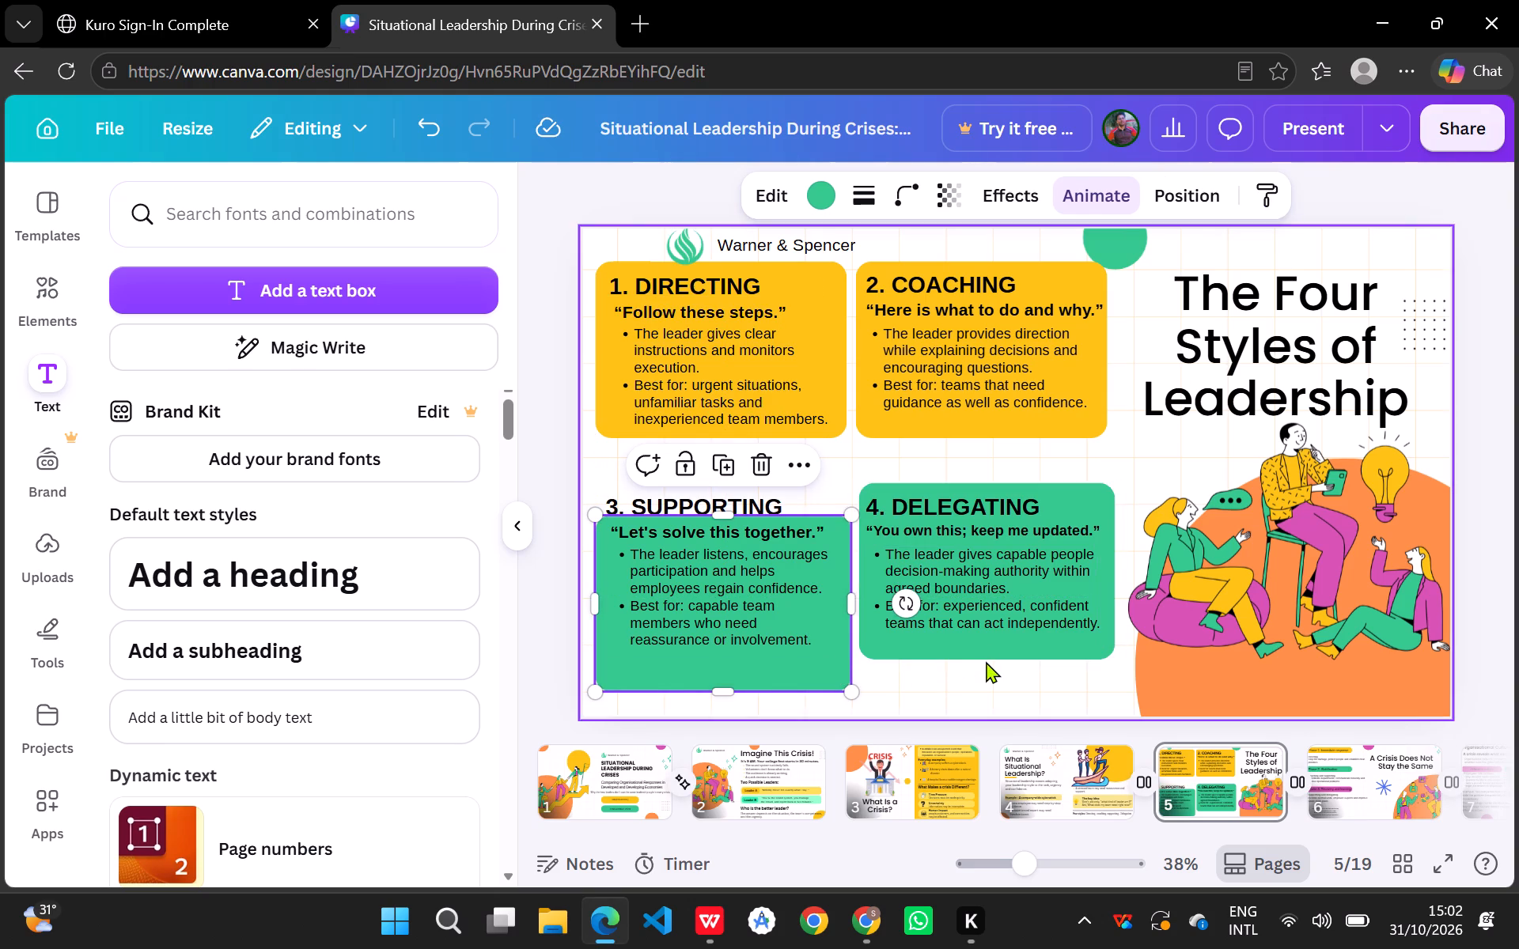
left_click_drag(986, 651, 994, 666)
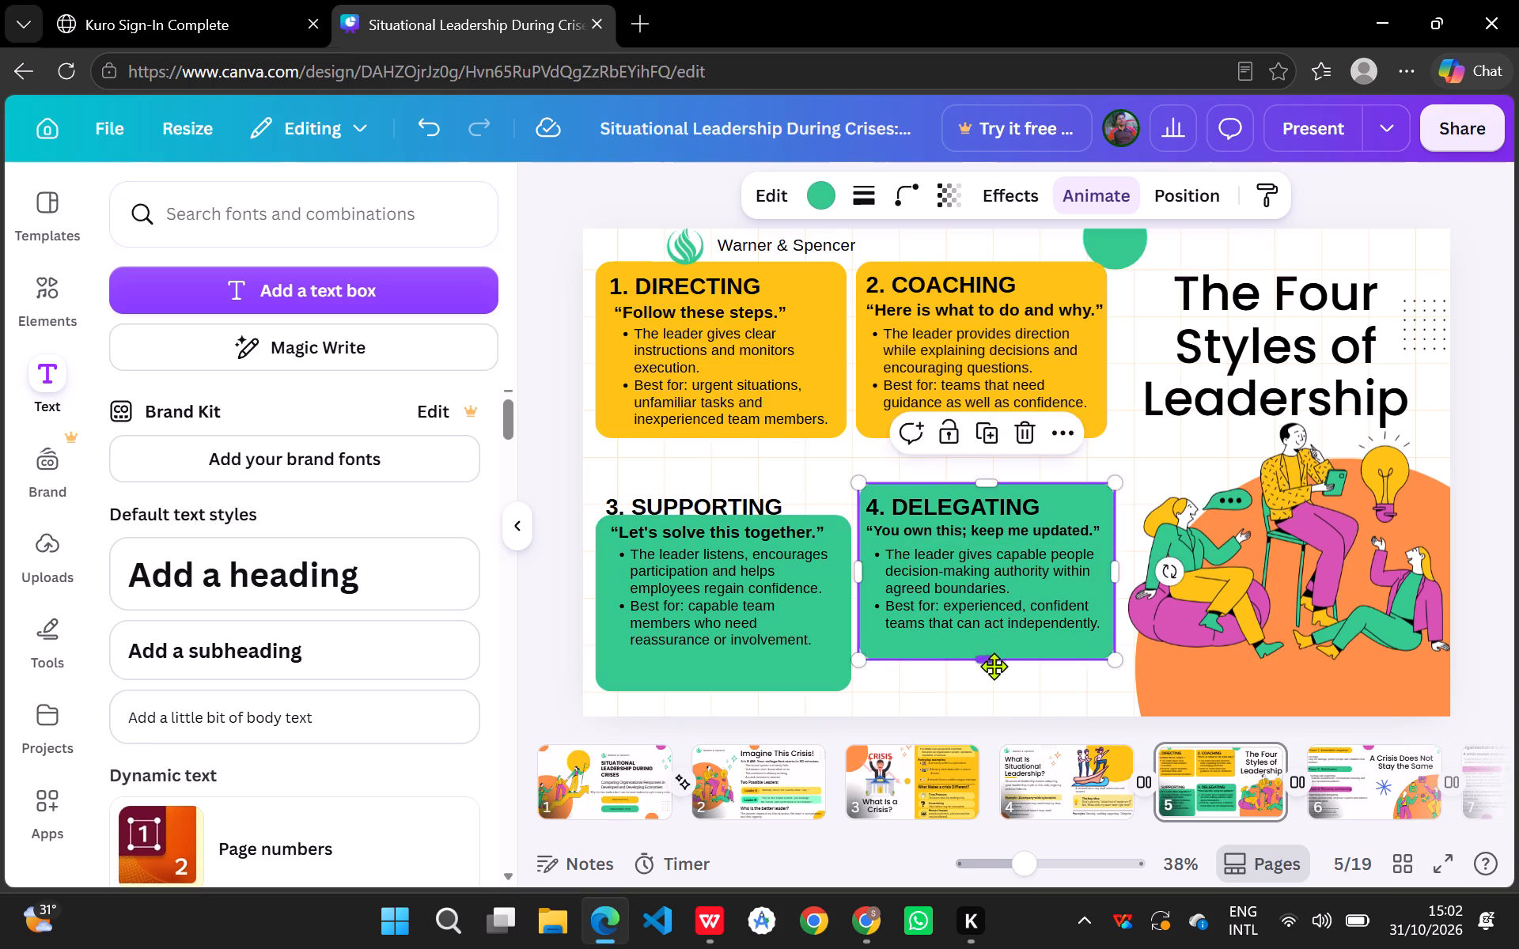
left_click_drag(994, 666, 994, 680)
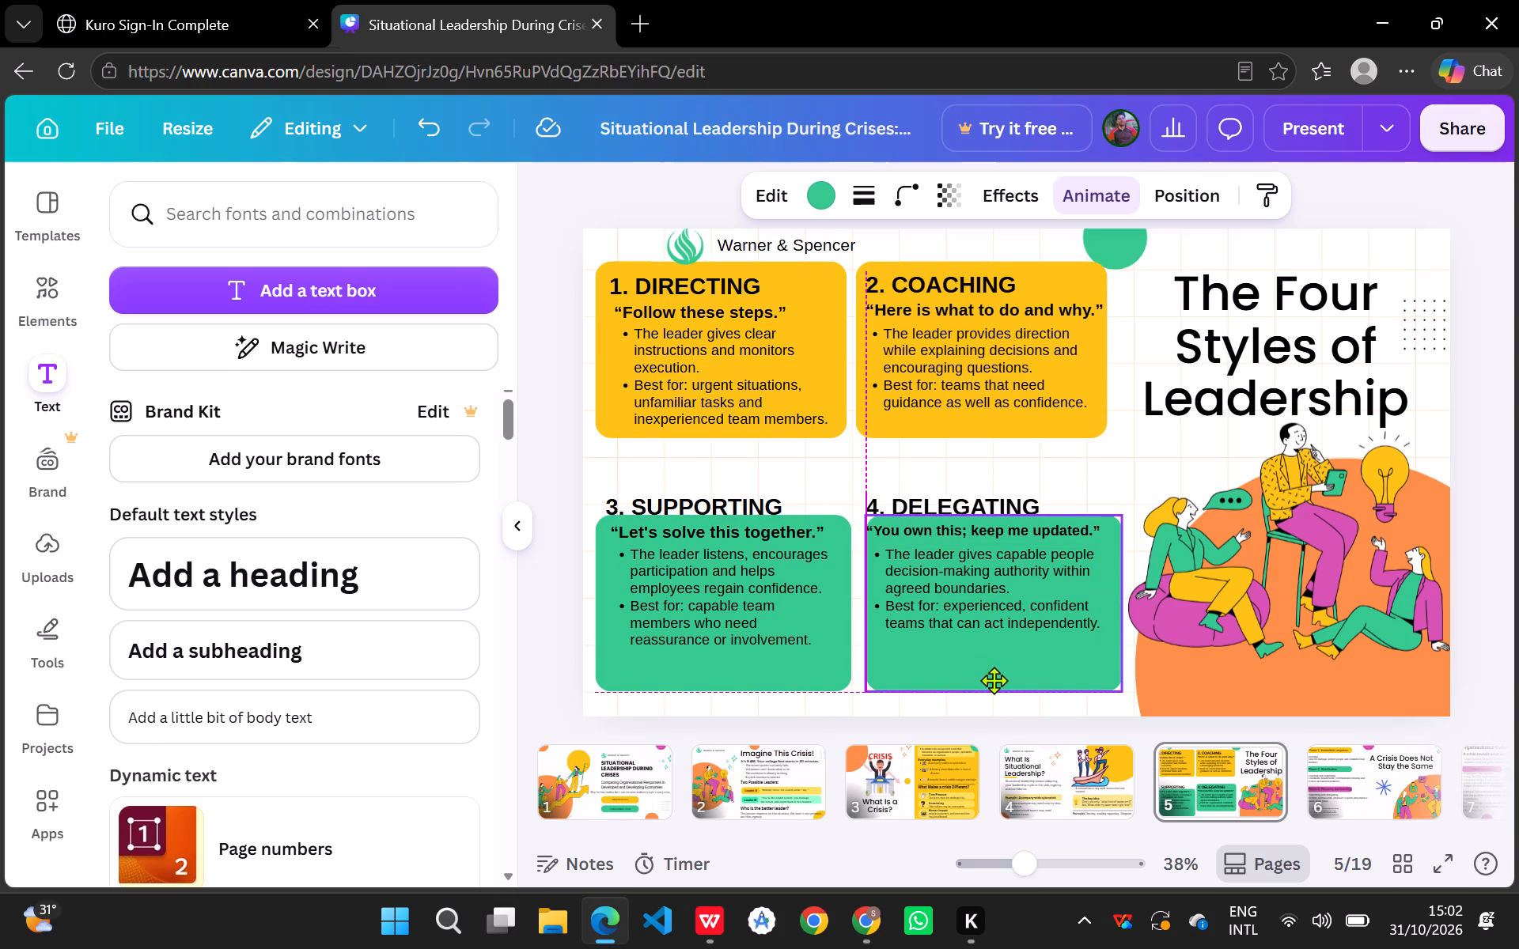
left_click_drag(994, 680, 990, 681)
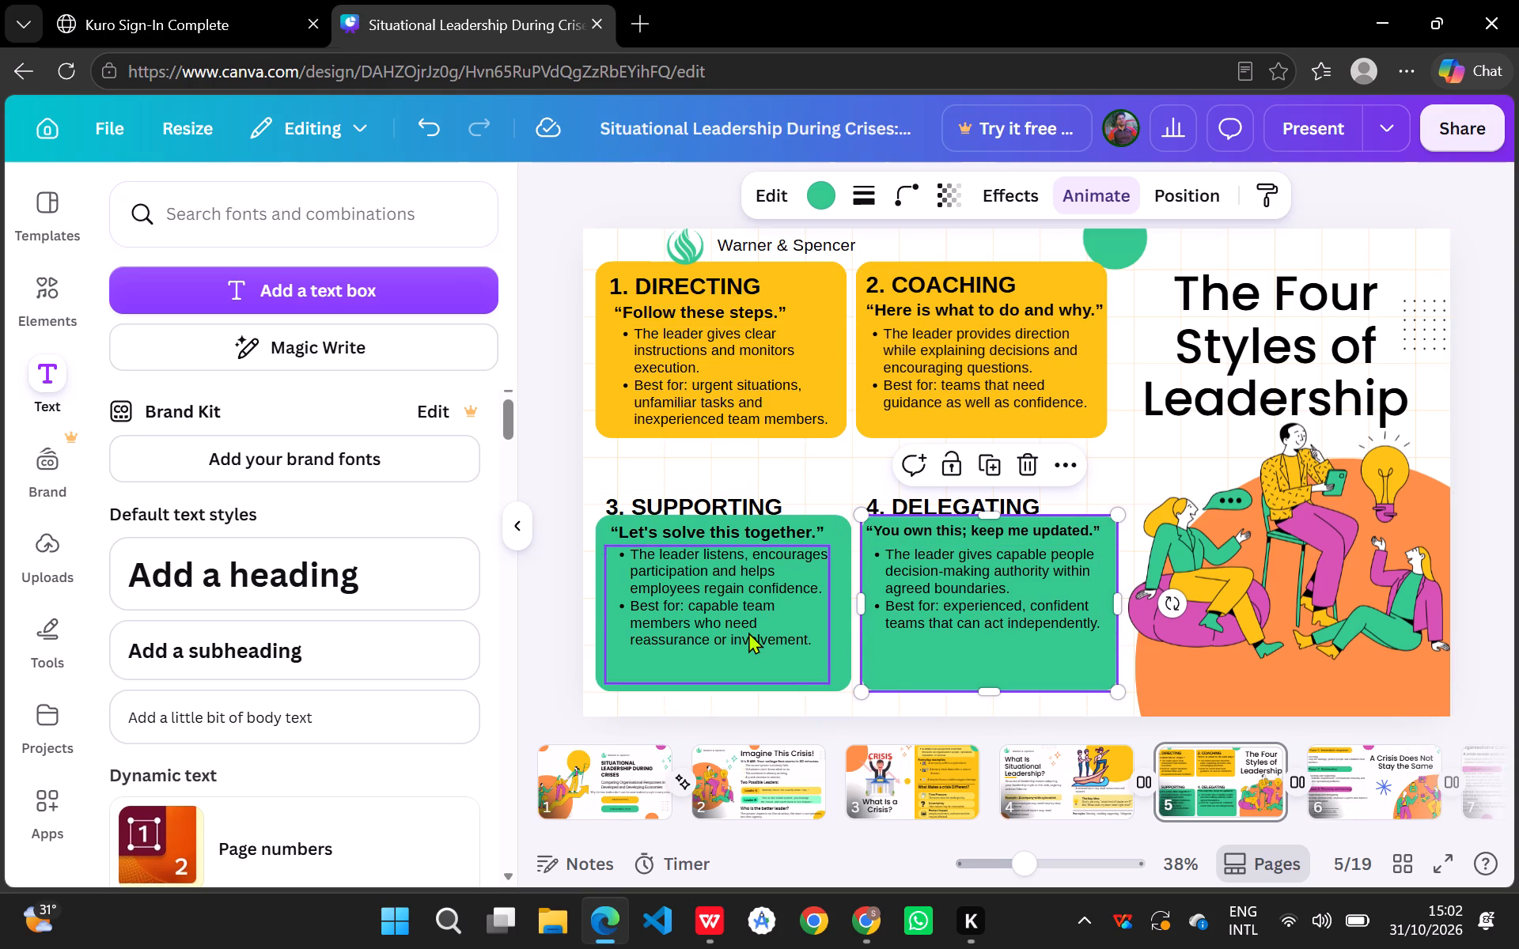
Move the Supporting card's bulleted text and its heading with quote line down onto the lowered green background.
left_click_drag(748, 632, 747, 675)
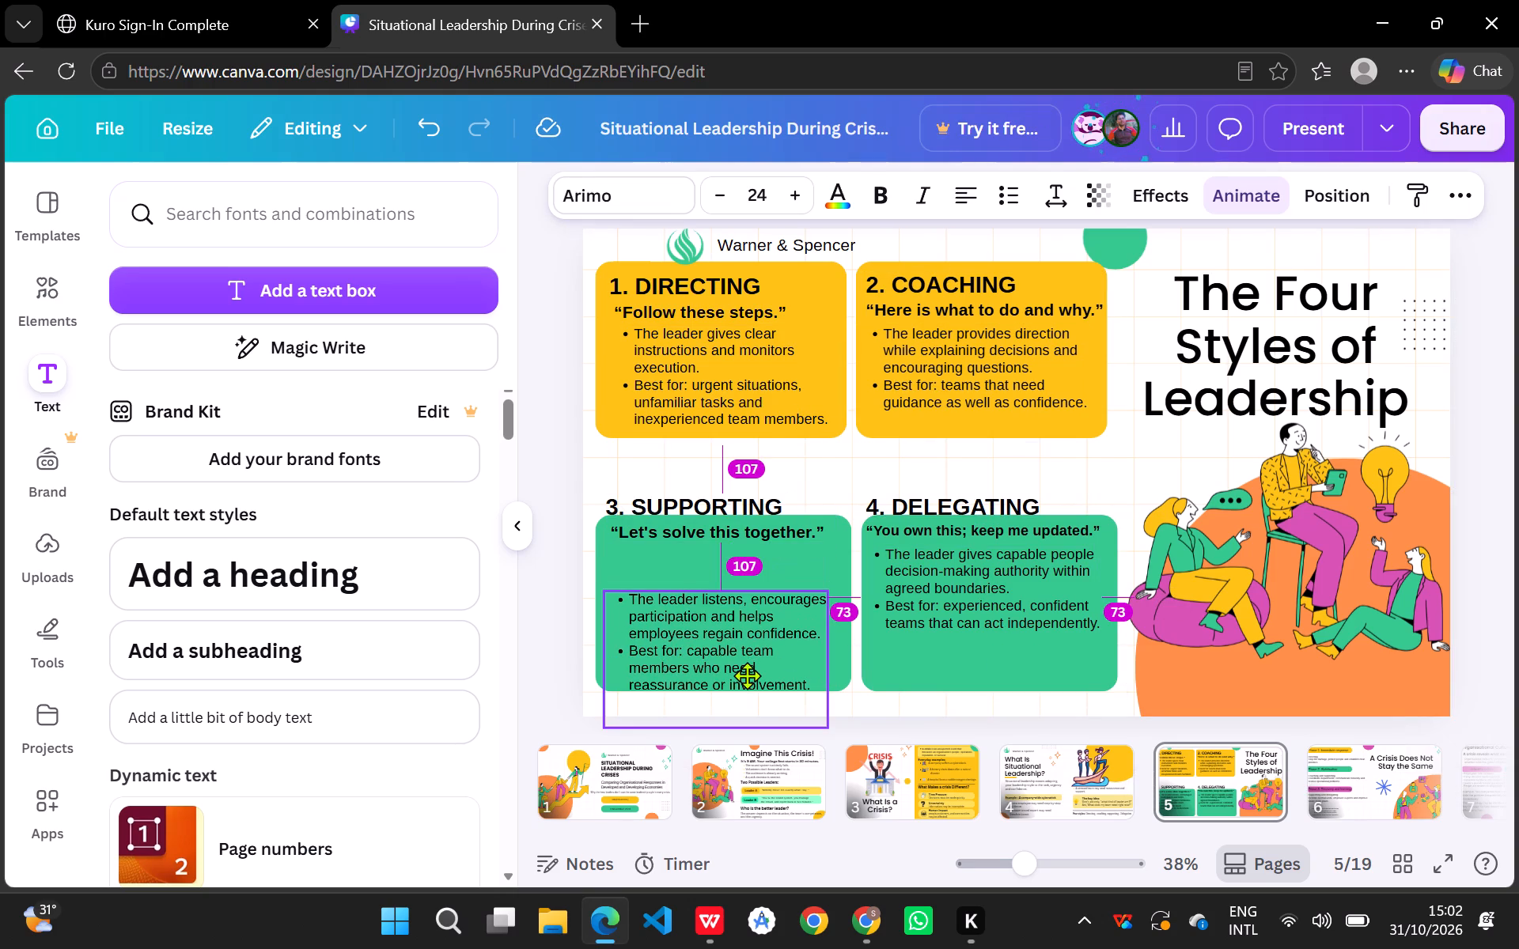
left_click_drag(747, 675, 747, 671)
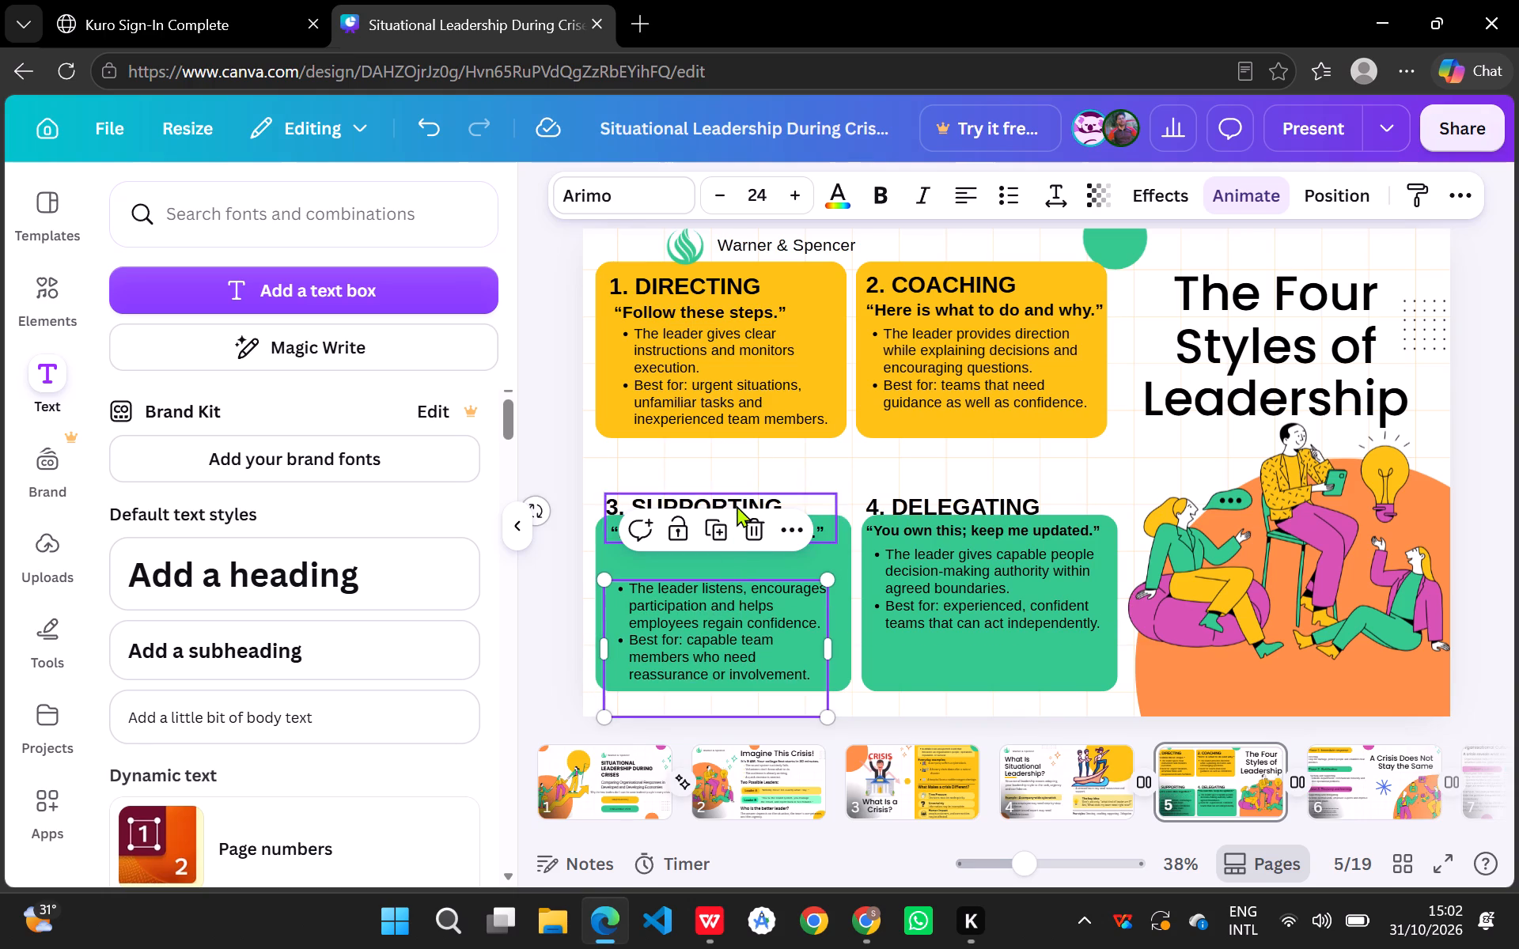
left_click_drag(736, 507, 738, 540)
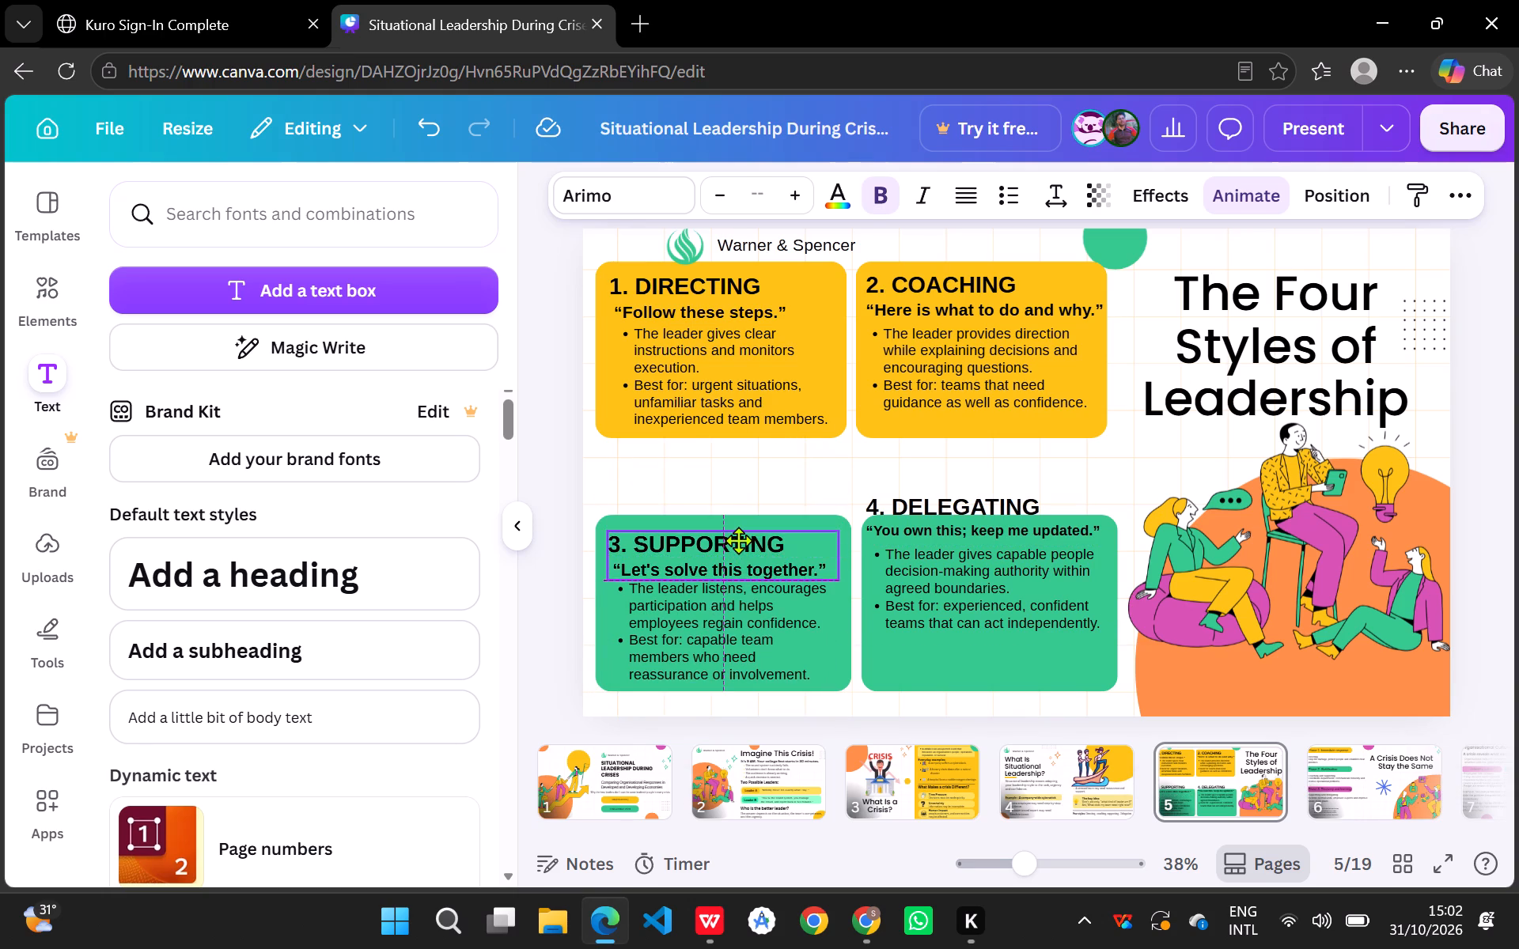
left_click_drag(738, 540, 741, 537)
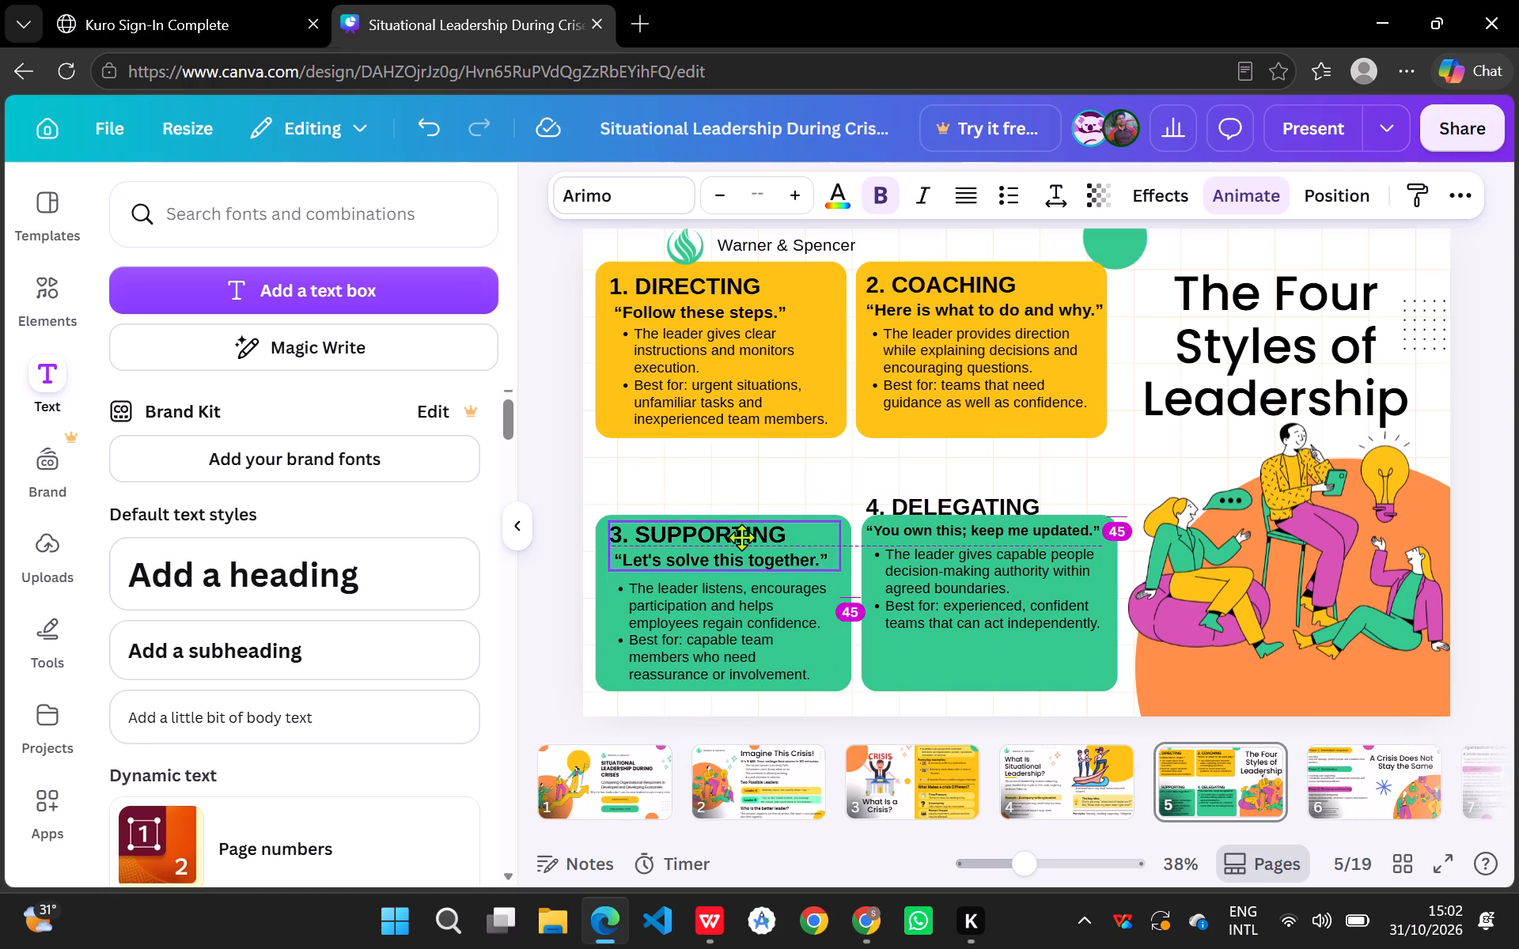
left_click_drag(741, 537, 742, 536)
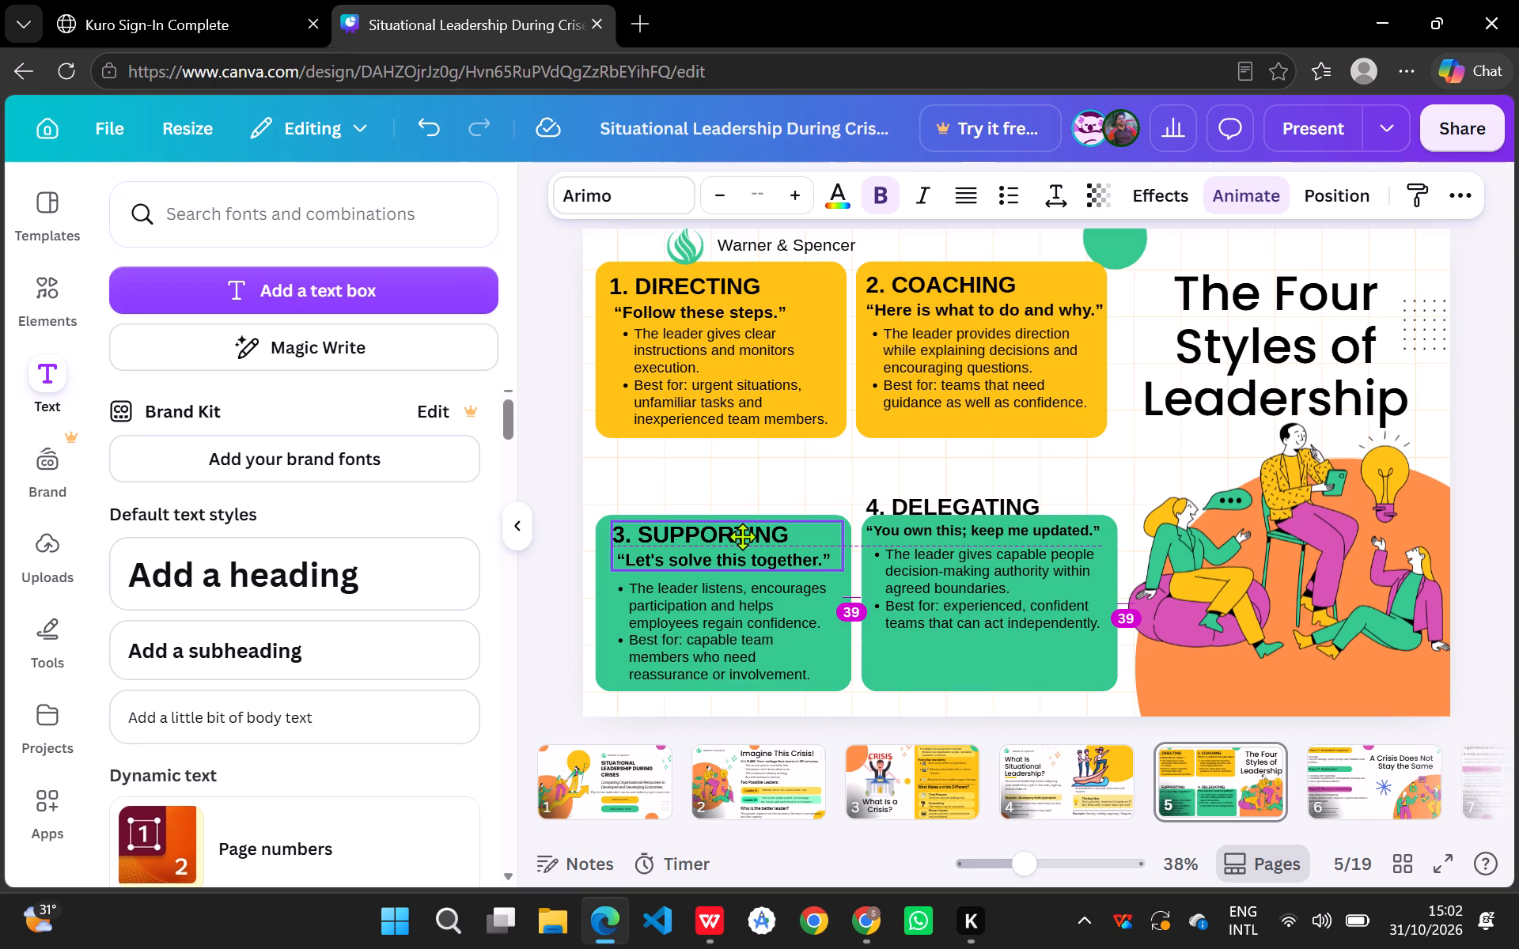
left_click_drag(742, 536, 741, 536)
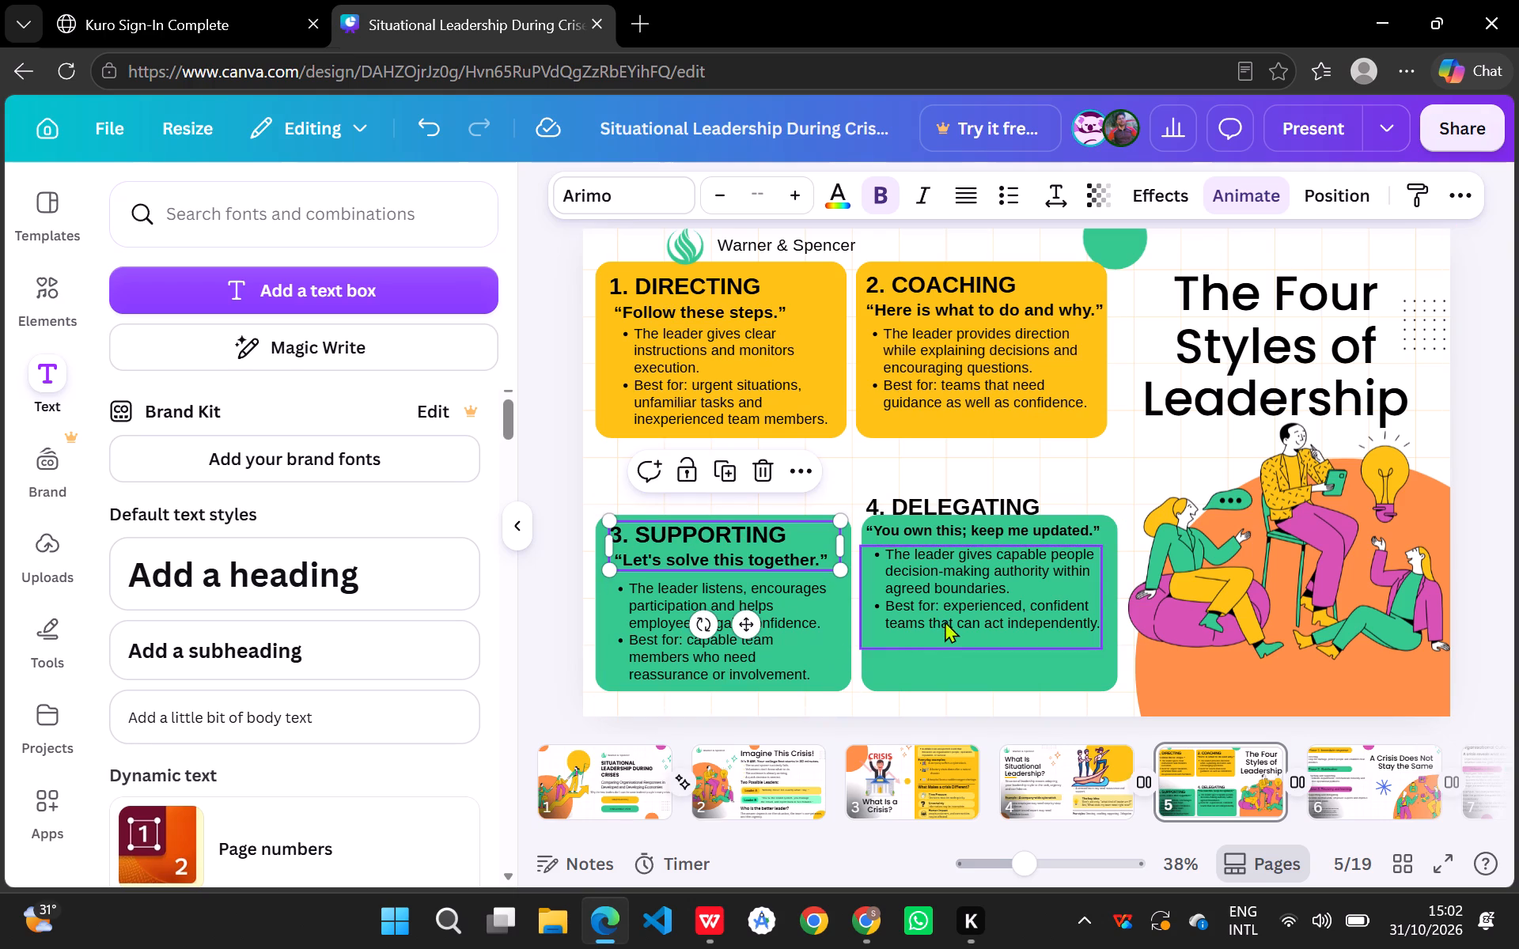
Move the Delegating card's bulleted text and heading with quote line down onto its green background, level with the Supporting card's text.
left_click_drag(947, 622, 954, 669)
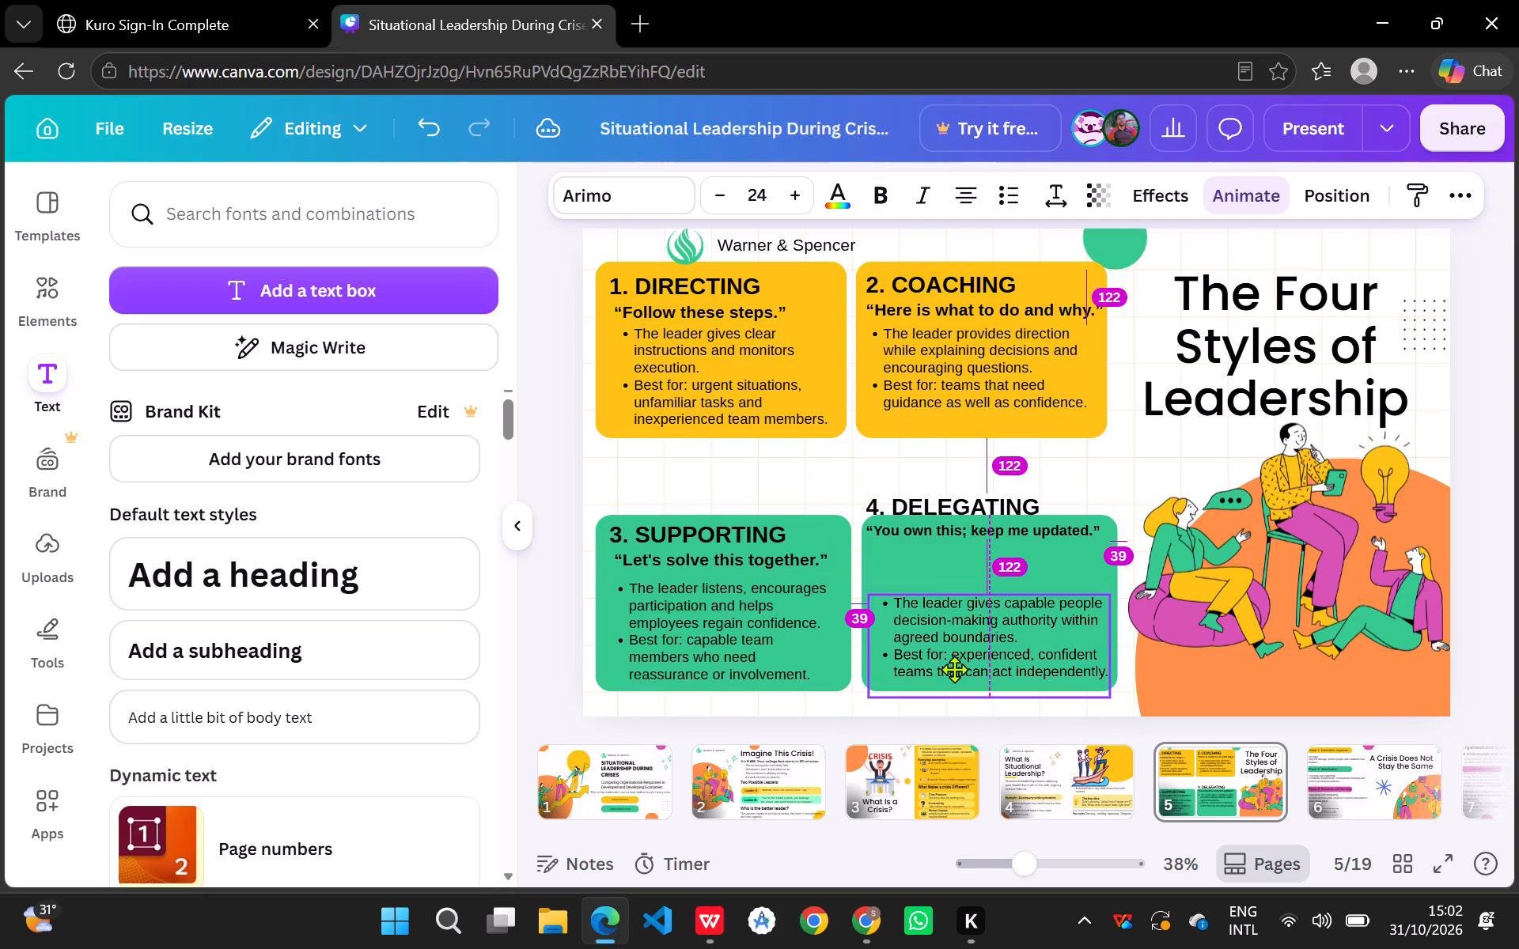
left_click_drag(954, 669, 949, 661)
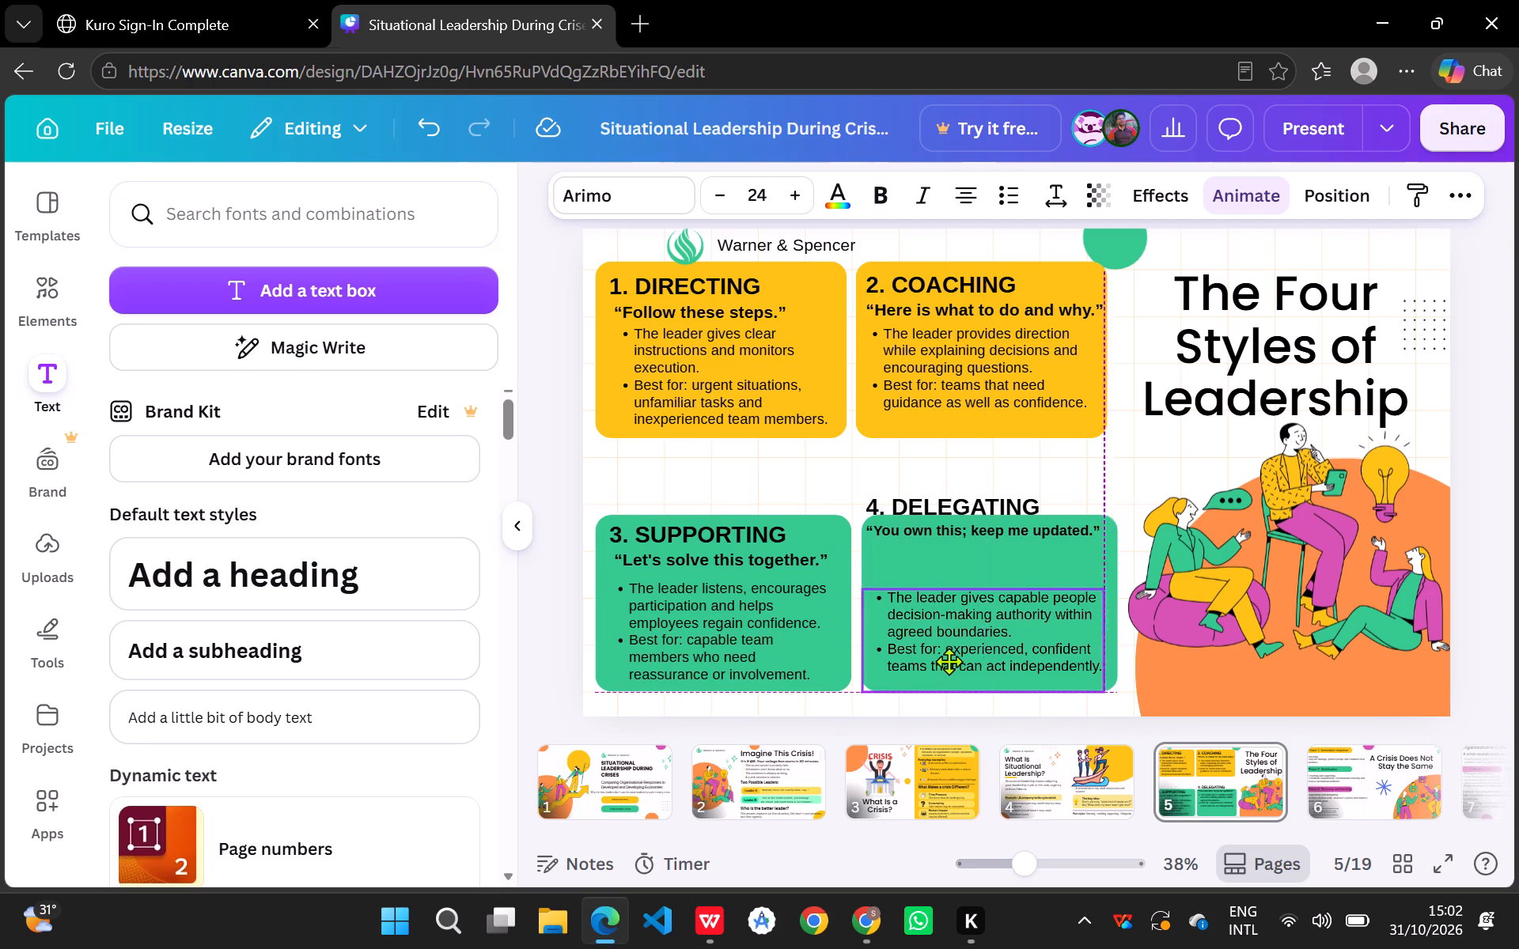
left_click_drag(949, 661, 949, 659)
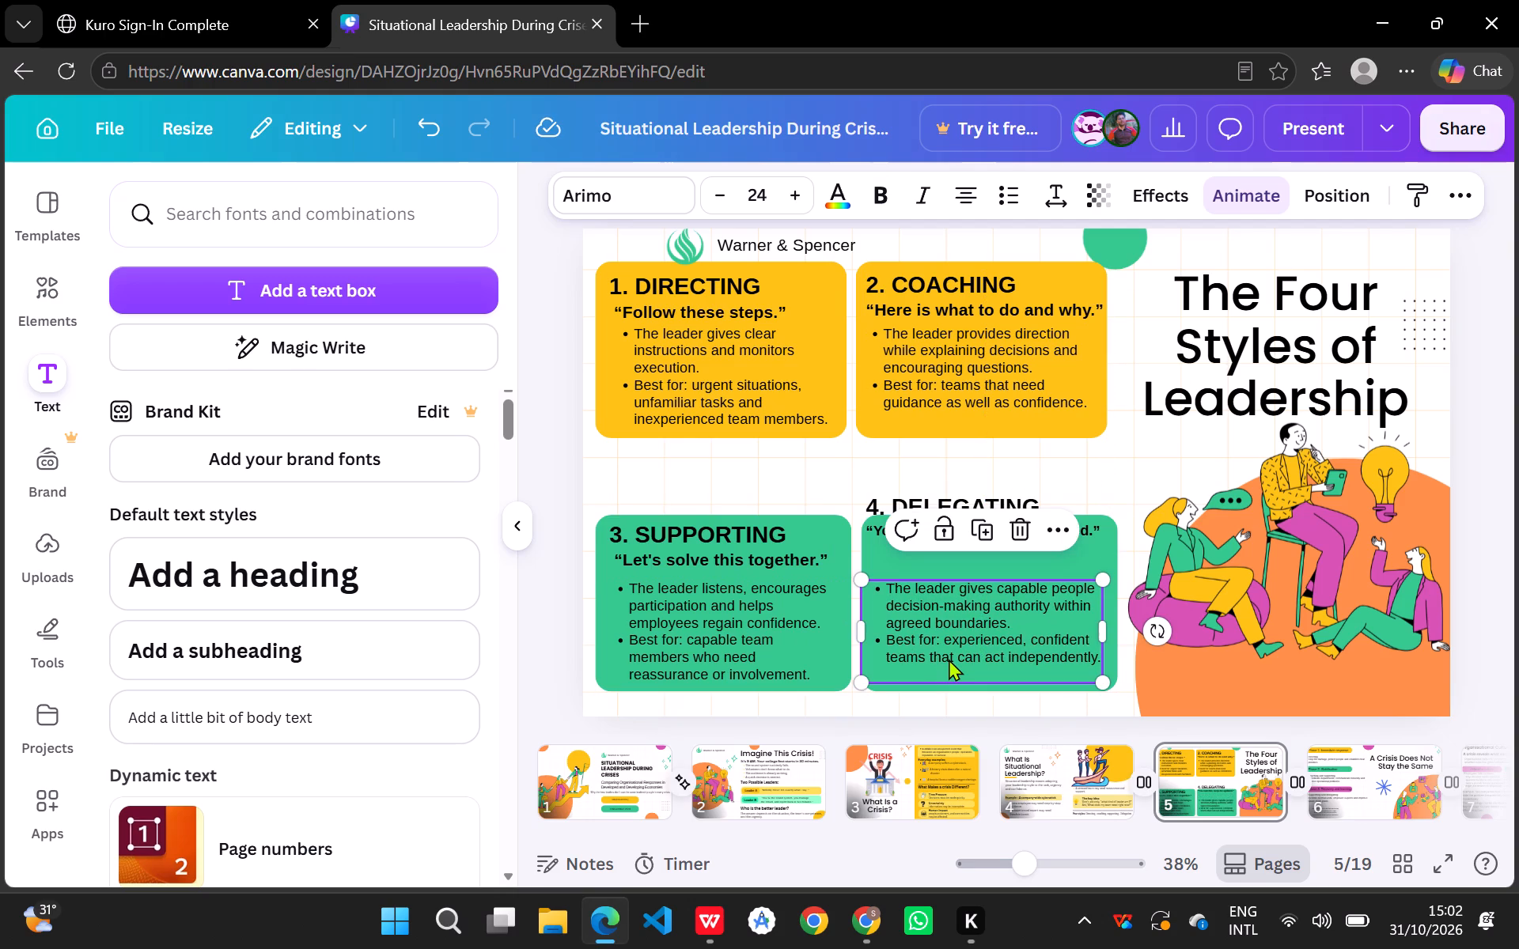
left_click_drag(881, 514, 881, 536)
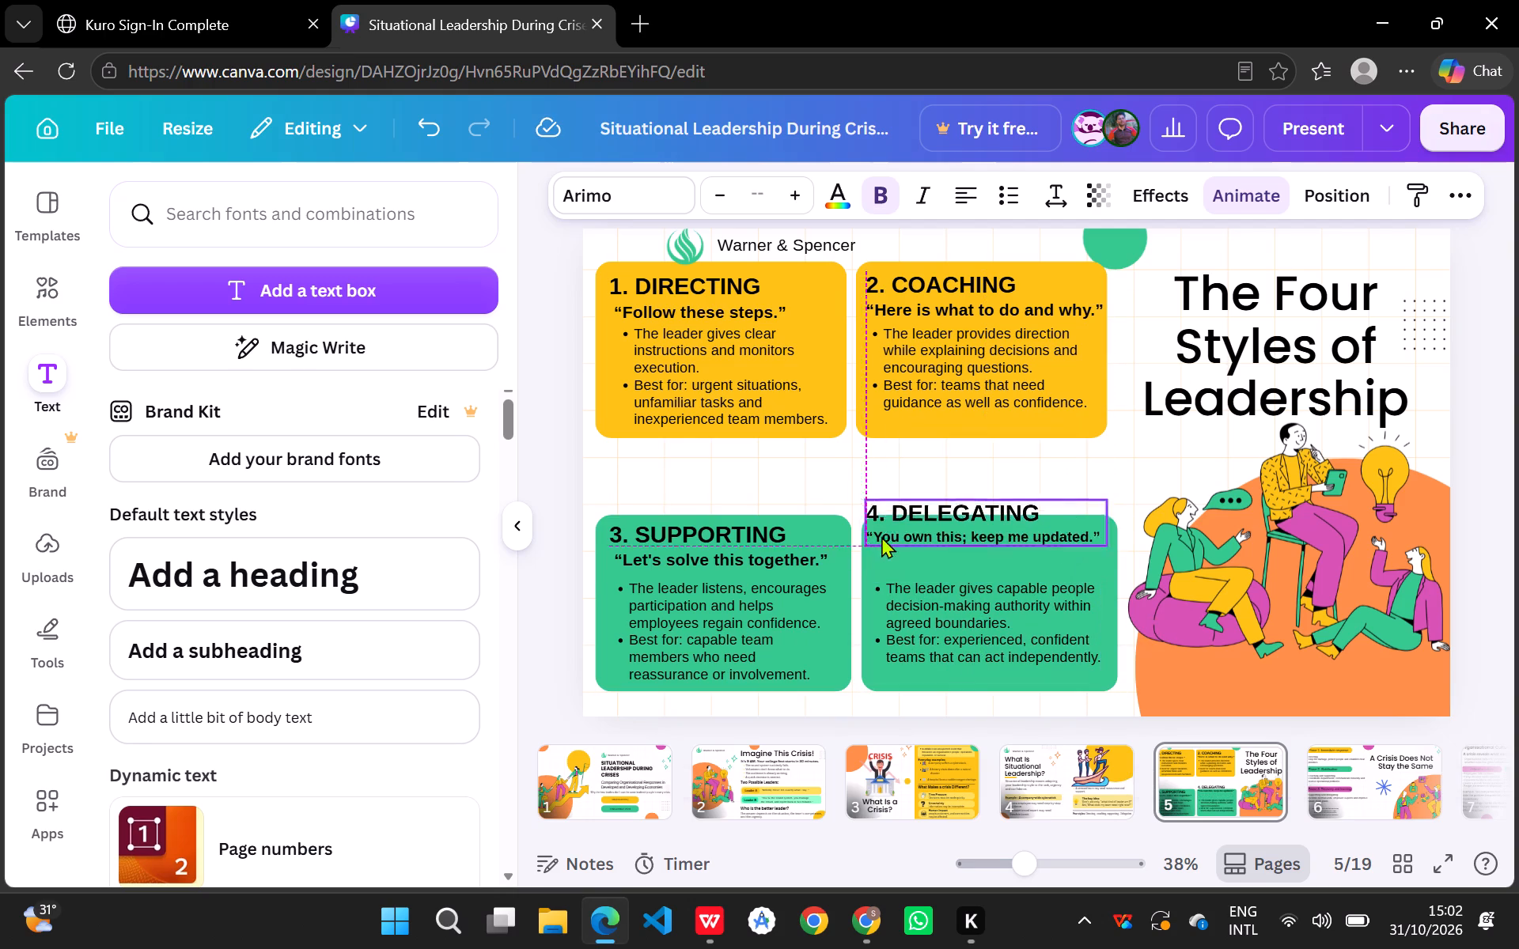
left_click_drag(881, 536, 881, 550)
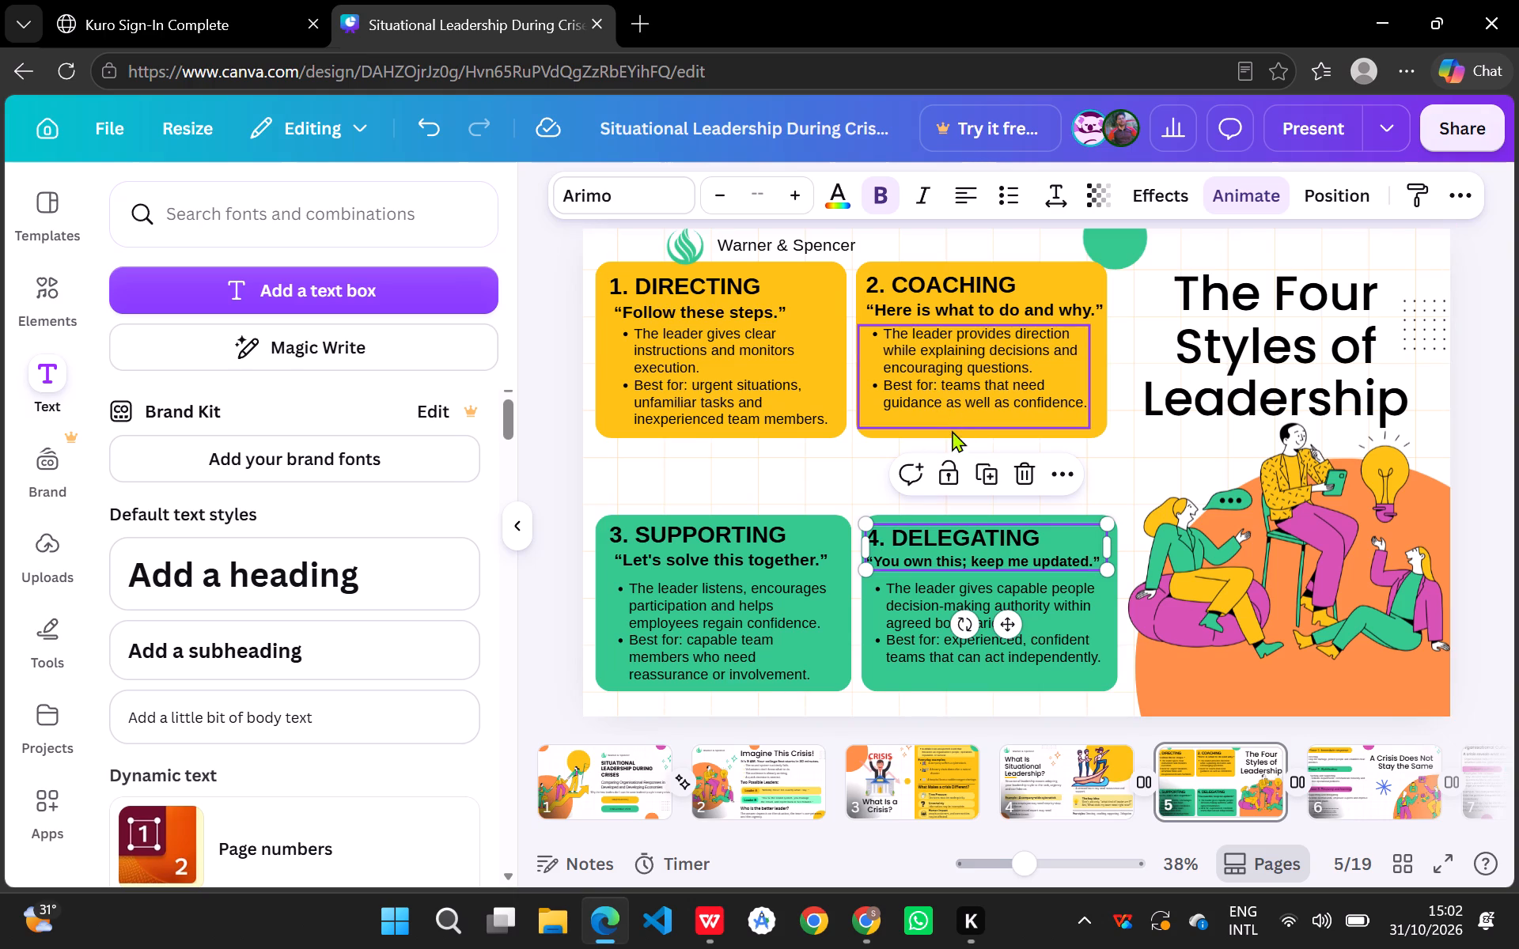
Move the Coaching card's yellow background down to just above the Delegating card.
left_click_drag(952, 433, 960, 487)
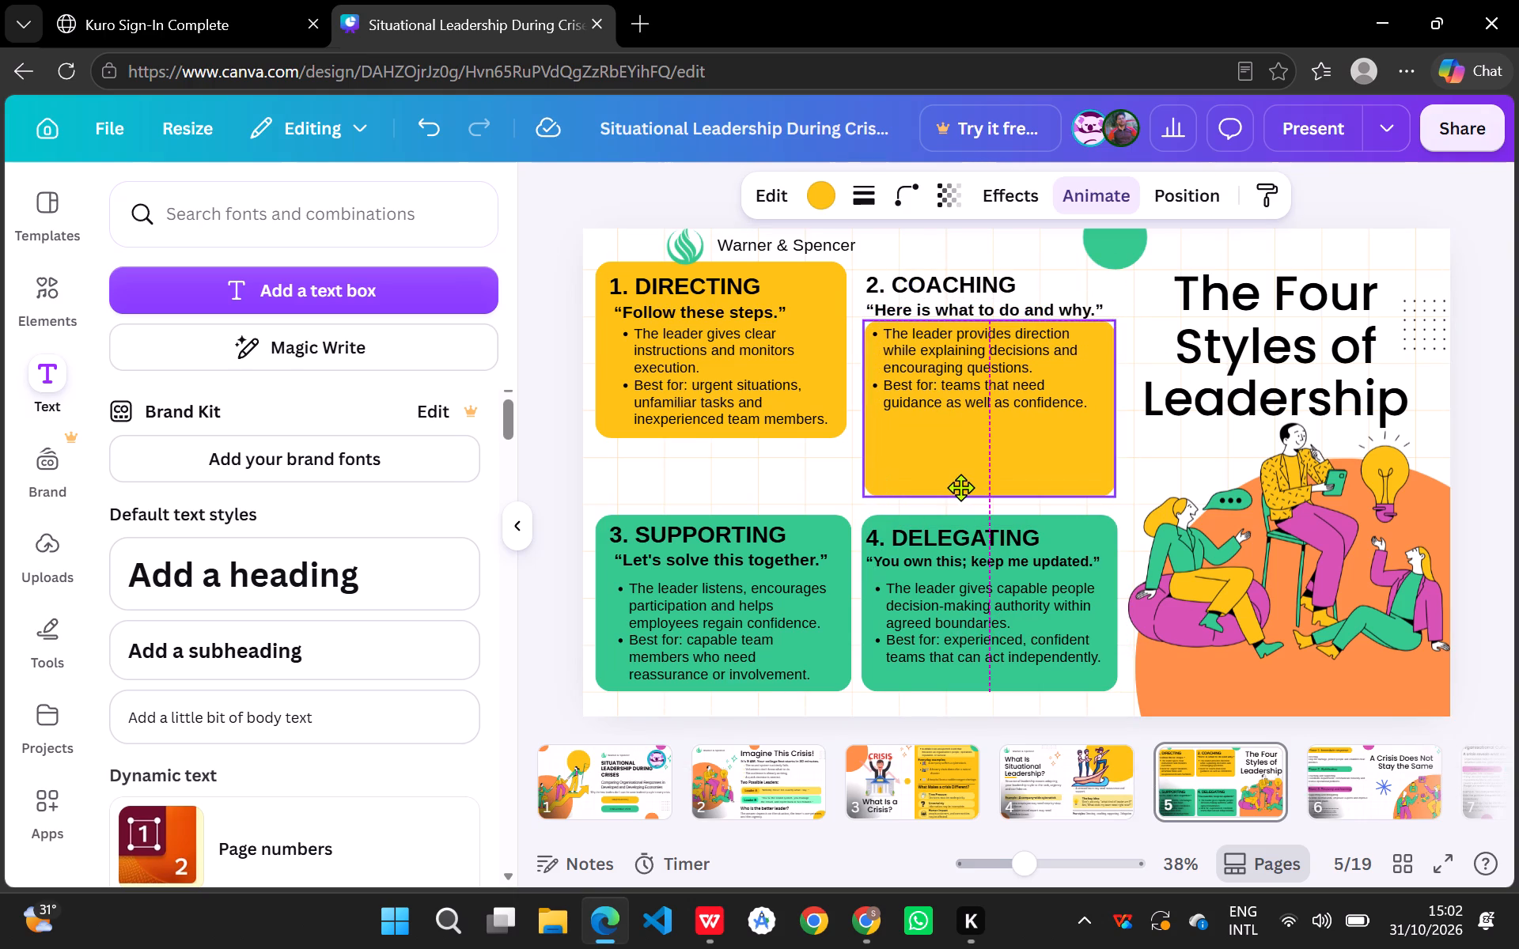
left_click_drag(960, 487, 957, 493)
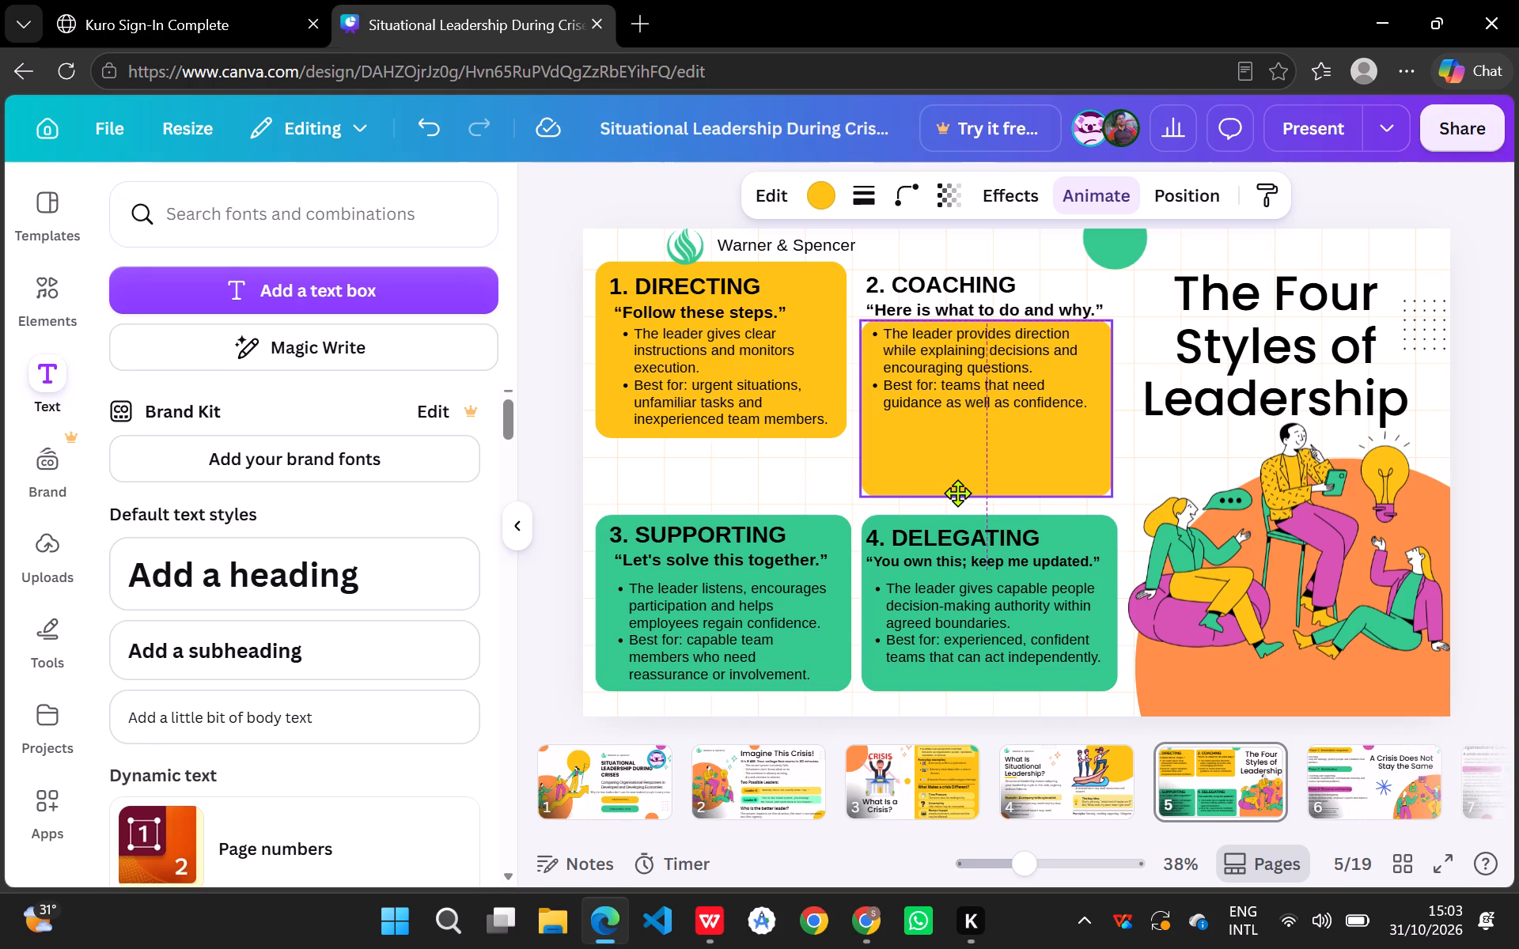
left_click_drag(957, 493, 956, 499)
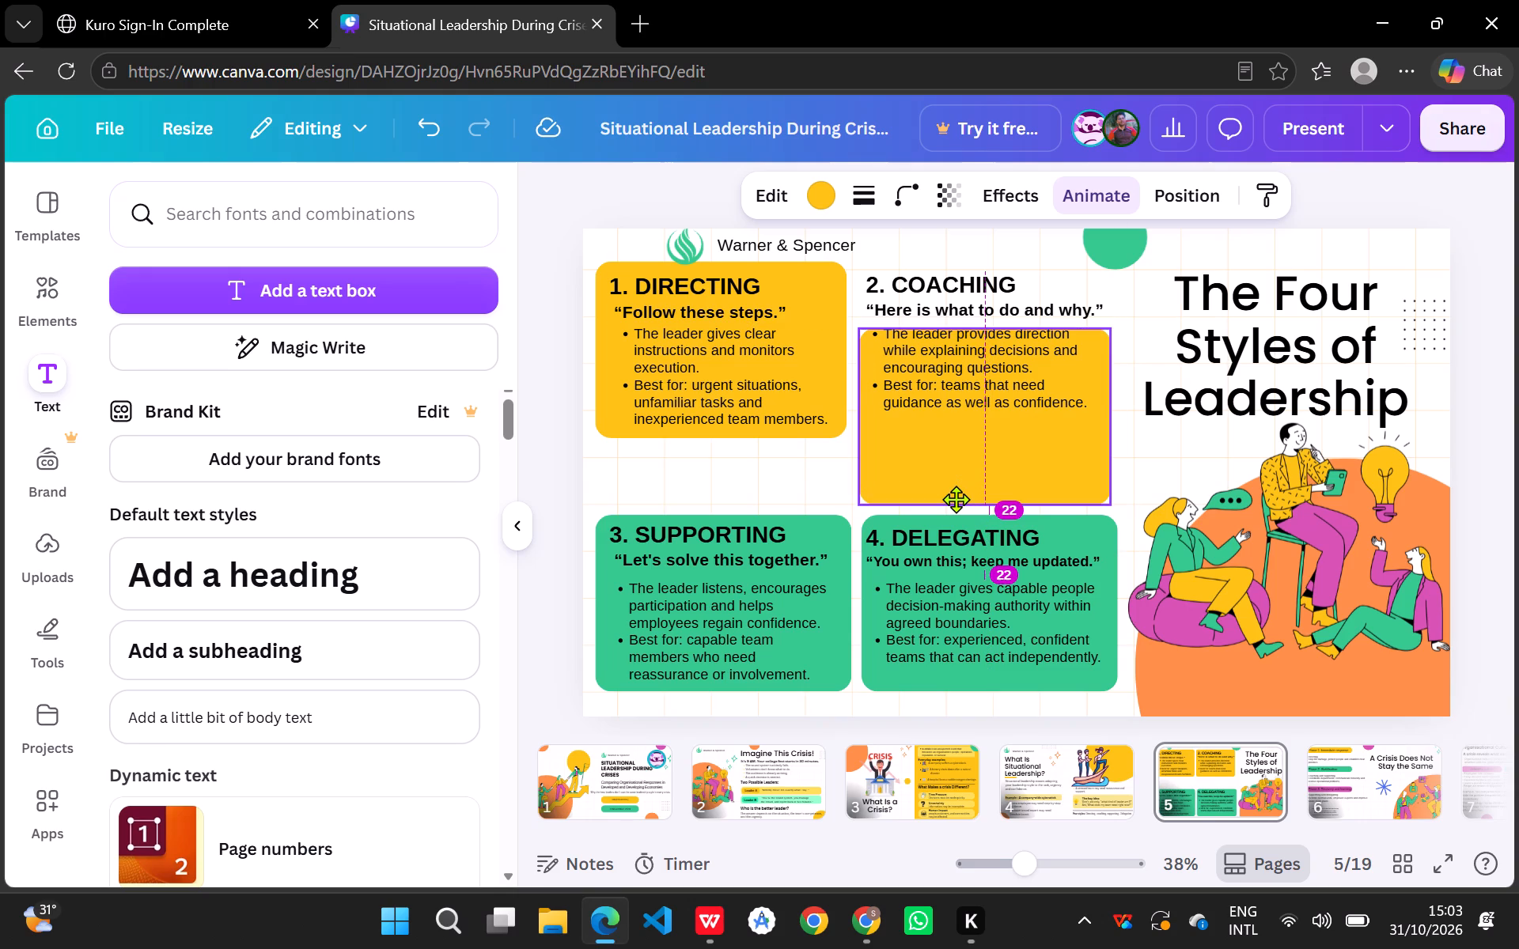
left_click_drag(956, 499, 956, 497)
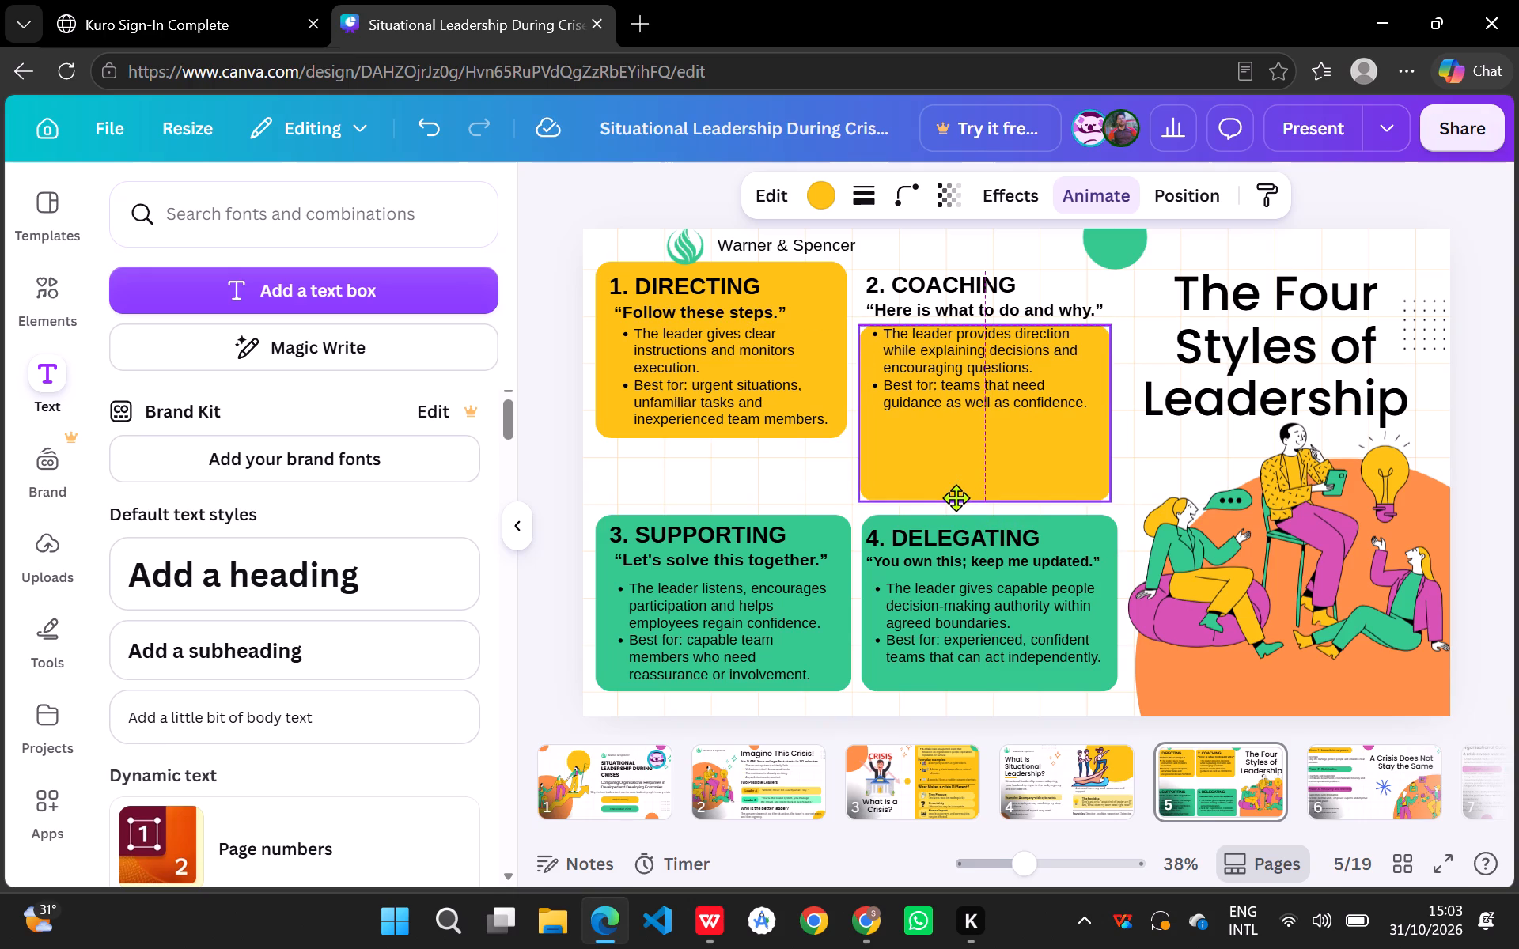
left_click_drag(956, 497, 957, 497)
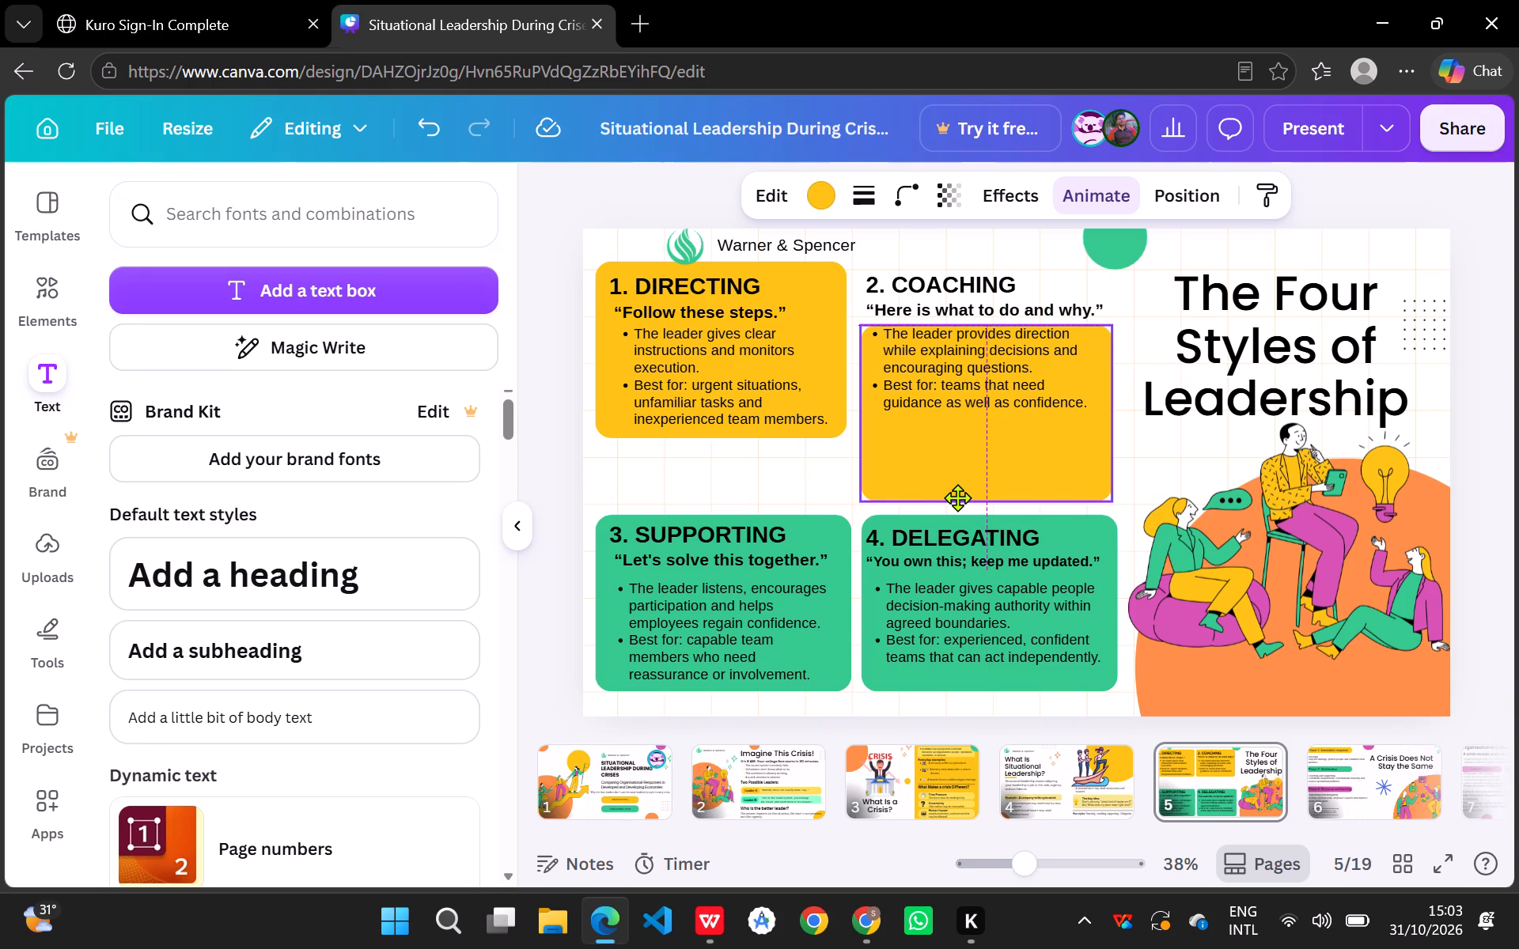
left_click_drag(957, 497, 958, 497)
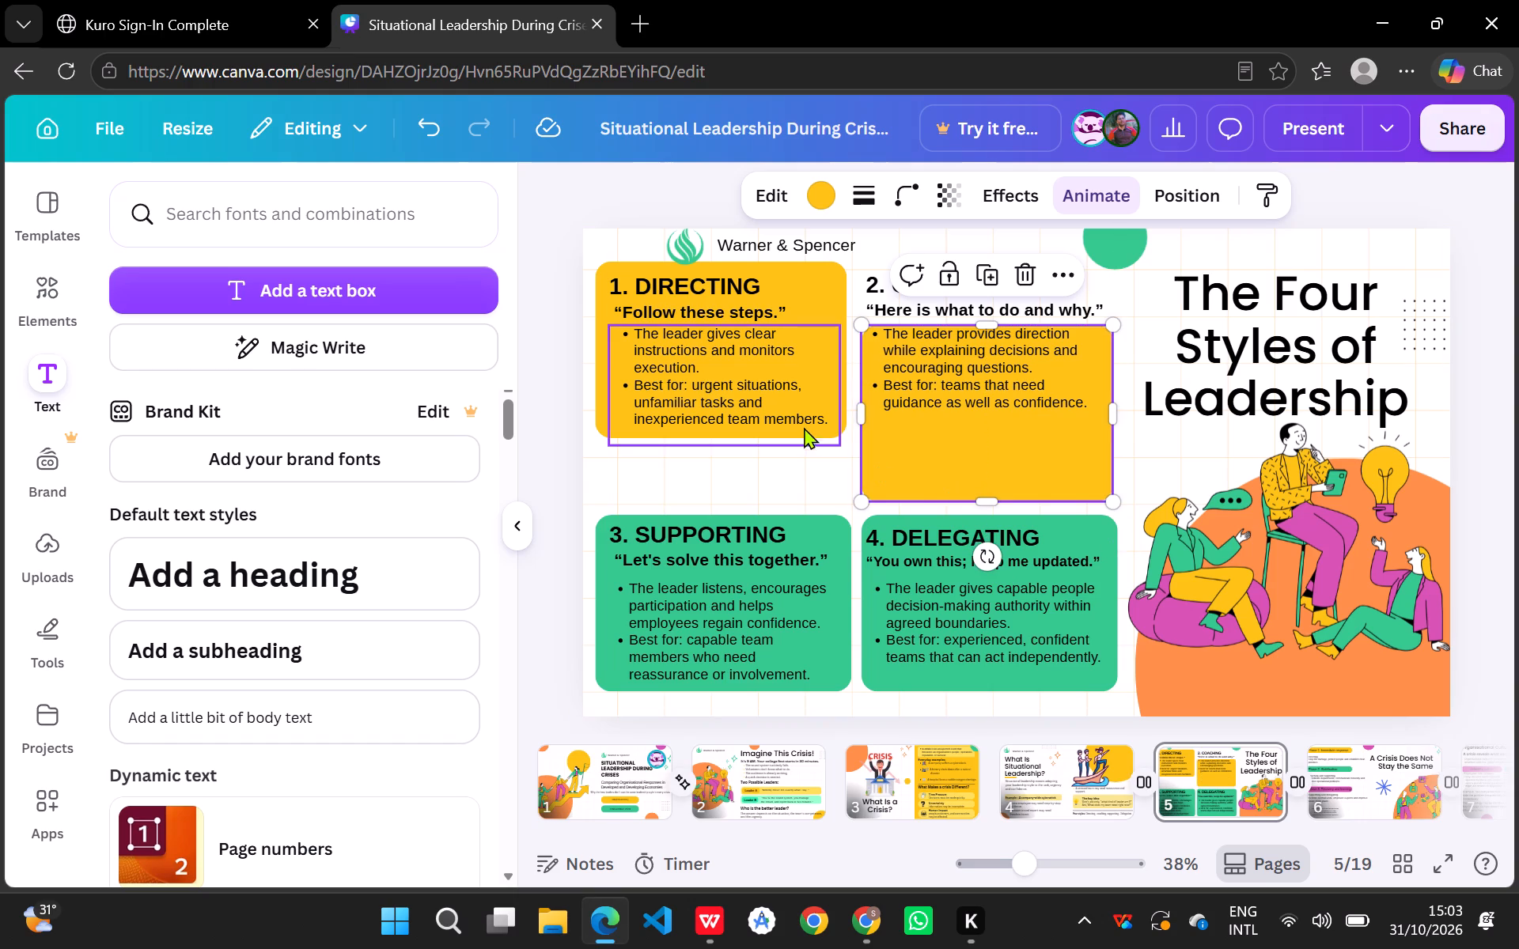
Move the Directing card's yellow background down to just above the Supporting card, beside the lowered Coaching background.
left_click(608, 365)
left_click_drag(608, 365, 619, 412)
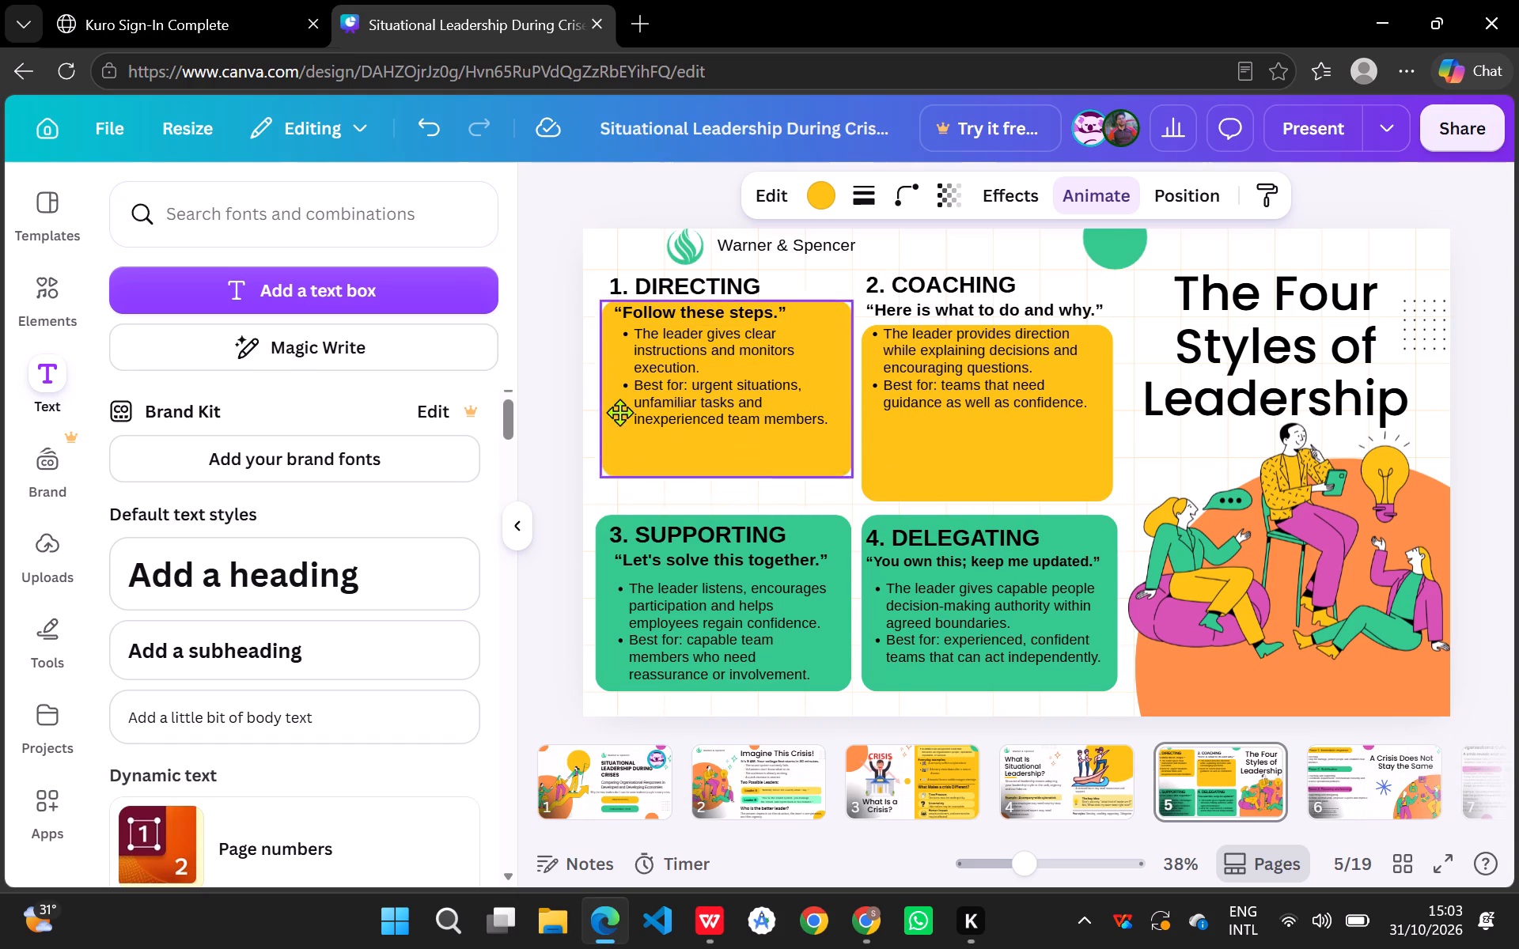
left_click_drag(619, 412, 607, 434)
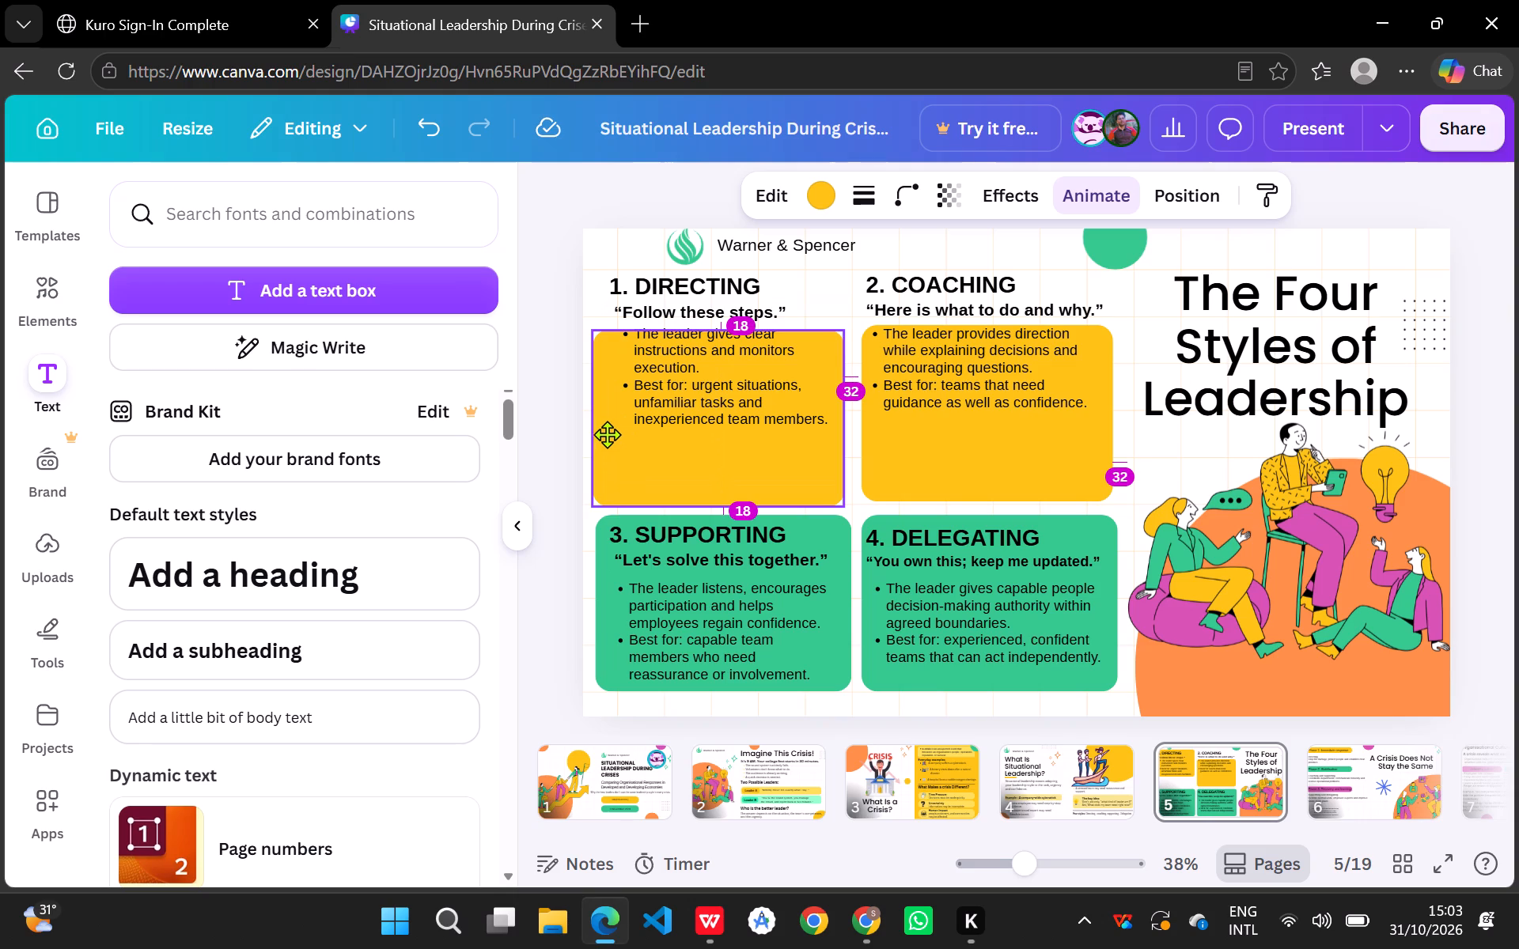
left_click_drag(607, 434, 614, 434)
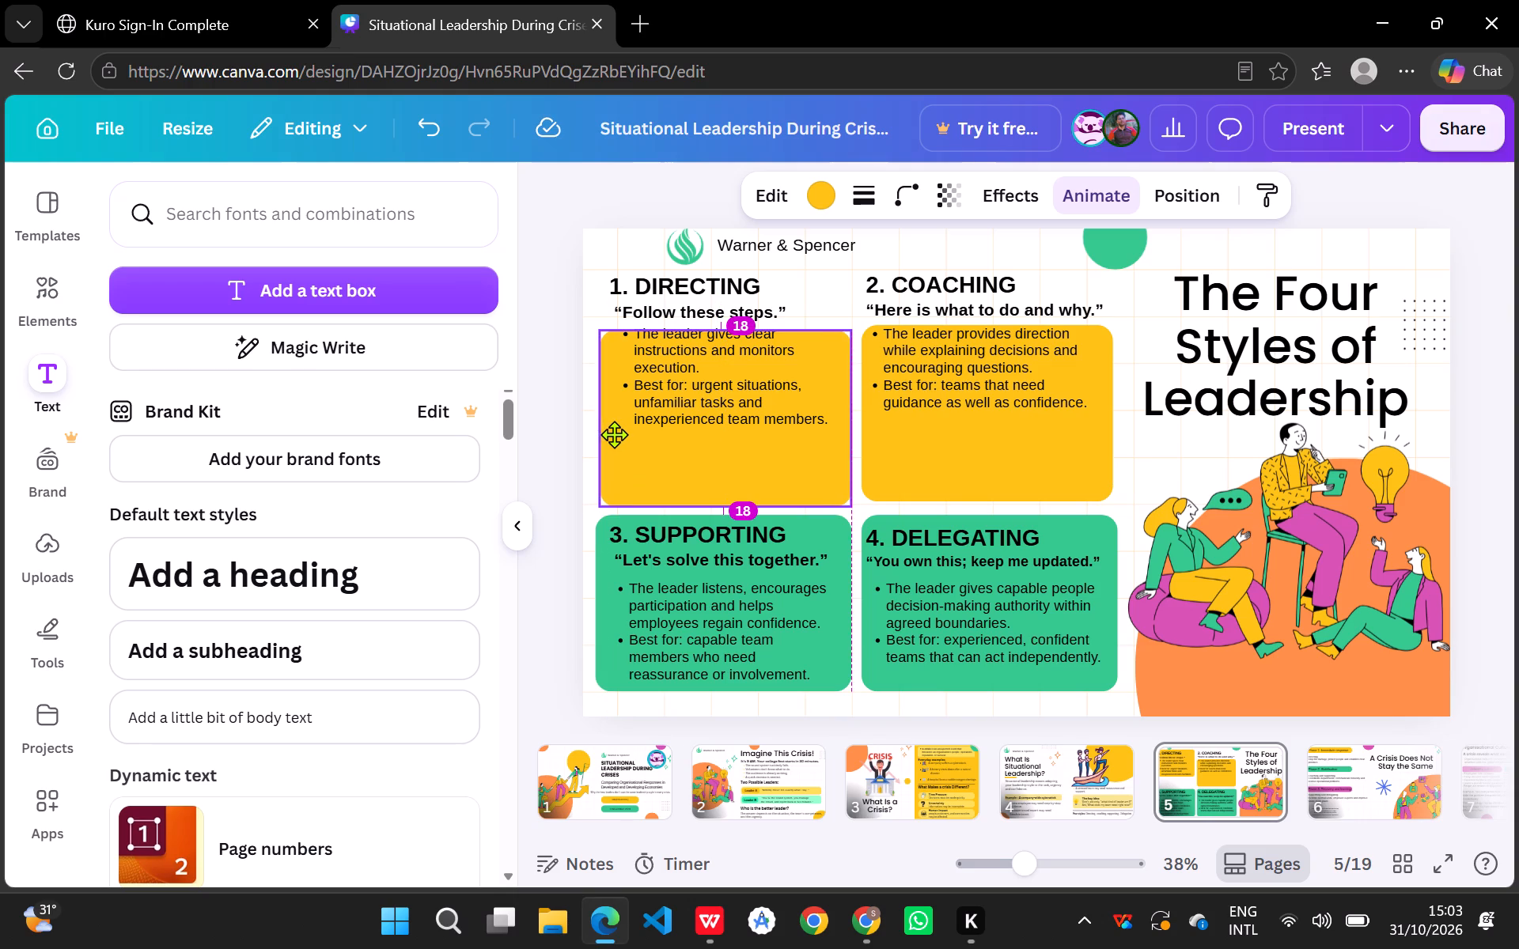
left_click_drag(614, 434, 615, 434)
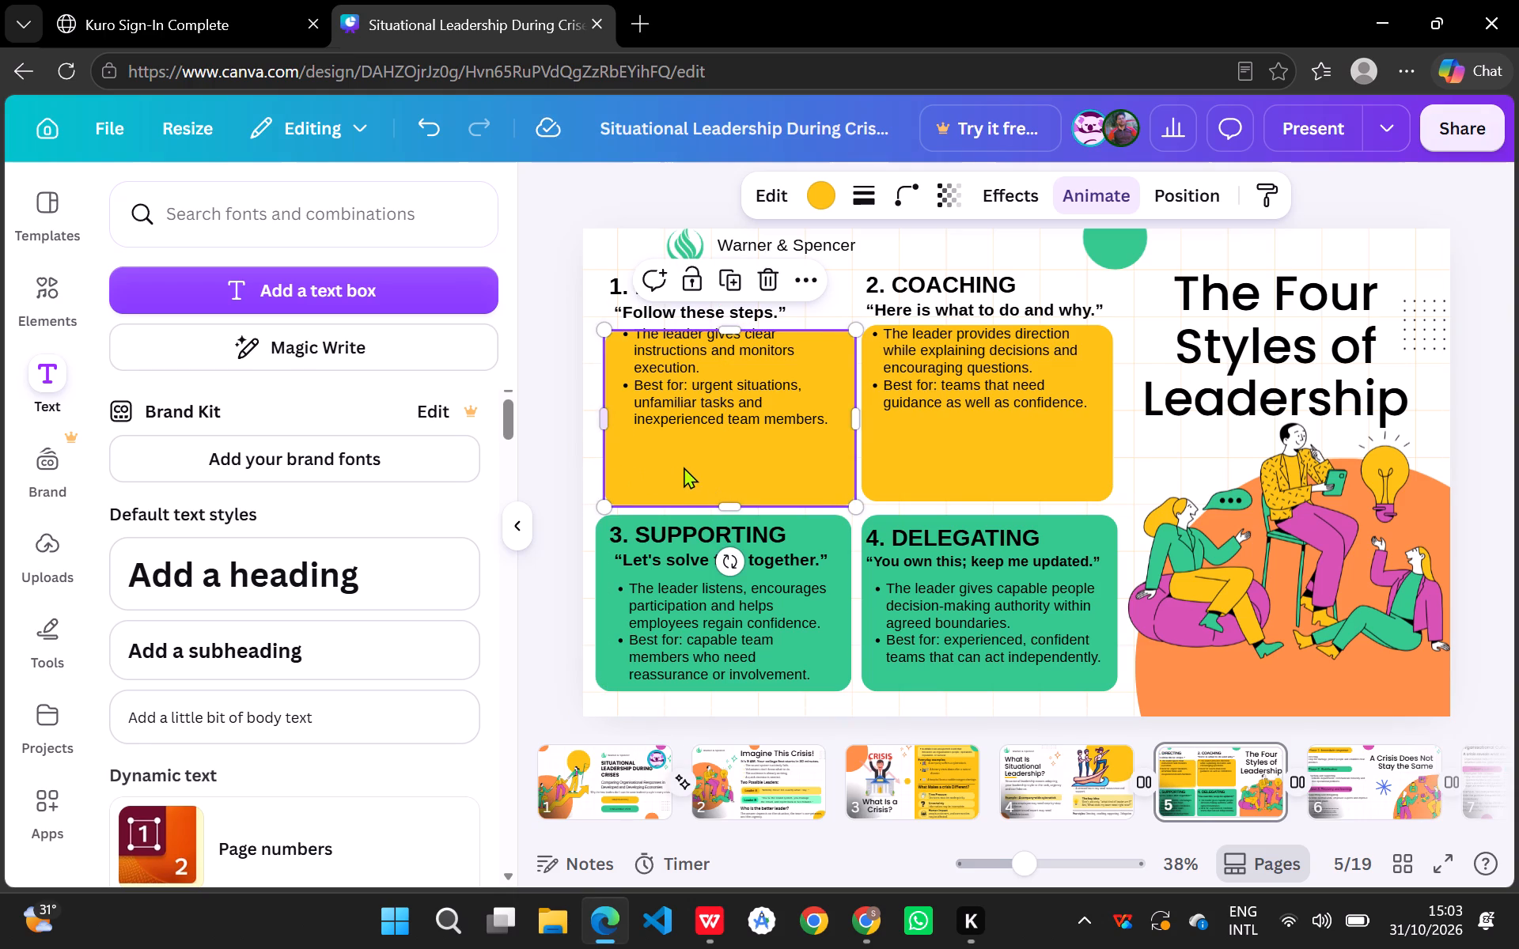
left_click(684, 465)
left_click_drag(684, 465, 652, 460)
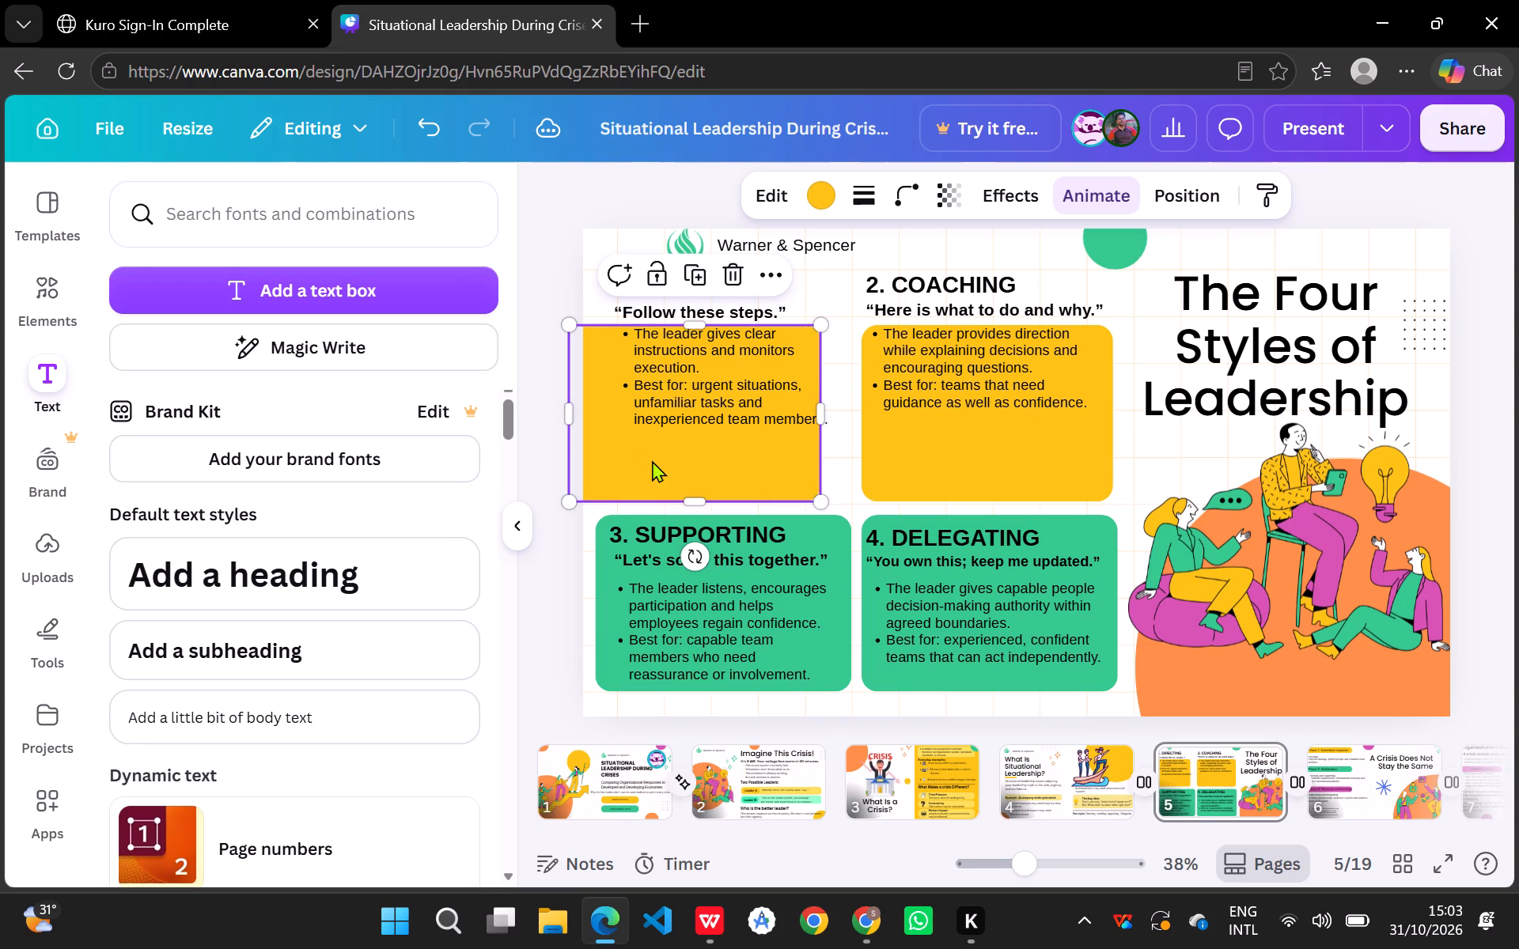
left_click_drag(686, 463, 714, 469)
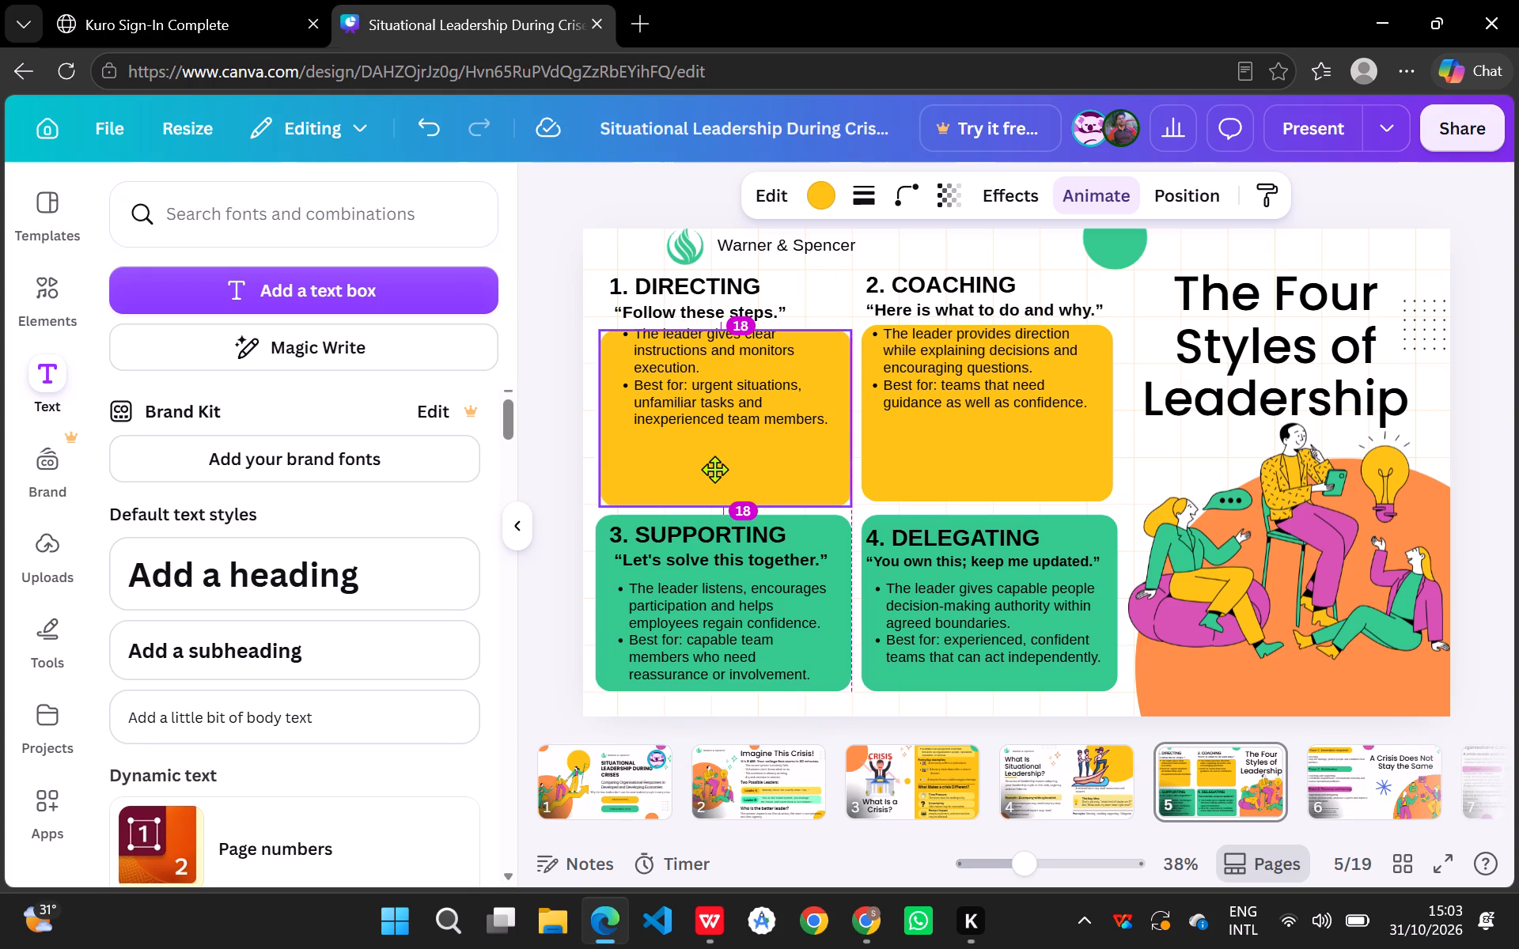
left_click_drag(714, 469, 717, 469)
left_click_drag(717, 469, 717, 468)
left_click_drag(717, 468, 716, 465)
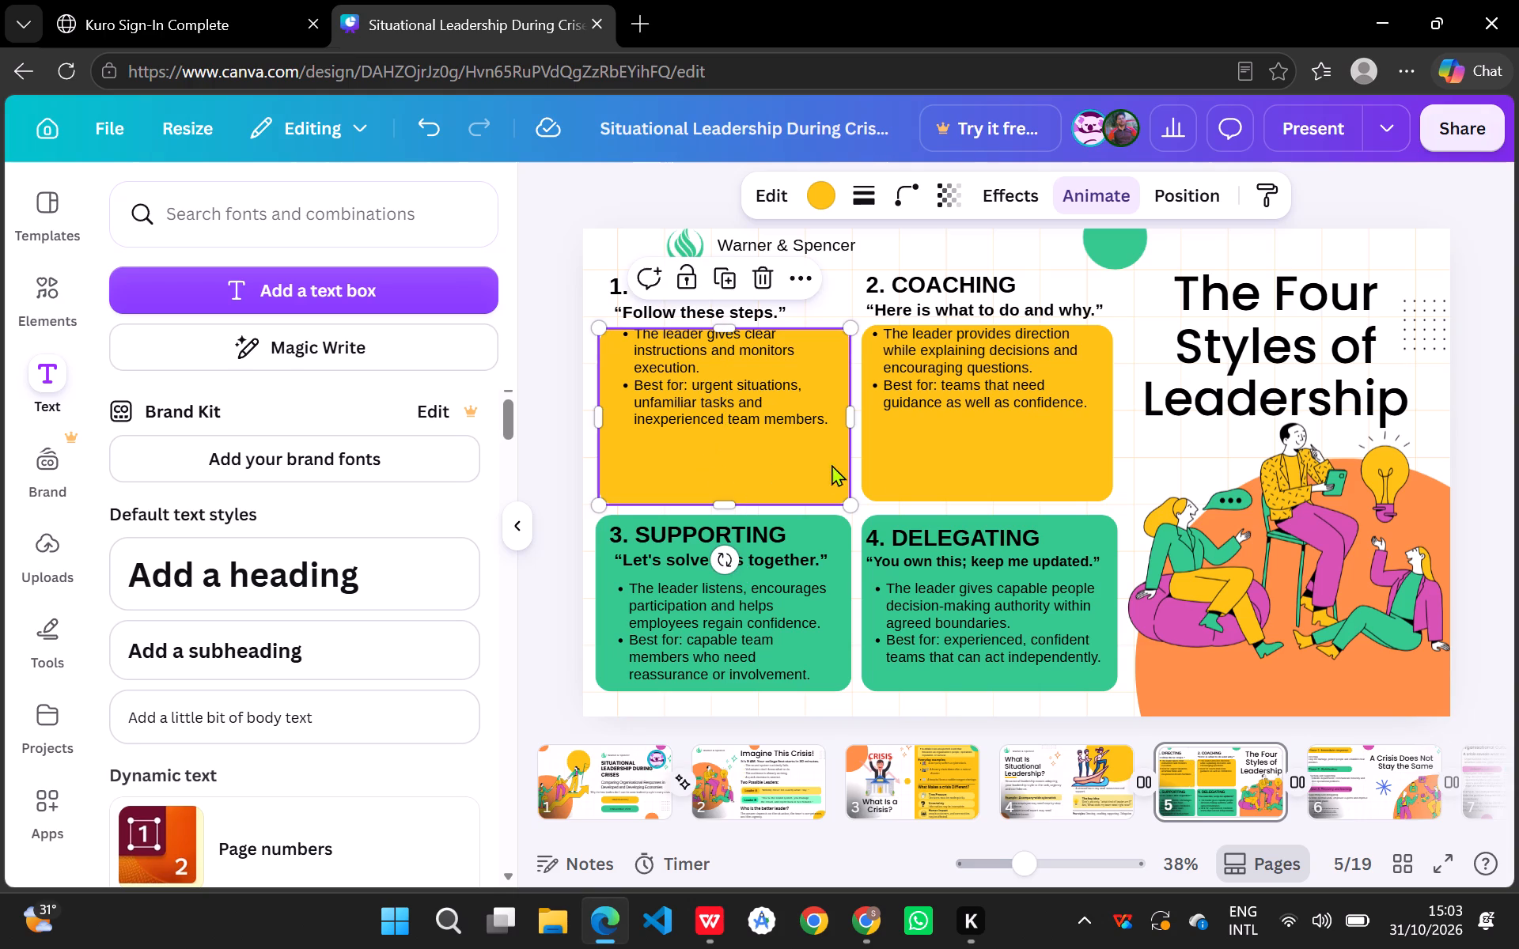
Nudge the Coaching card's yellow background down until it is level with the Directing background.
left_click(935, 467)
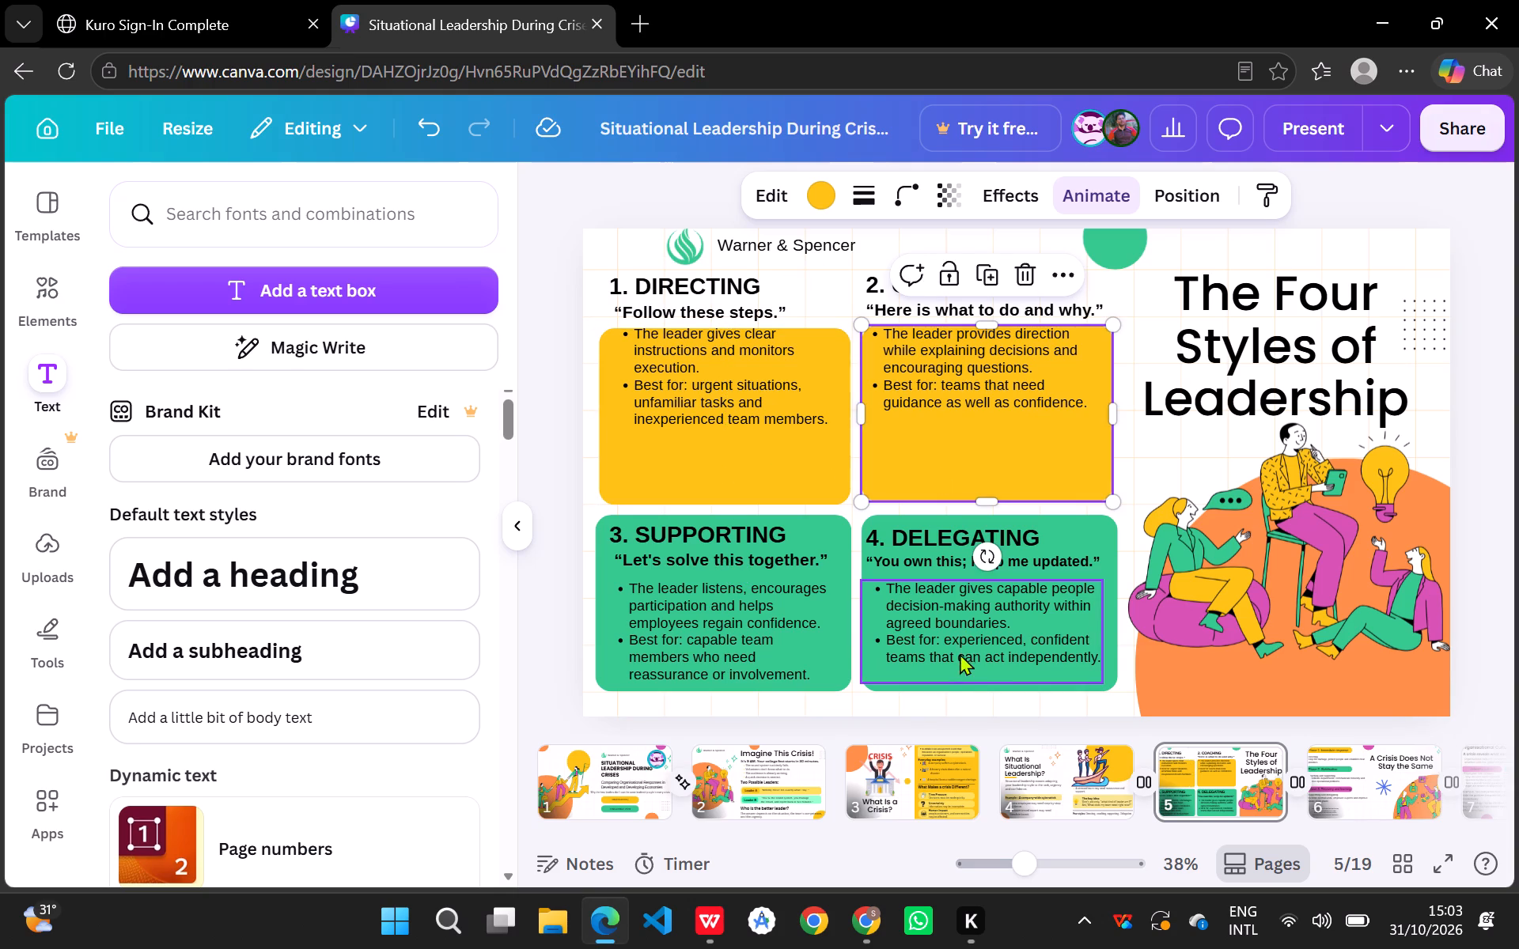
left_click(806, 581)
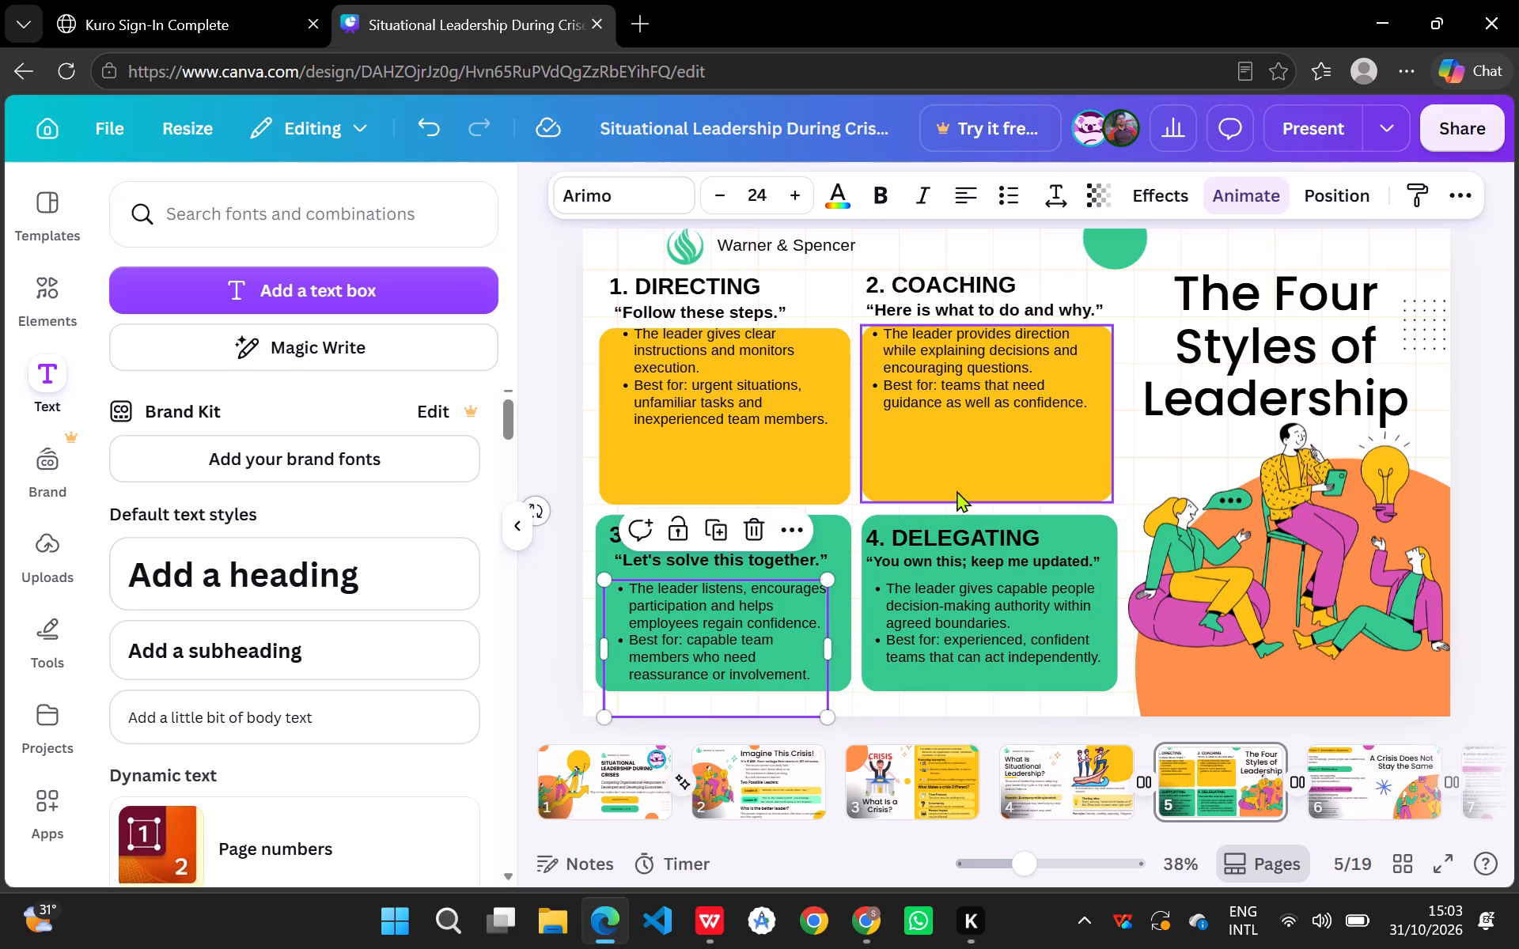
left_click(975, 461)
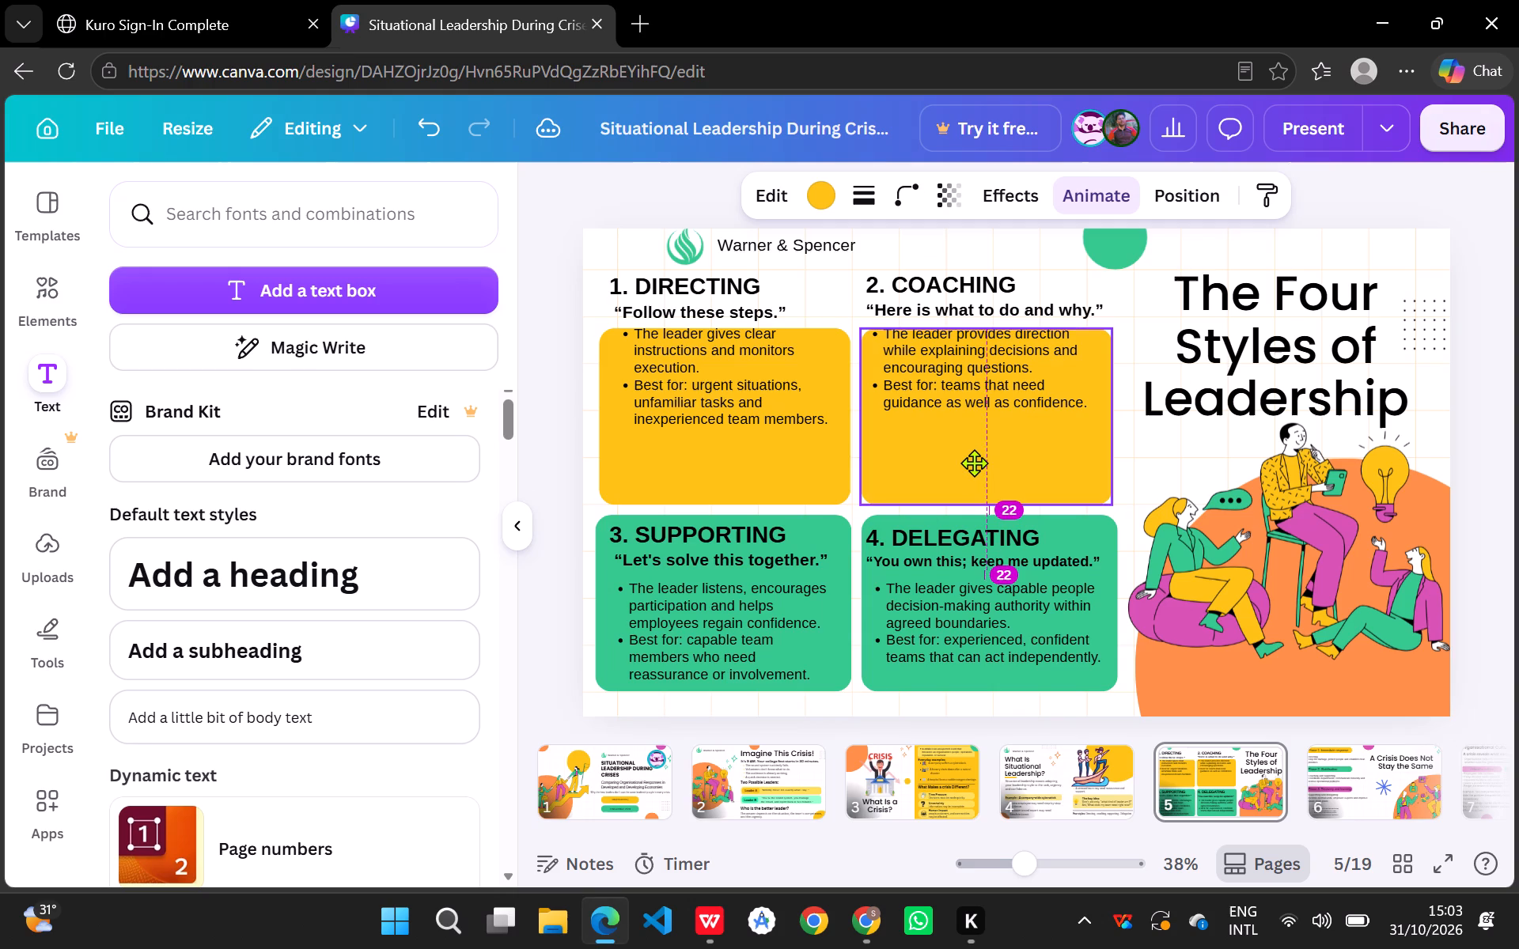
left_click(926, 616)
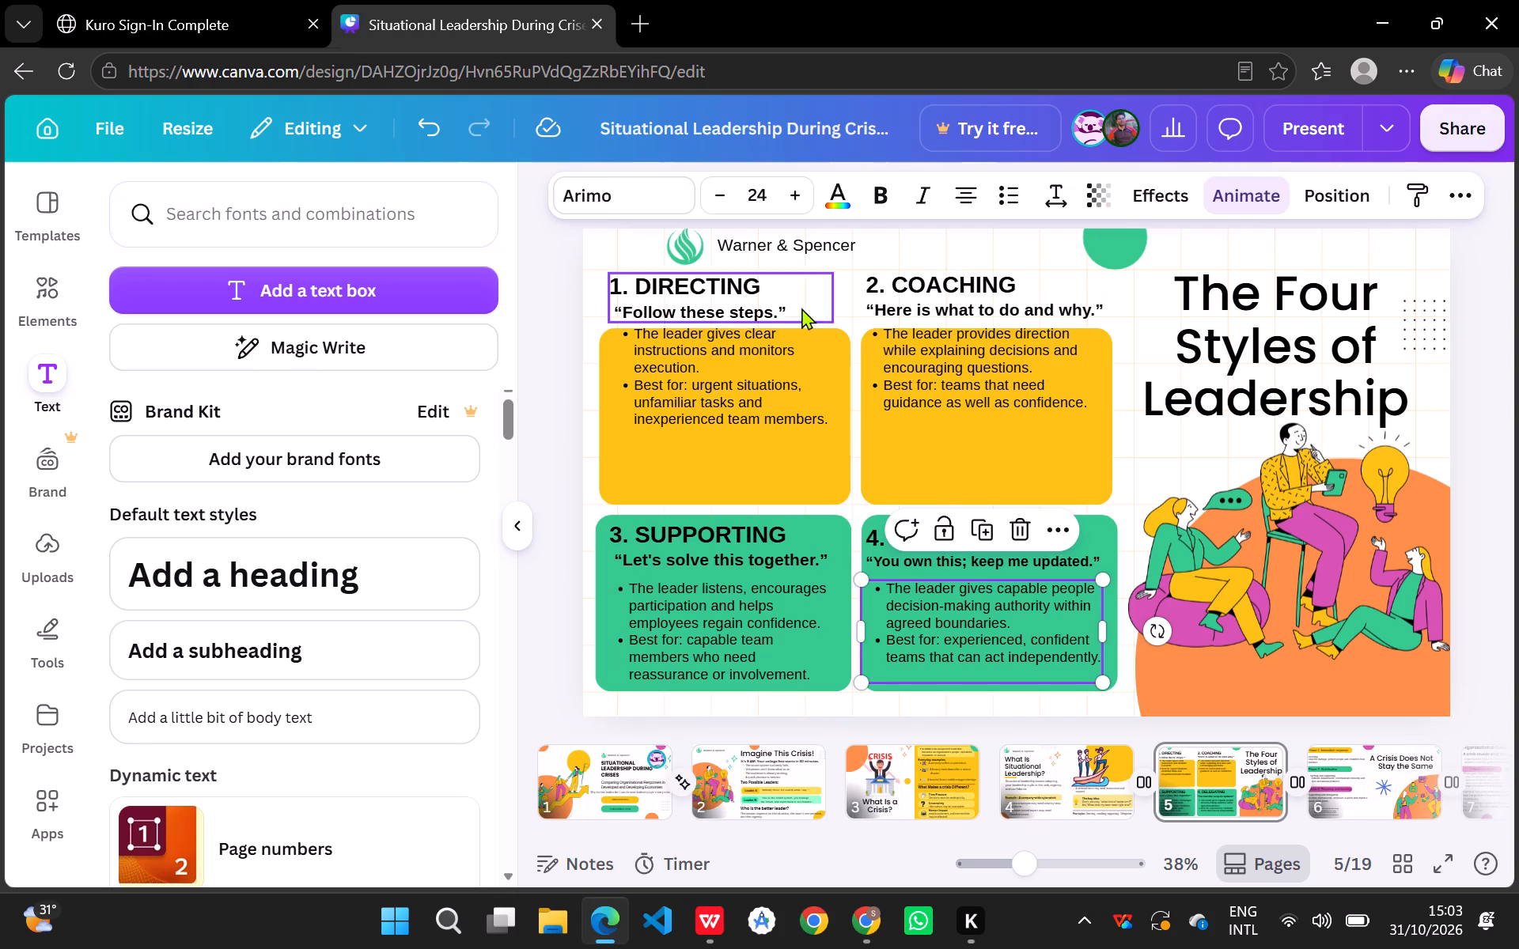
Move the Directing card's bulleted text and its heading with quote line down onto the lowered yellow background.
left_click_drag(735, 409, 737, 476)
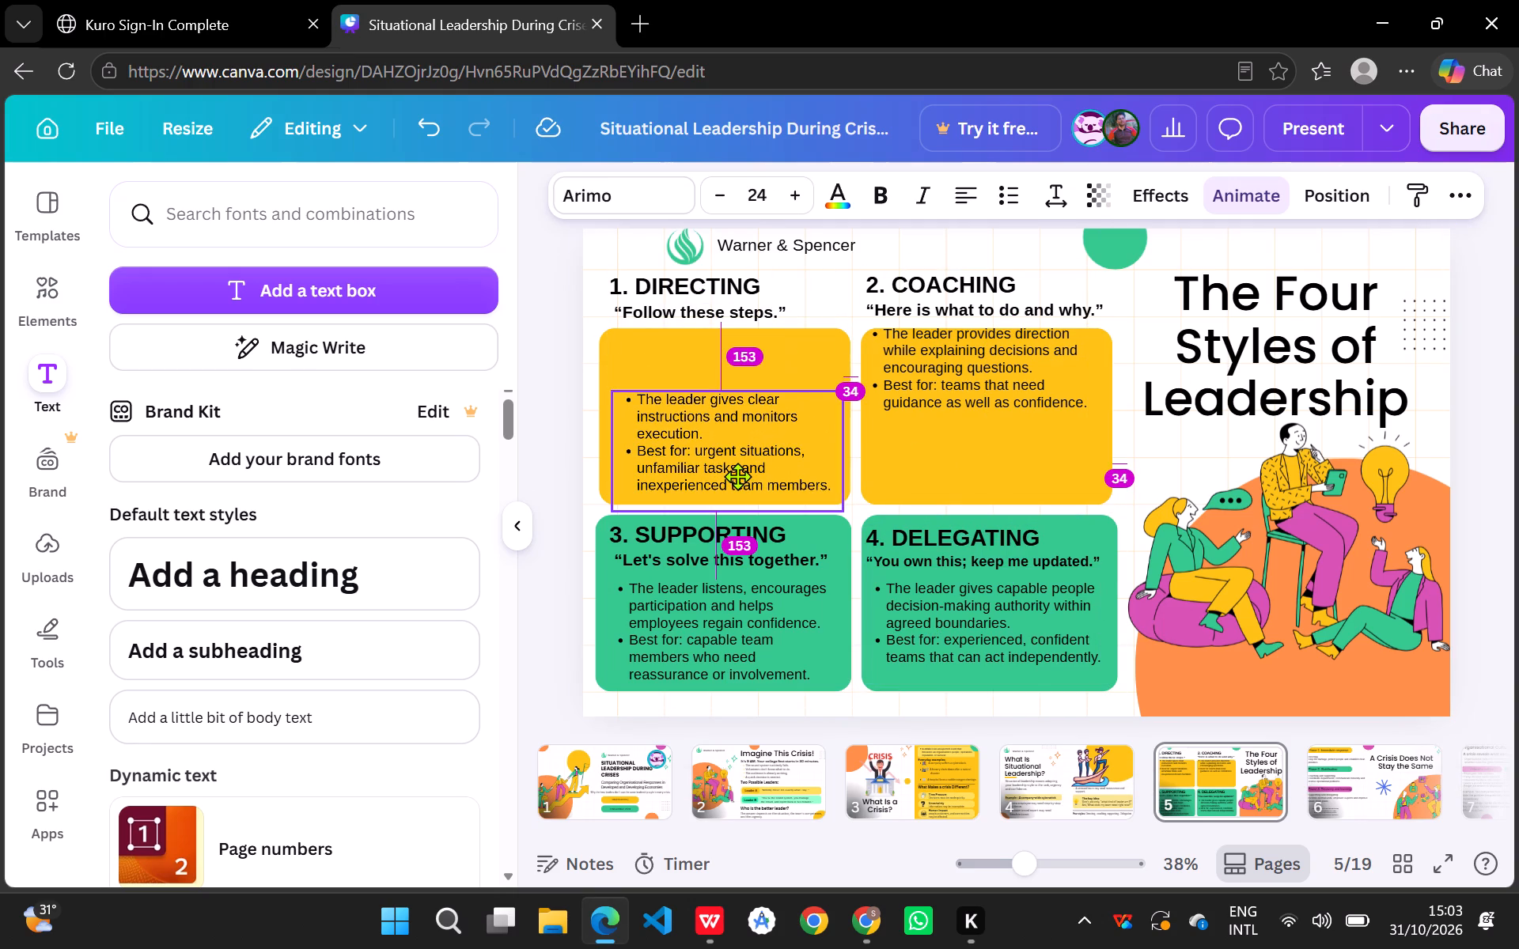
left_click_drag(737, 476, 731, 476)
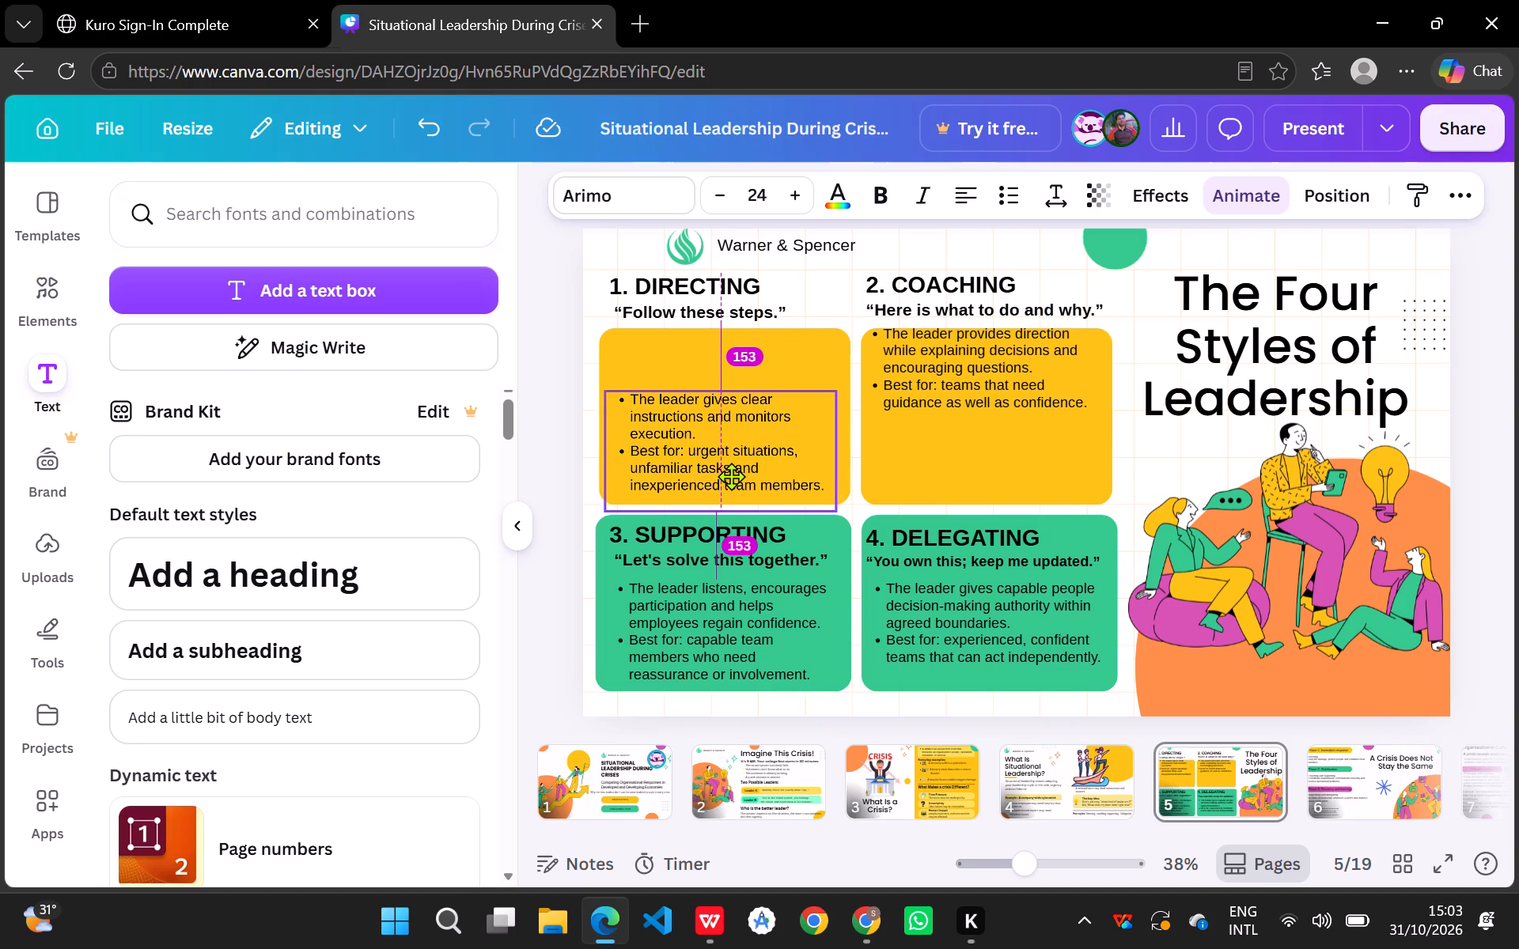
left_click_drag(731, 476, 735, 476)
left_click_drag(702, 301, 707, 347)
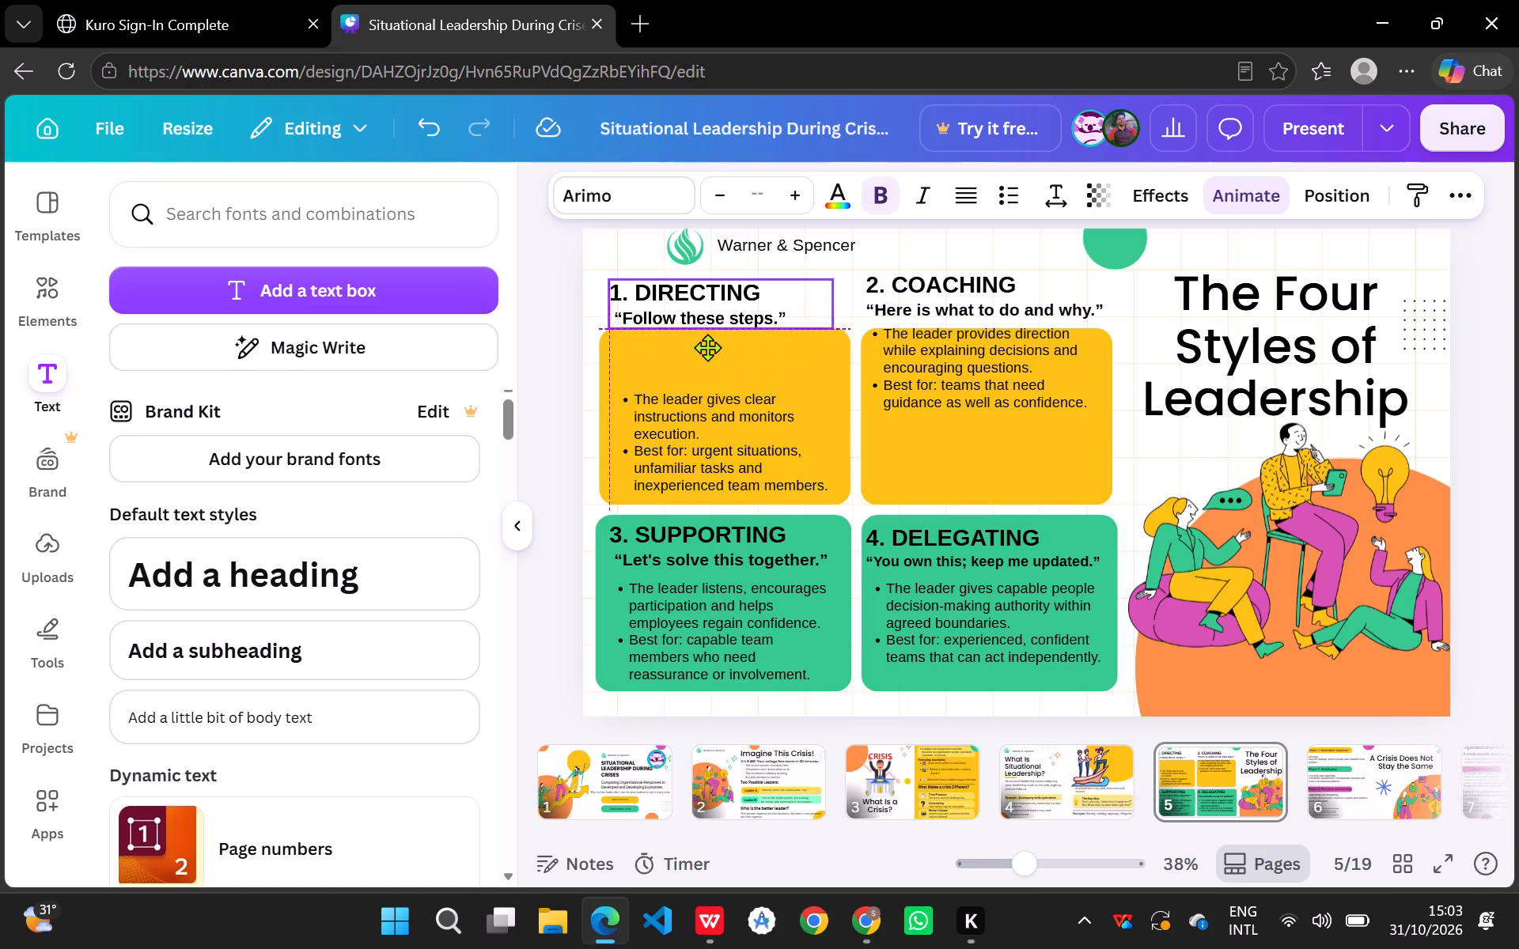
left_click_drag(707, 347, 710, 365)
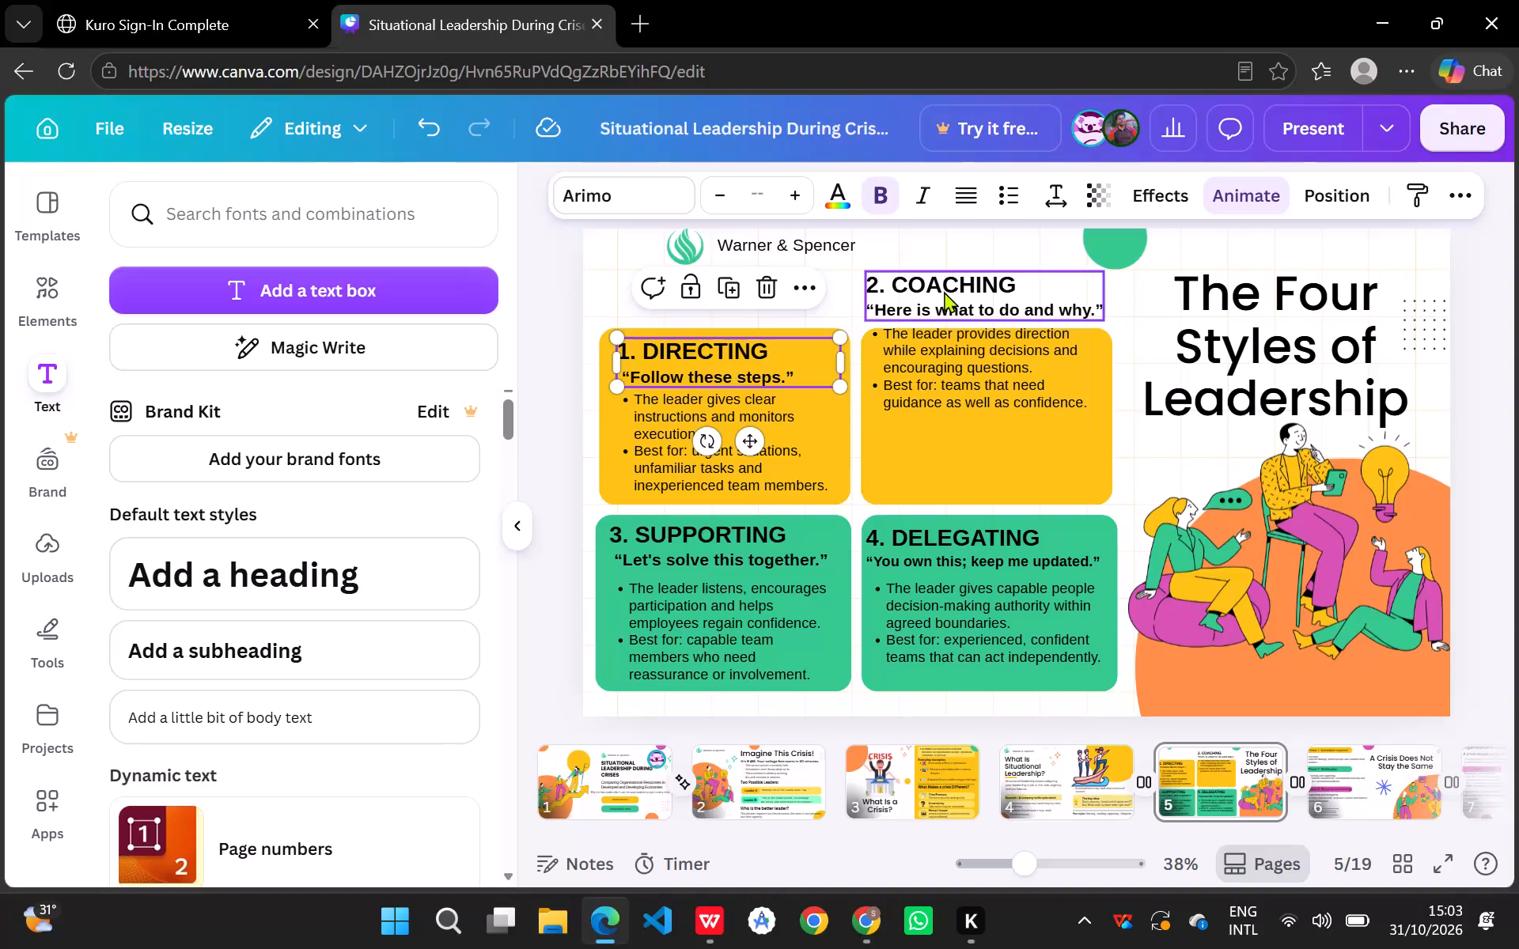
Move the Coaching card's bulleted text and heading with quote line down onto its yellow background, level with the Directing card's text.
left_click_drag(945, 376, 957, 437)
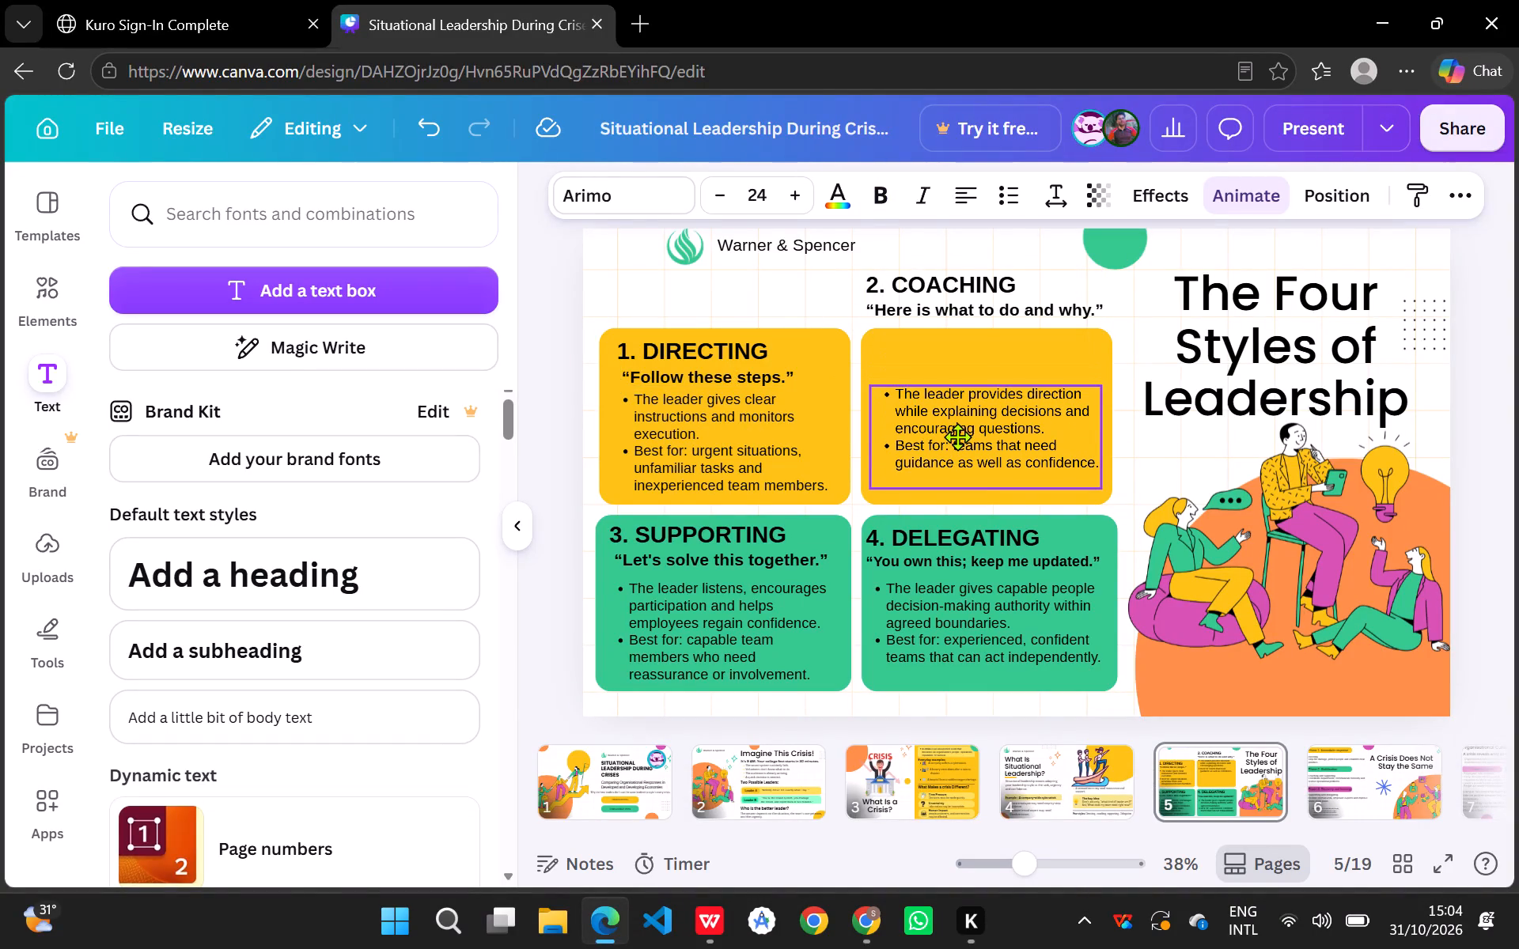
left_click_drag(957, 437, 953, 445)
left_click_drag(948, 286, 958, 350)
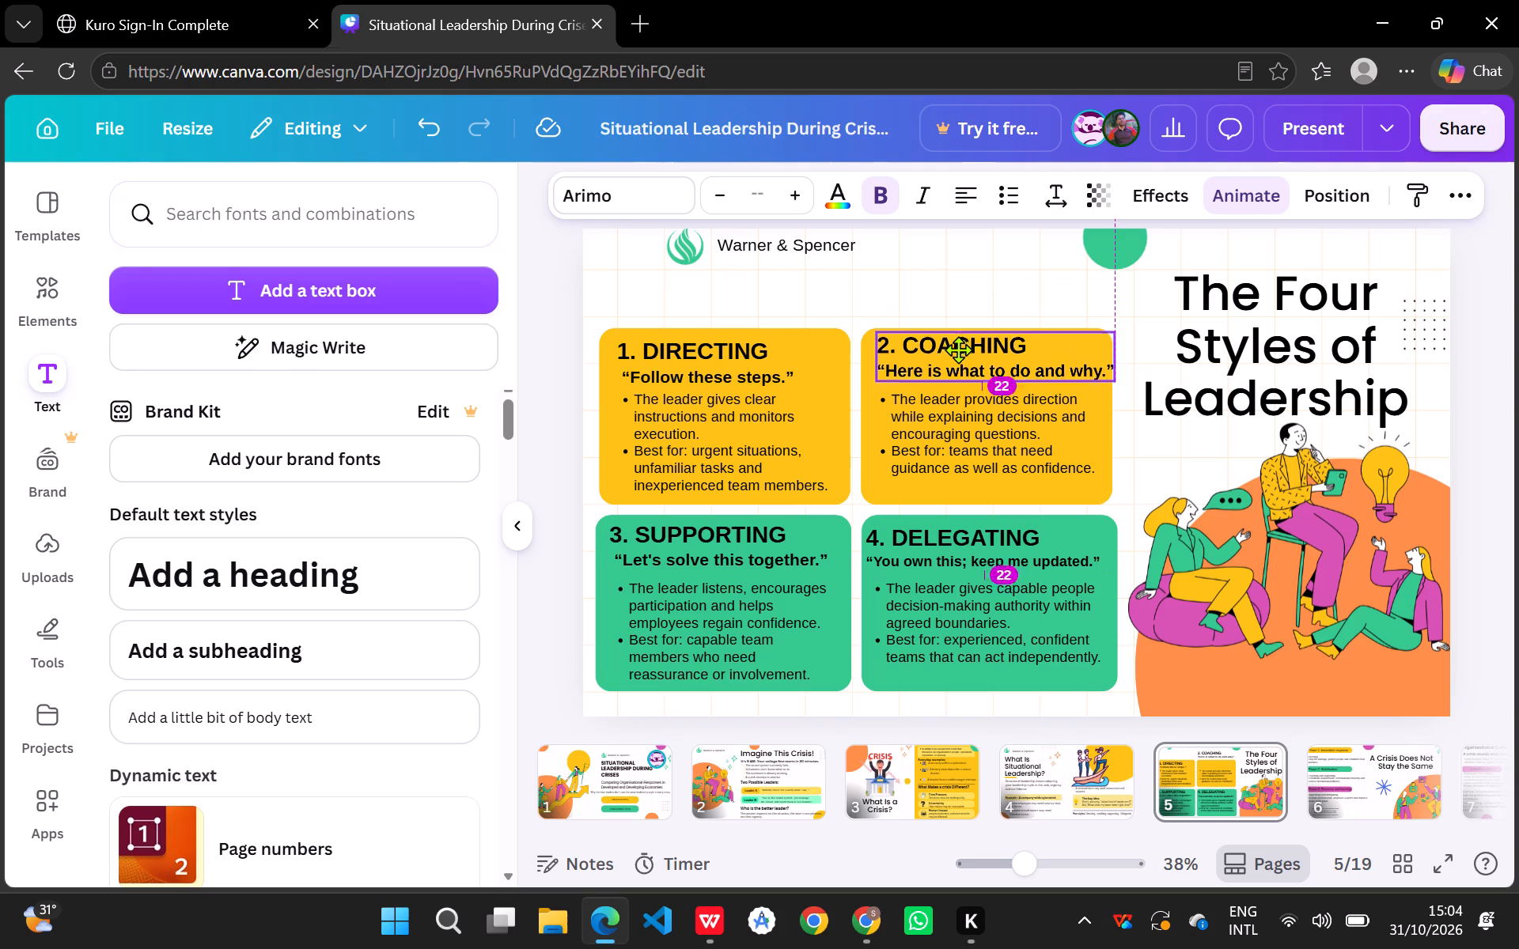
left_click_drag(958, 350, 958, 358)
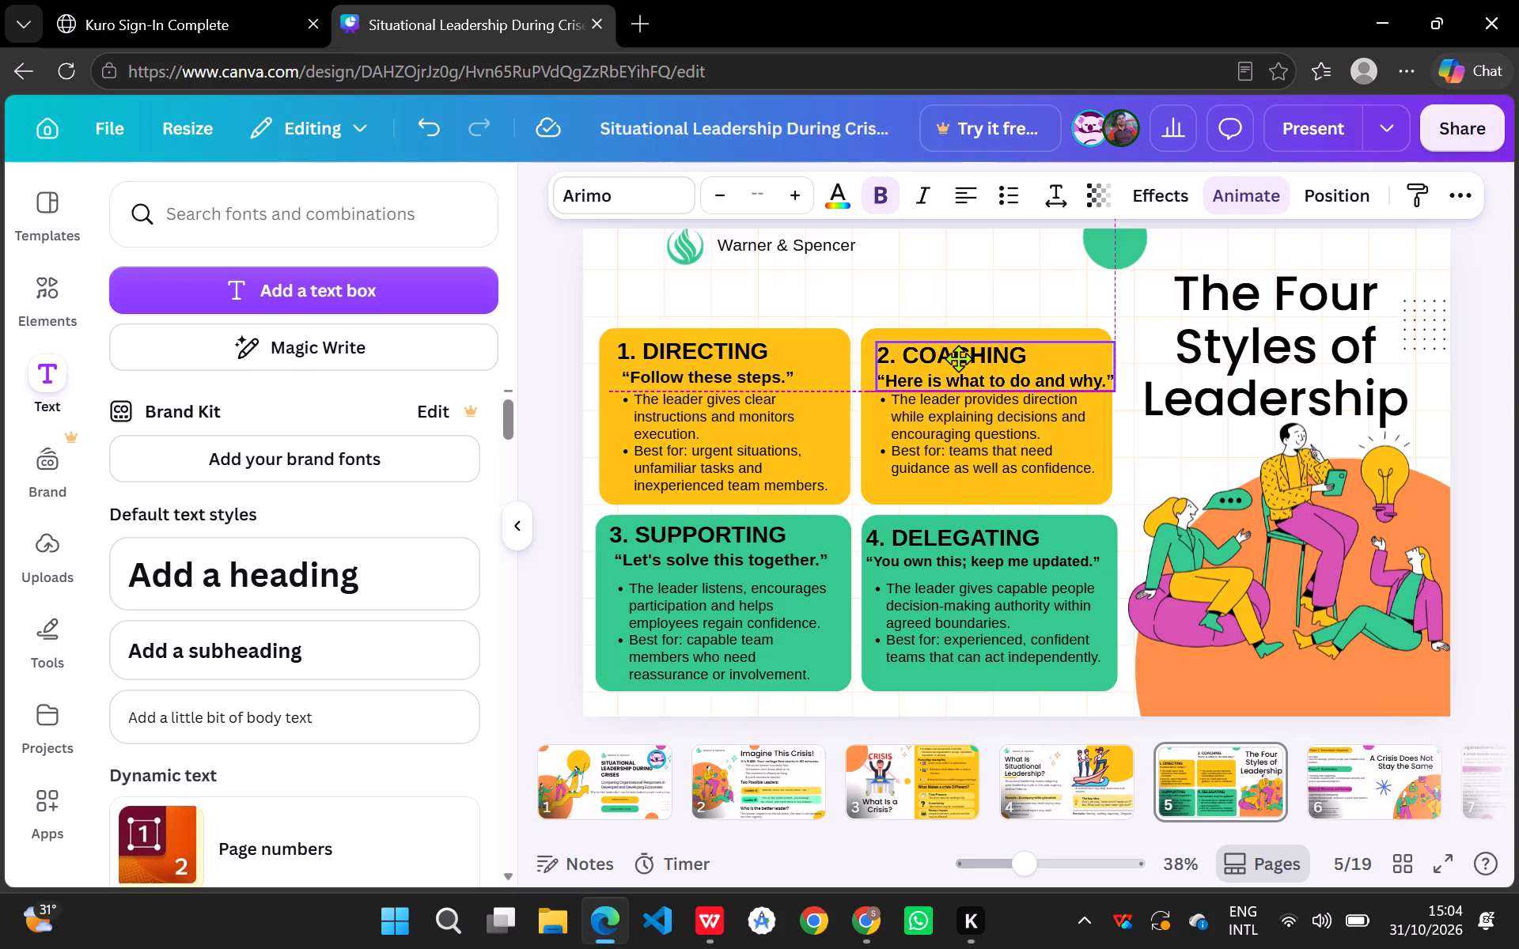
left_click_drag(958, 358, 958, 356)
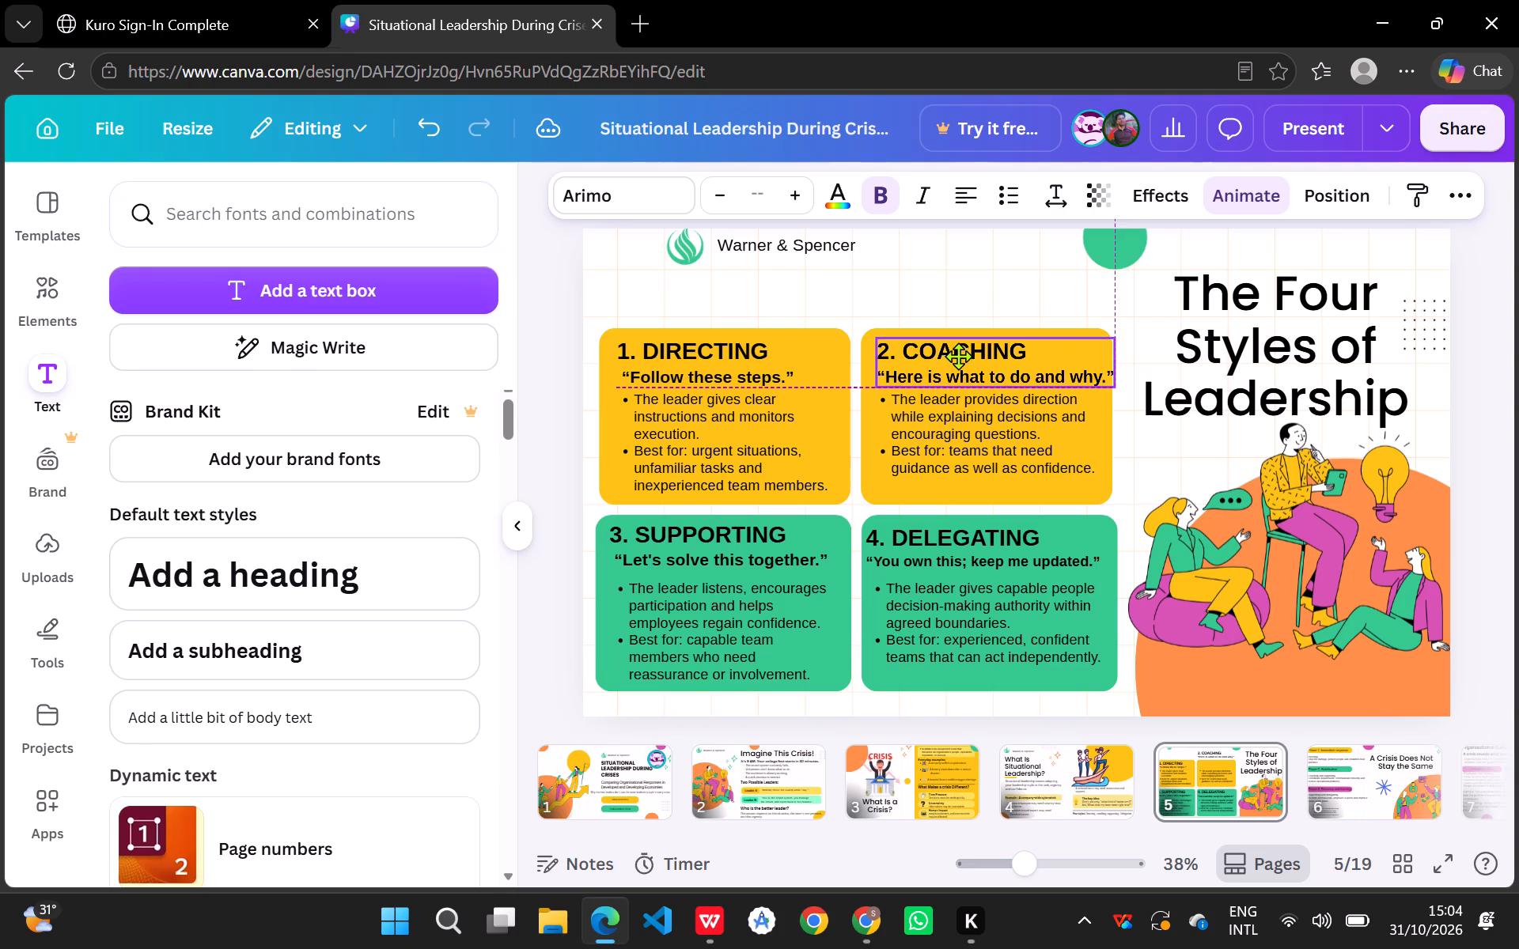
left_click_drag(958, 356, 958, 354)
left_click_drag(958, 354, 953, 354)
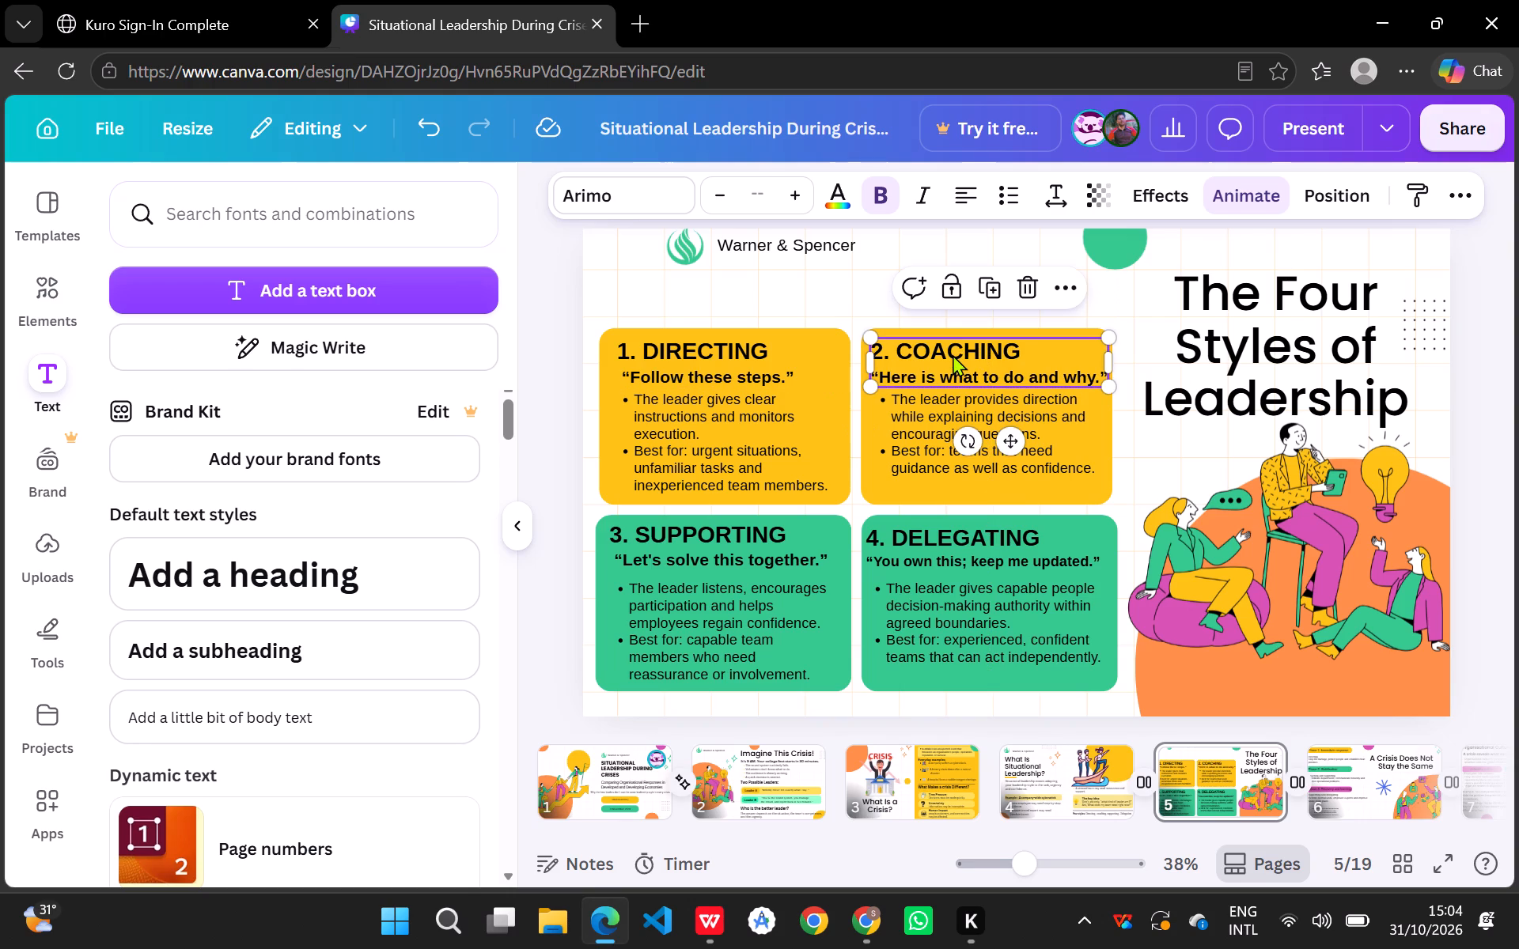
Nudge the Delegating heading and quote line into line with the Supporting heading and under the Coaching heading.
left_click(942, 543)
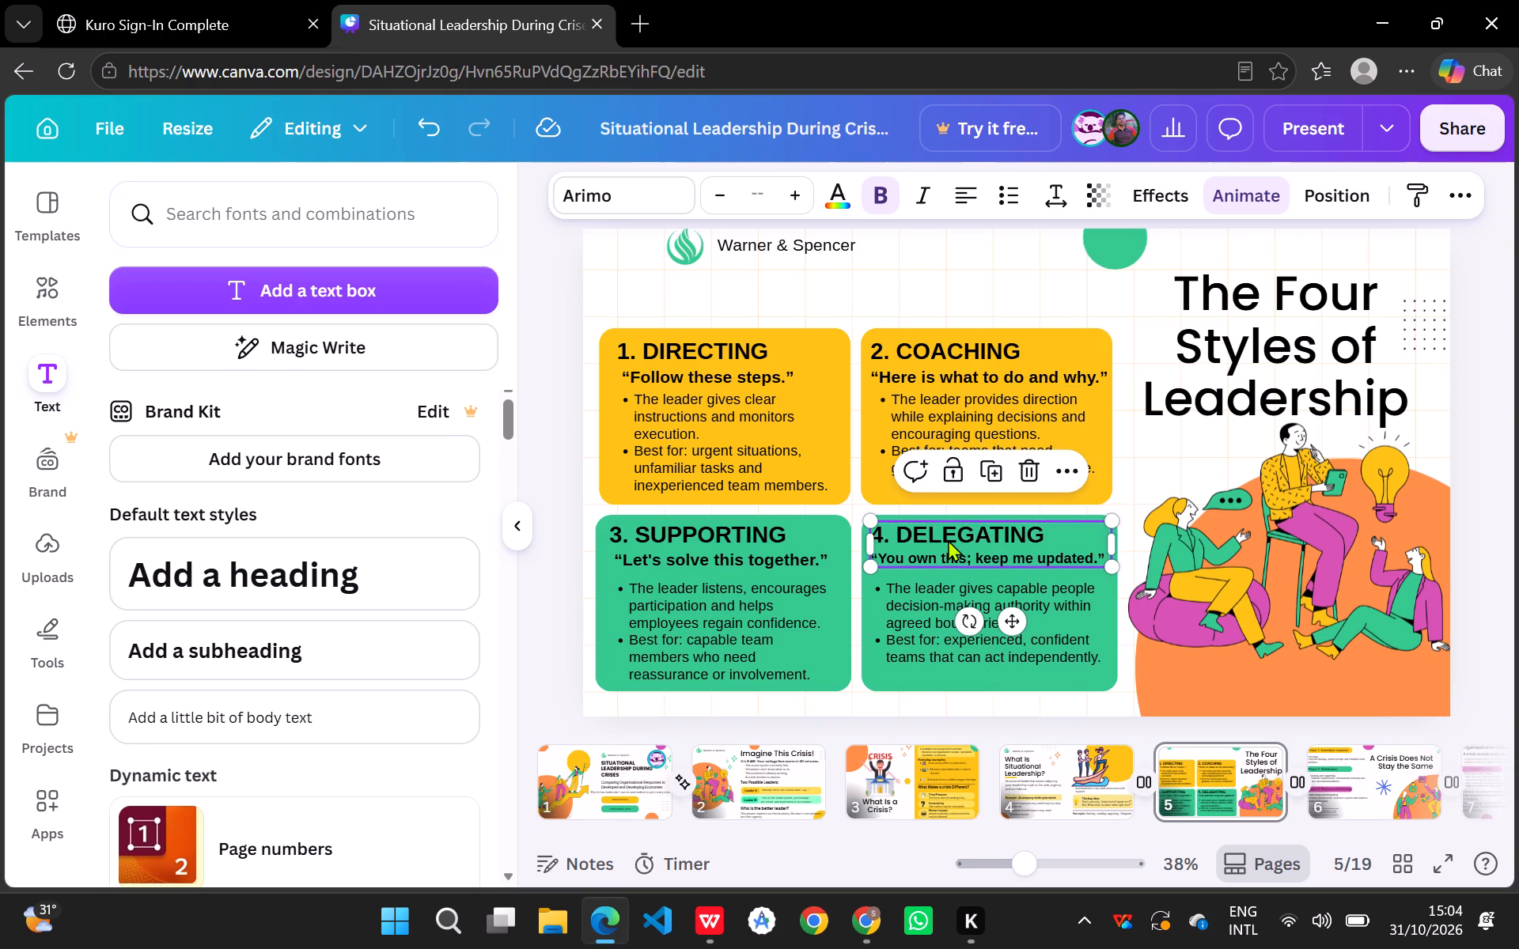
left_click(861, 274)
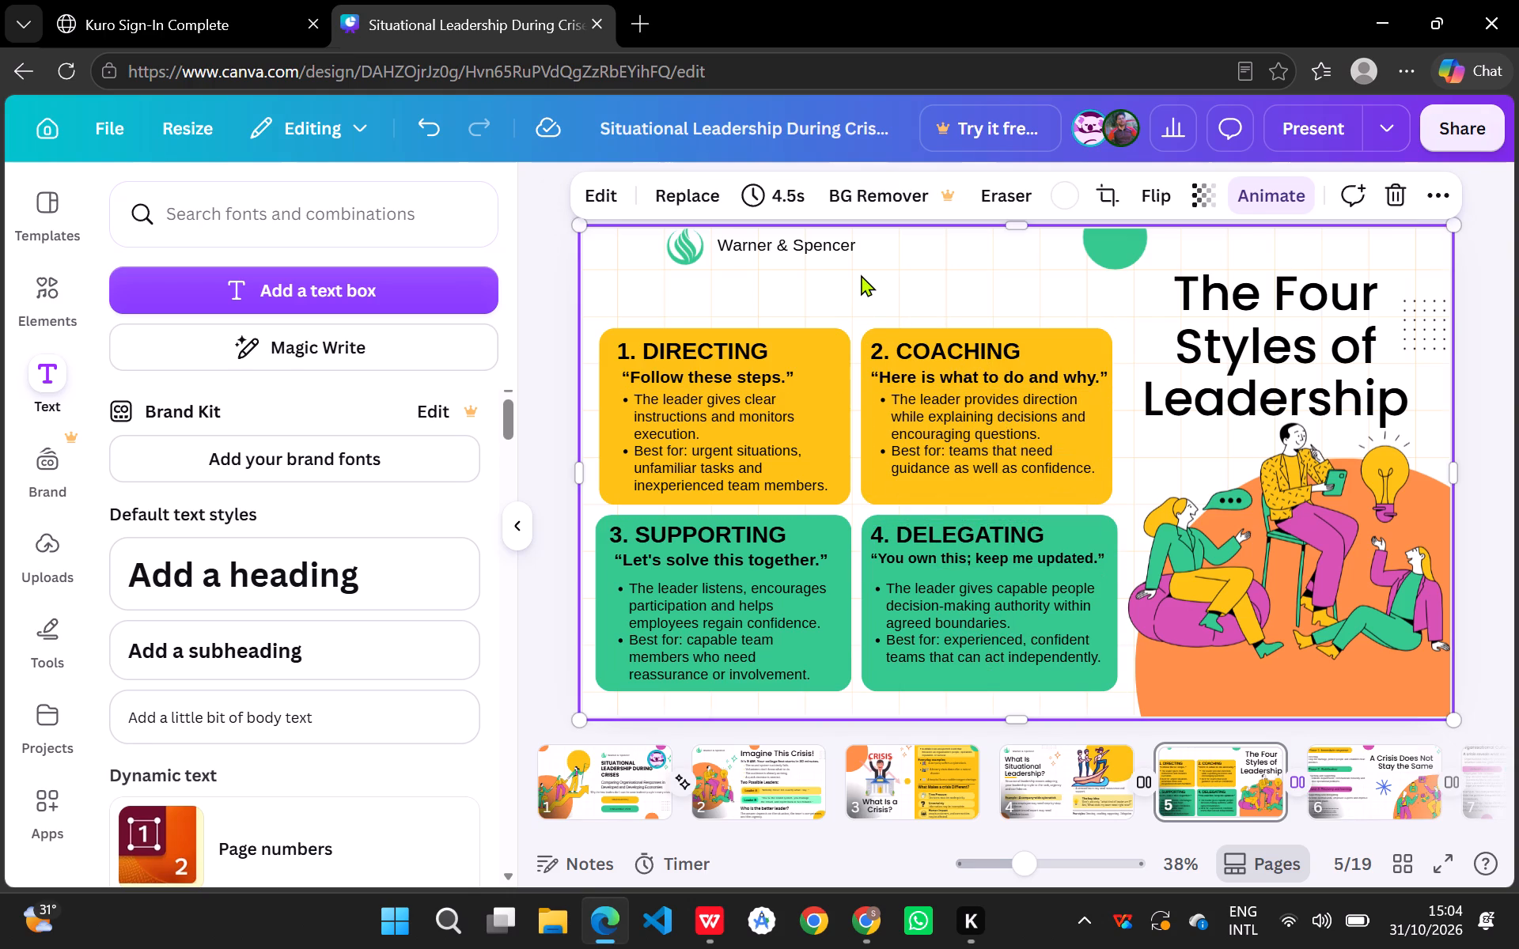
Move the green flame logo and the Warner & Spencer name down above the Directing card, placing them side by side.
left_click_drag(691, 249, 690, 283)
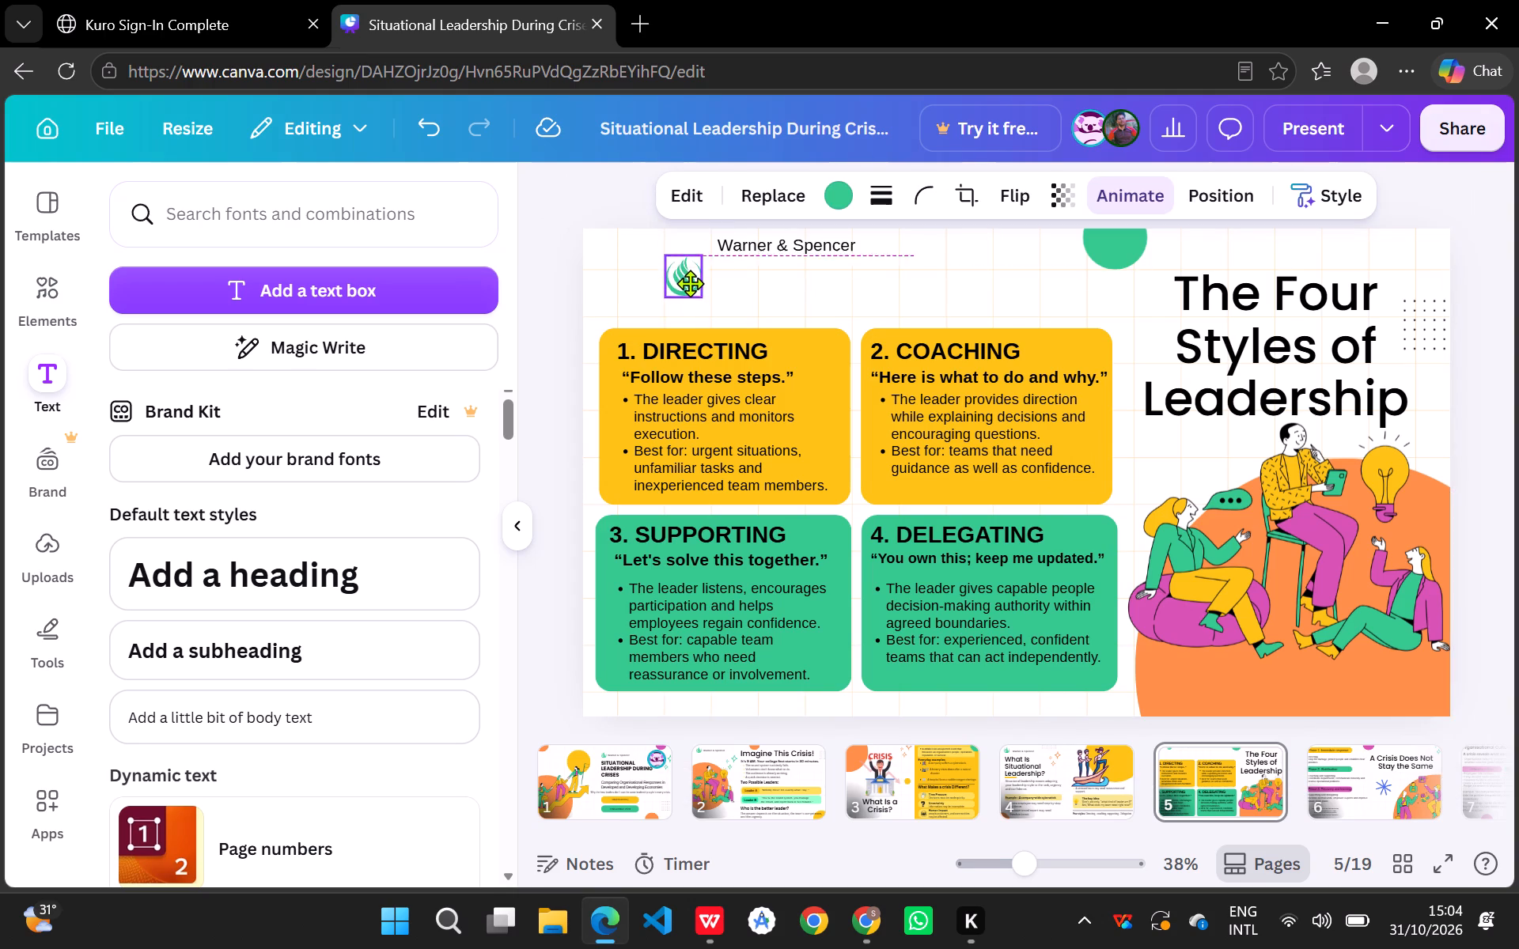
left_click_drag(690, 283, 688, 279)
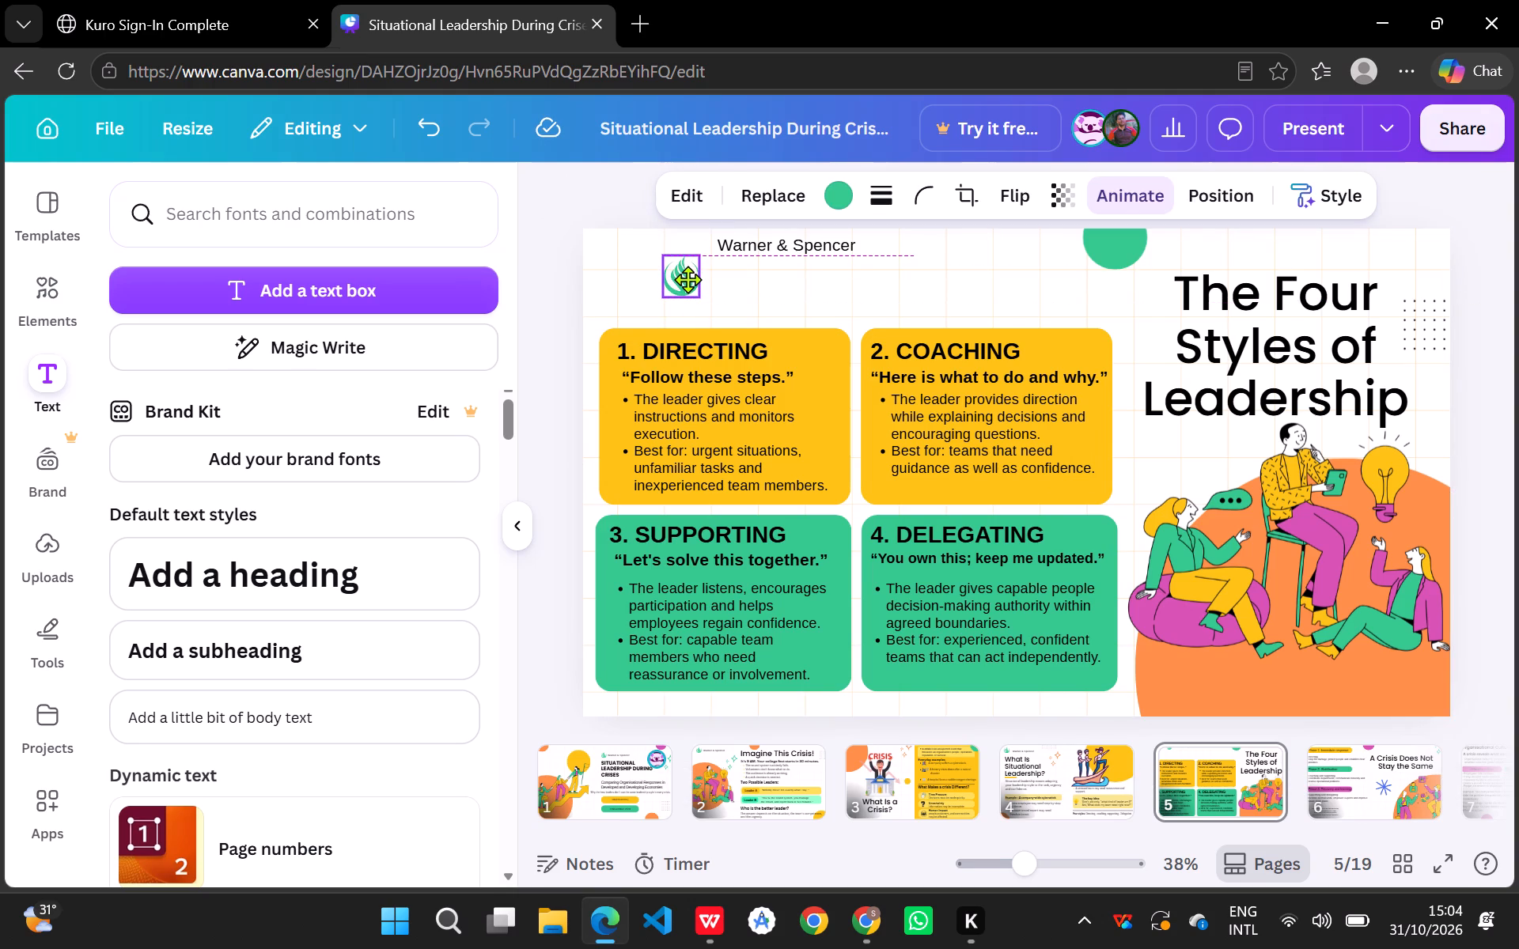
left_click_drag(688, 279, 688, 278)
left_click_drag(688, 278, 676, 278)
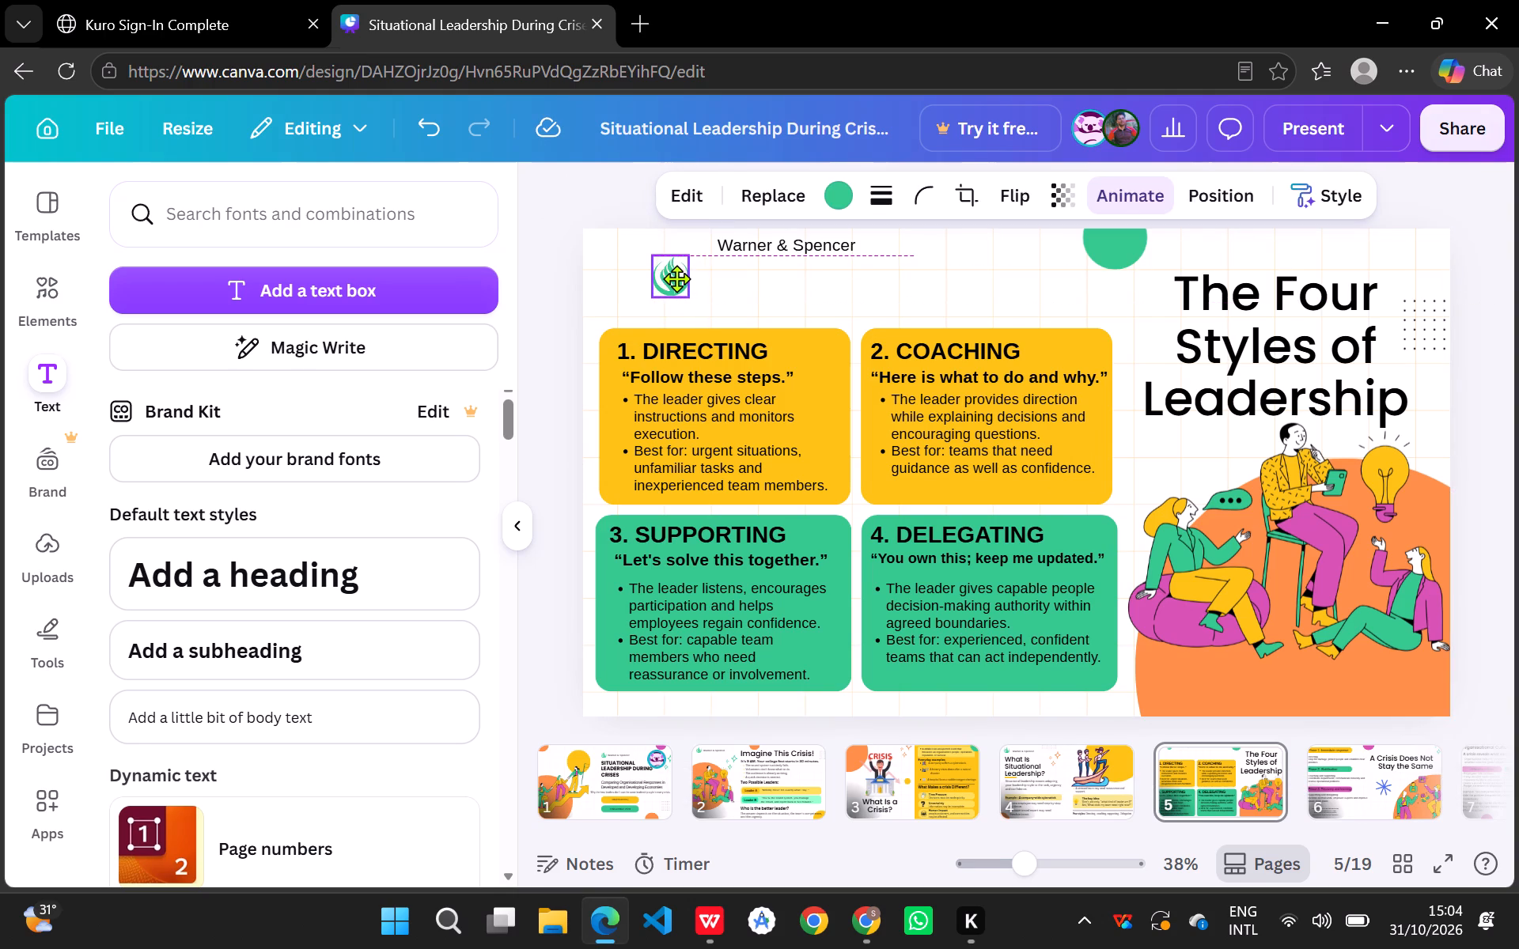
left_click_drag(676, 278, 670, 274)
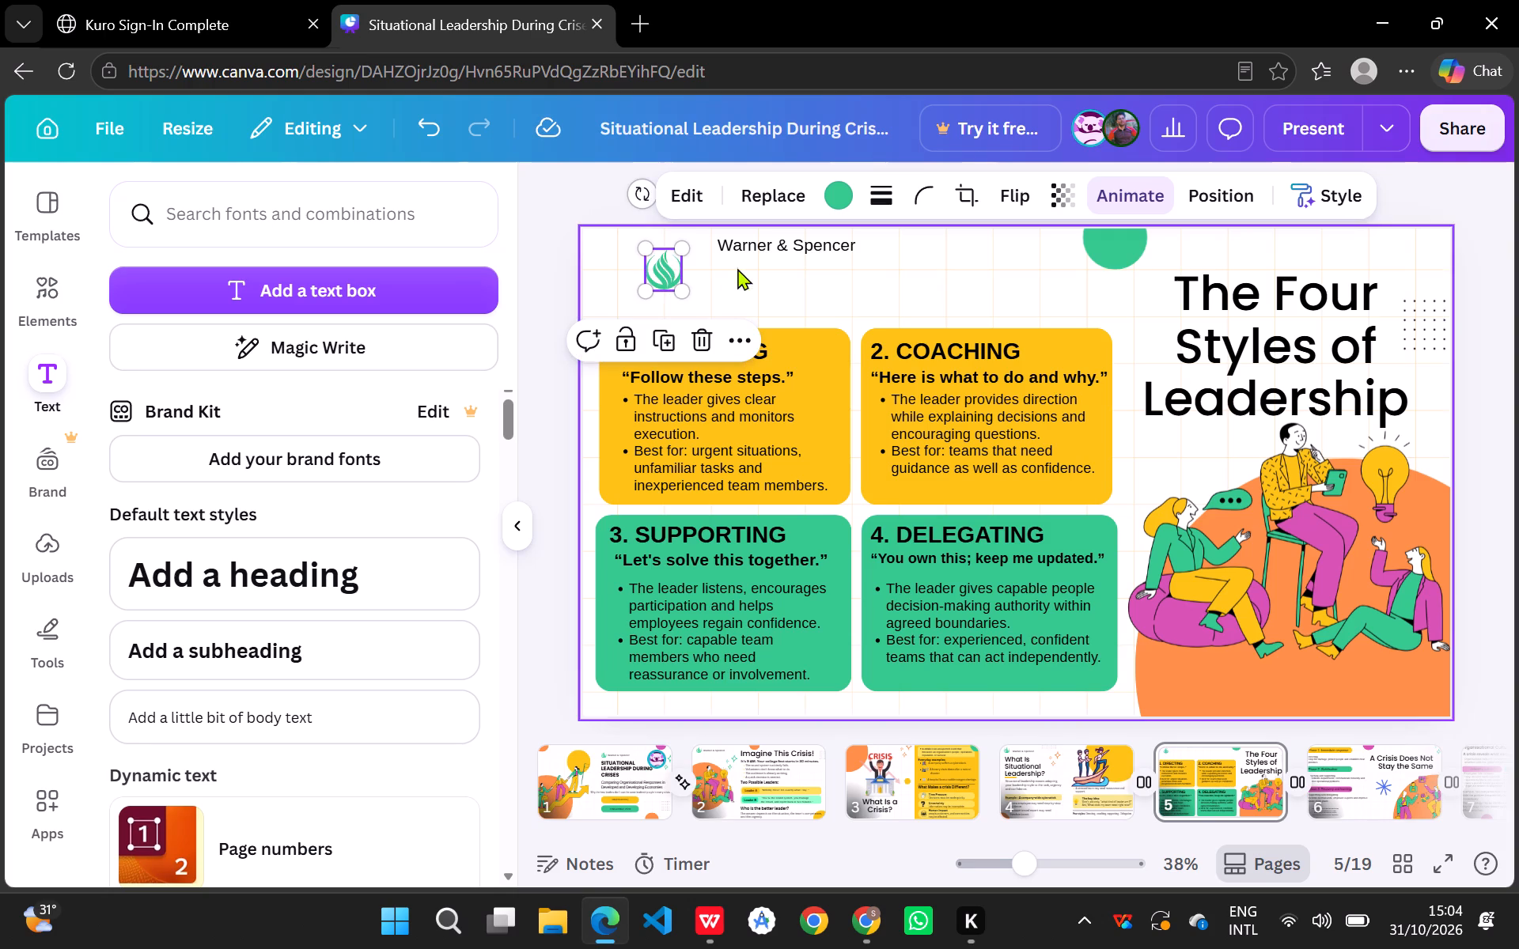
left_click_drag(786, 248, 759, 274)
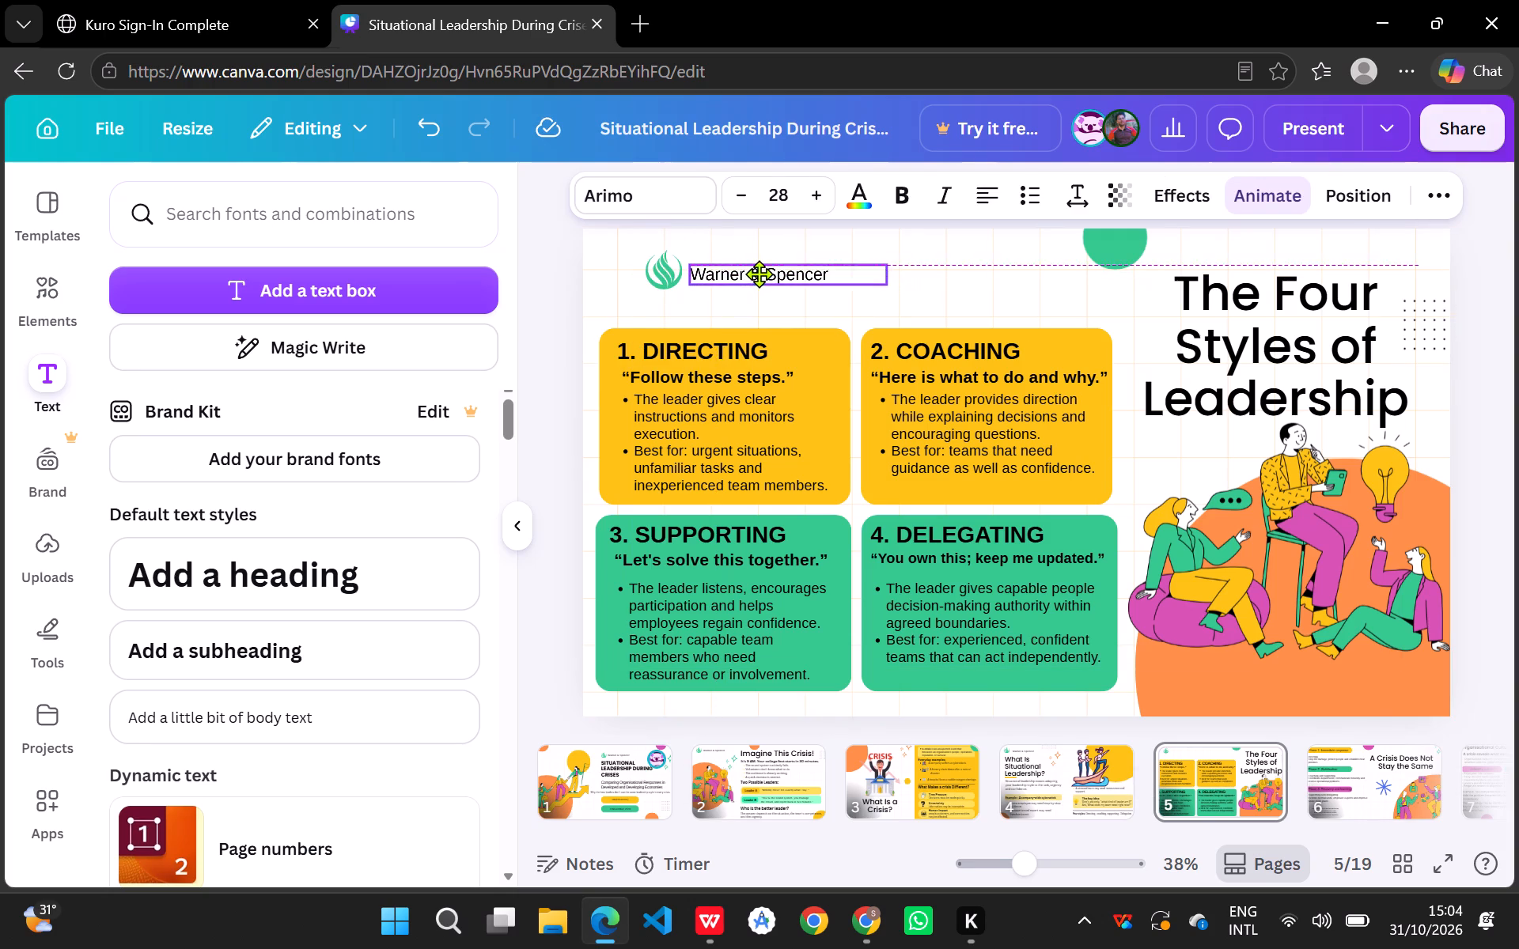
left_click_drag(759, 274, 760, 274)
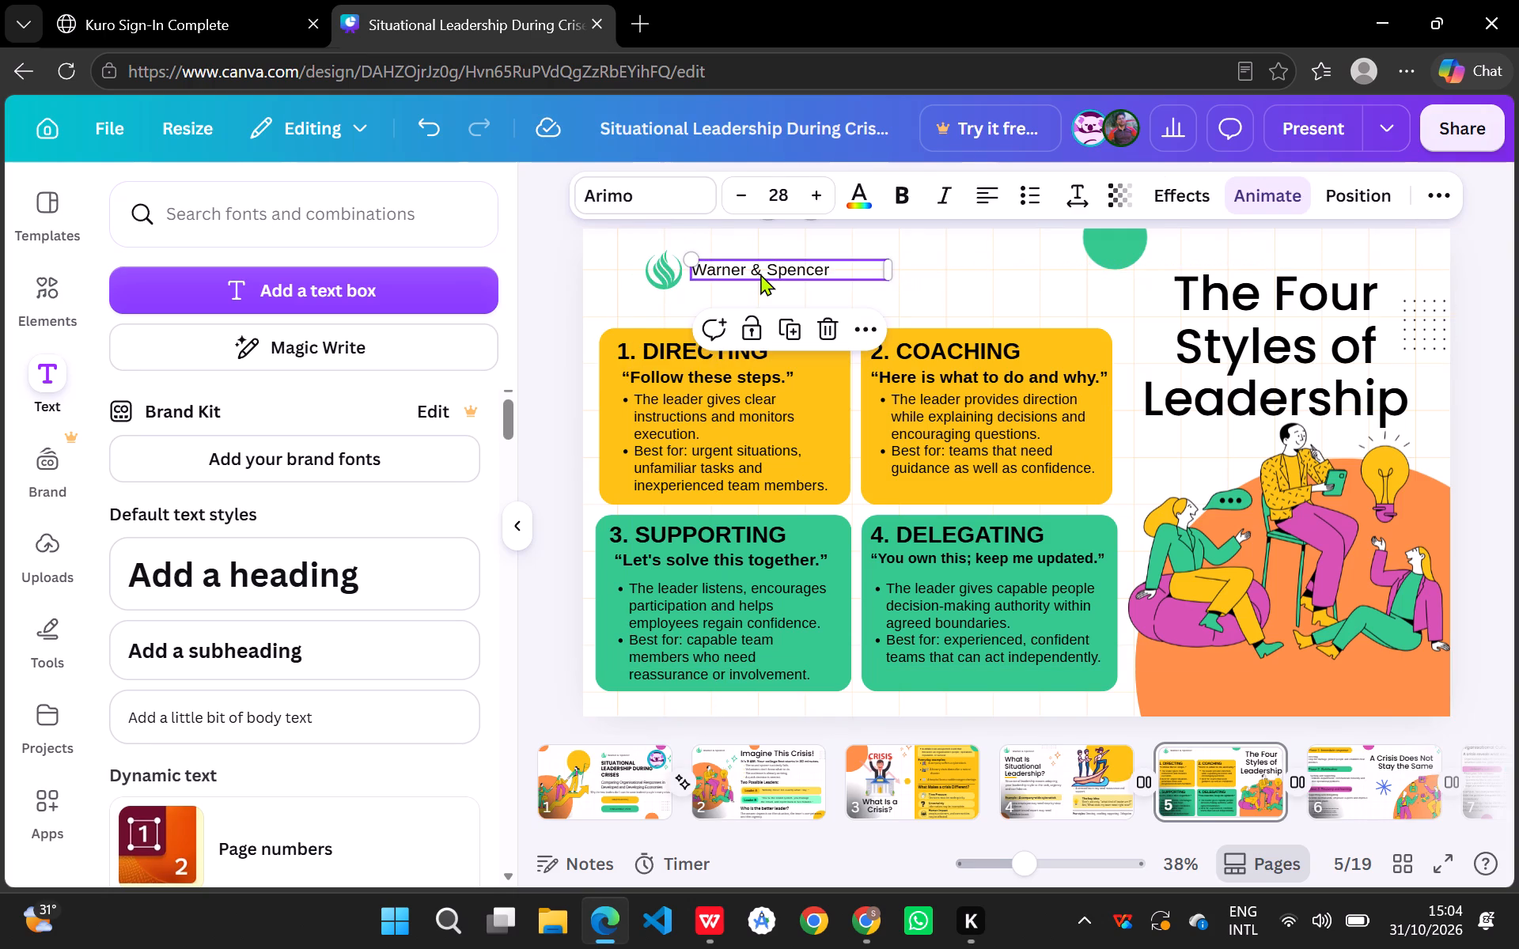
left_click(1089, 307)
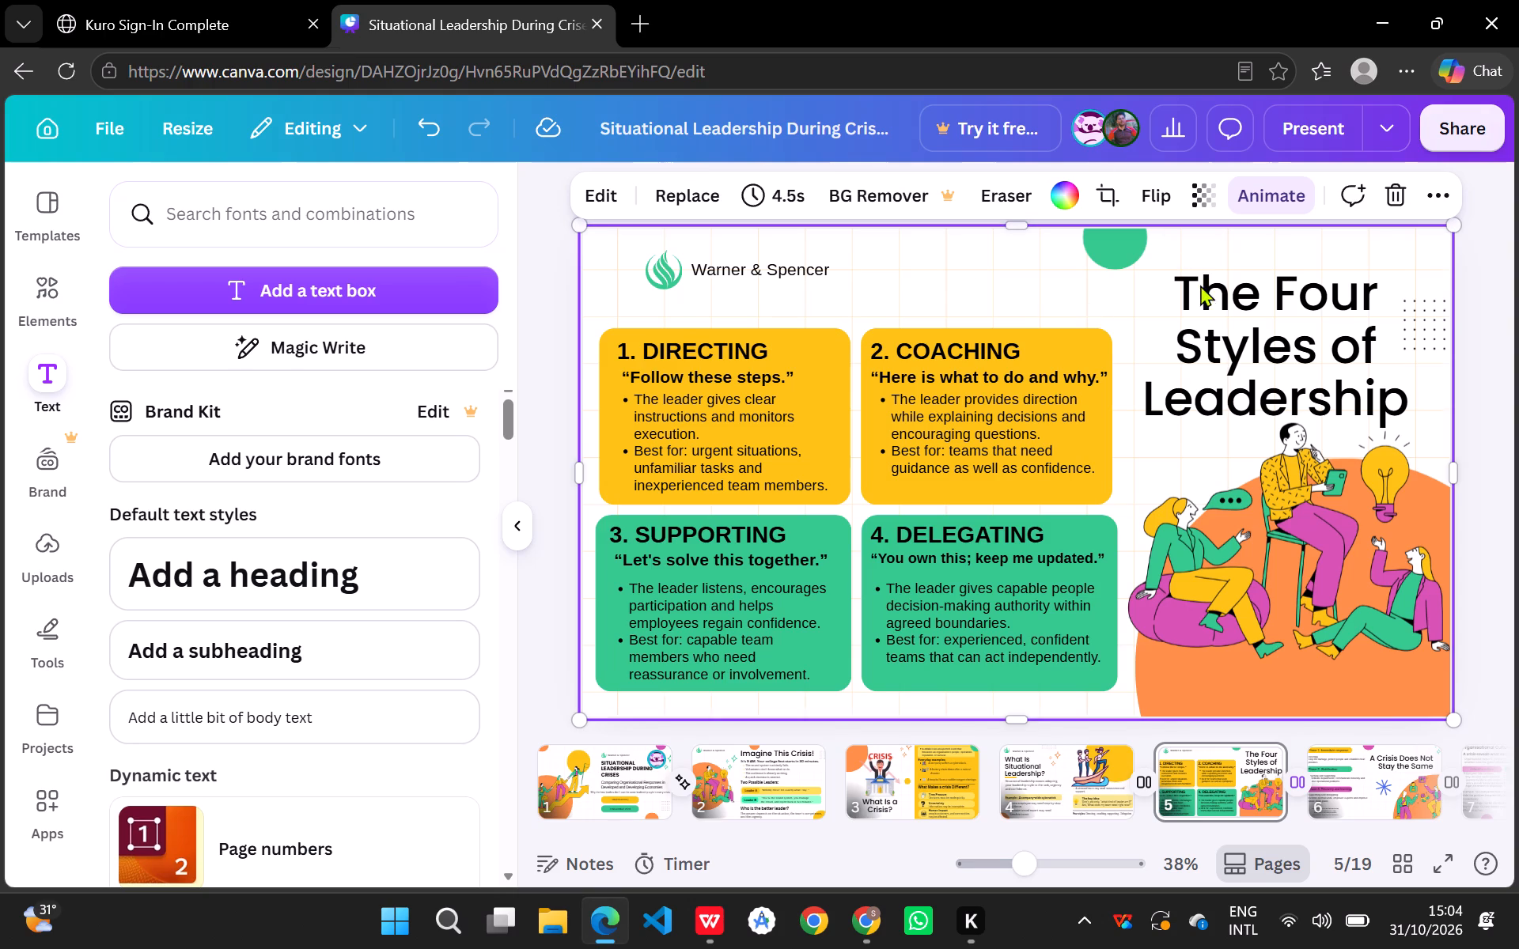
Left-align the page 5 title "The Four Styles of Leadership".
left_click(1218, 319)
left_click(994, 195)
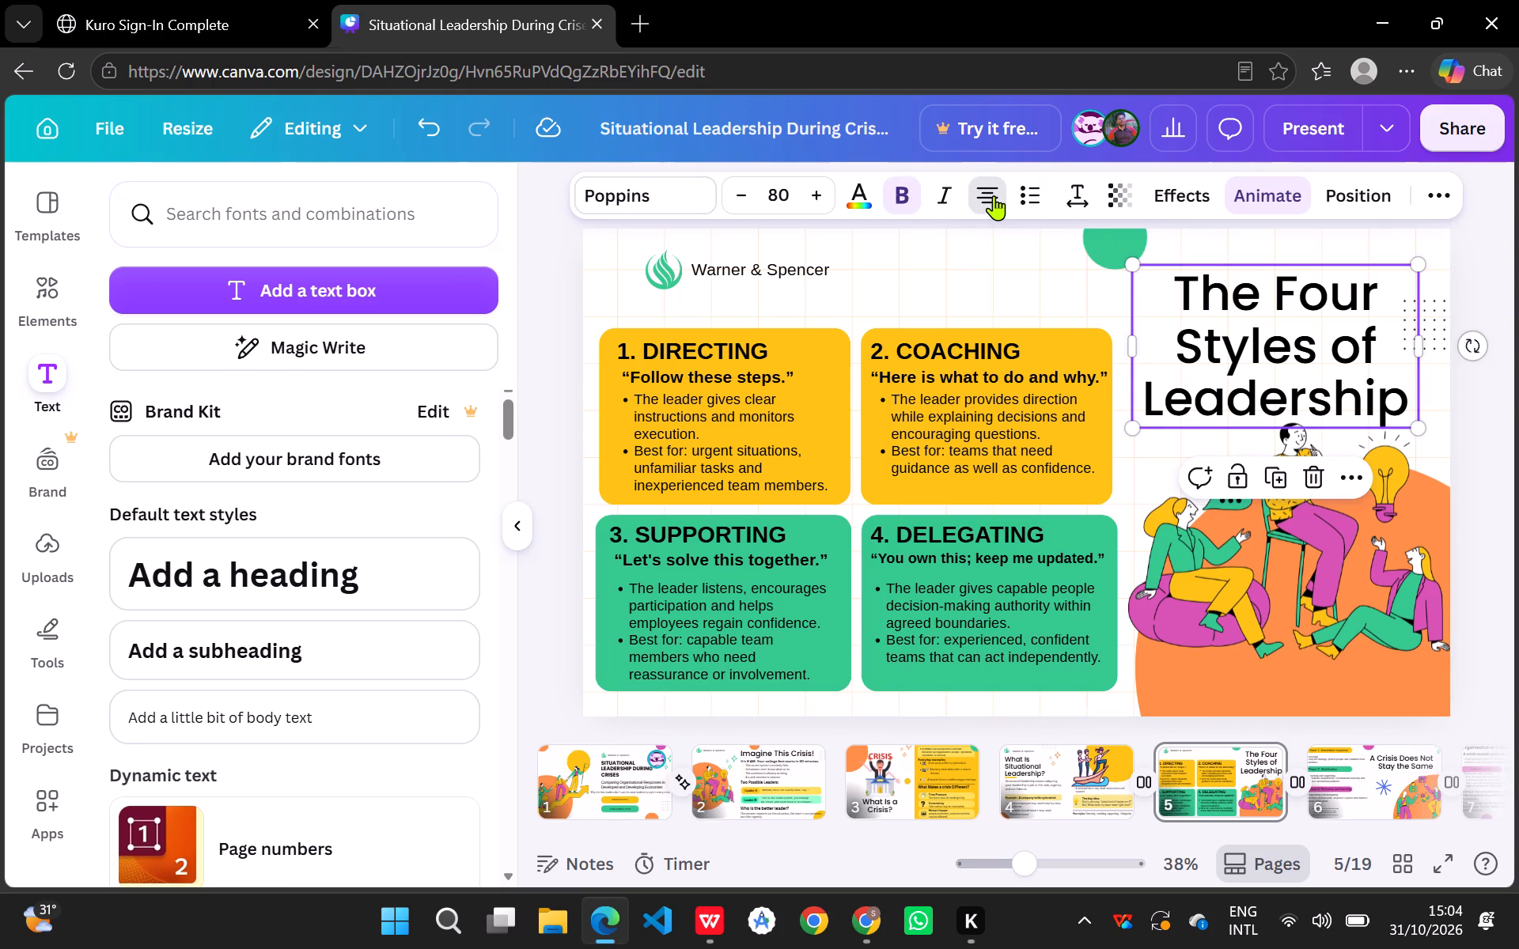
left_click(982, 286)
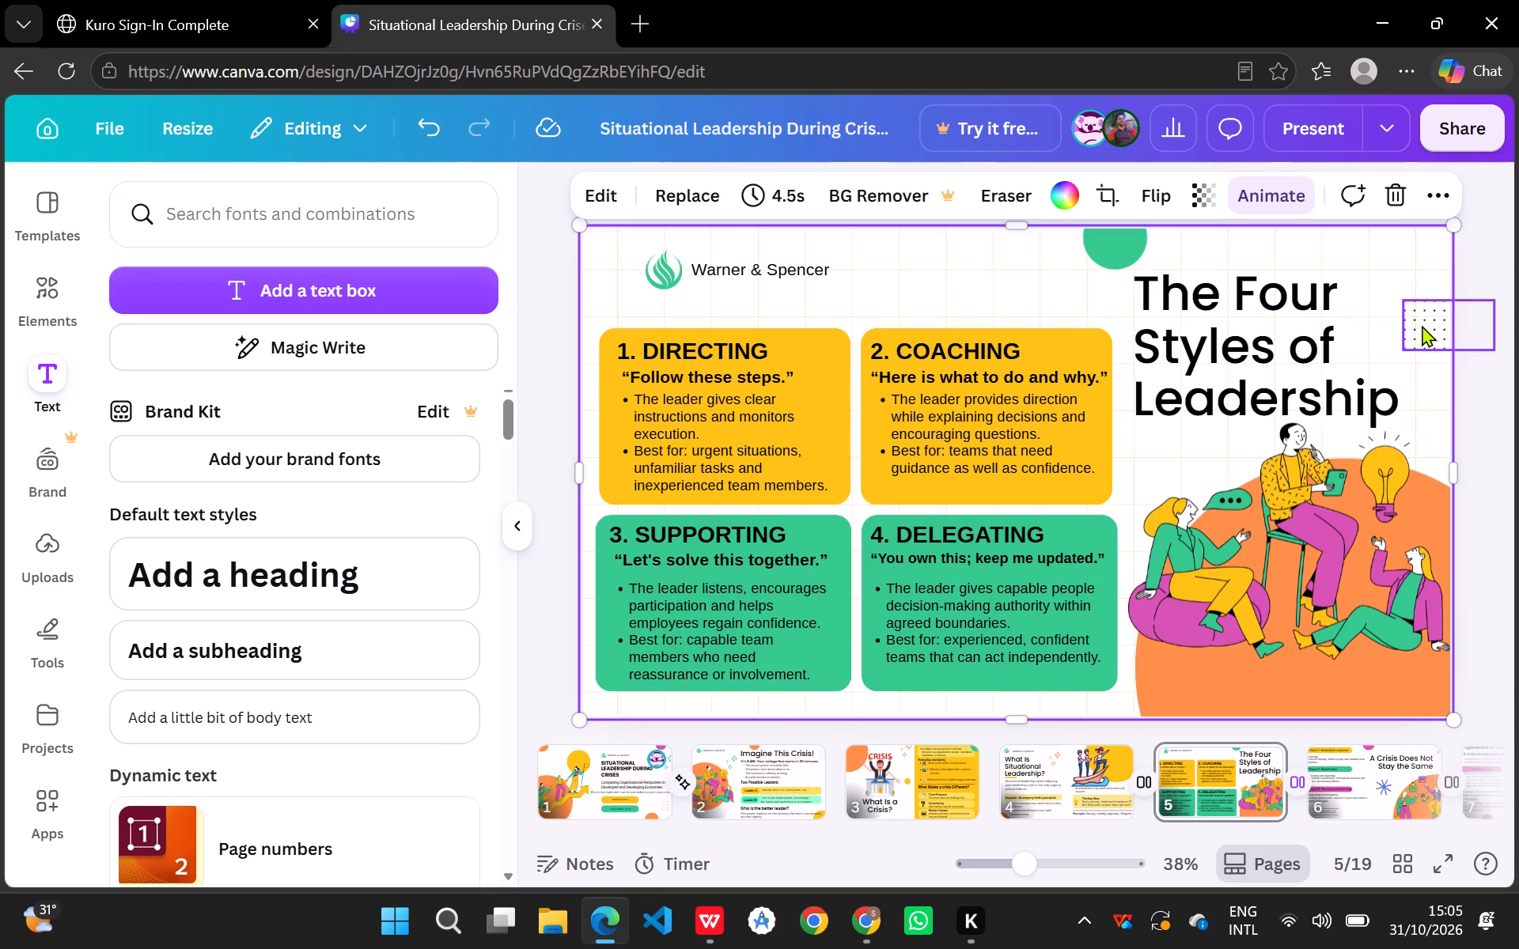
Shift the dotted pattern beside the page 5 title slightly inward from the slide's edge.
left_click_drag(1429, 331, 1413, 330)
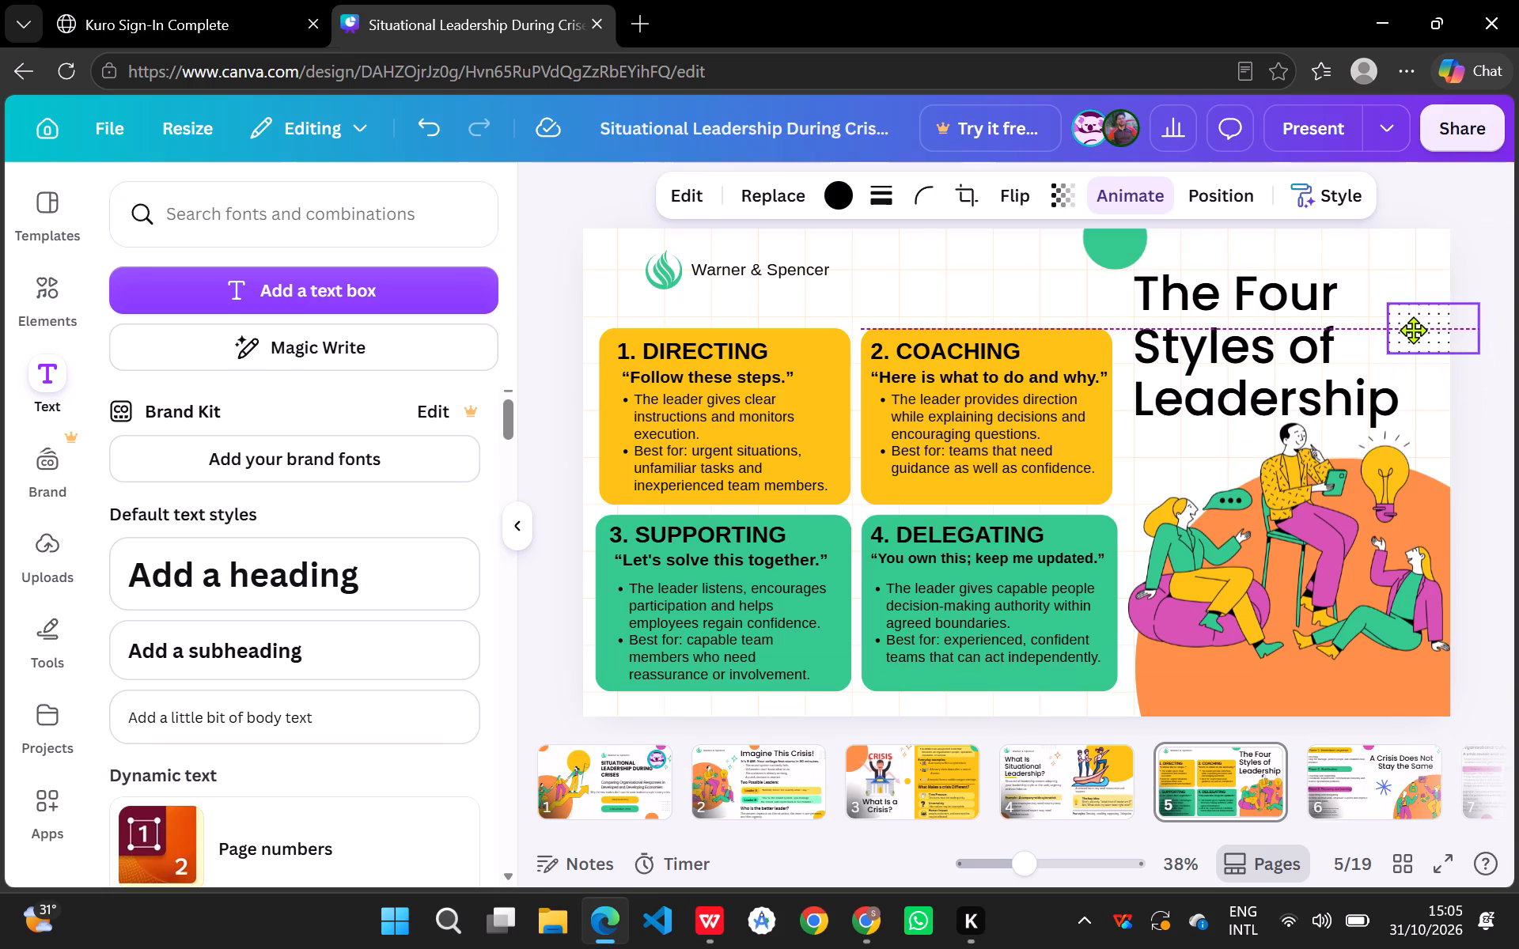
left_click_drag(1413, 330, 1413, 328)
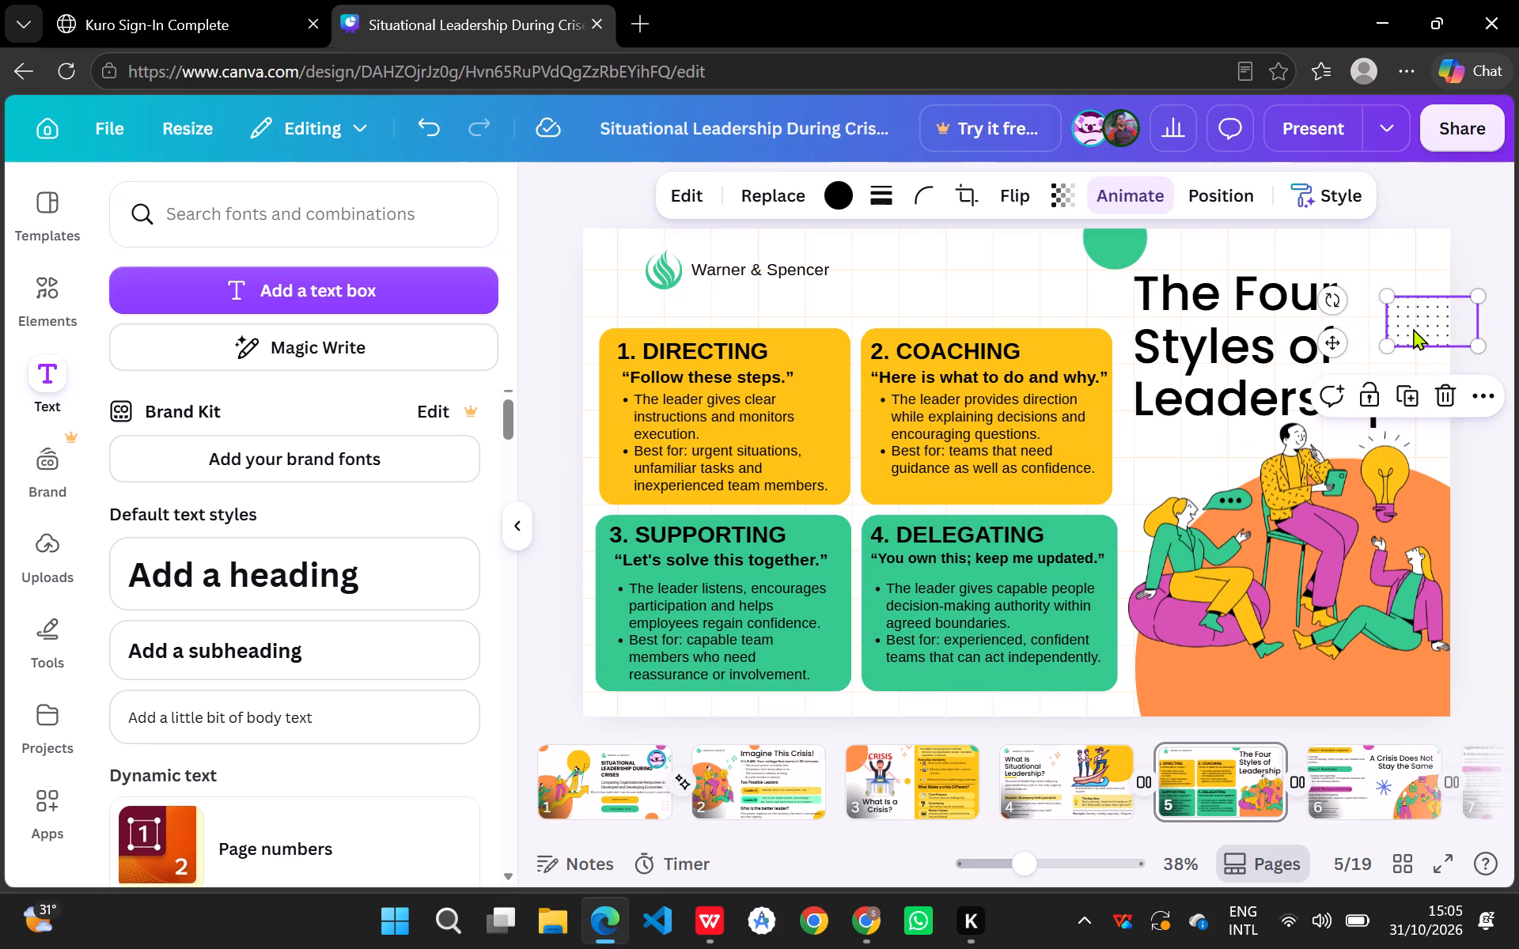
left_click(1006, 279)
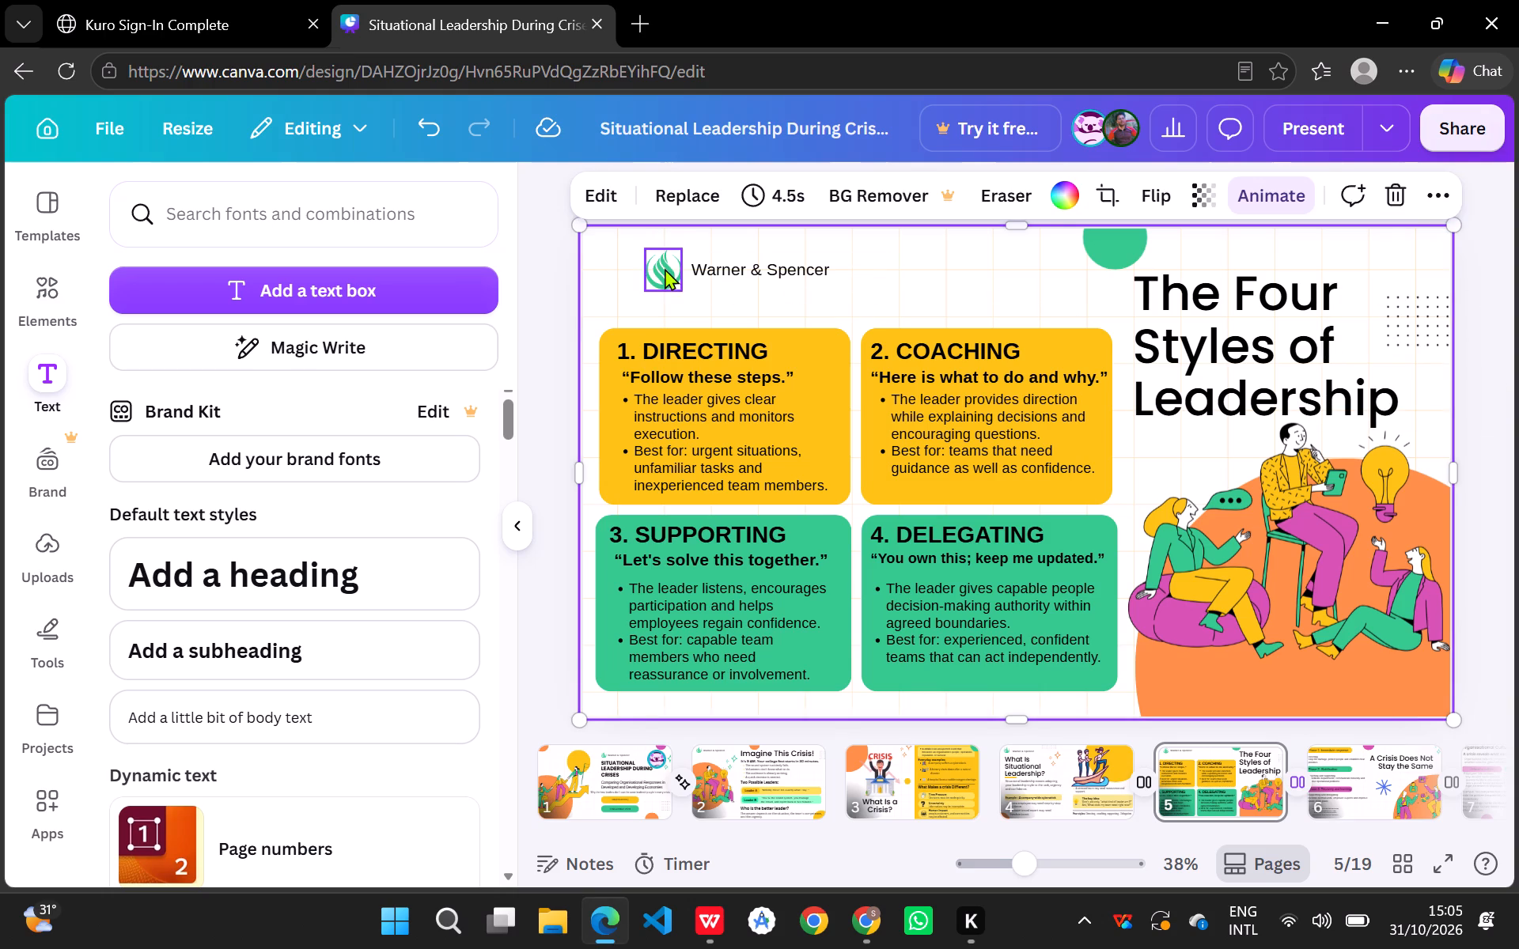
Recolour page 5's flame logo to the darker green from the default solid colours, on this logo only.
left_click(665, 268)
left_click(841, 199)
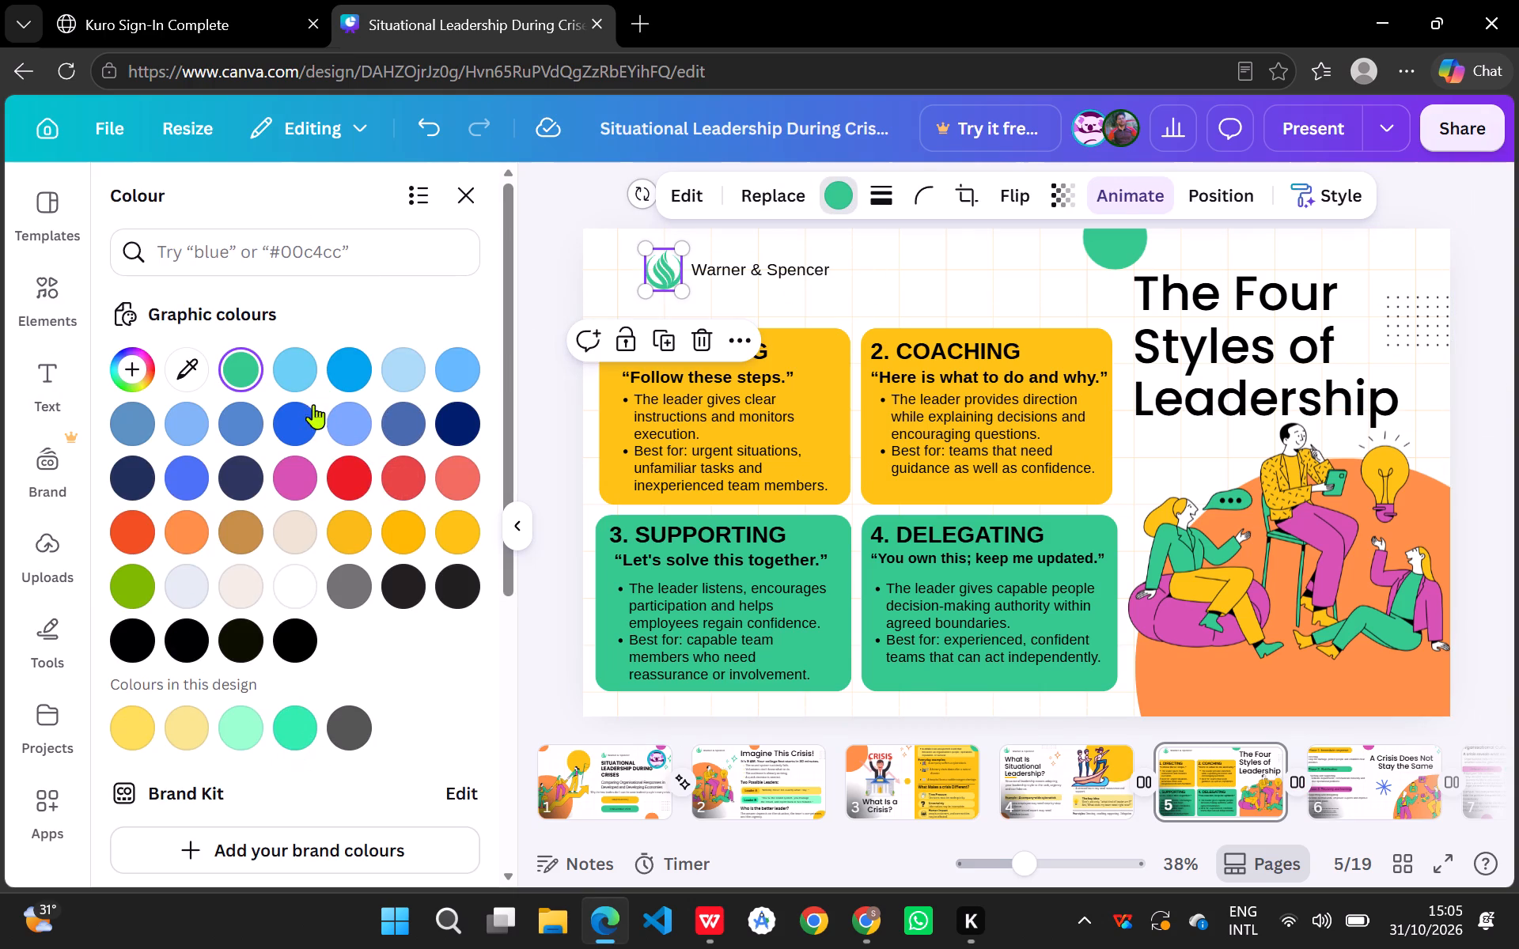
scroll(379, 528, "down", 3)
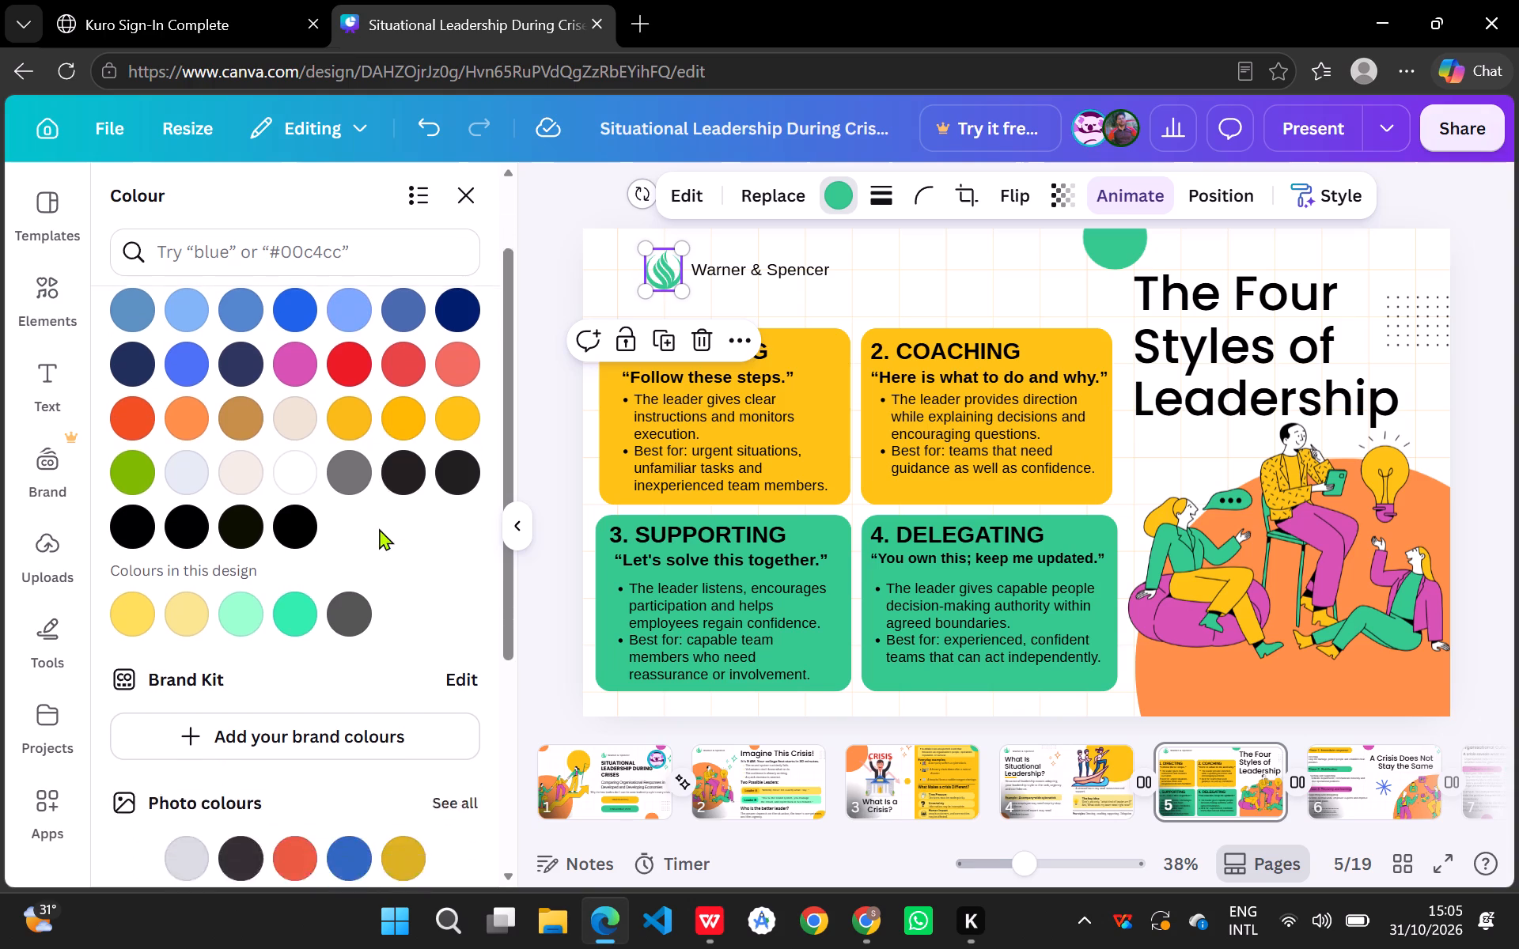
scroll(379, 528, "down", 5)
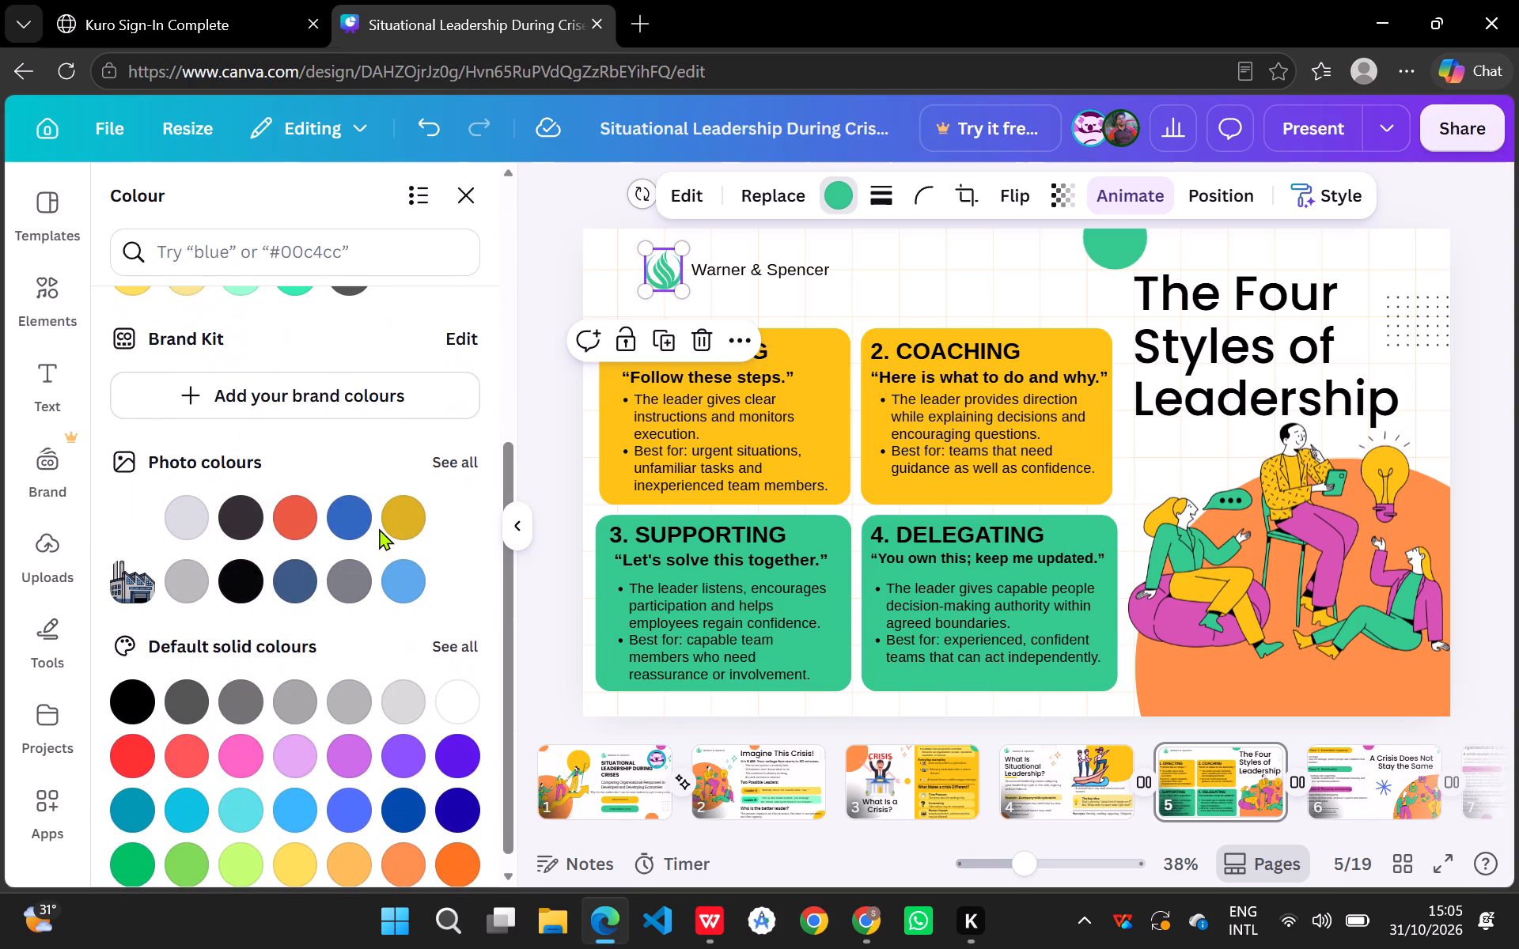
left_click(144, 845)
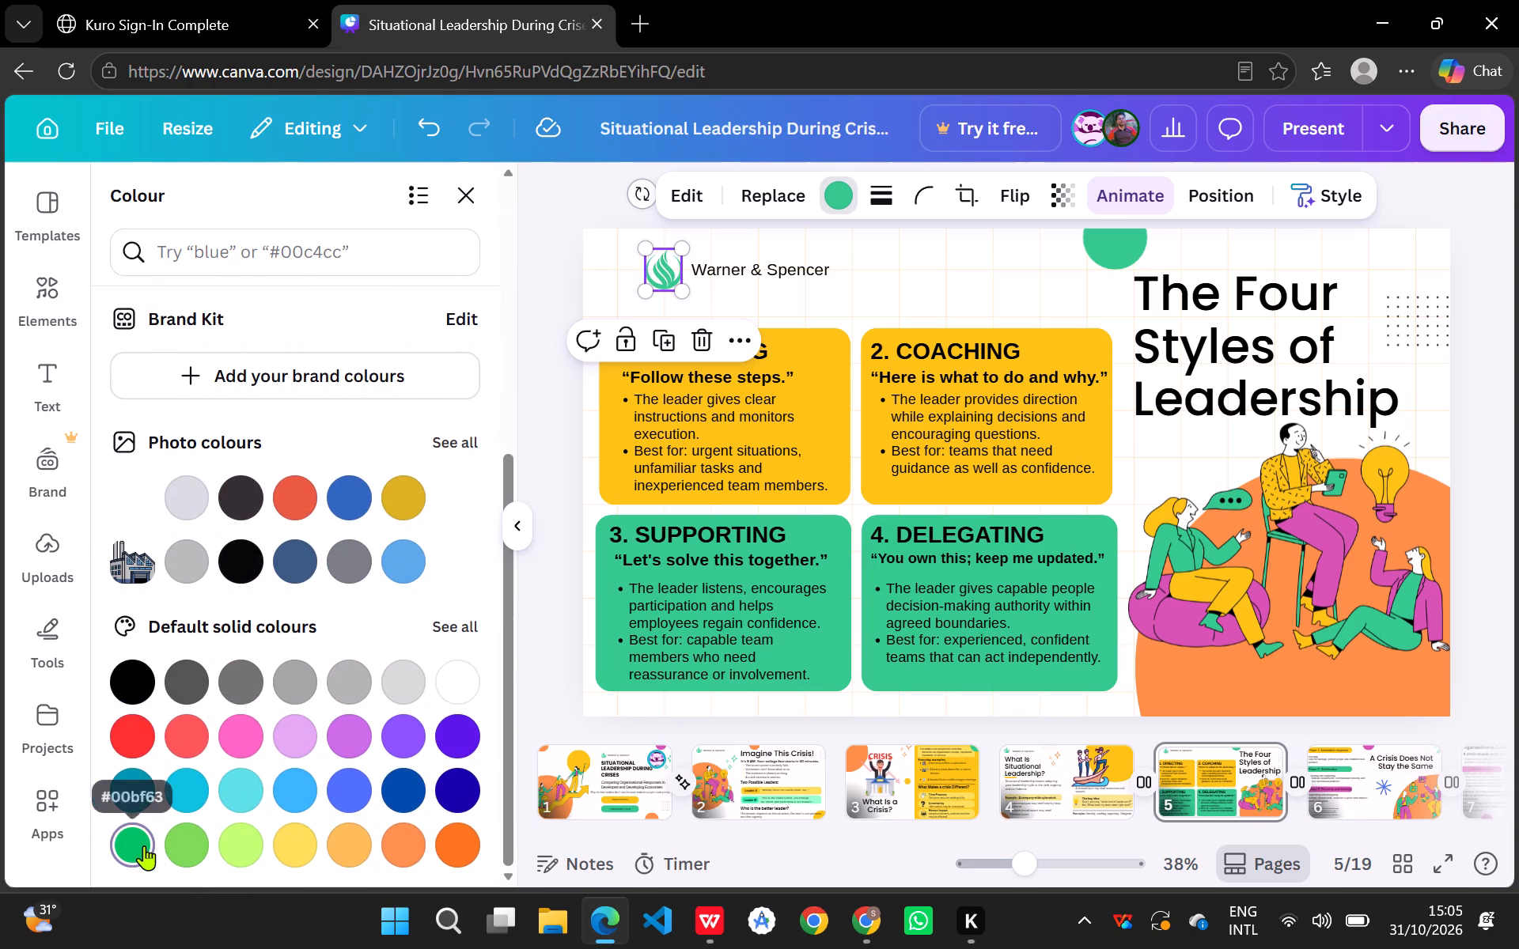
left_click(877, 282)
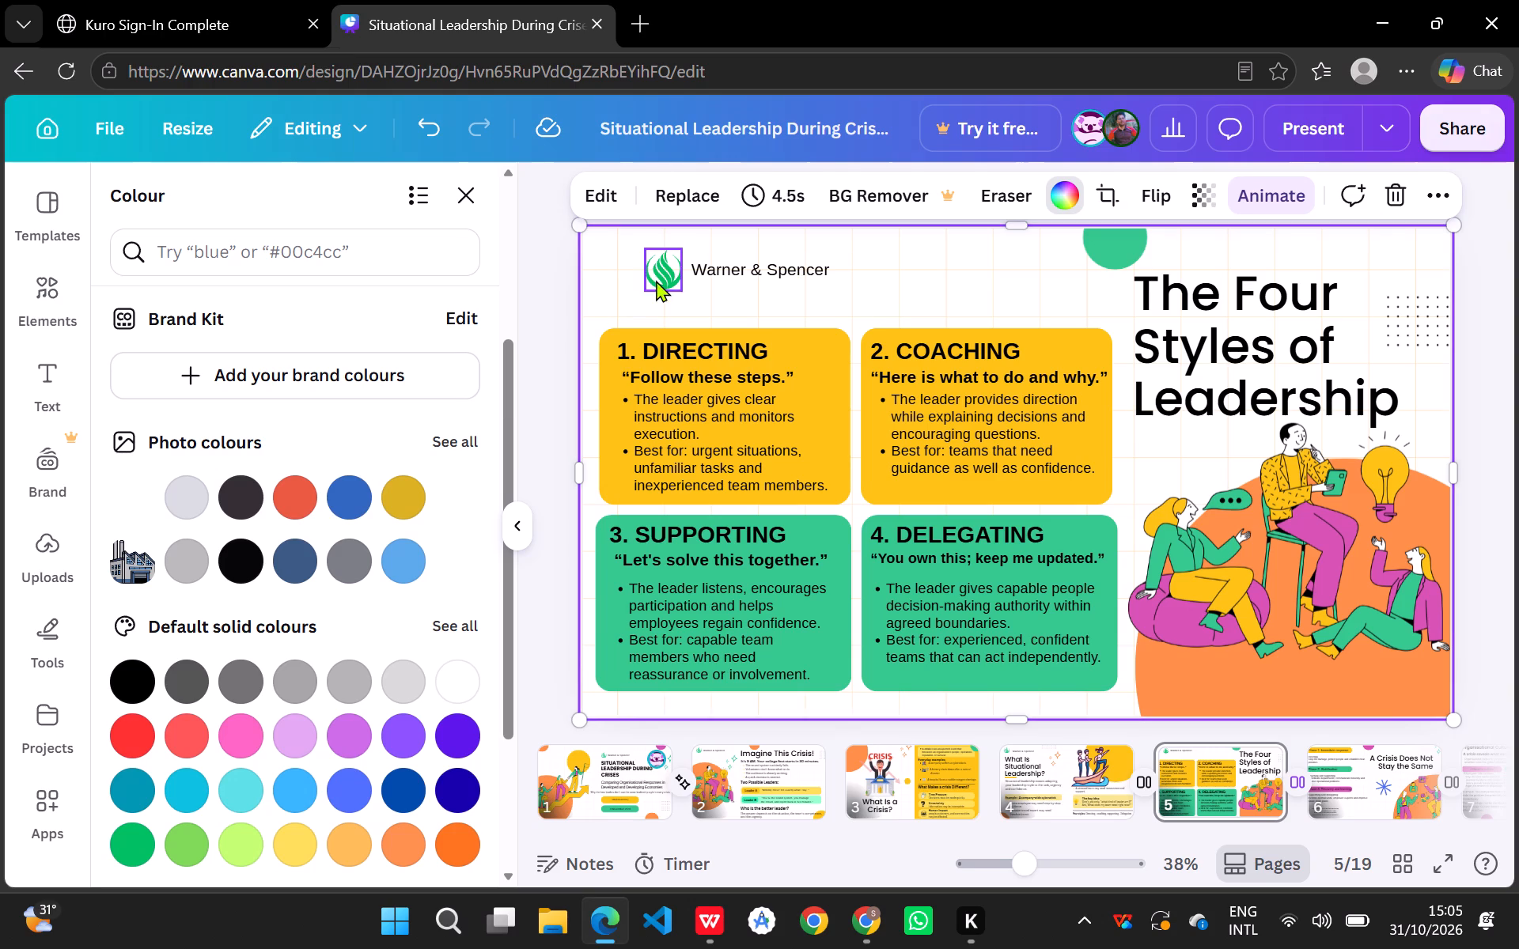
Move the logo to the left edge of the Directing card, just above it, and set the Warner & Spencer name beside it.
left_click_drag(664, 277, 628, 289)
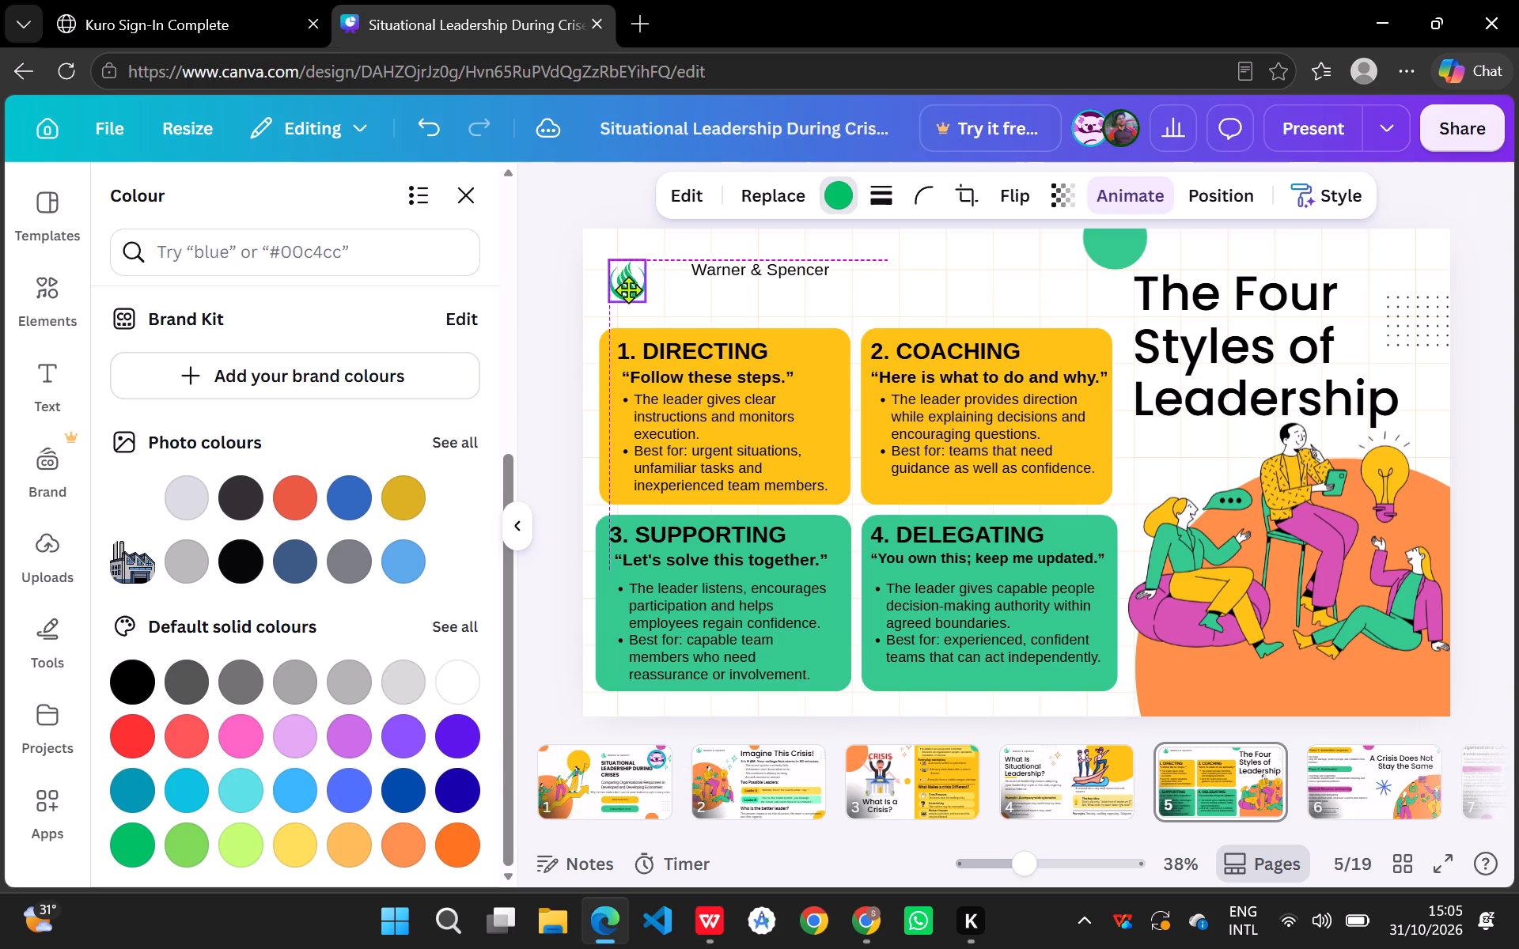
left_click_drag(628, 289, 623, 289)
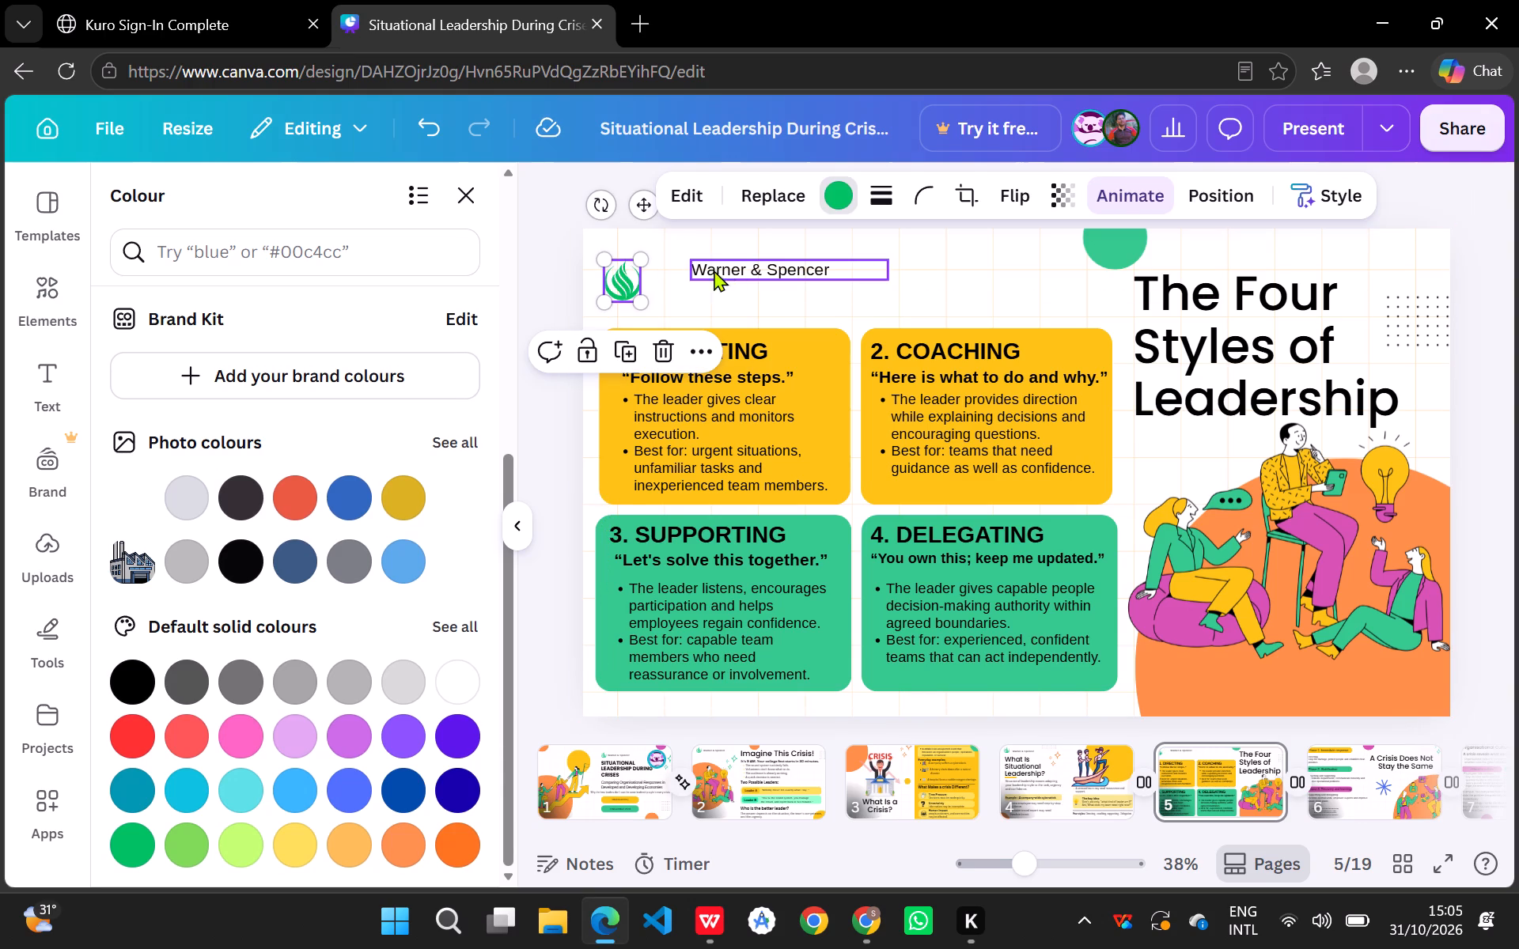
left_click_drag(741, 261, 702, 273)
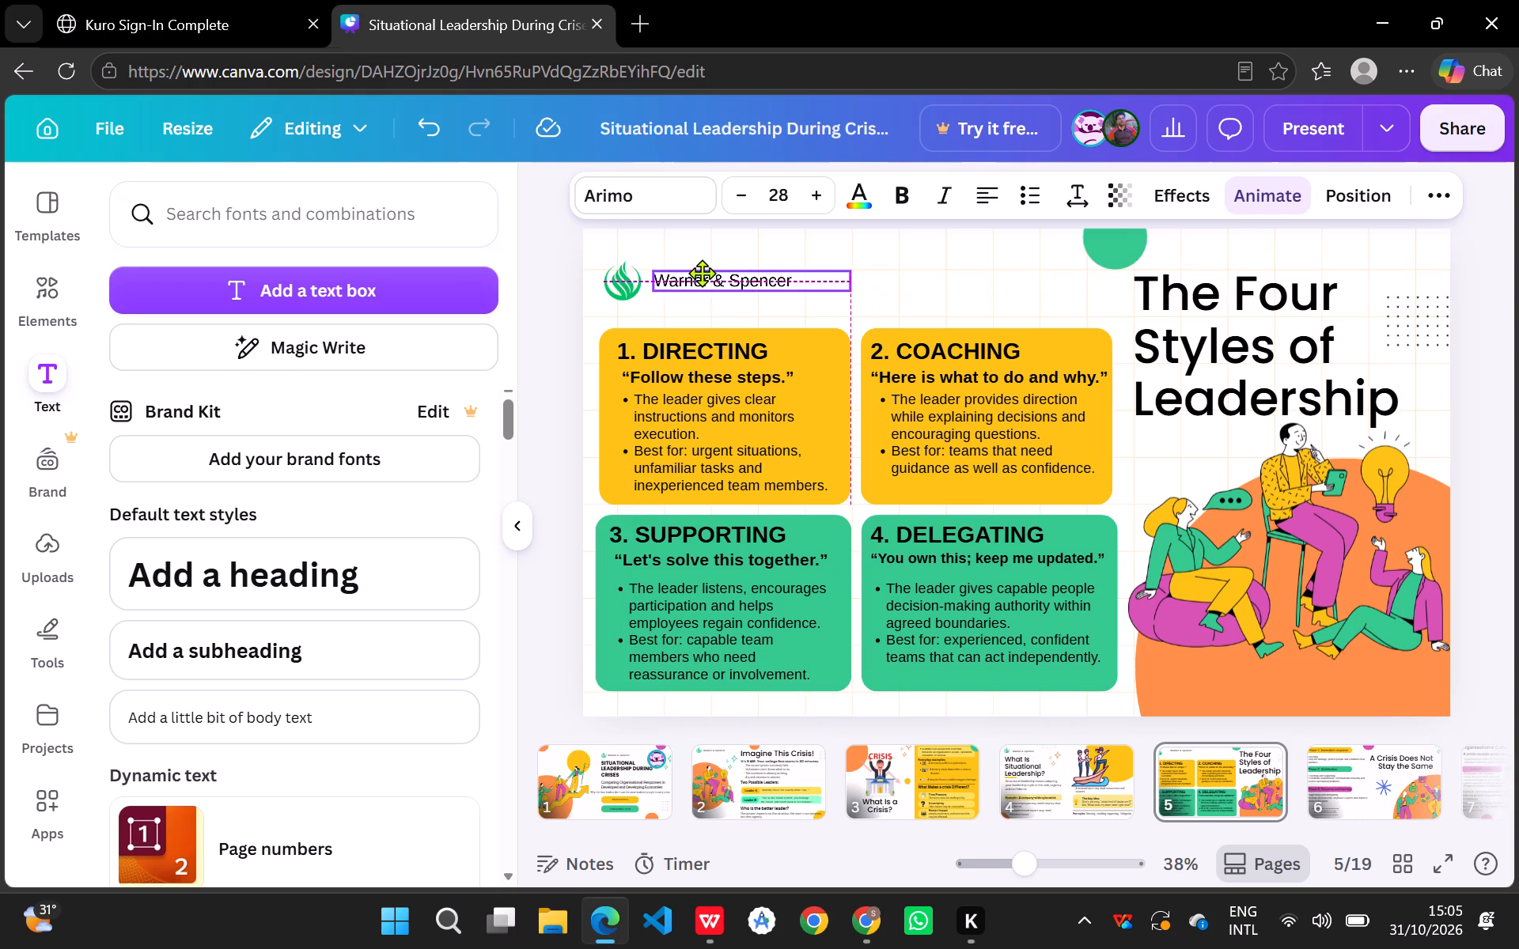
left_click_drag(702, 273, 702, 275)
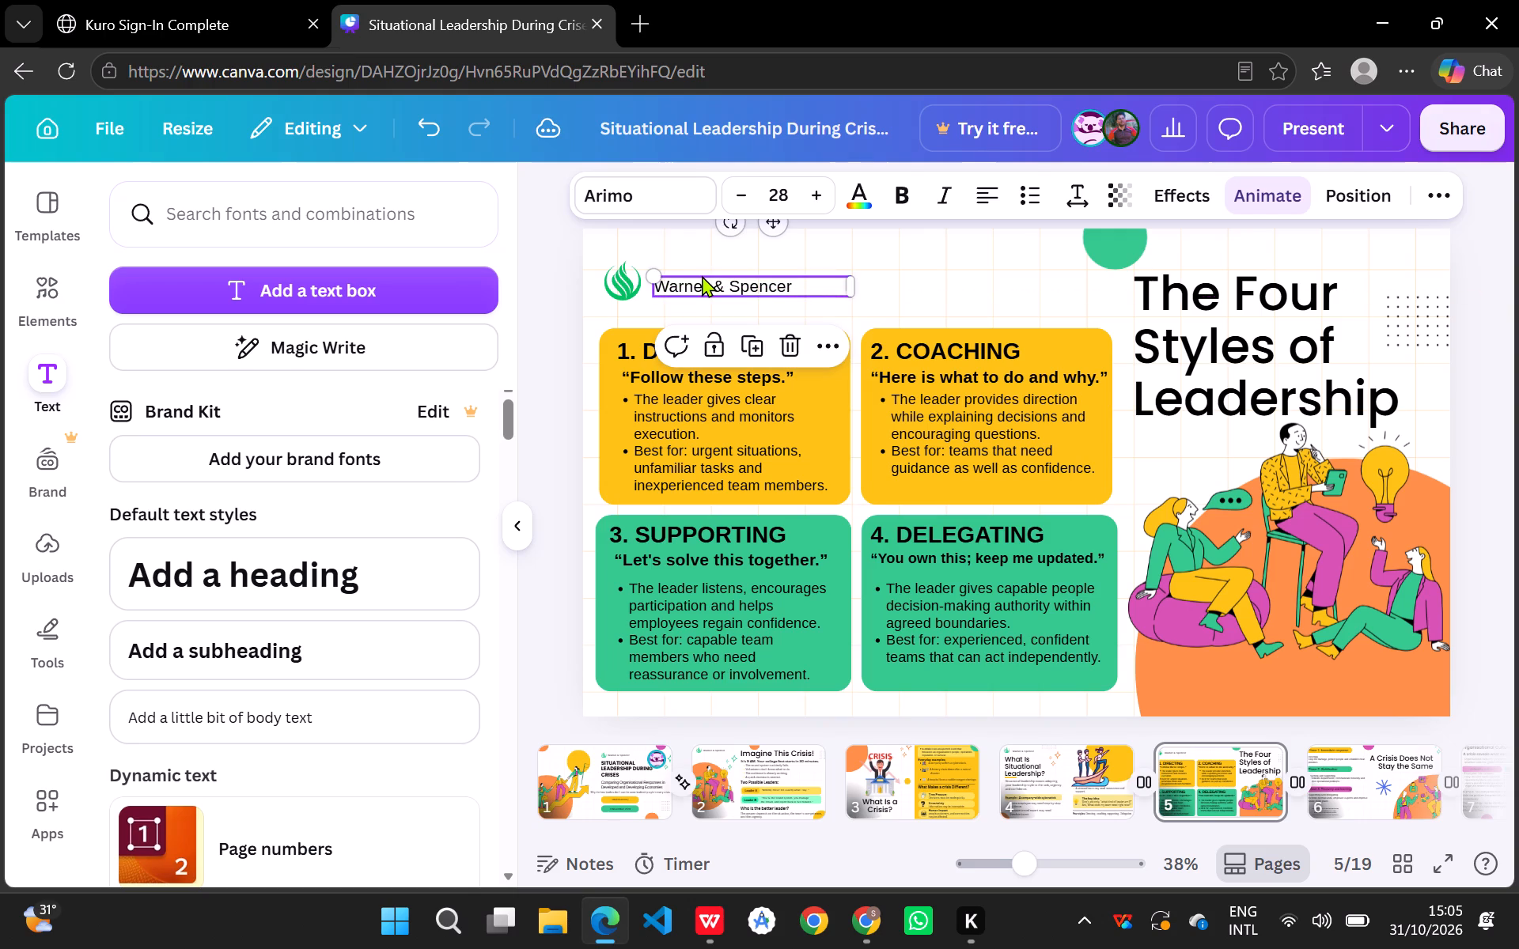
left_click(932, 267)
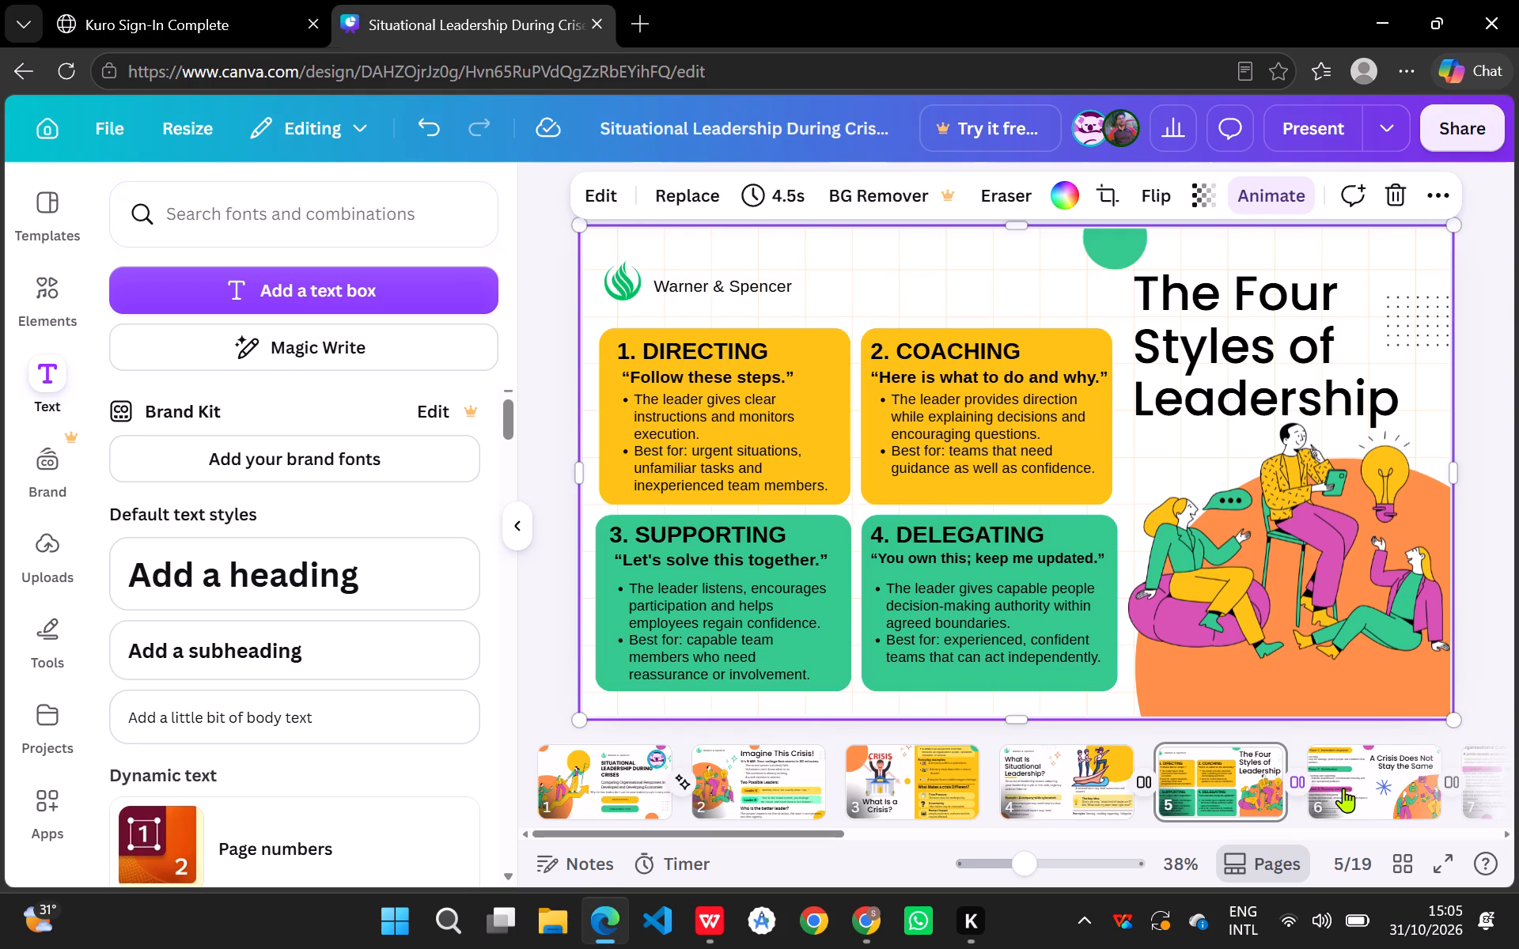
Delete the blue starburst graphic from page 6, "A Crisis Does Not Stay the Same".
left_click(1366, 792)
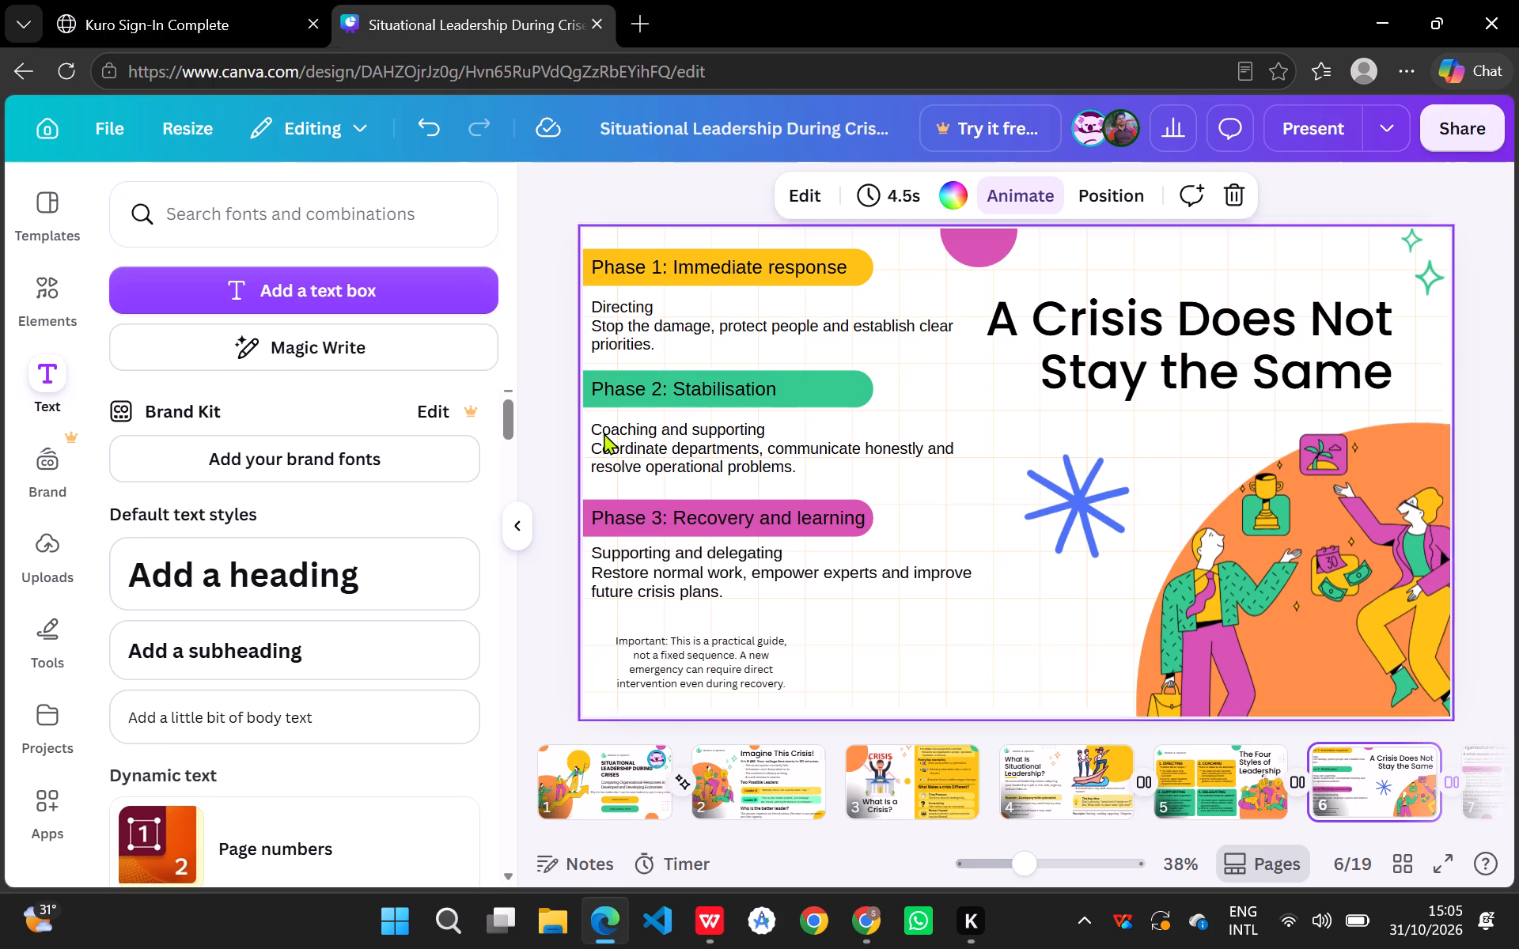
left_click(1209, 788)
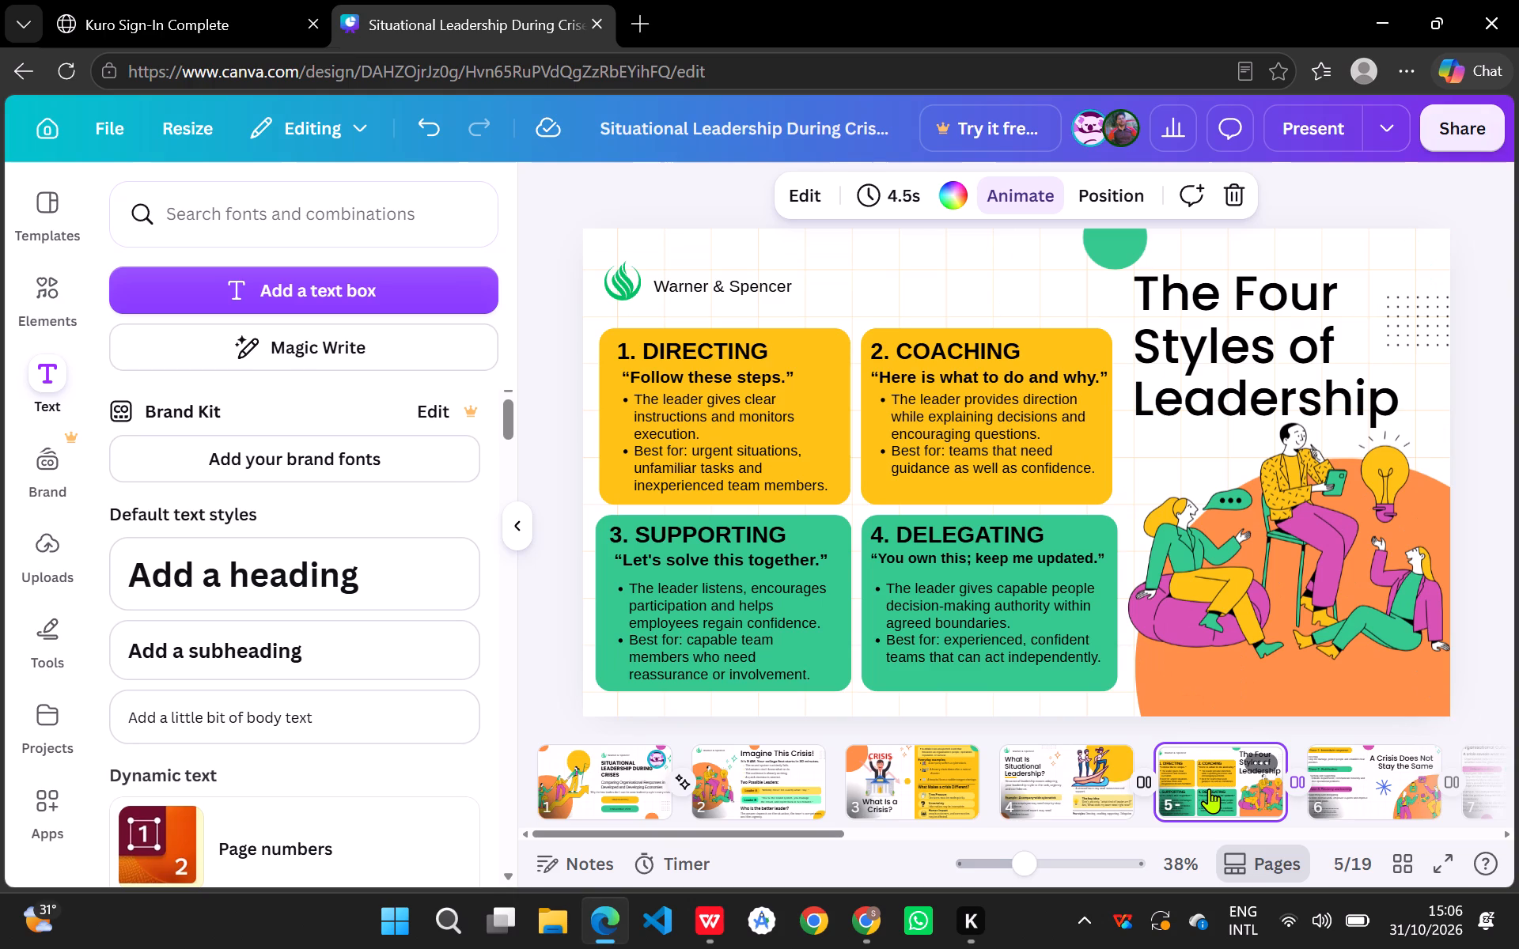
left_click(1354, 807)
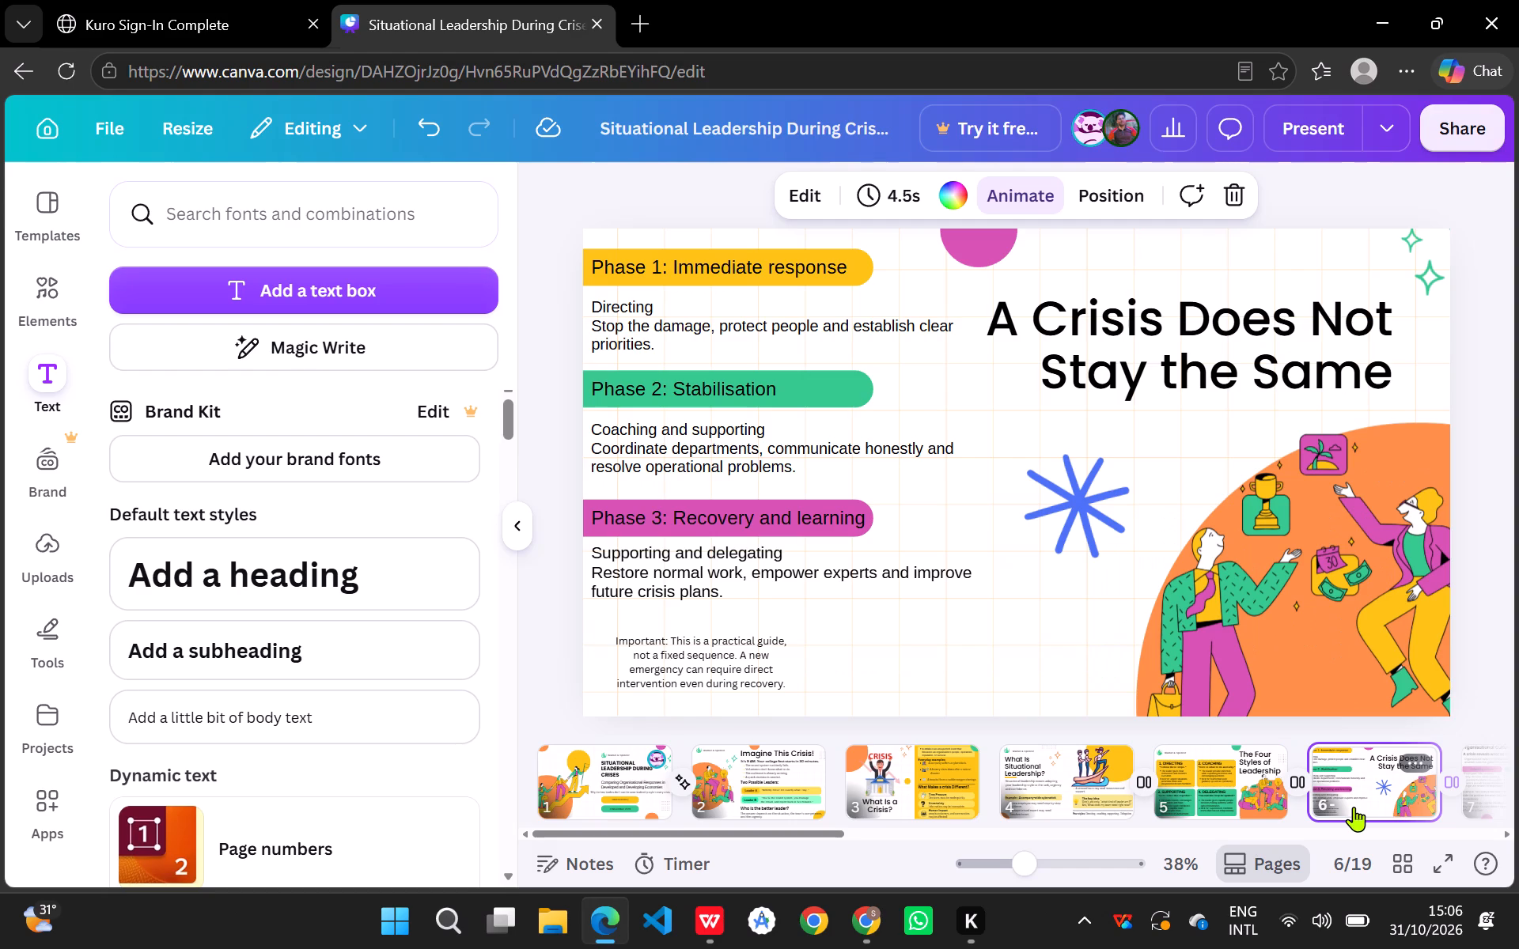
left_click(951, 389)
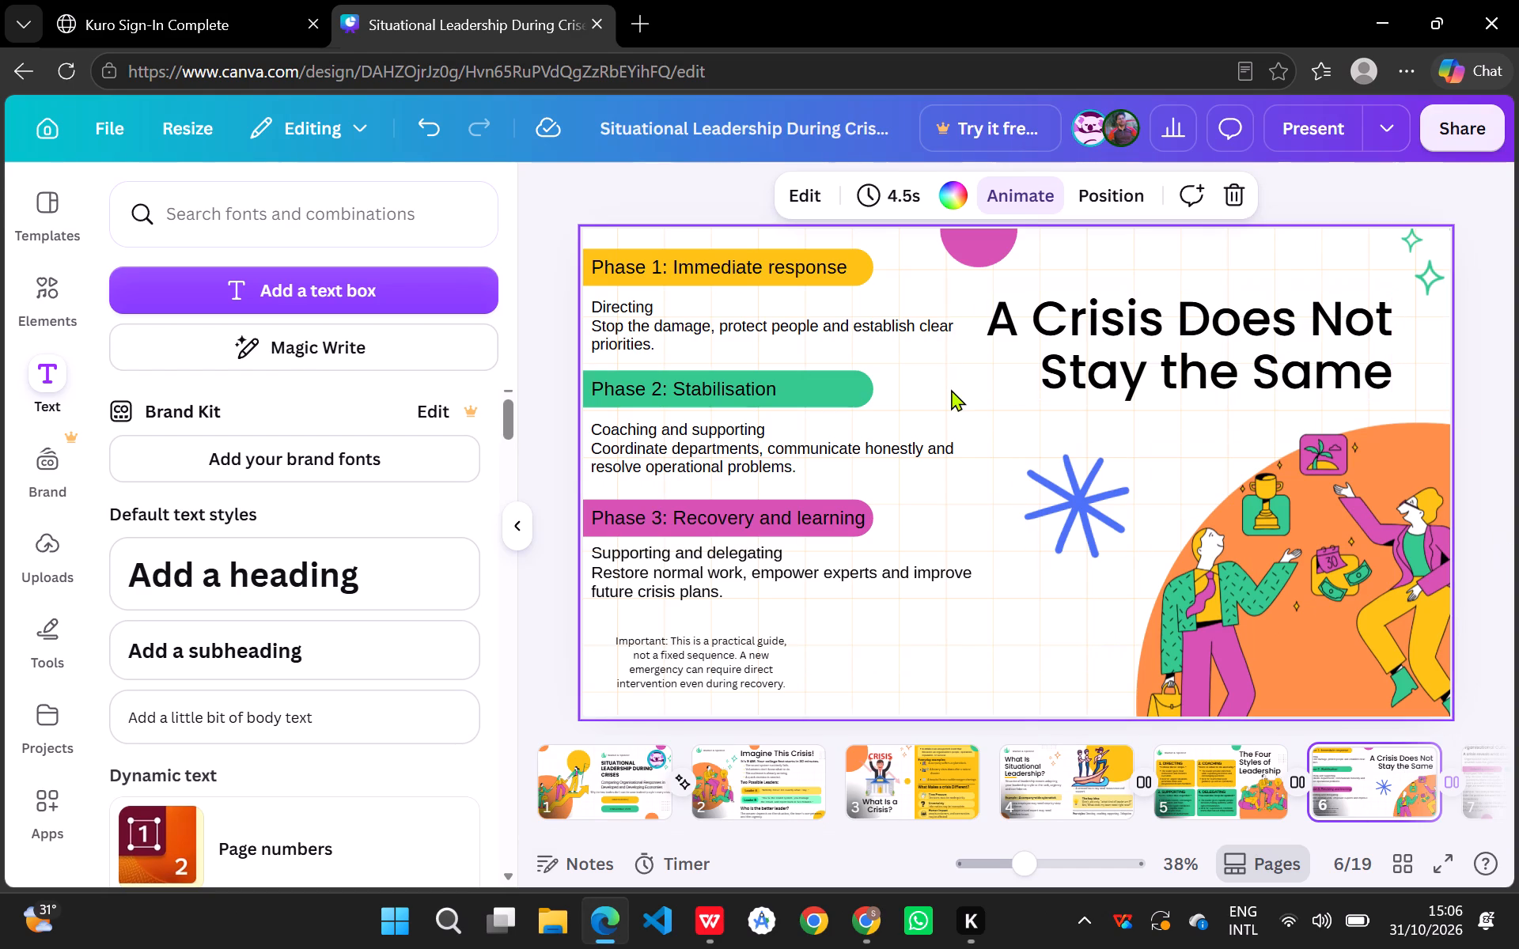
left_click(1081, 536)
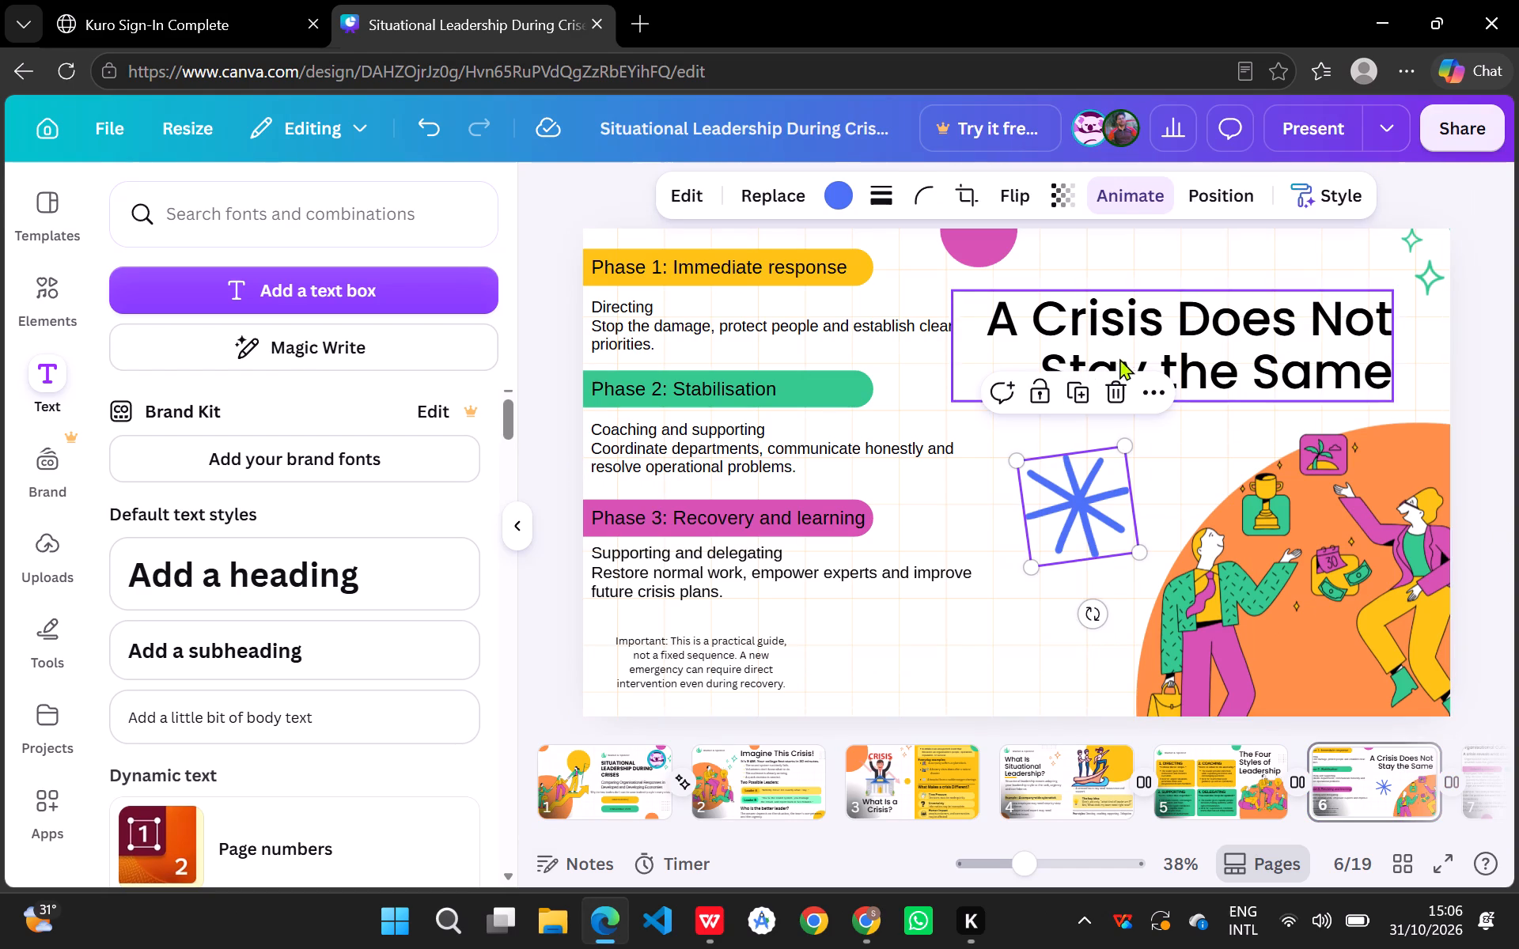
left_click(1115, 390)
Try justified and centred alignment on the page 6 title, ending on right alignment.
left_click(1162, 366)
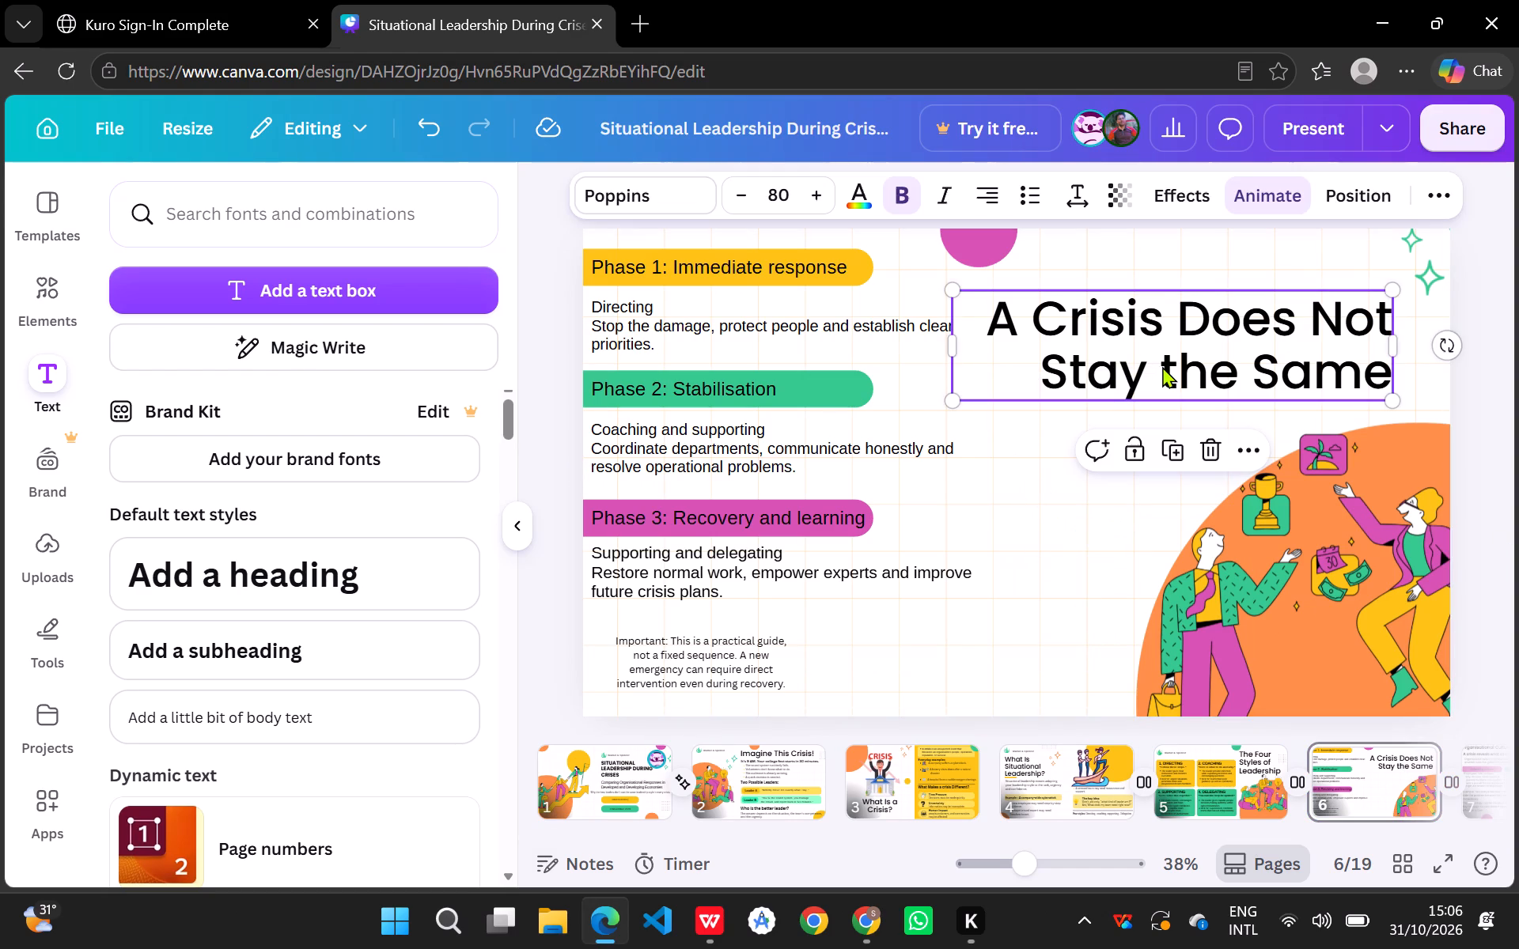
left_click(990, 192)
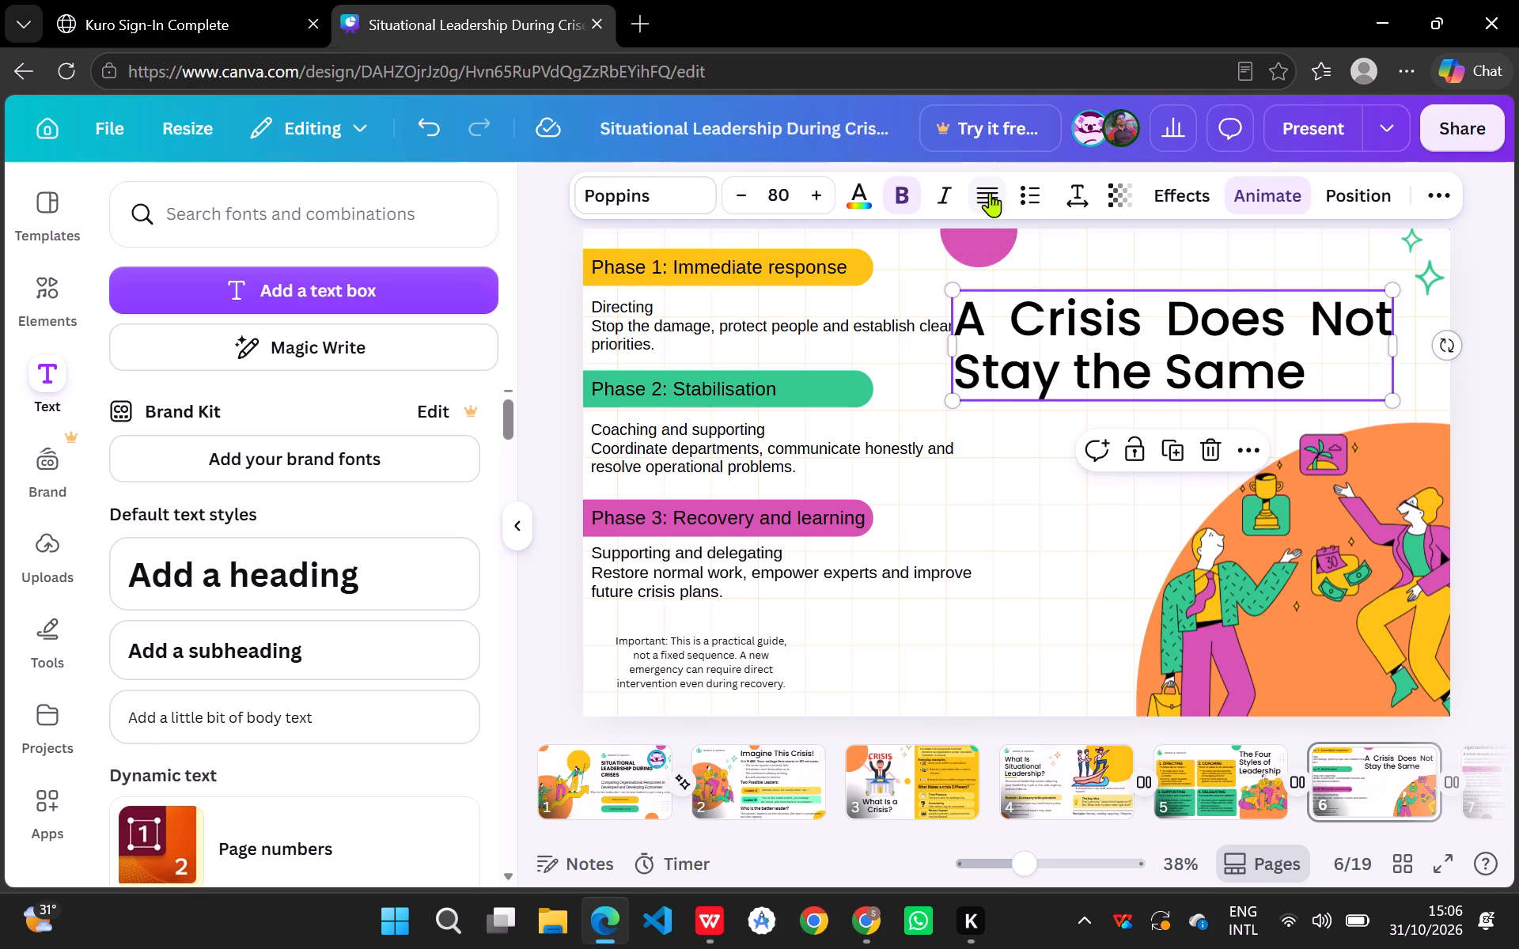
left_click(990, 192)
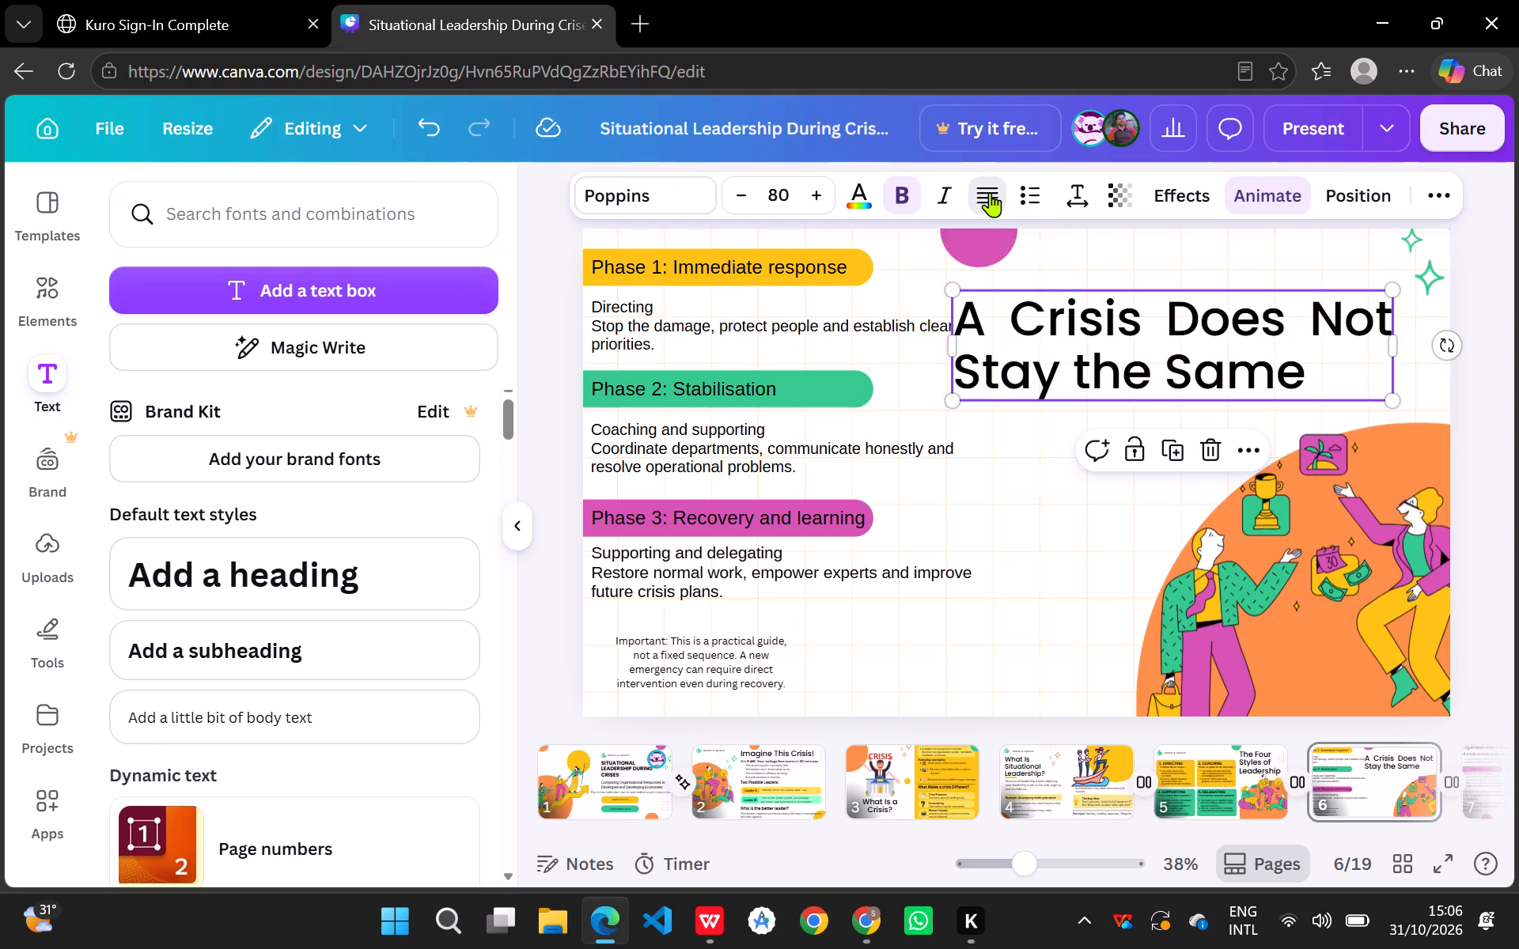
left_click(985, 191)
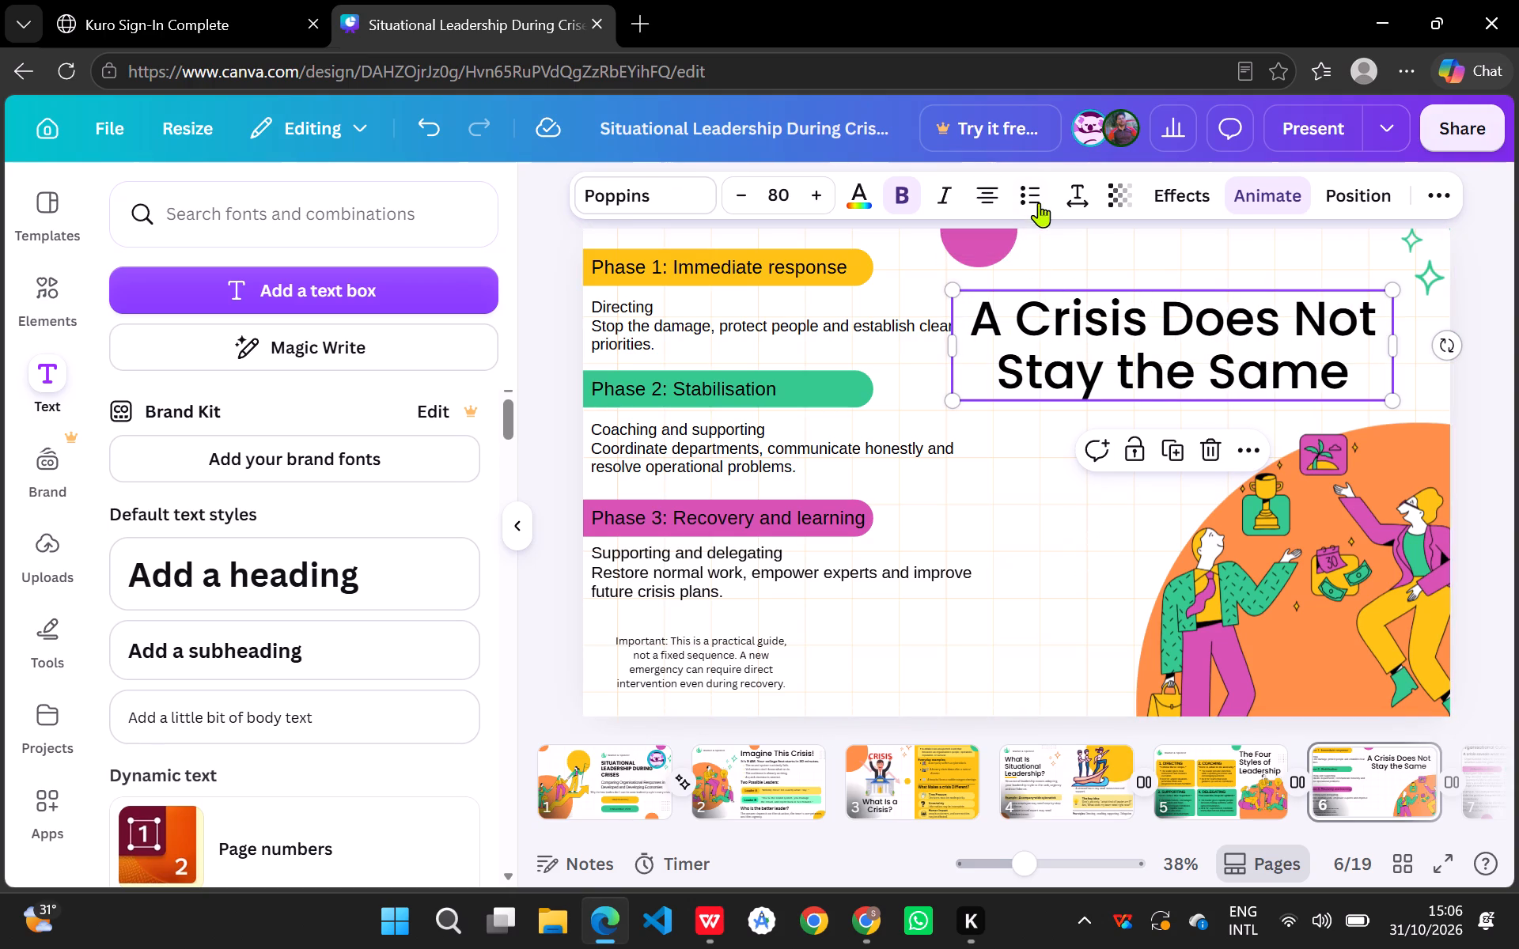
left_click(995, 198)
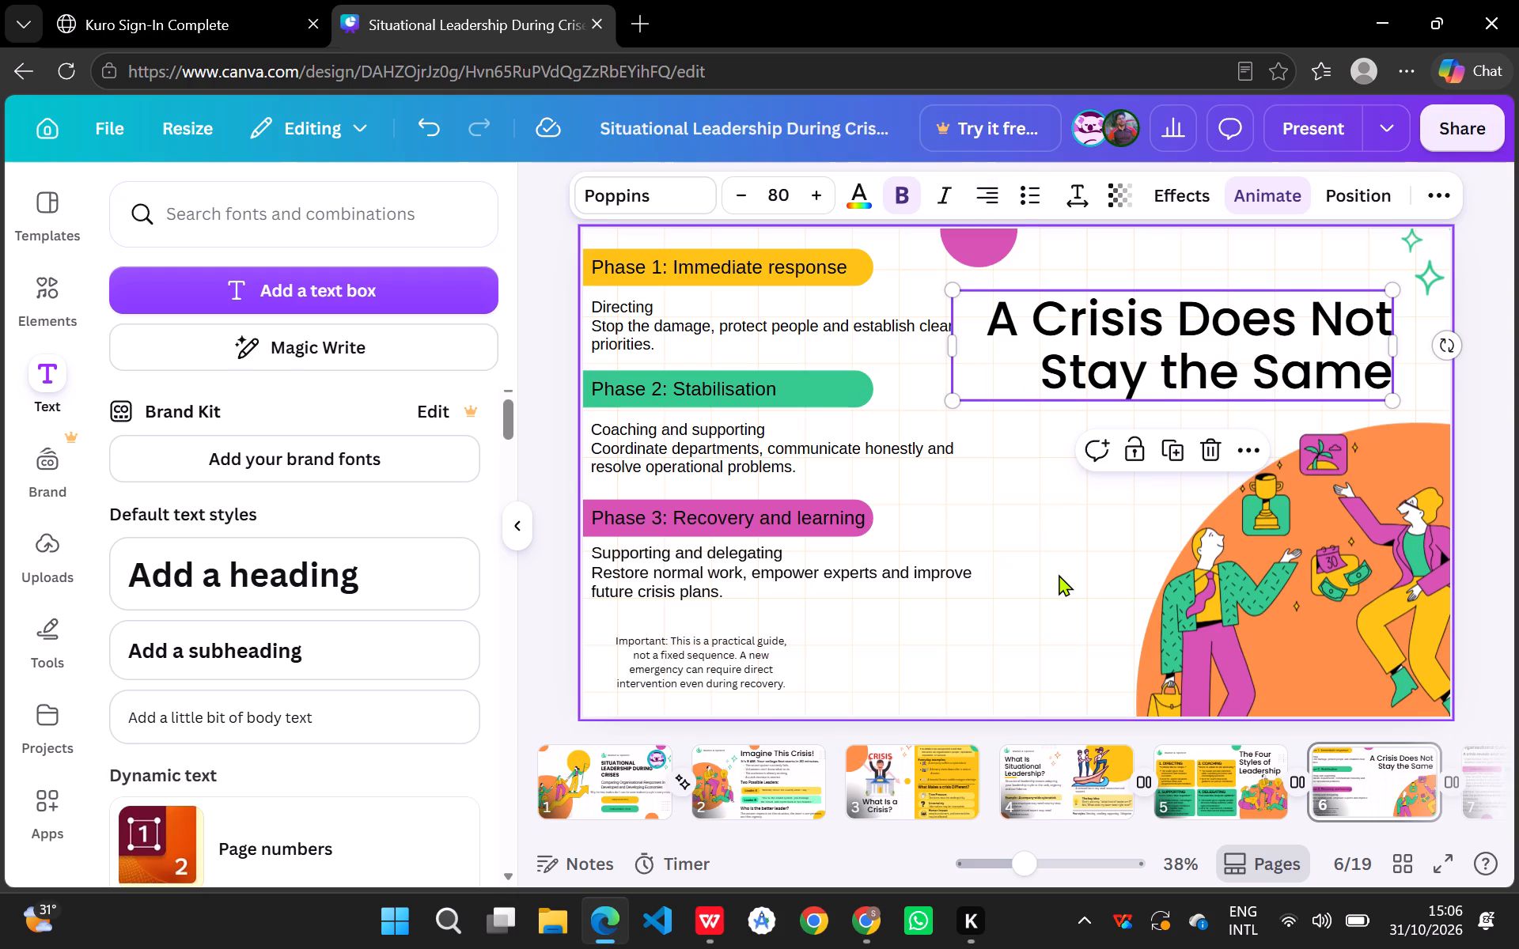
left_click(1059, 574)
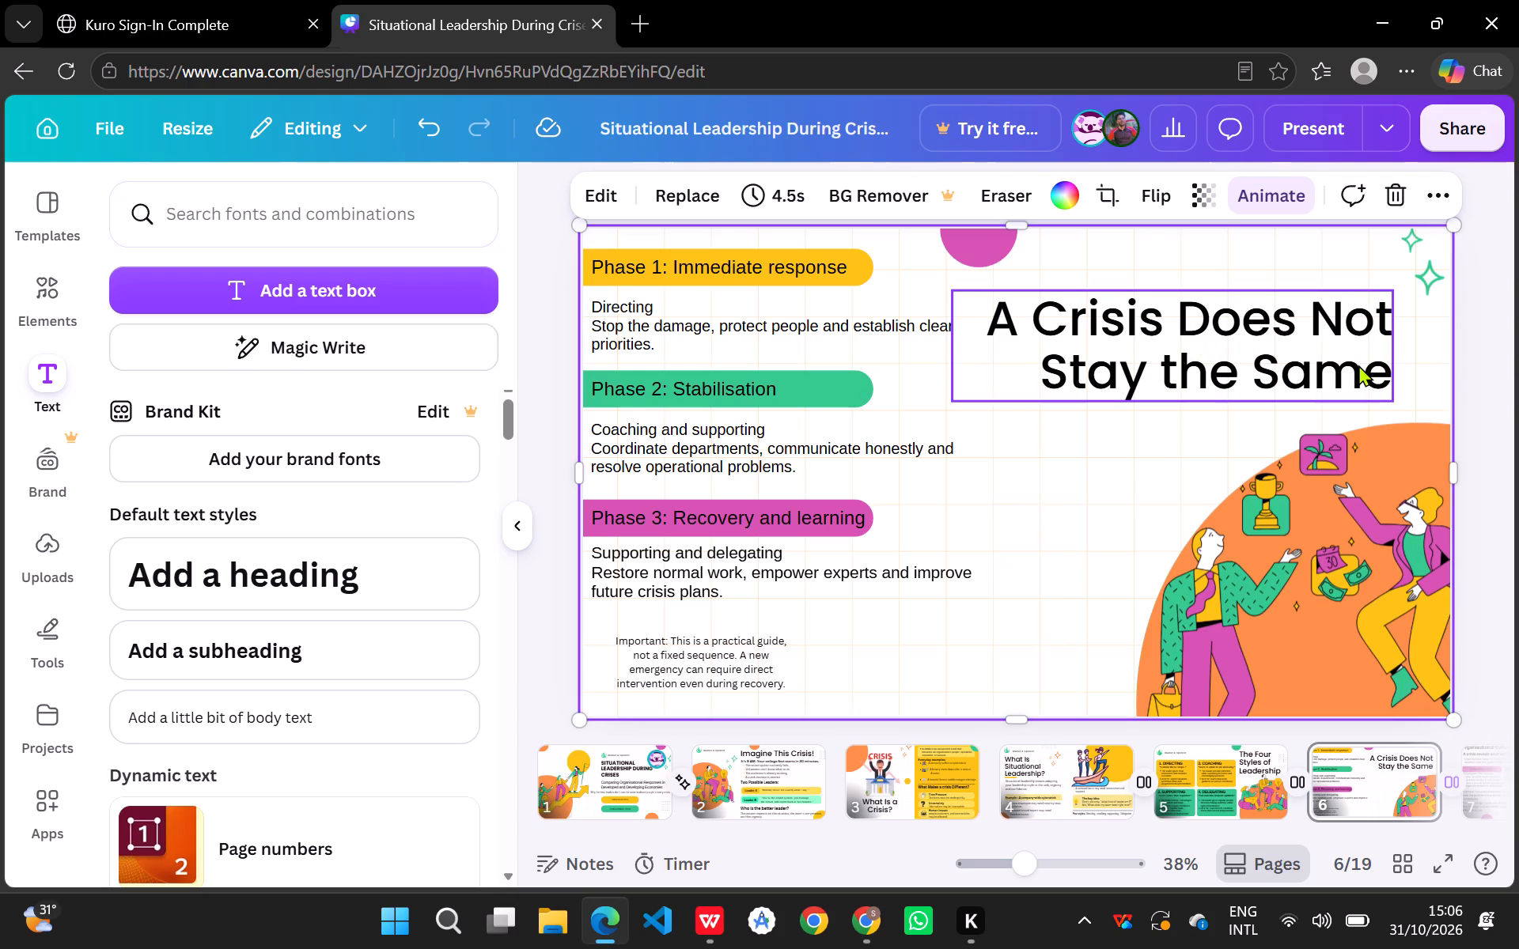
Narrow the page 6 title's text box slightly and move it up, level with Phase 1, against the slide's right margin.
left_click(1385, 353)
left_click_drag(1396, 347, 1384, 347)
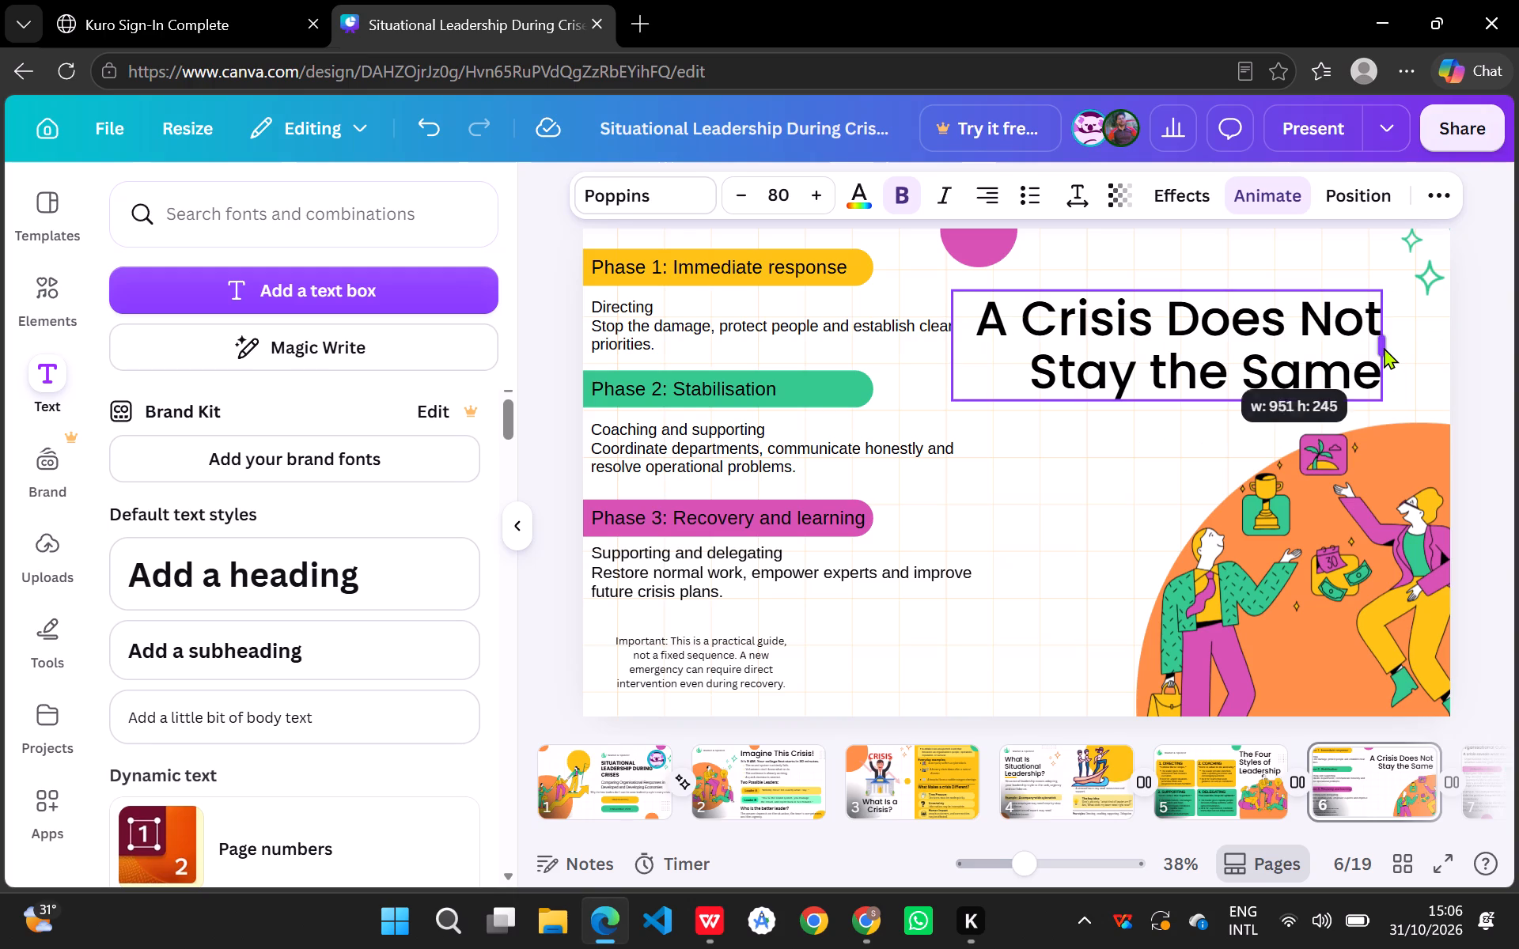
left_click_drag(1384, 347, 1370, 348)
left_click(1133, 546)
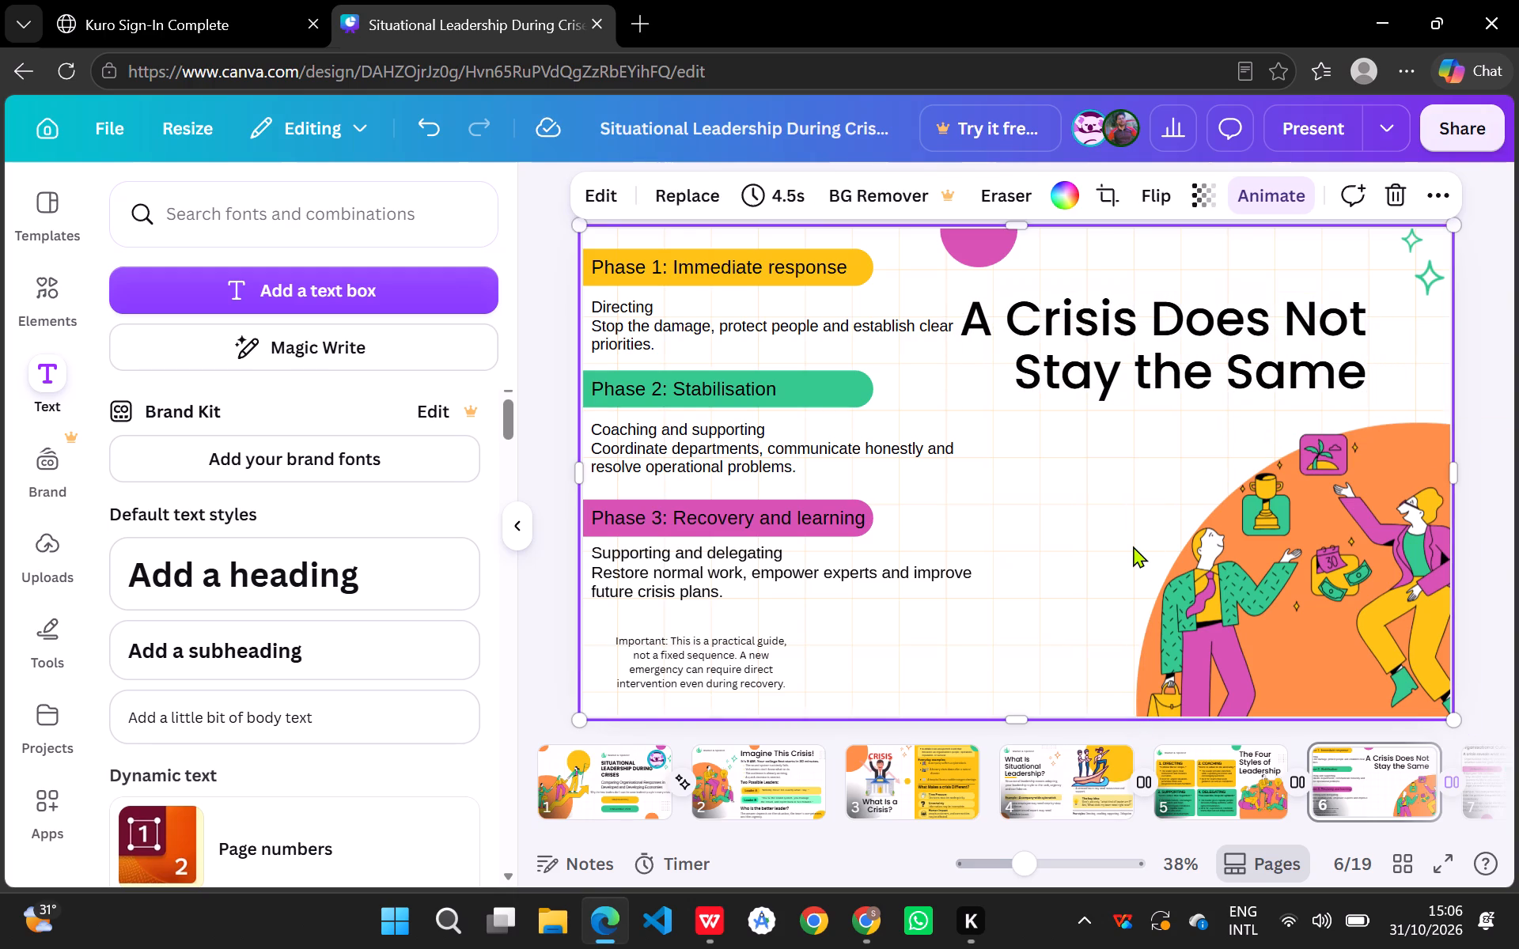
left_click_drag(1187, 307, 1213, 286)
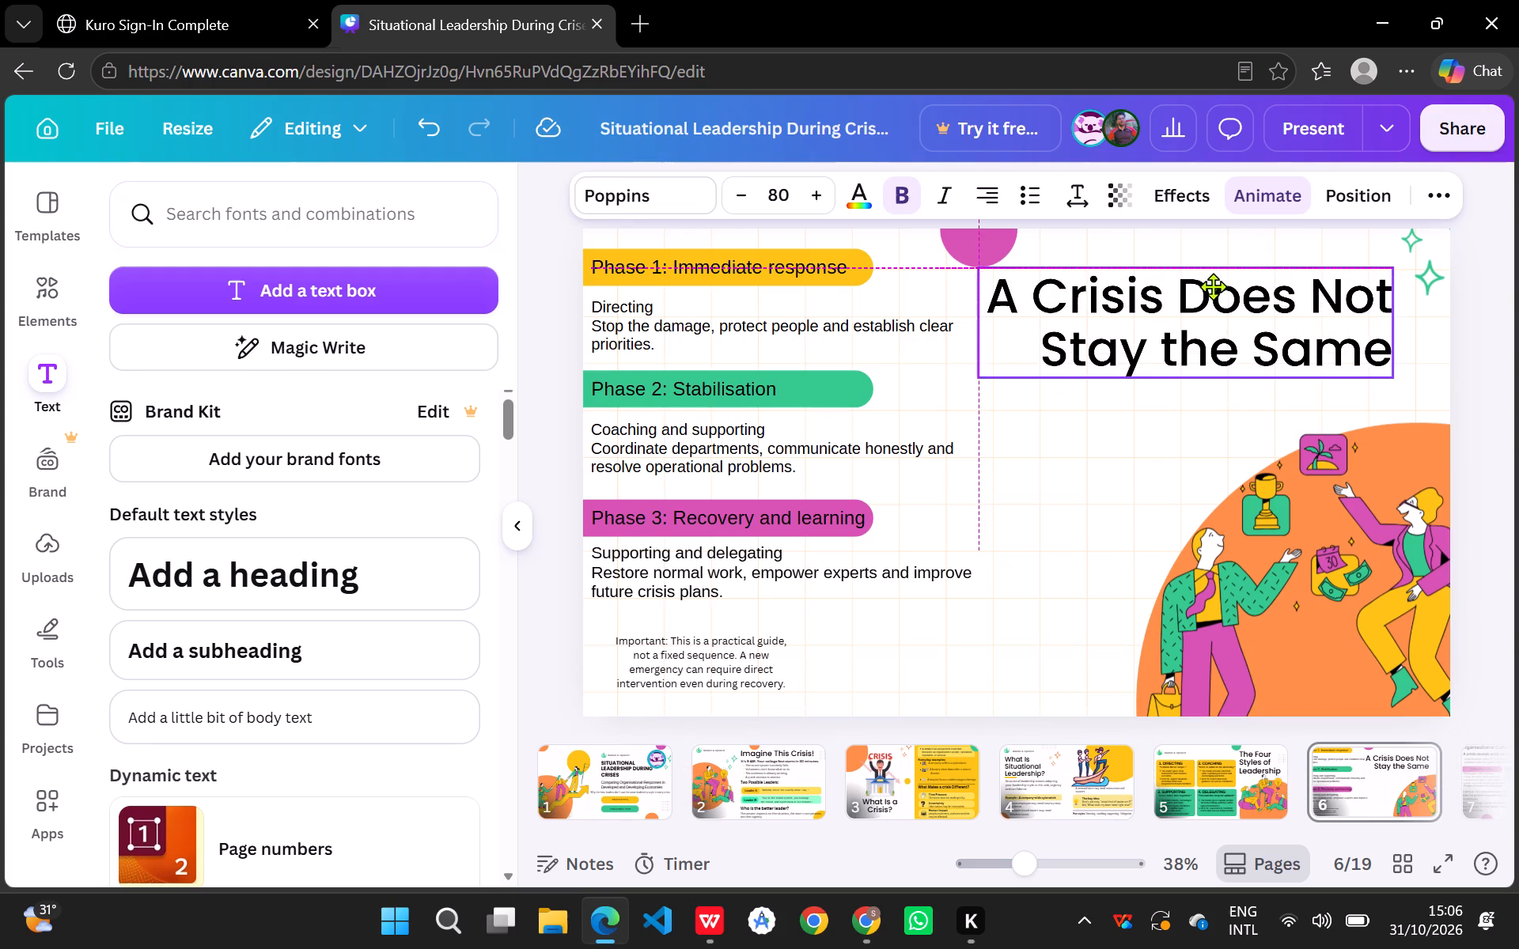
left_click_drag(1213, 286, 1222, 285)
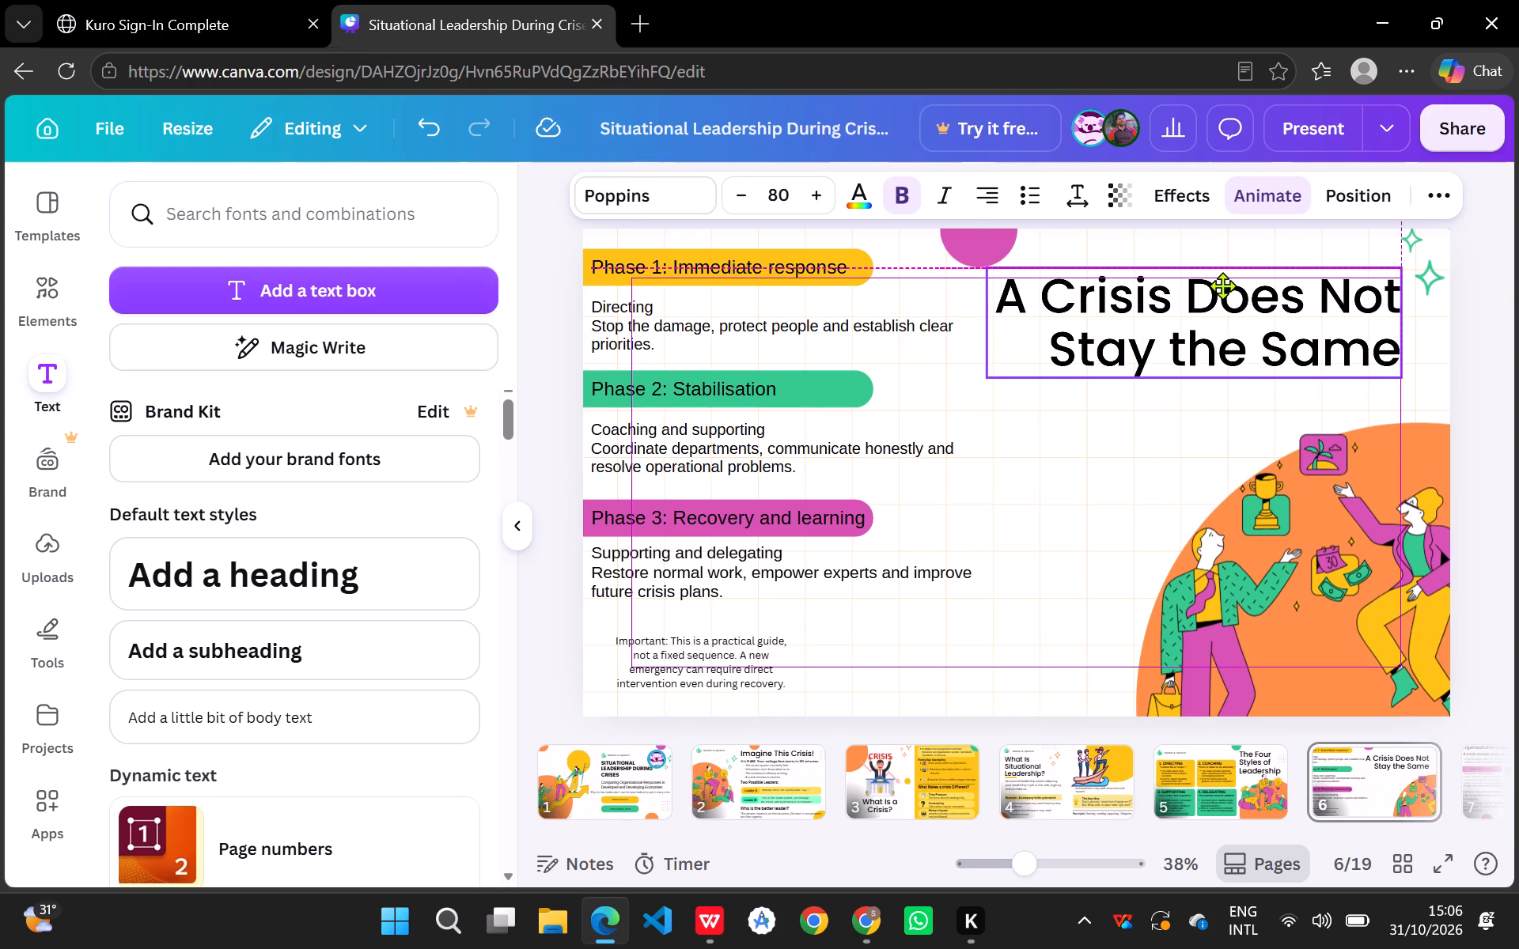
left_click_drag(1222, 285, 1222, 284)
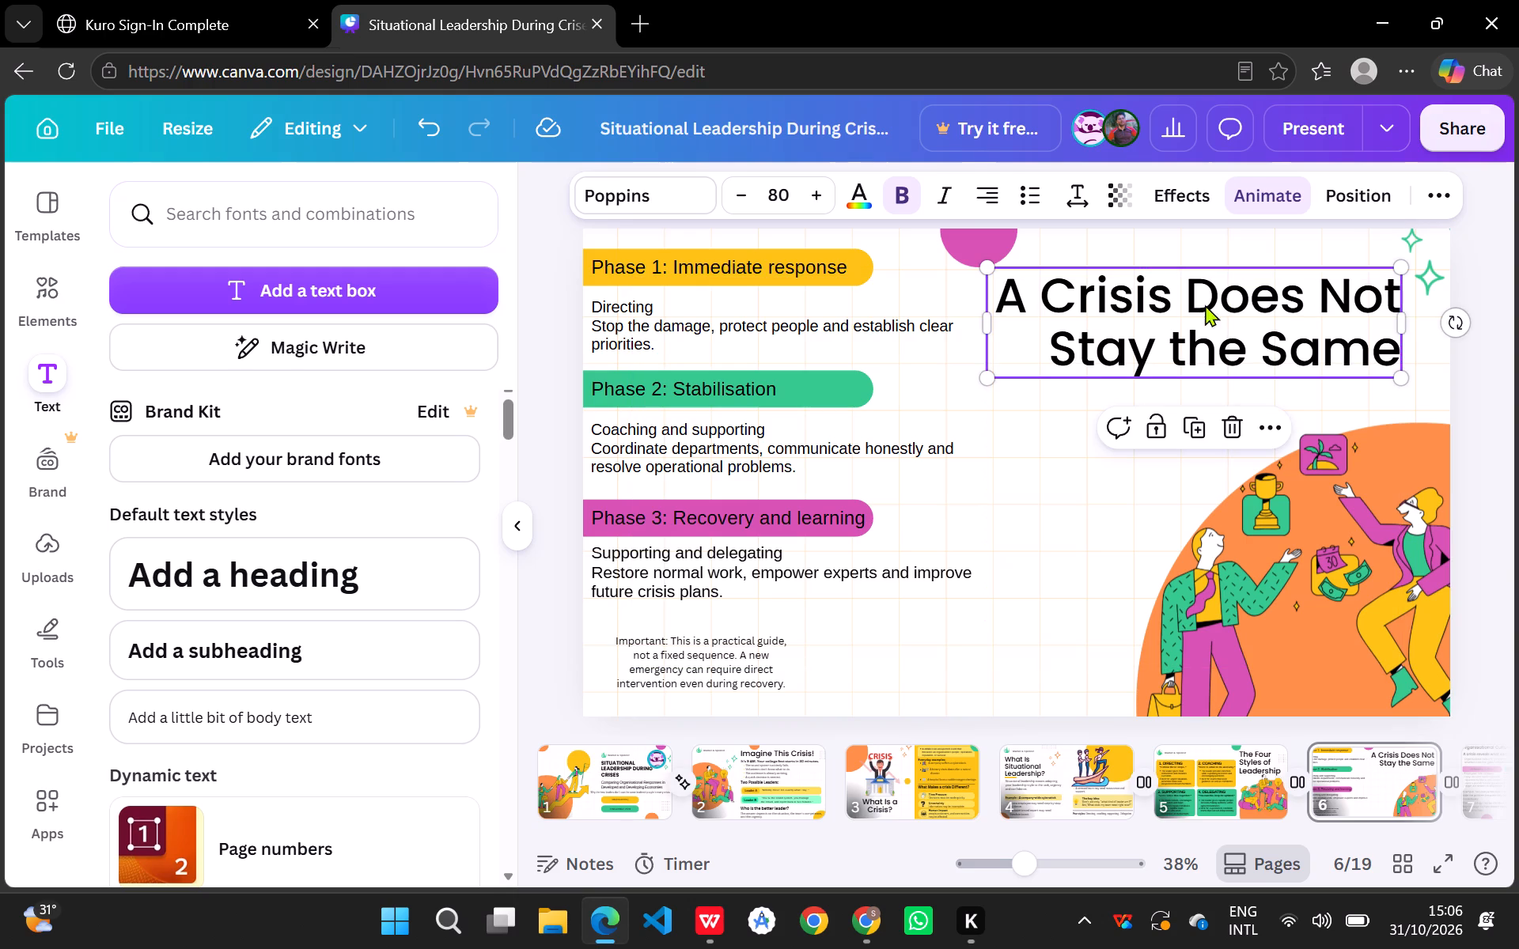
left_click(1111, 492)
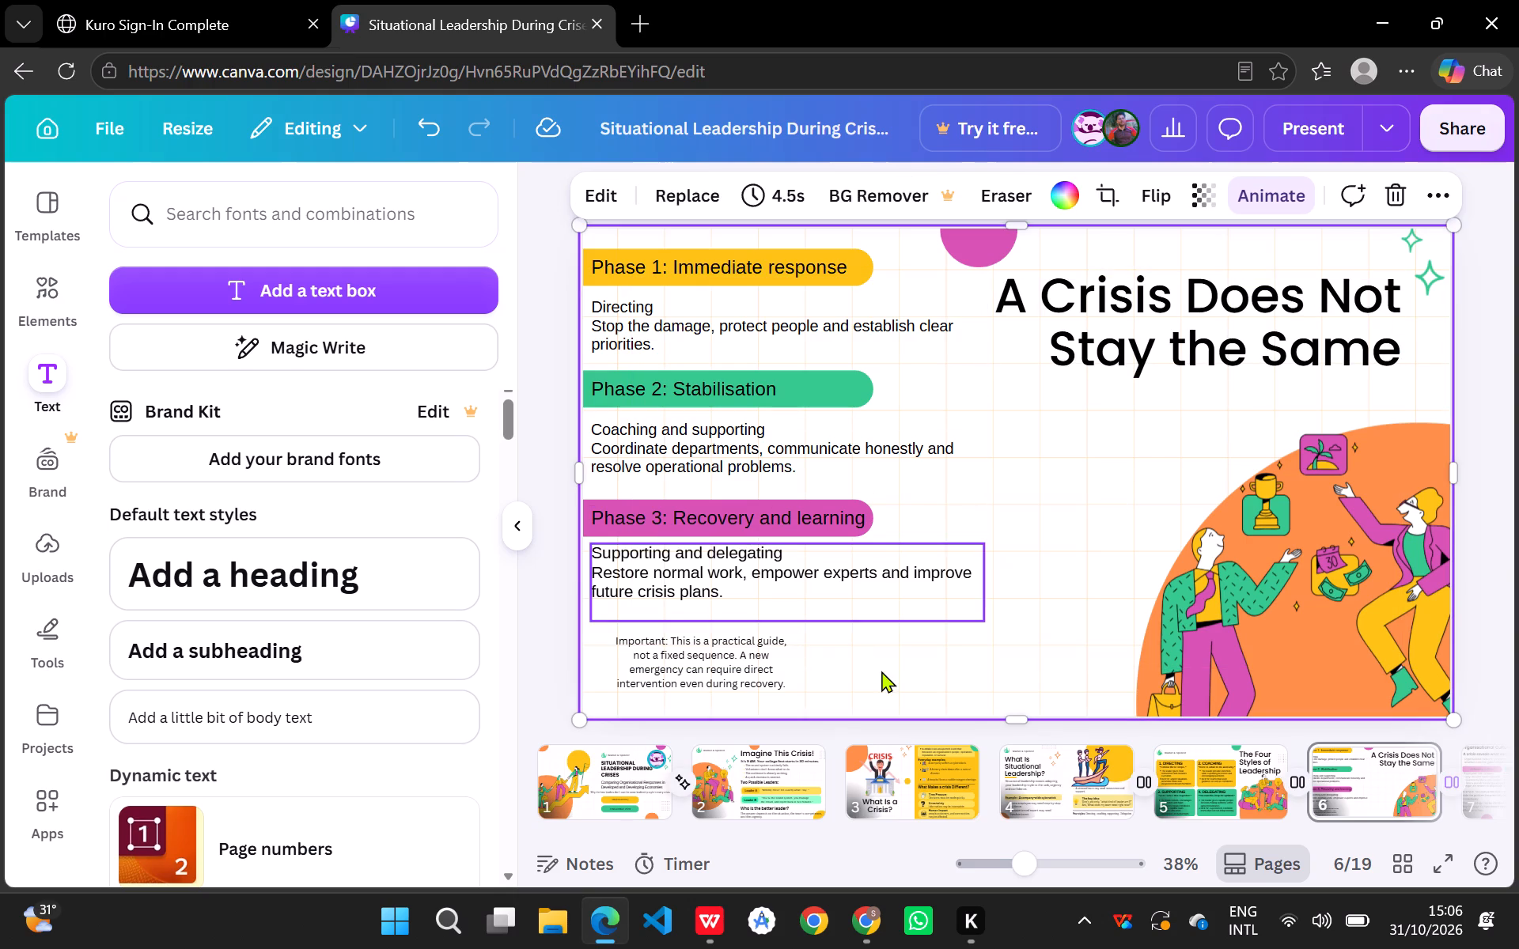
Copy the short yellow underline beneath the page 4 title, "What Is Situational Leadership?".
left_click(1055, 777)
left_click(684, 452)
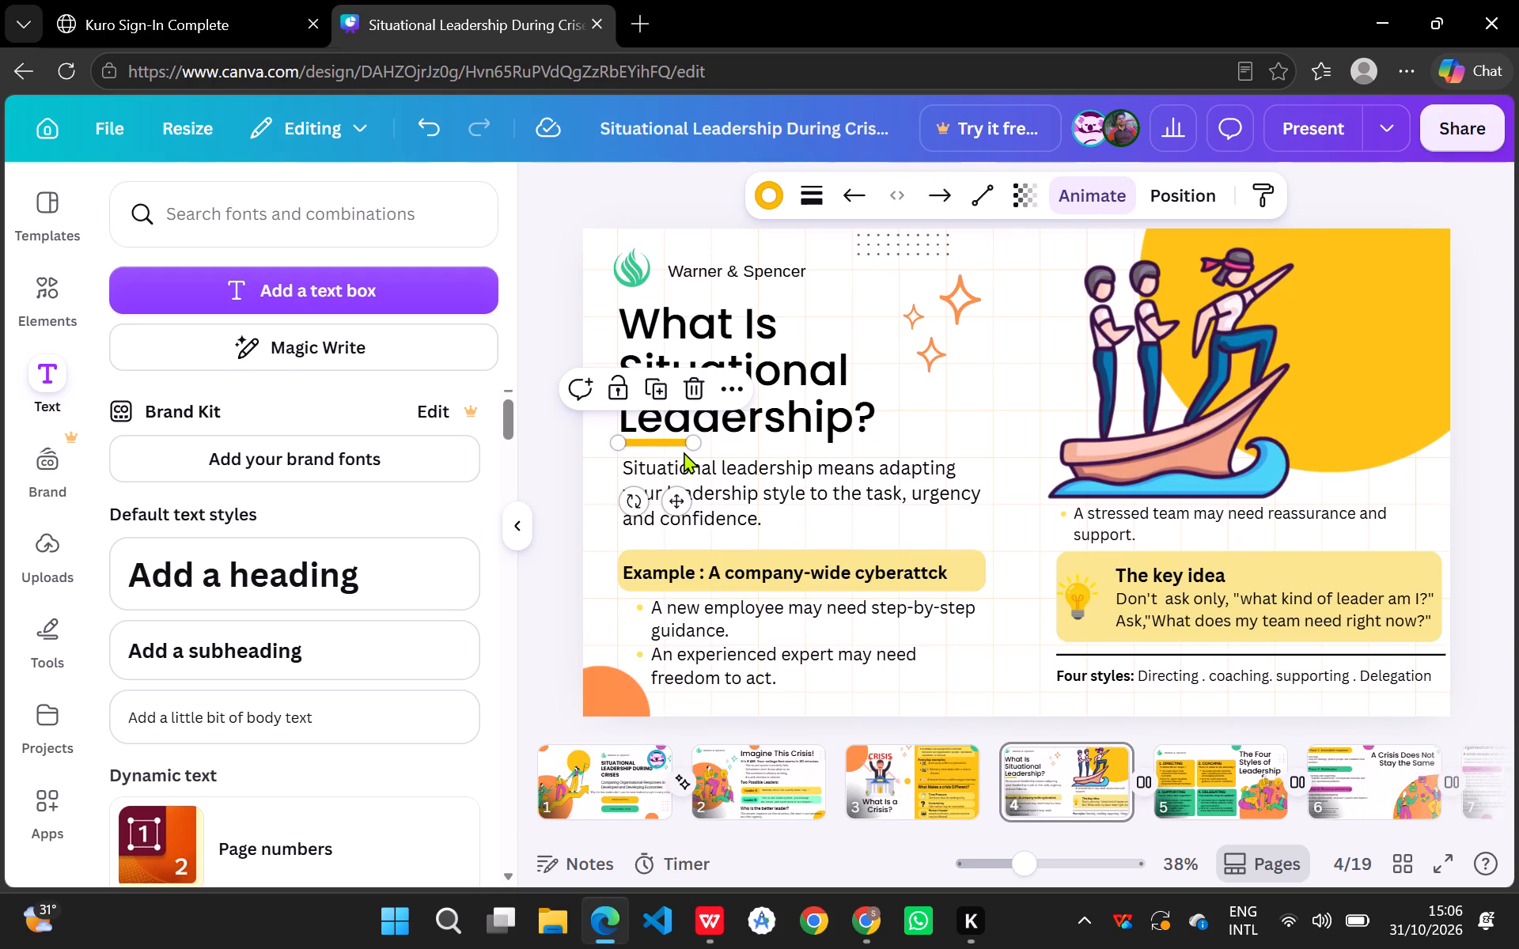
key("ctrl+c")
Look through the deck's other pages, including pages 3, 6 and 14, to check their layouts.
left_click(930, 781)
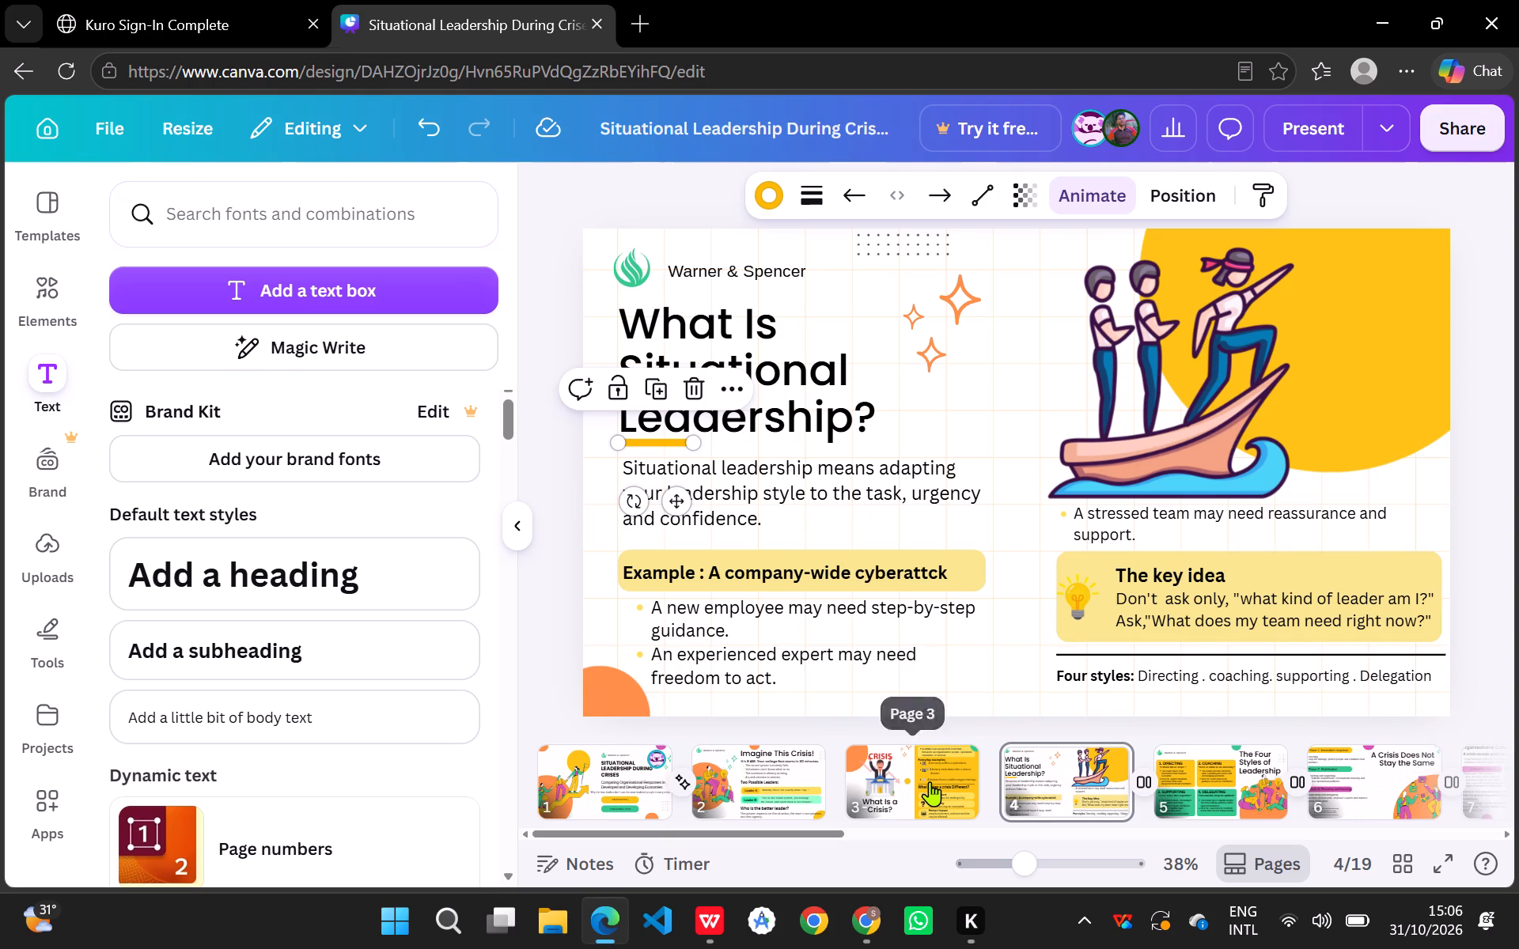
left_click(1078, 793)
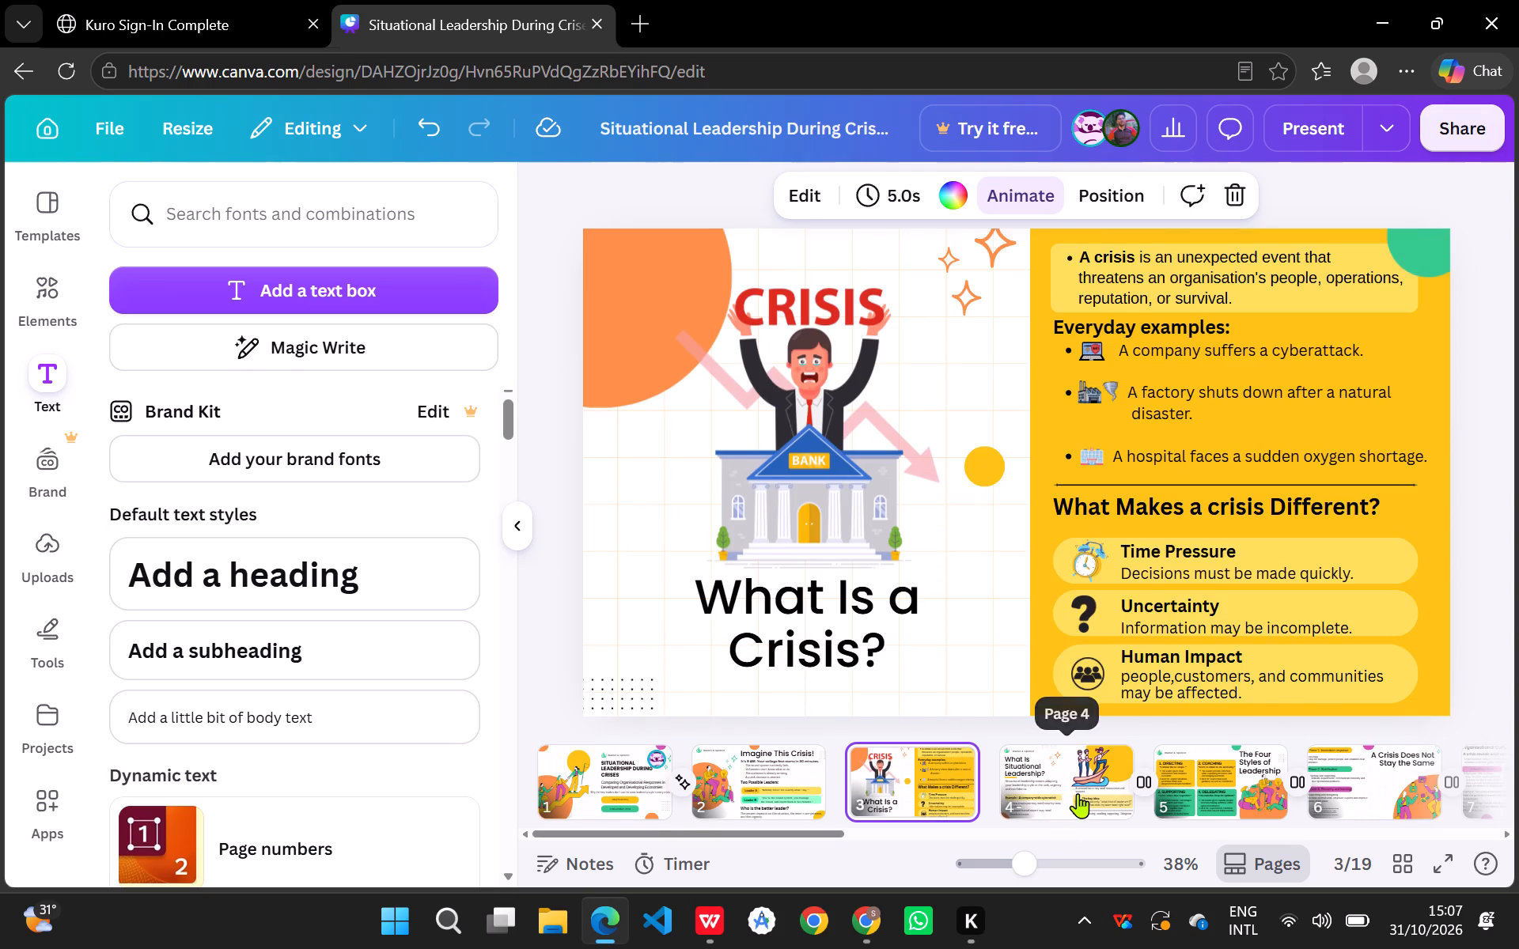
left_click(1208, 785)
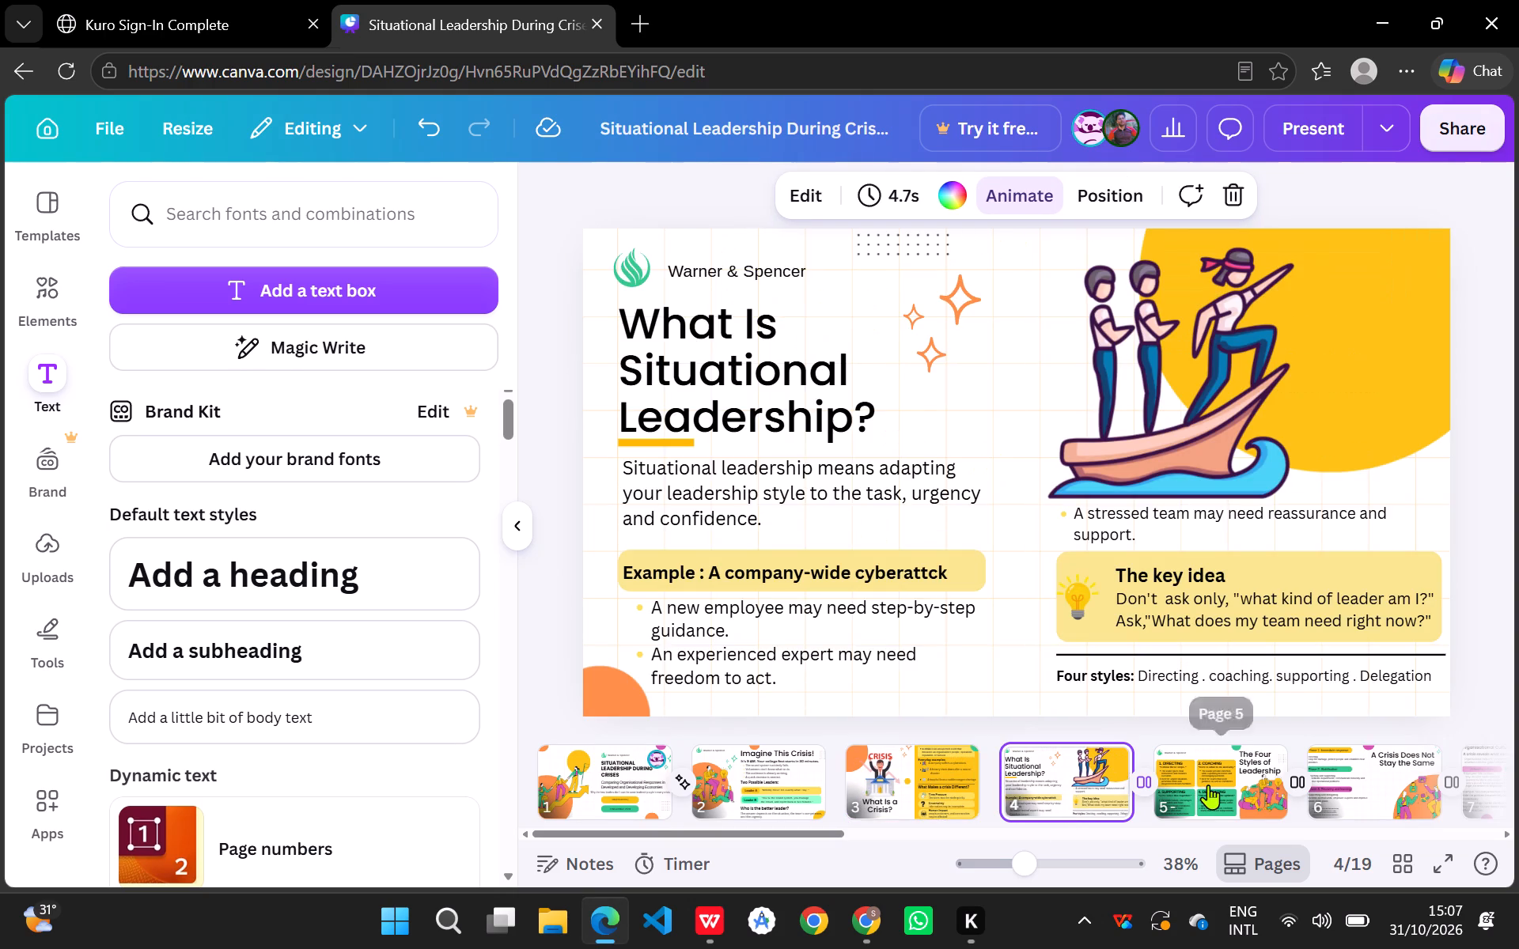
left_click(1361, 791)
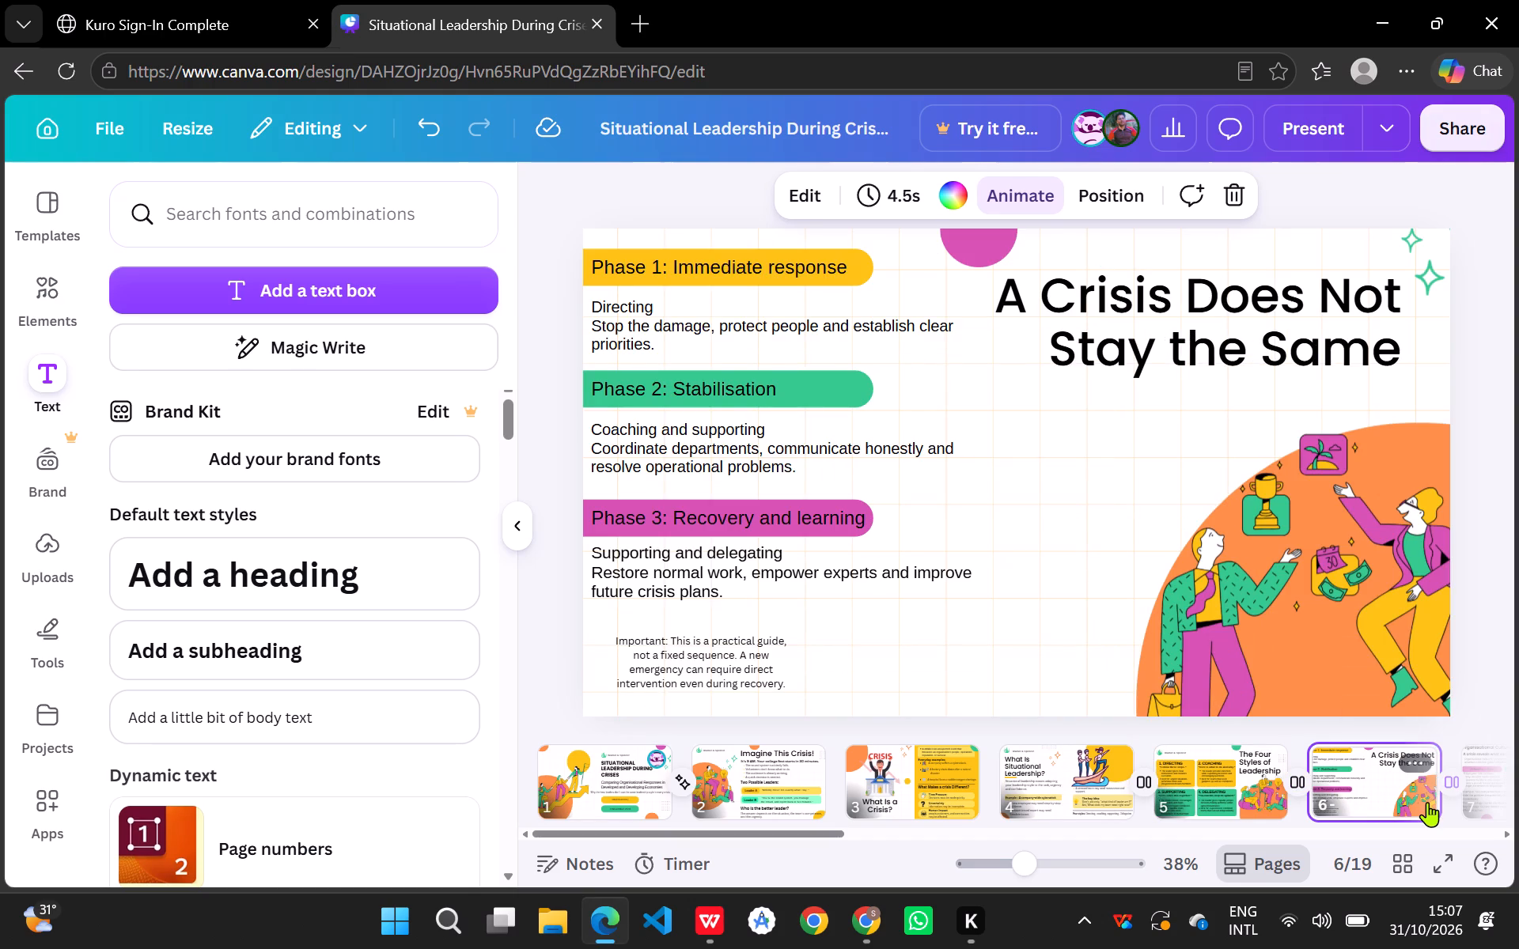
scroll(1381, 799, "left", 4)
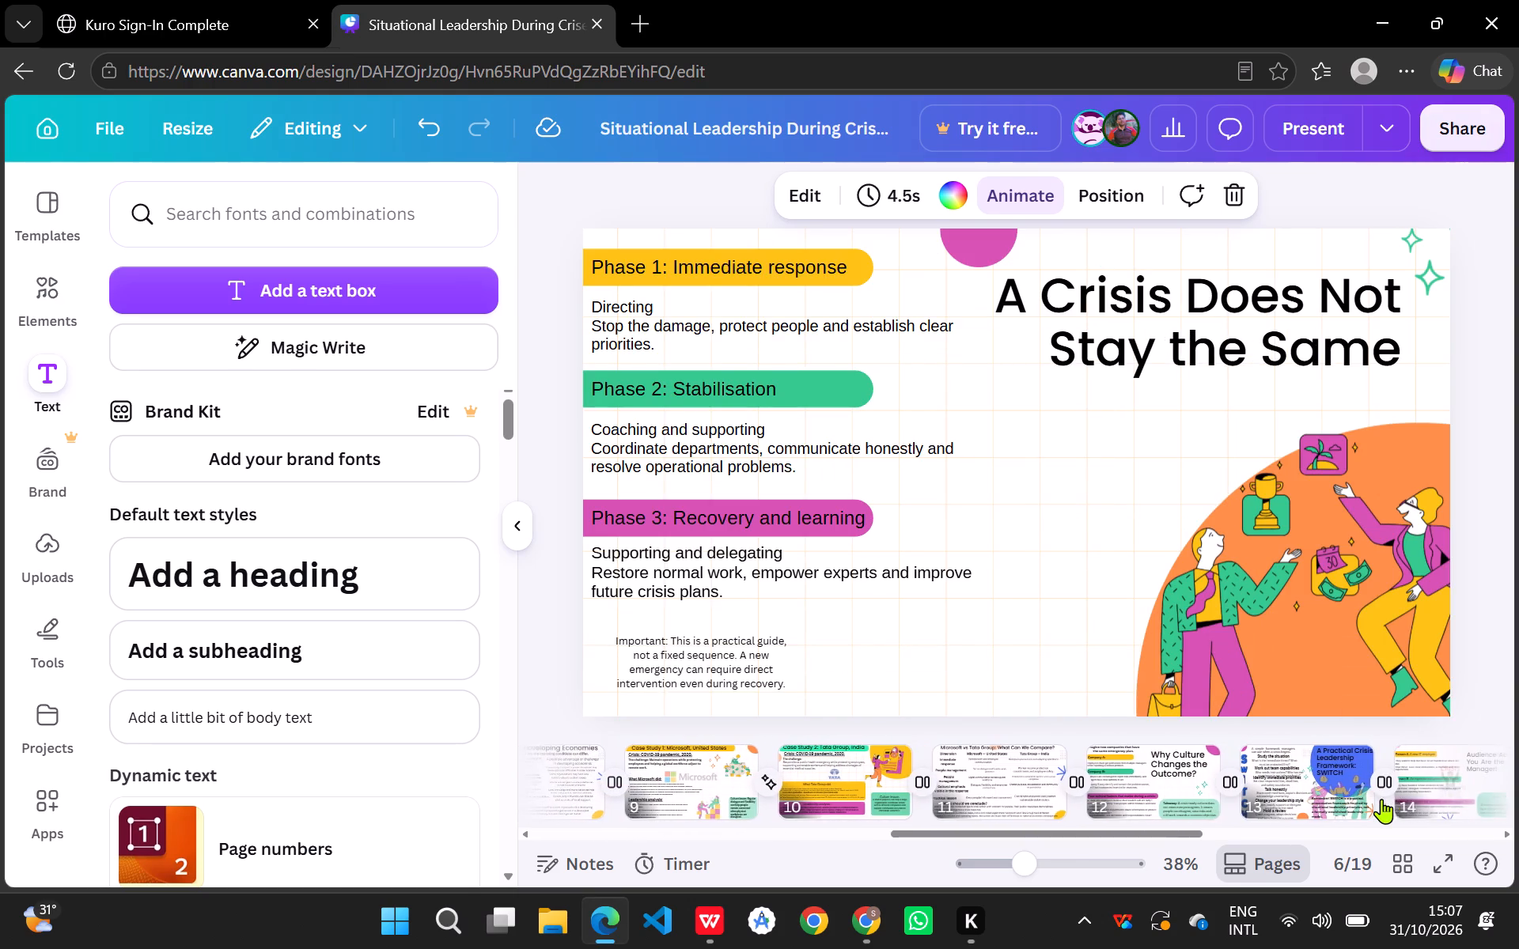
scroll(1381, 799, "left", 1)
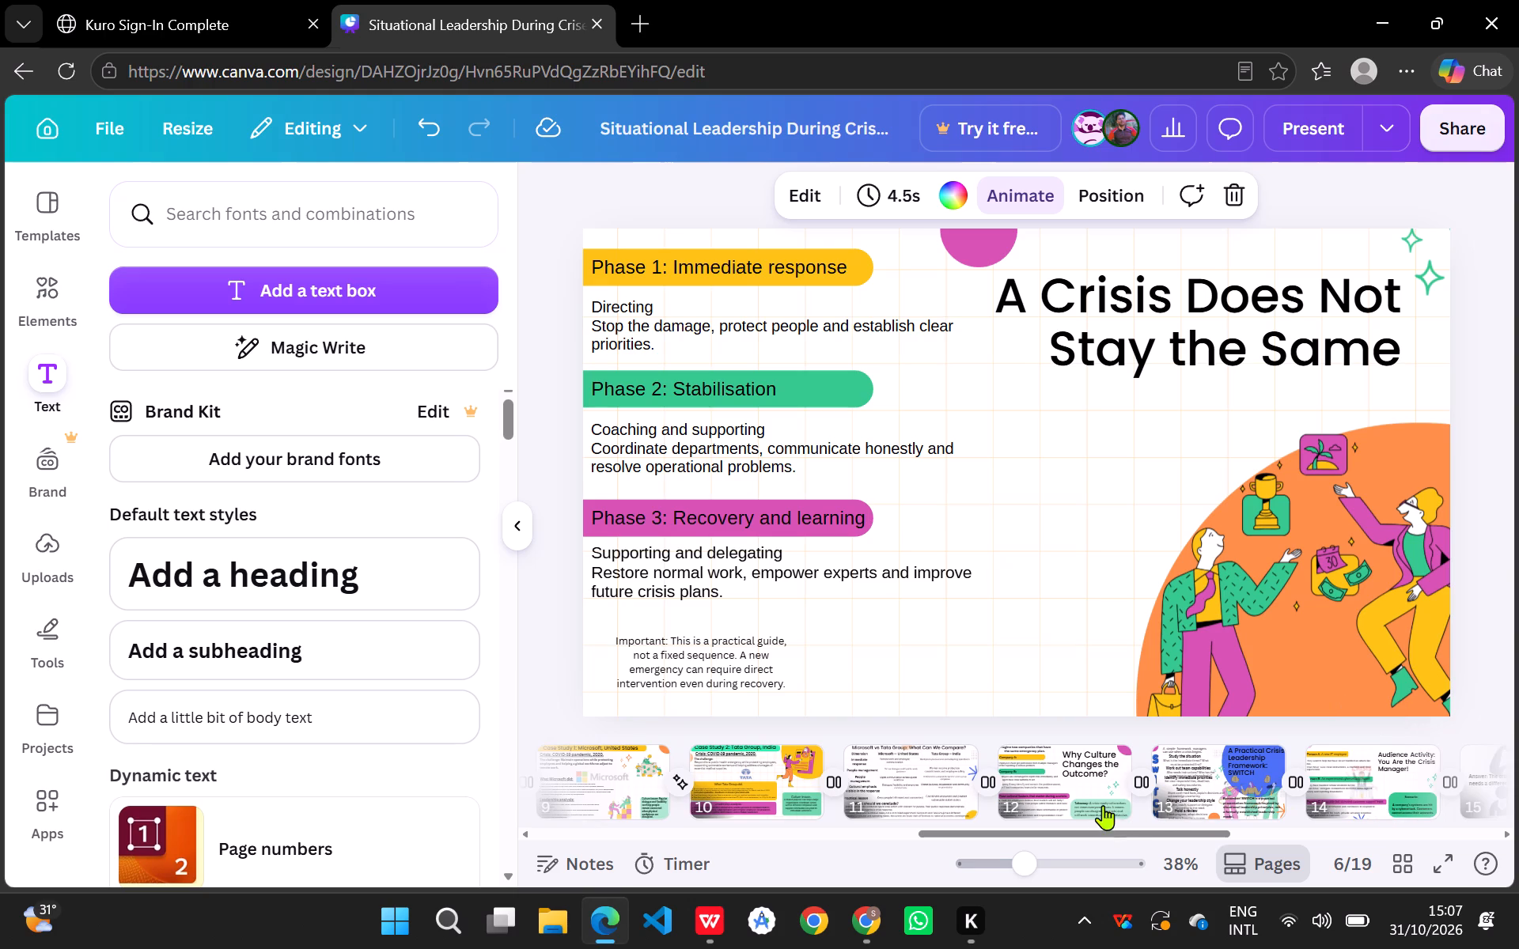
scroll(1267, 793, "left", 1)
left_click(1223, 782)
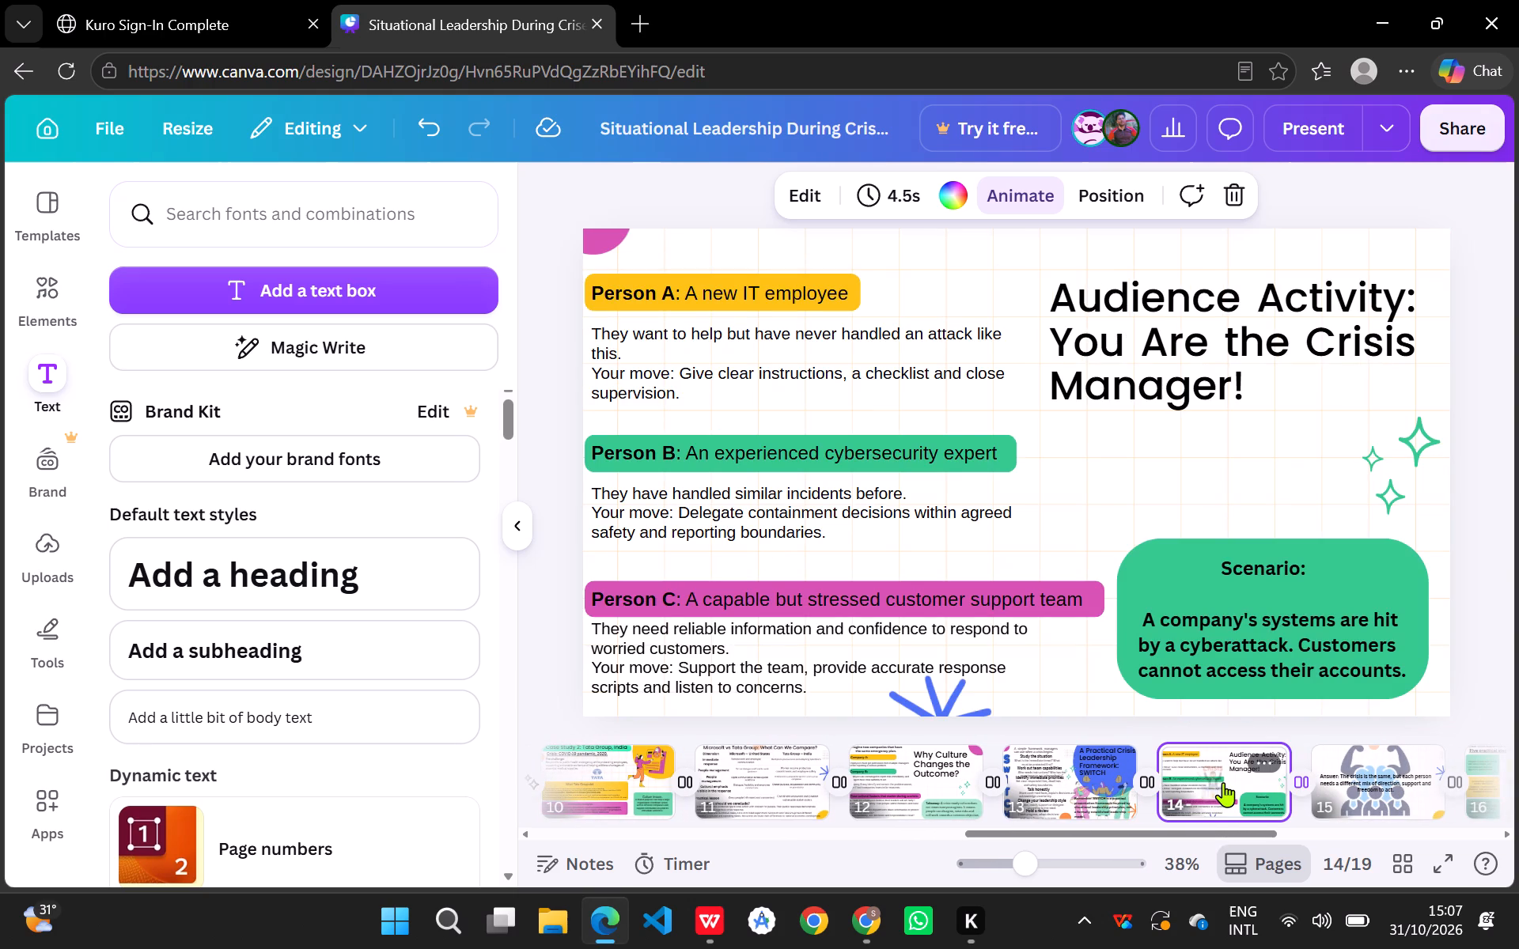
scroll(1223, 782, "right", 2)
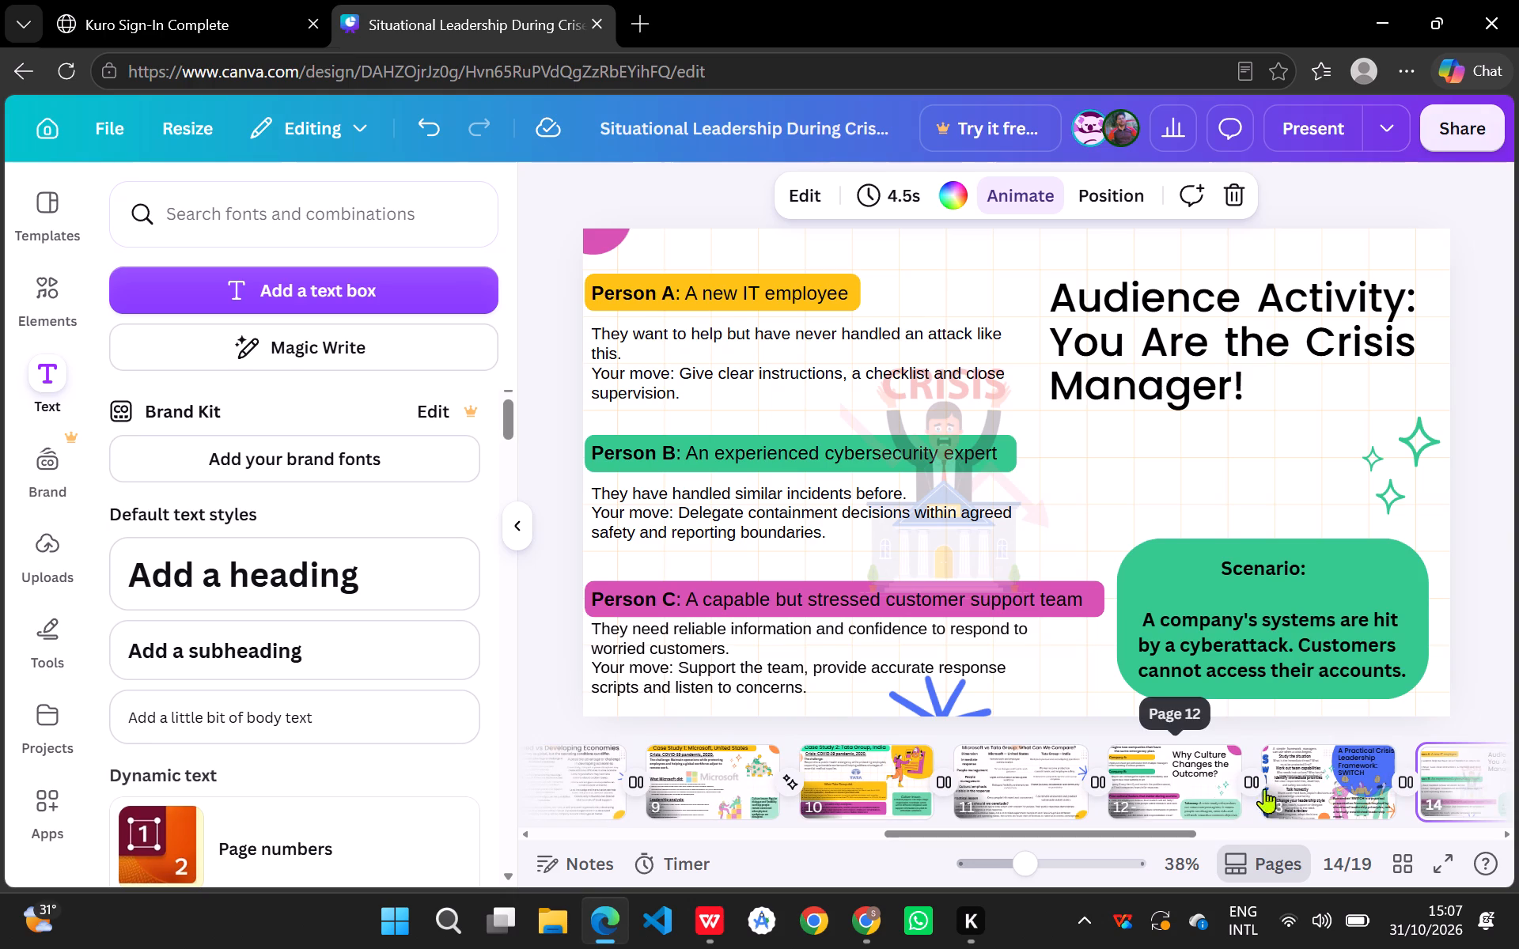
scroll(1199, 786, "right", 2)
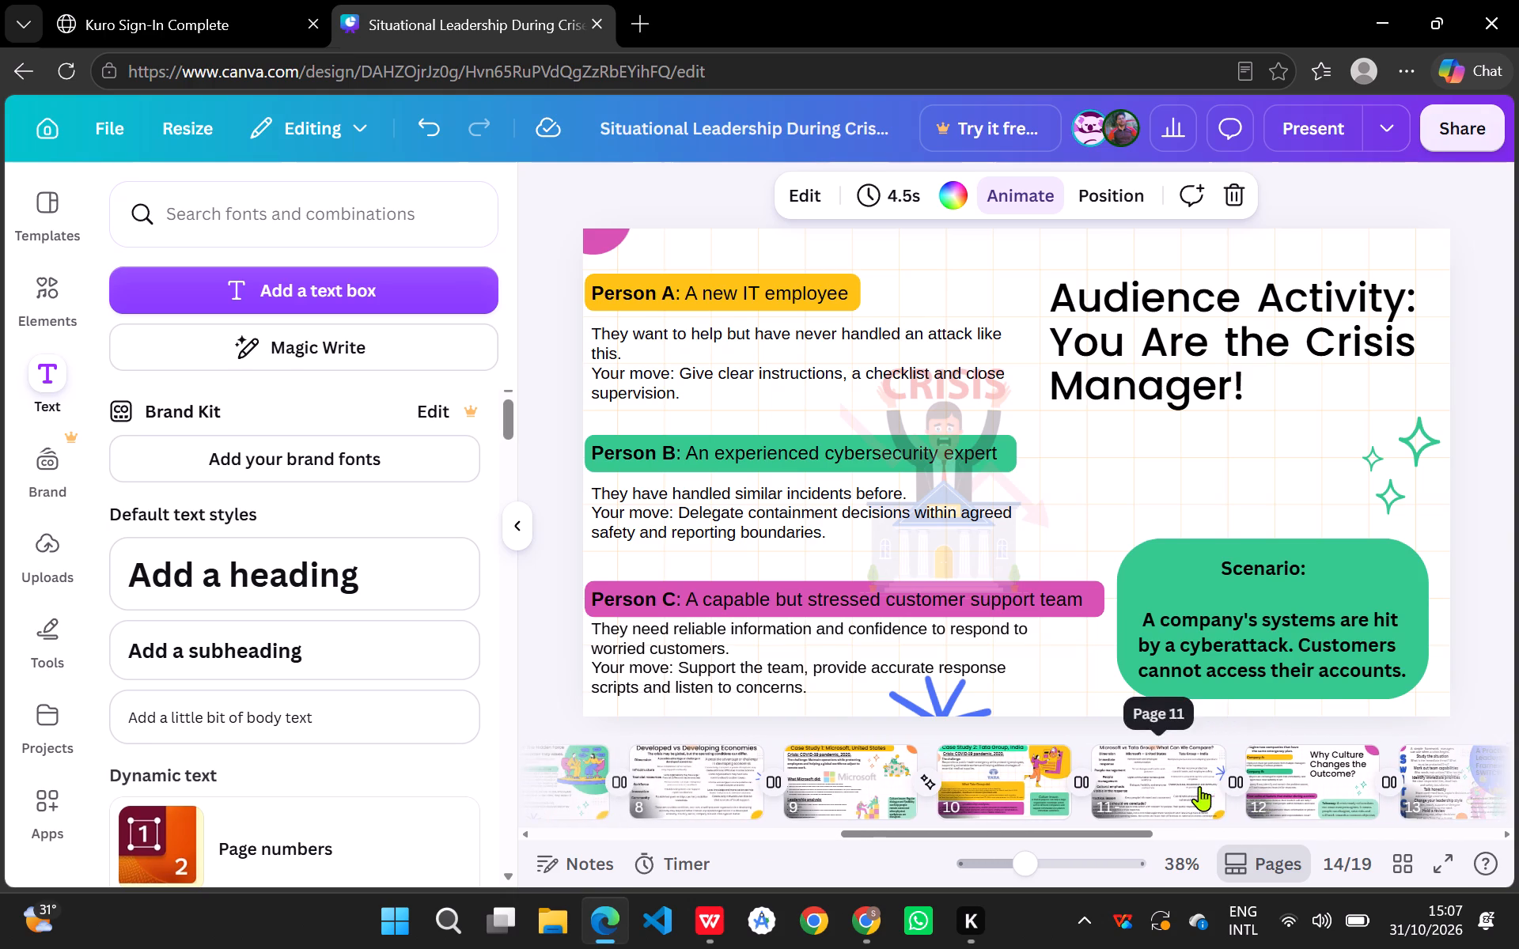
scroll(1199, 786, "right", 5)
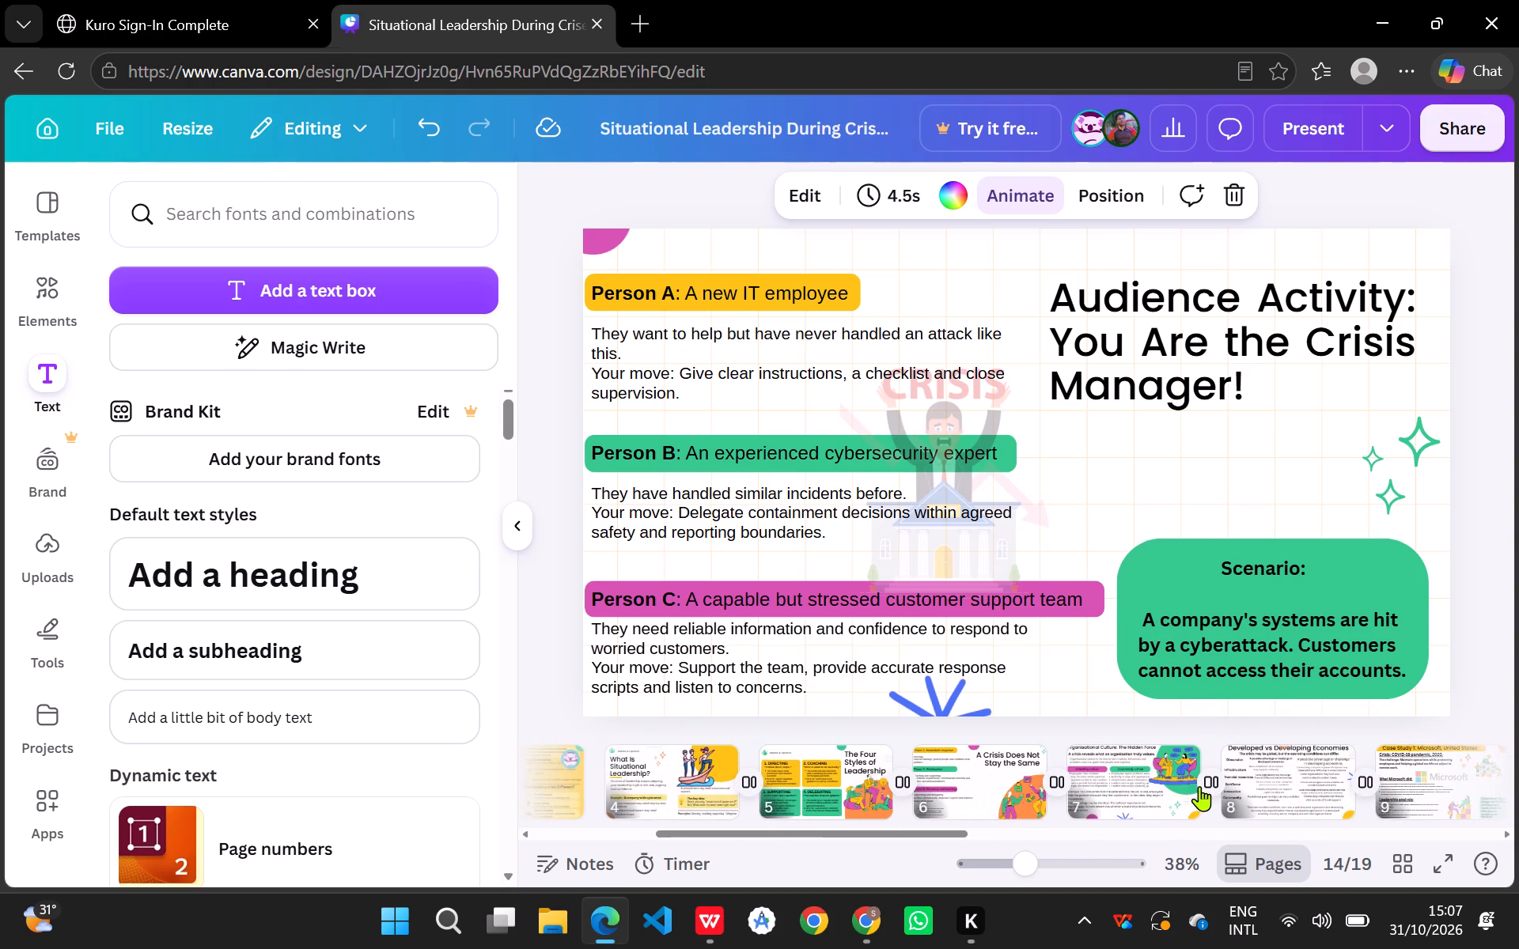
scroll(1199, 786, "right", 1)
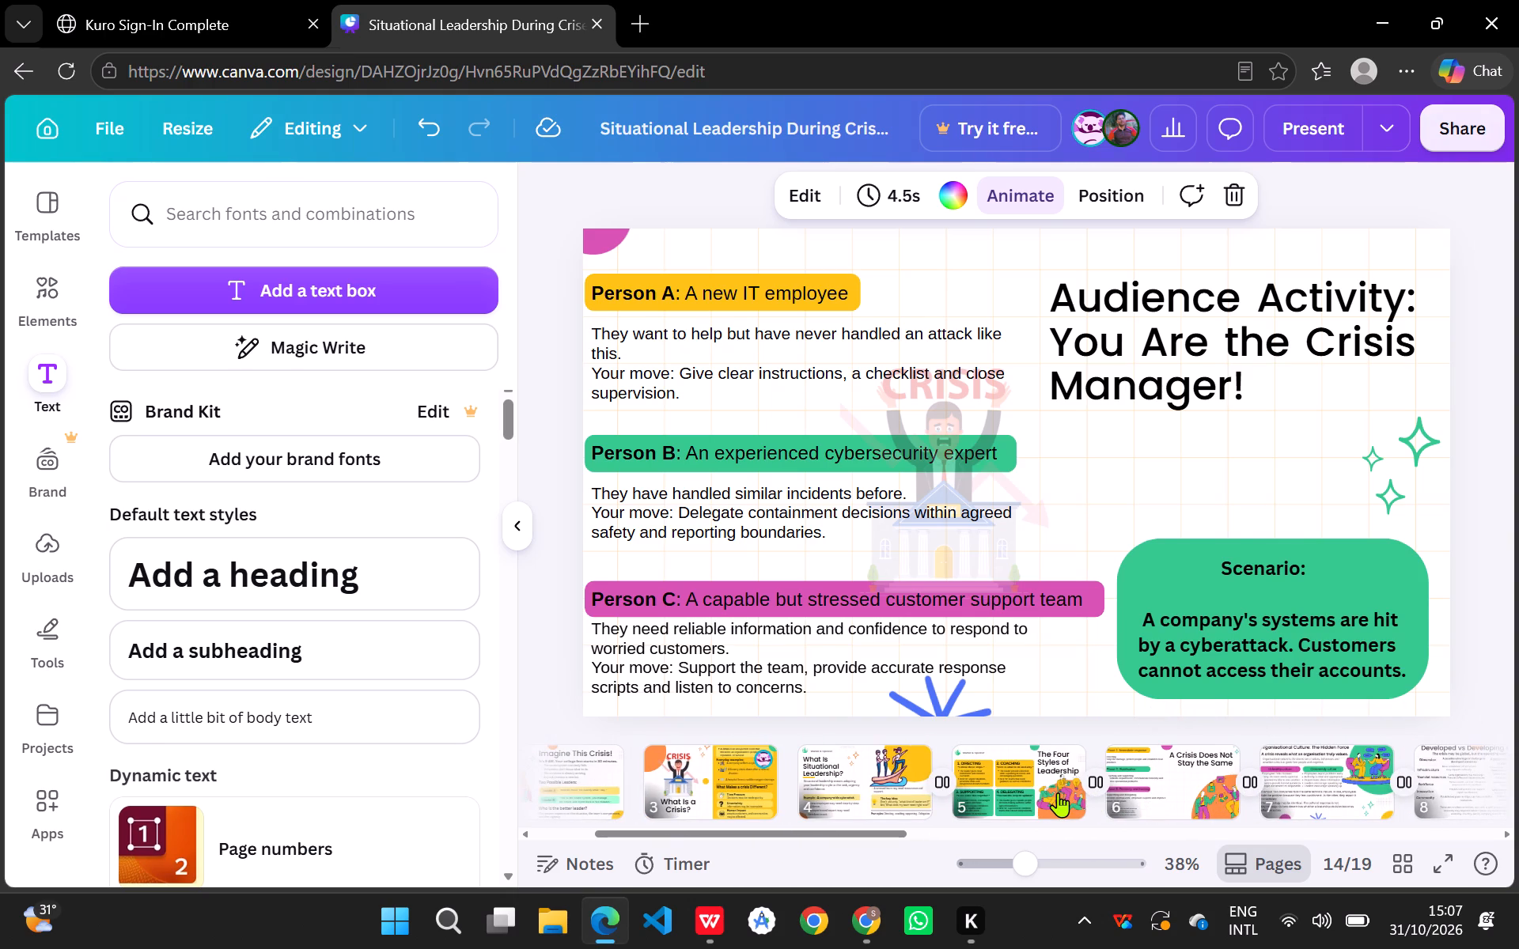
Paste the copied yellow underline onto page 5, "The Four Styles of Leadership".
left_click(1058, 792)
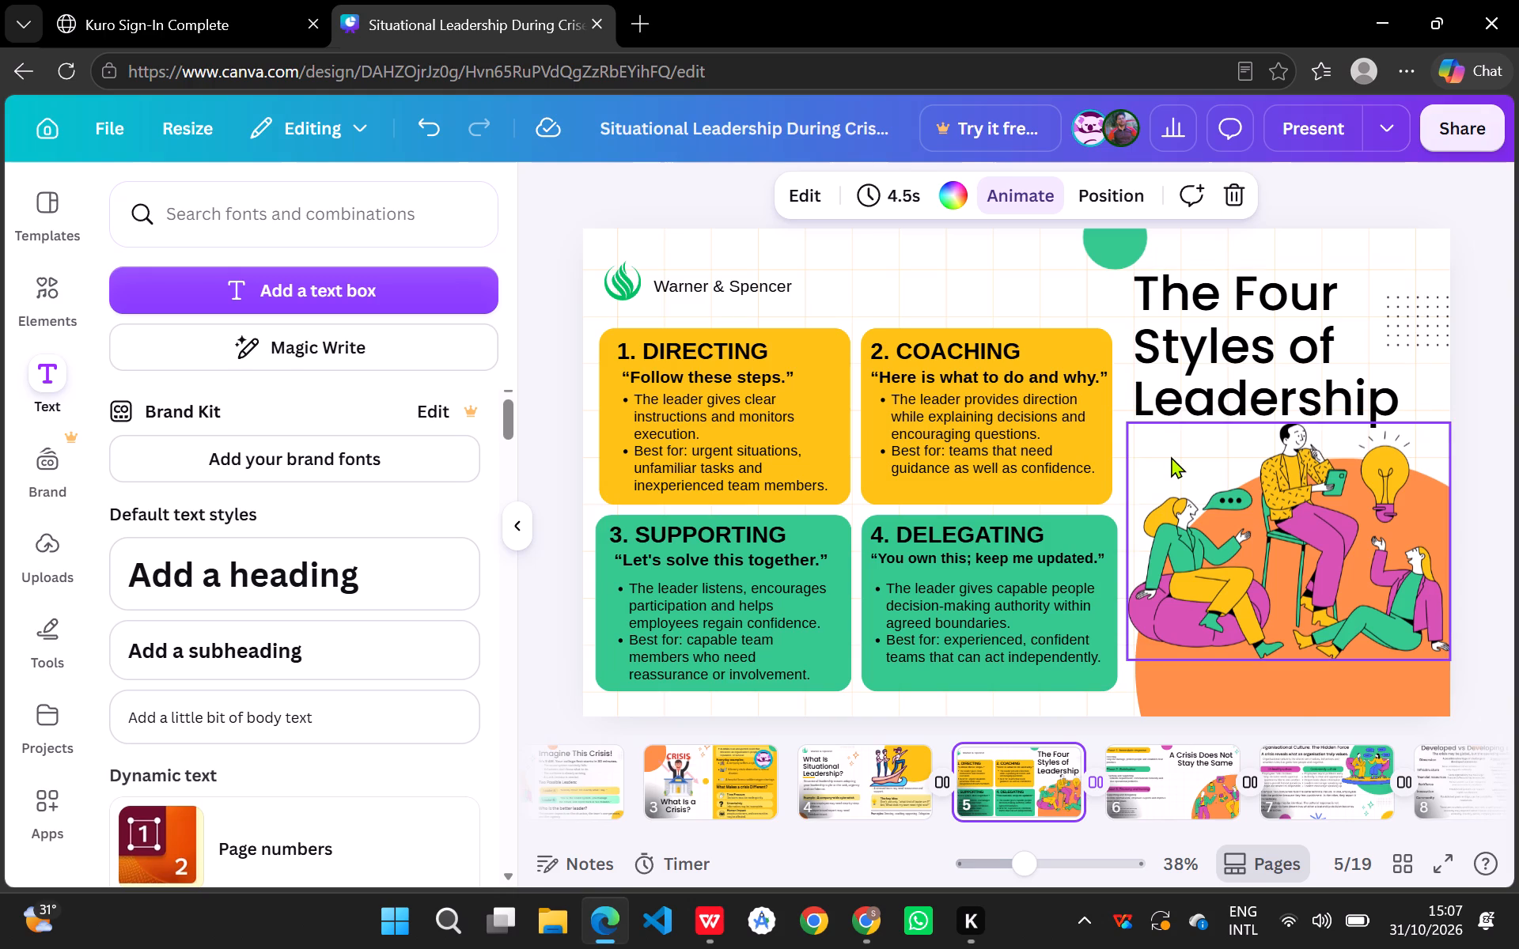
left_click(1171, 456)
key("ctrl+v")
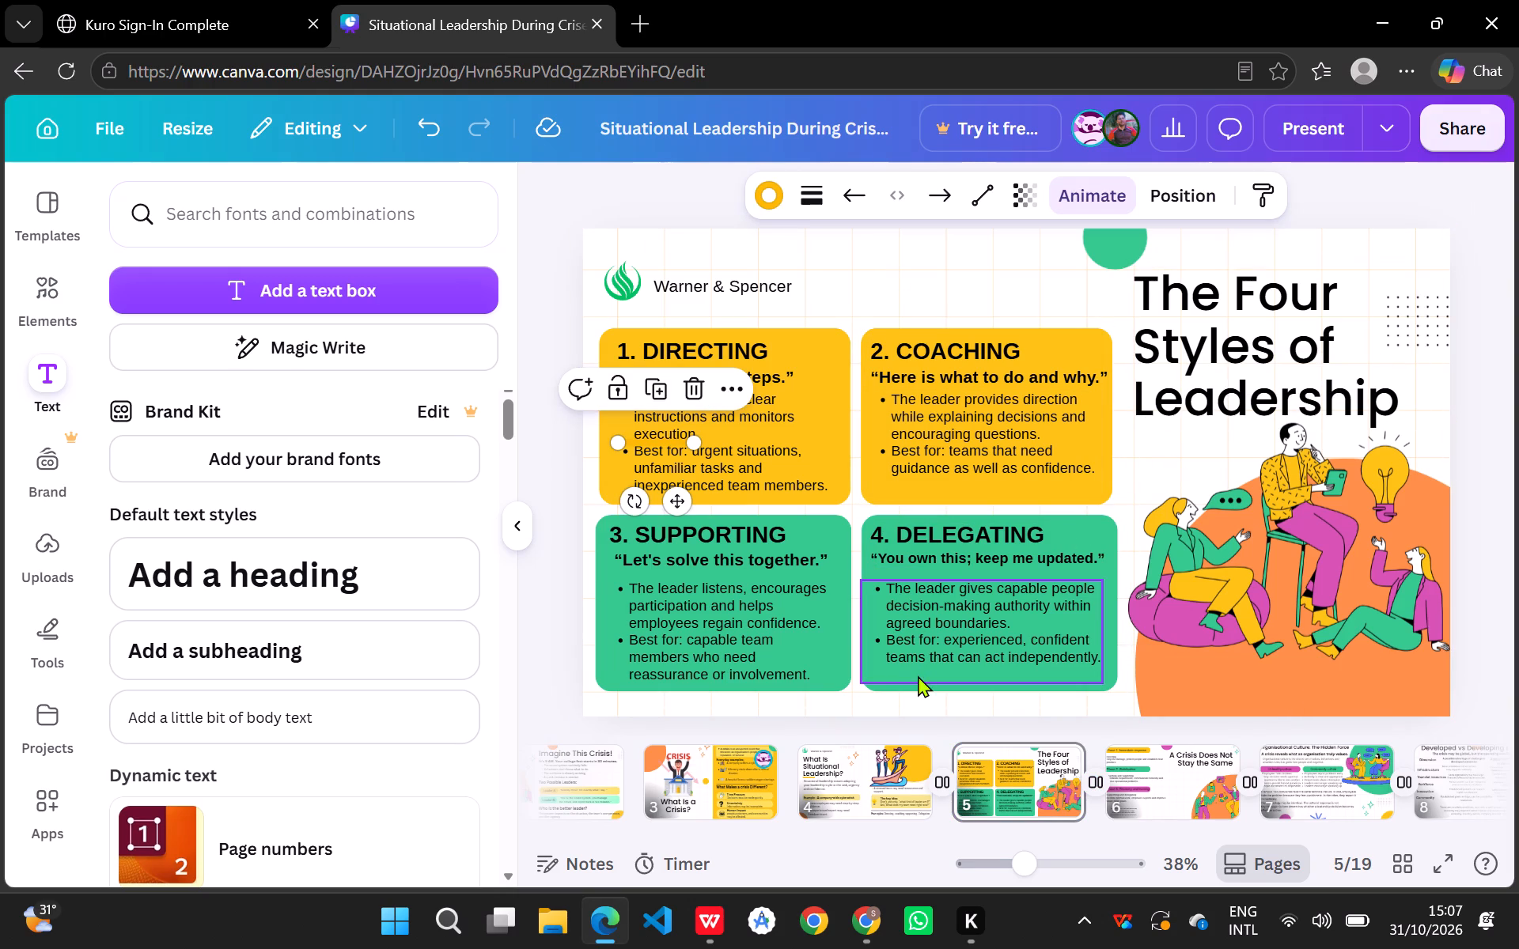
left_click(936, 250)
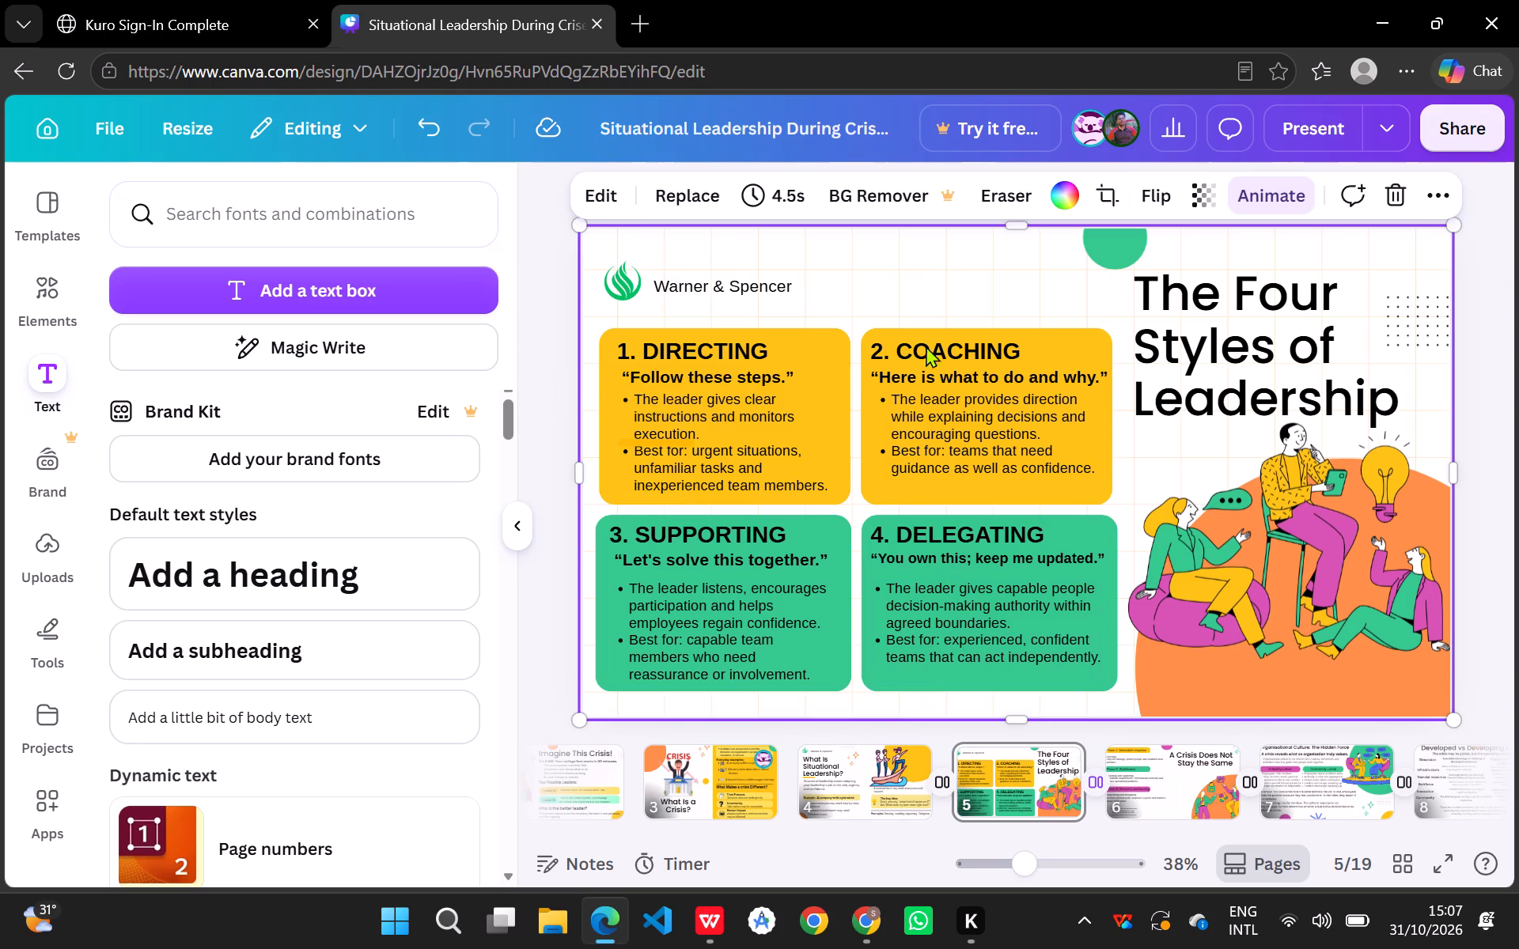
Copy page 4's yellow title underline again and paste it twice onto page 5.
left_click(850, 778)
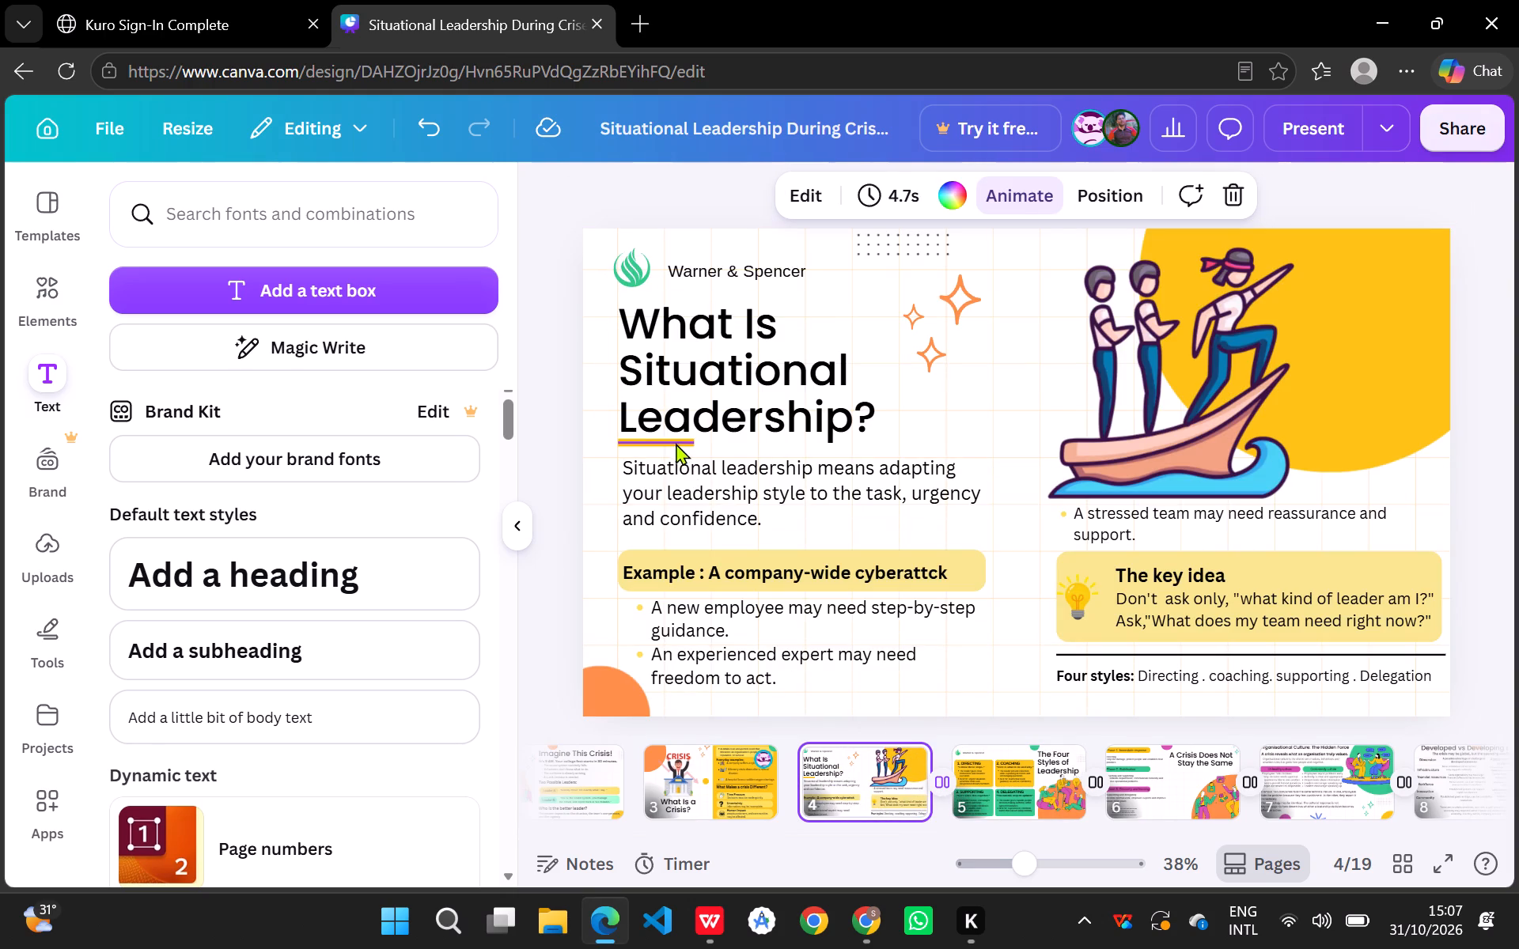
left_click(675, 442)
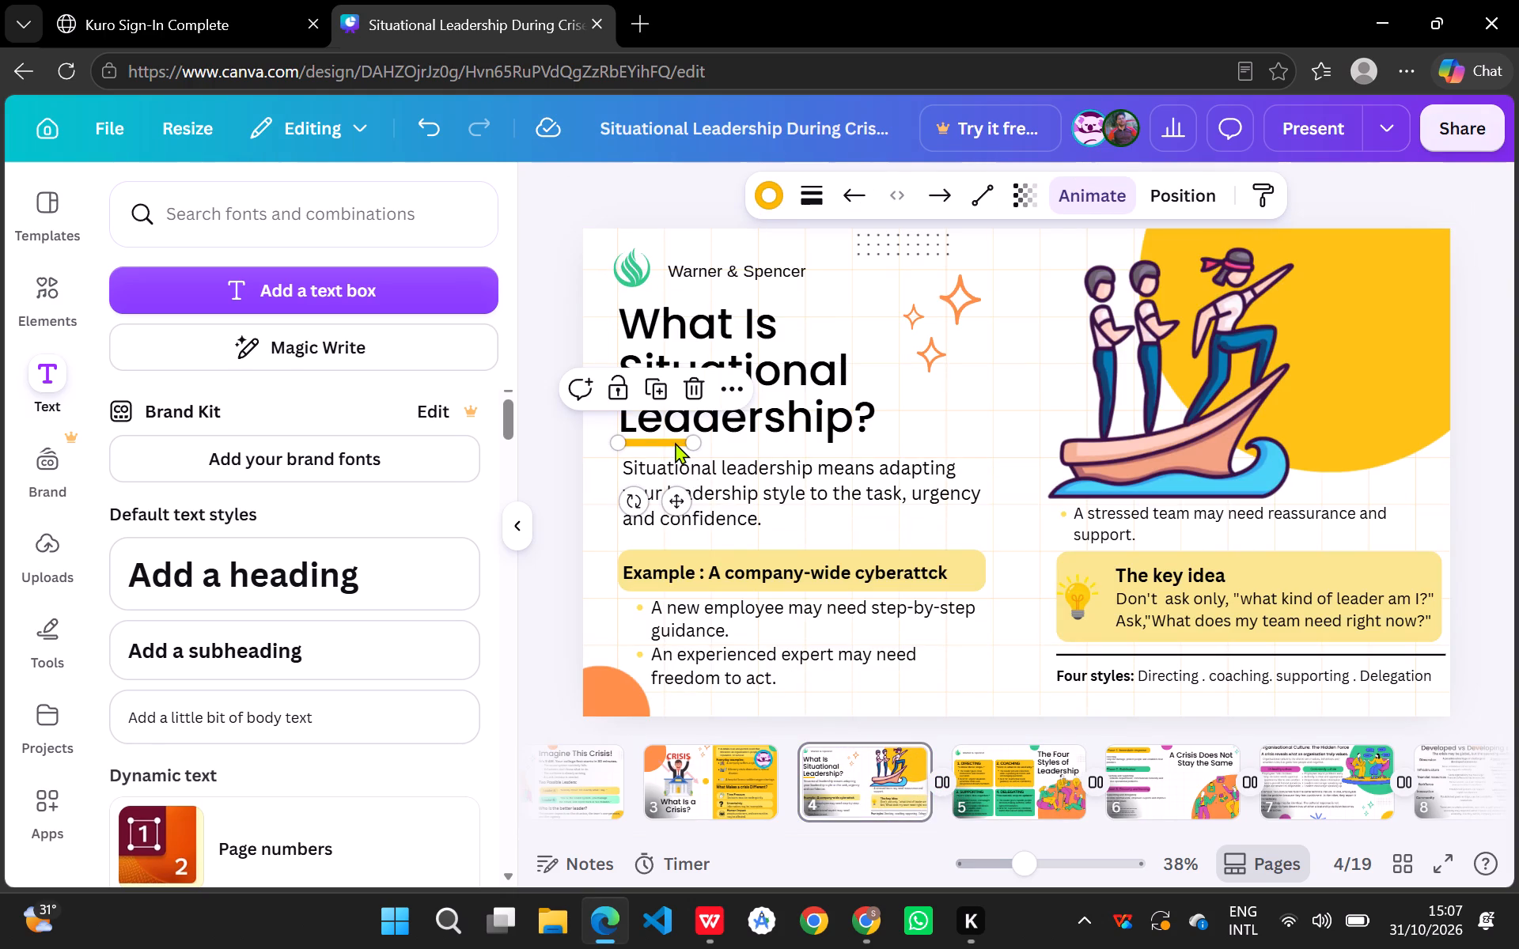
key("ctrl+c")
key("ctrl+c")
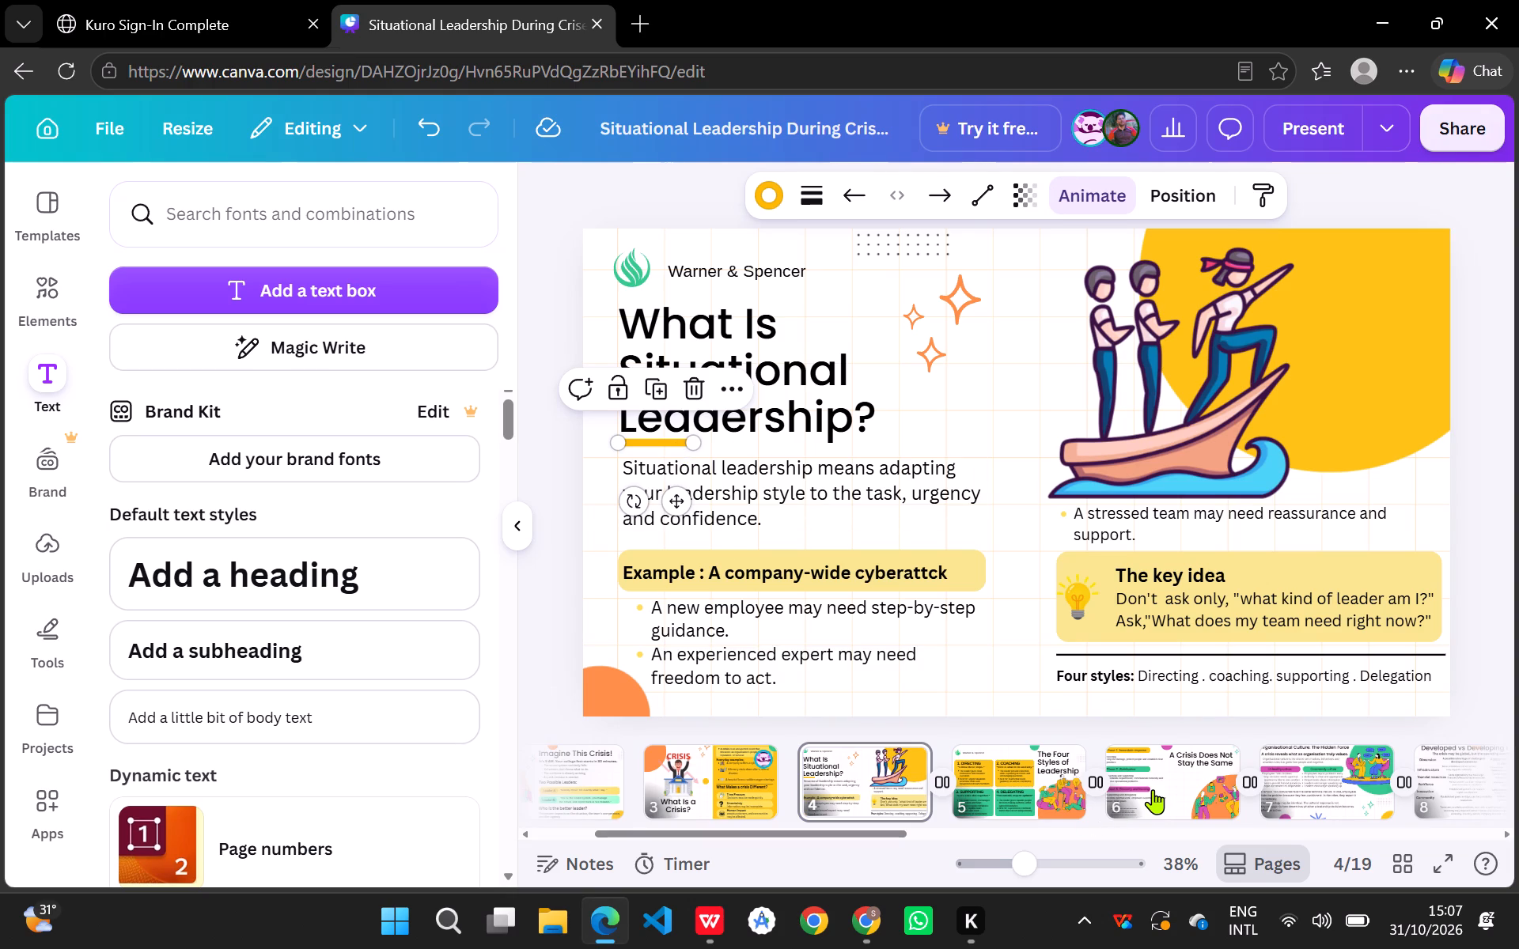
left_click(1153, 789)
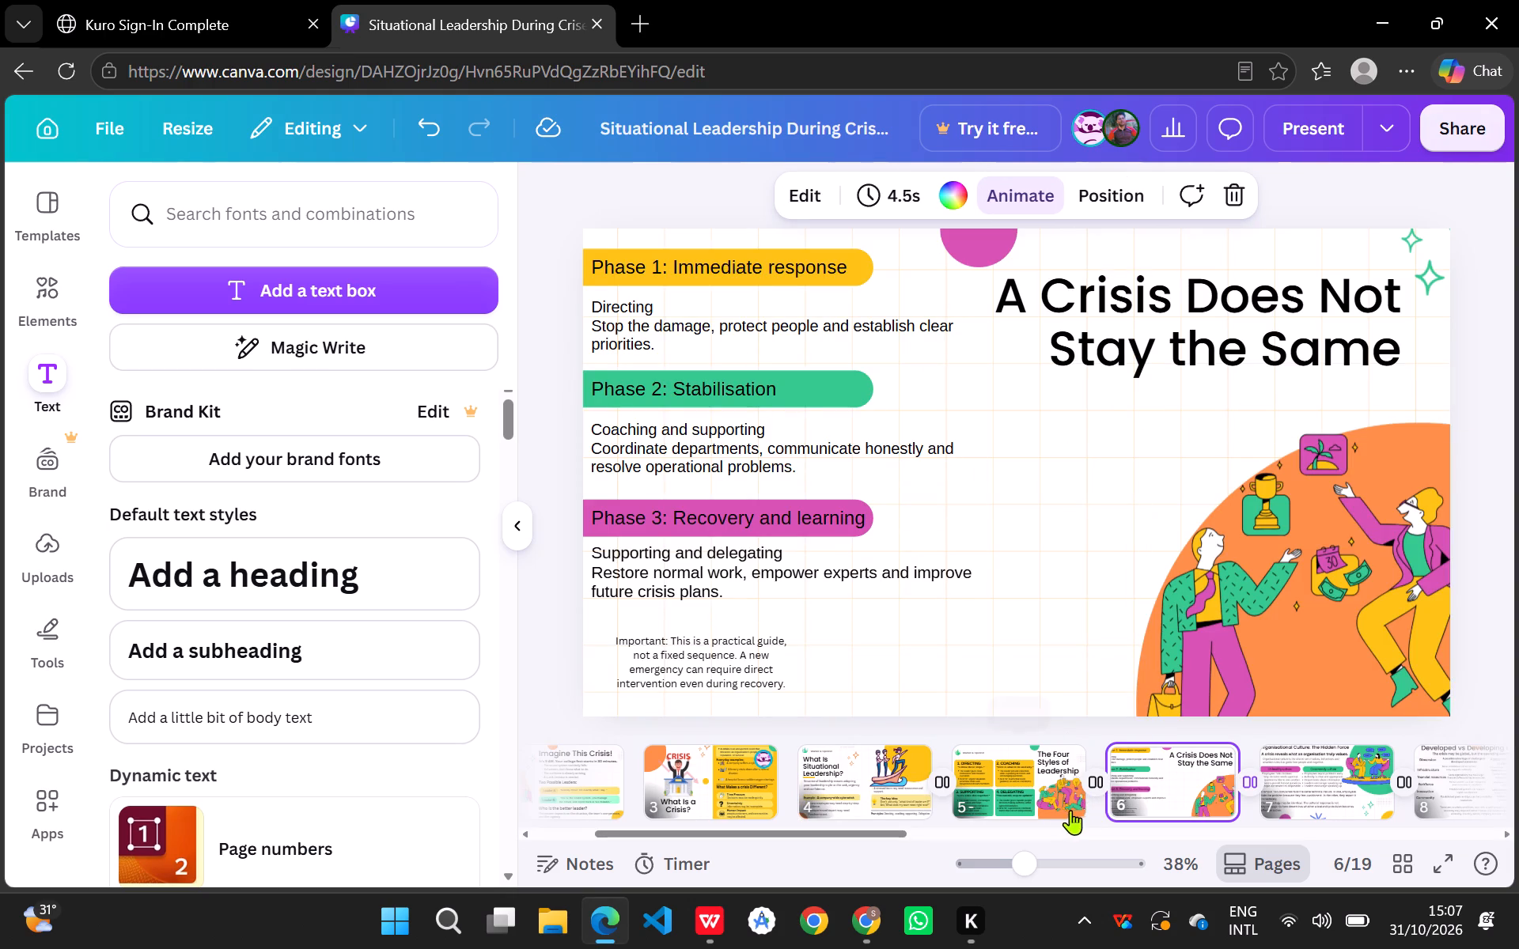
left_click(1055, 792)
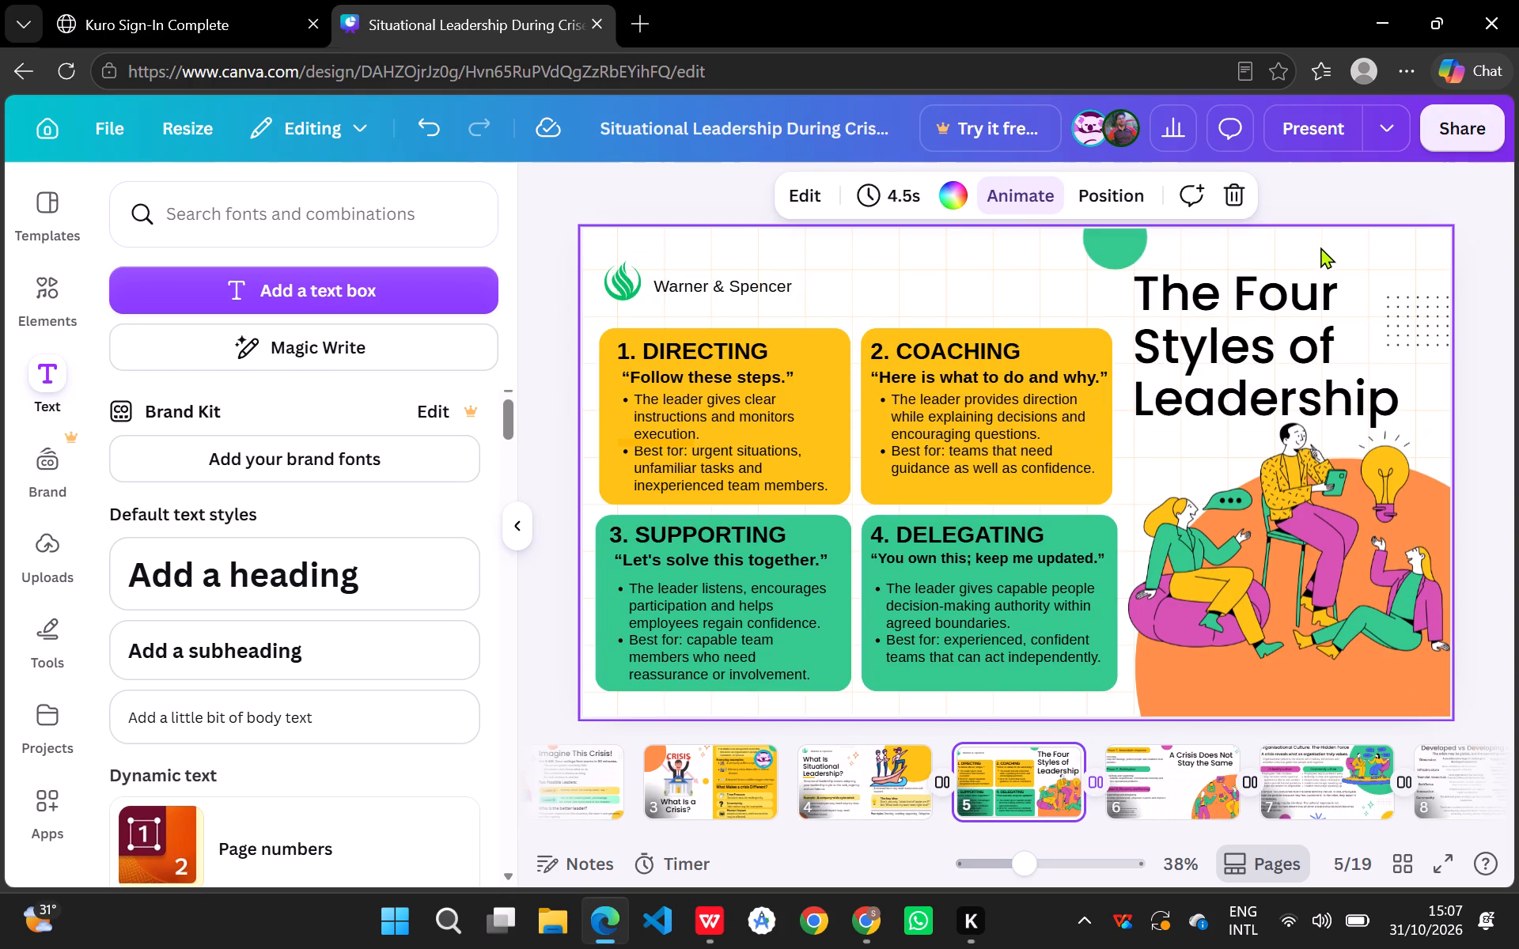
left_click(1328, 244)
left_click(1206, 469)
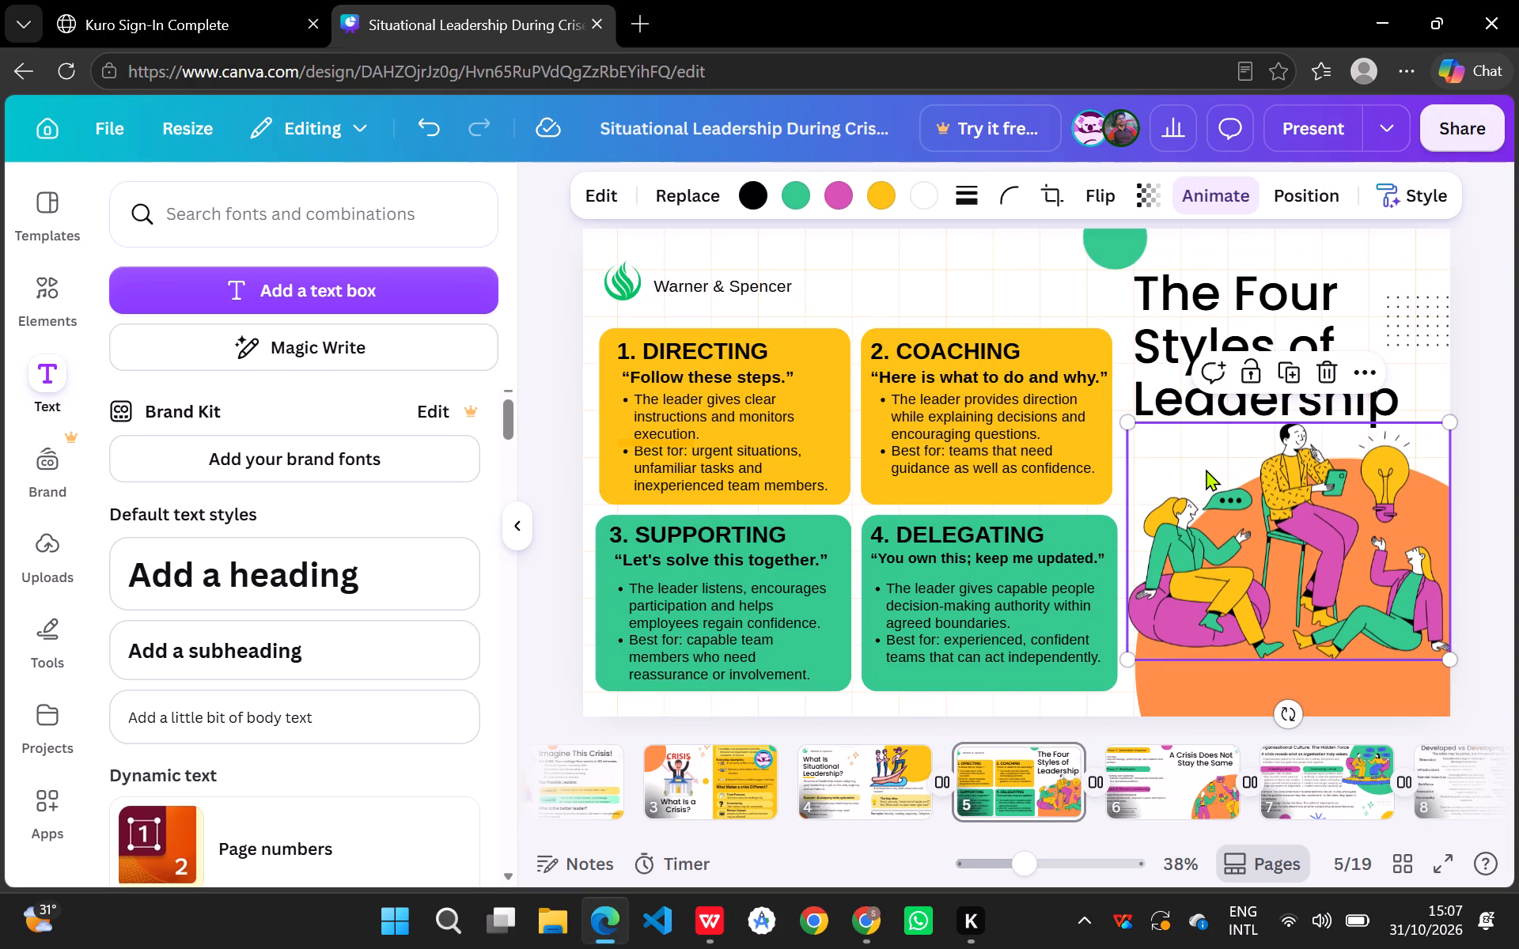
key("ctrl+v")
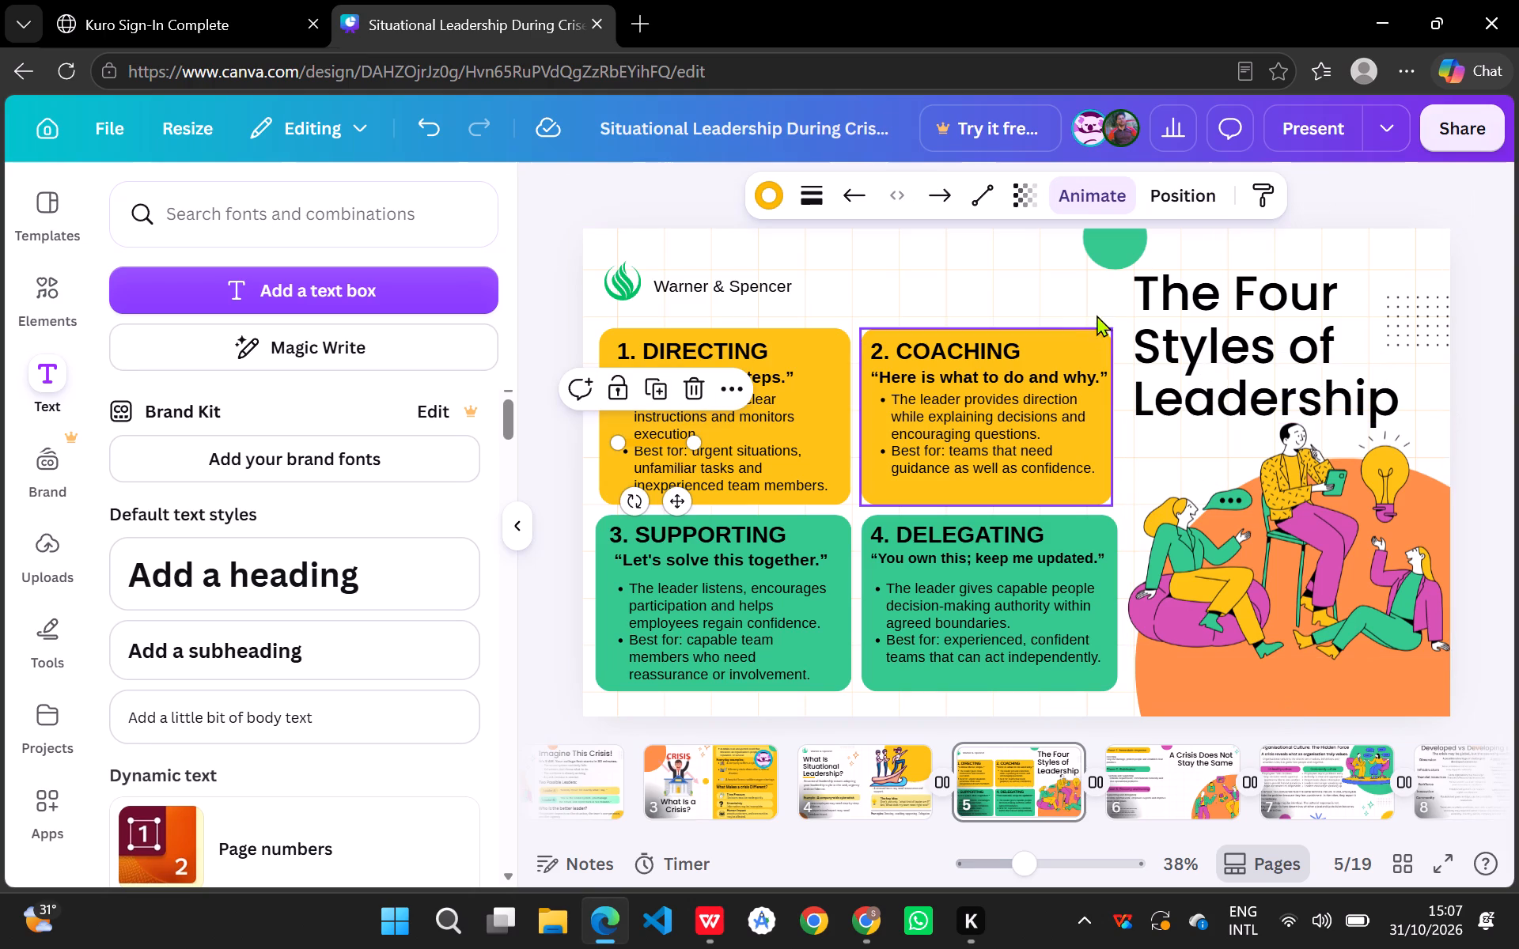
left_click(1053, 279)
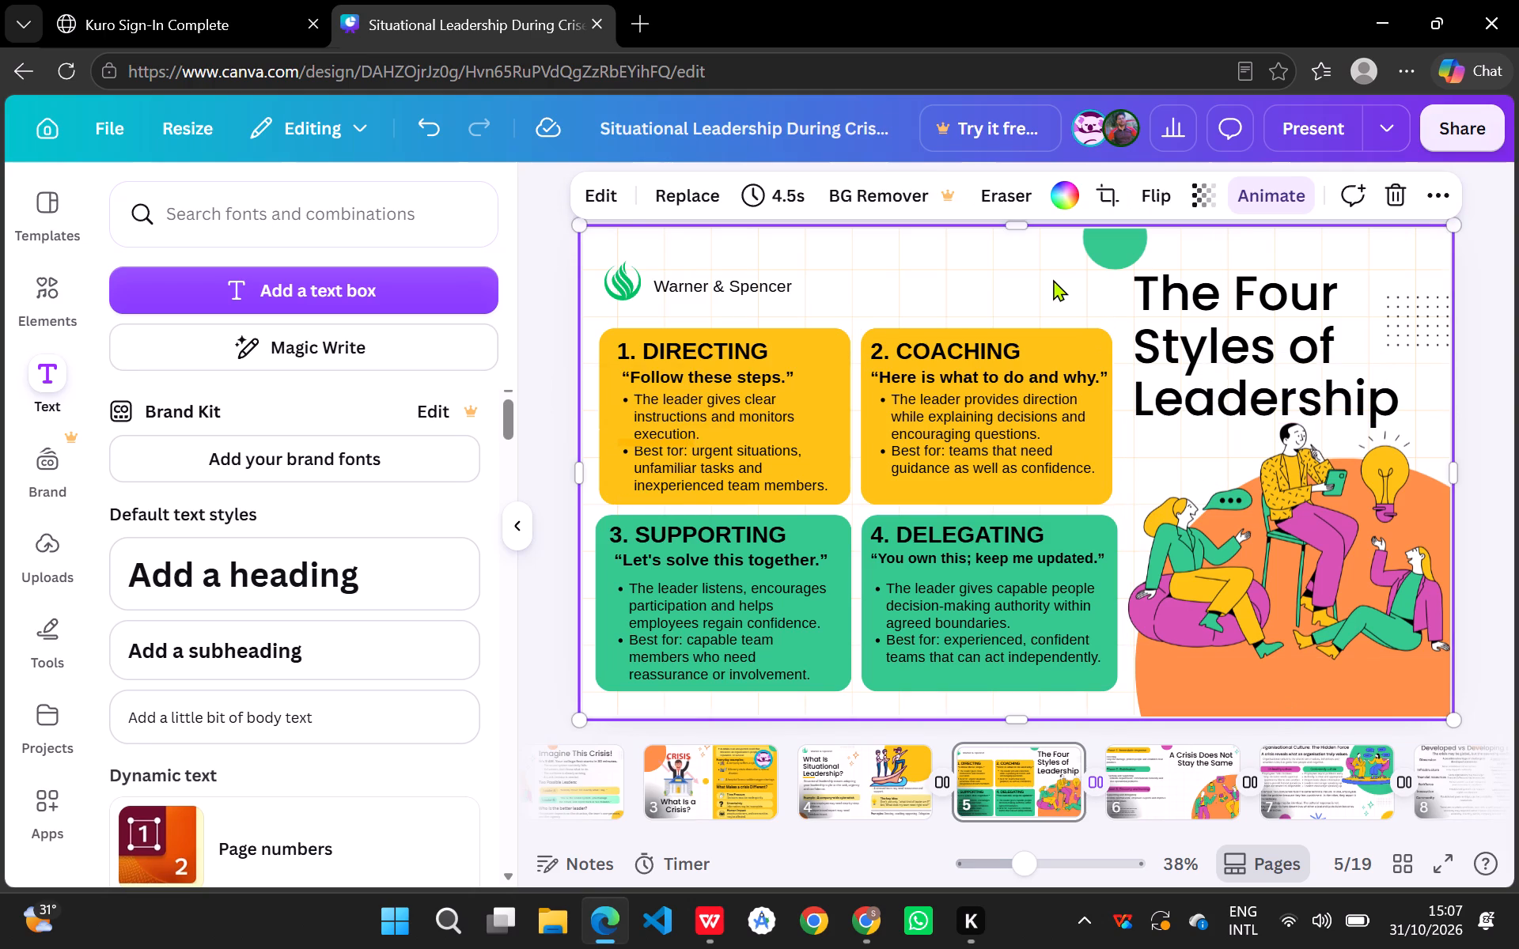
key("ctrl+v")
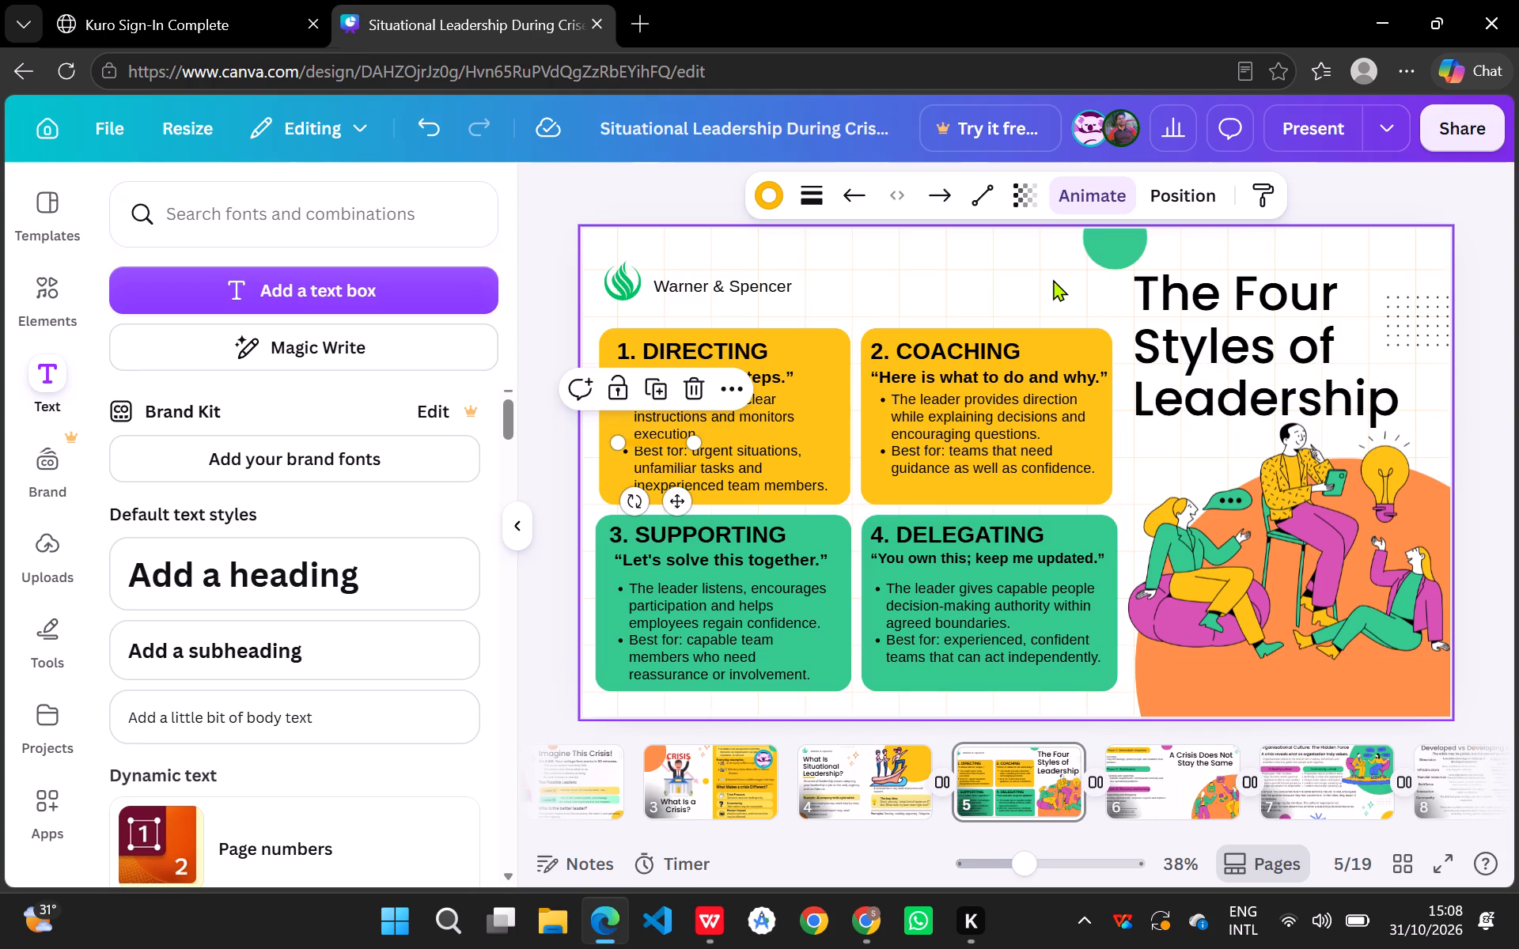
Move a pasted yellow underline off the Directing card to just beneath "Leadership" in page 5's title, near the title's left edge.
left_click(655, 461)
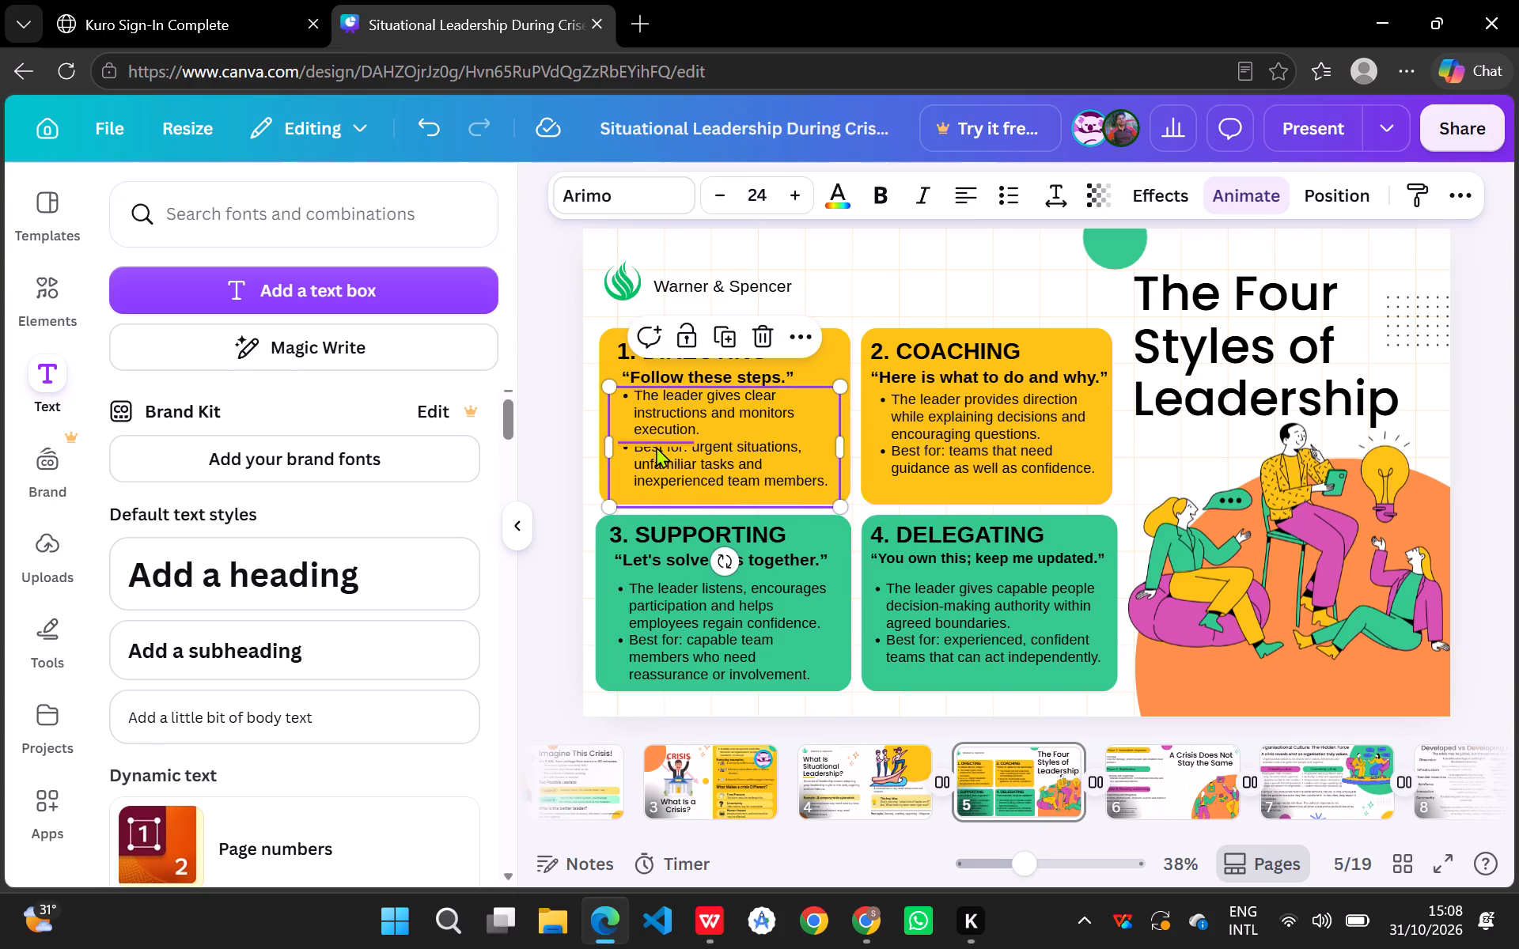
left_click(656, 441)
left_click_drag(656, 441, 728, 445)
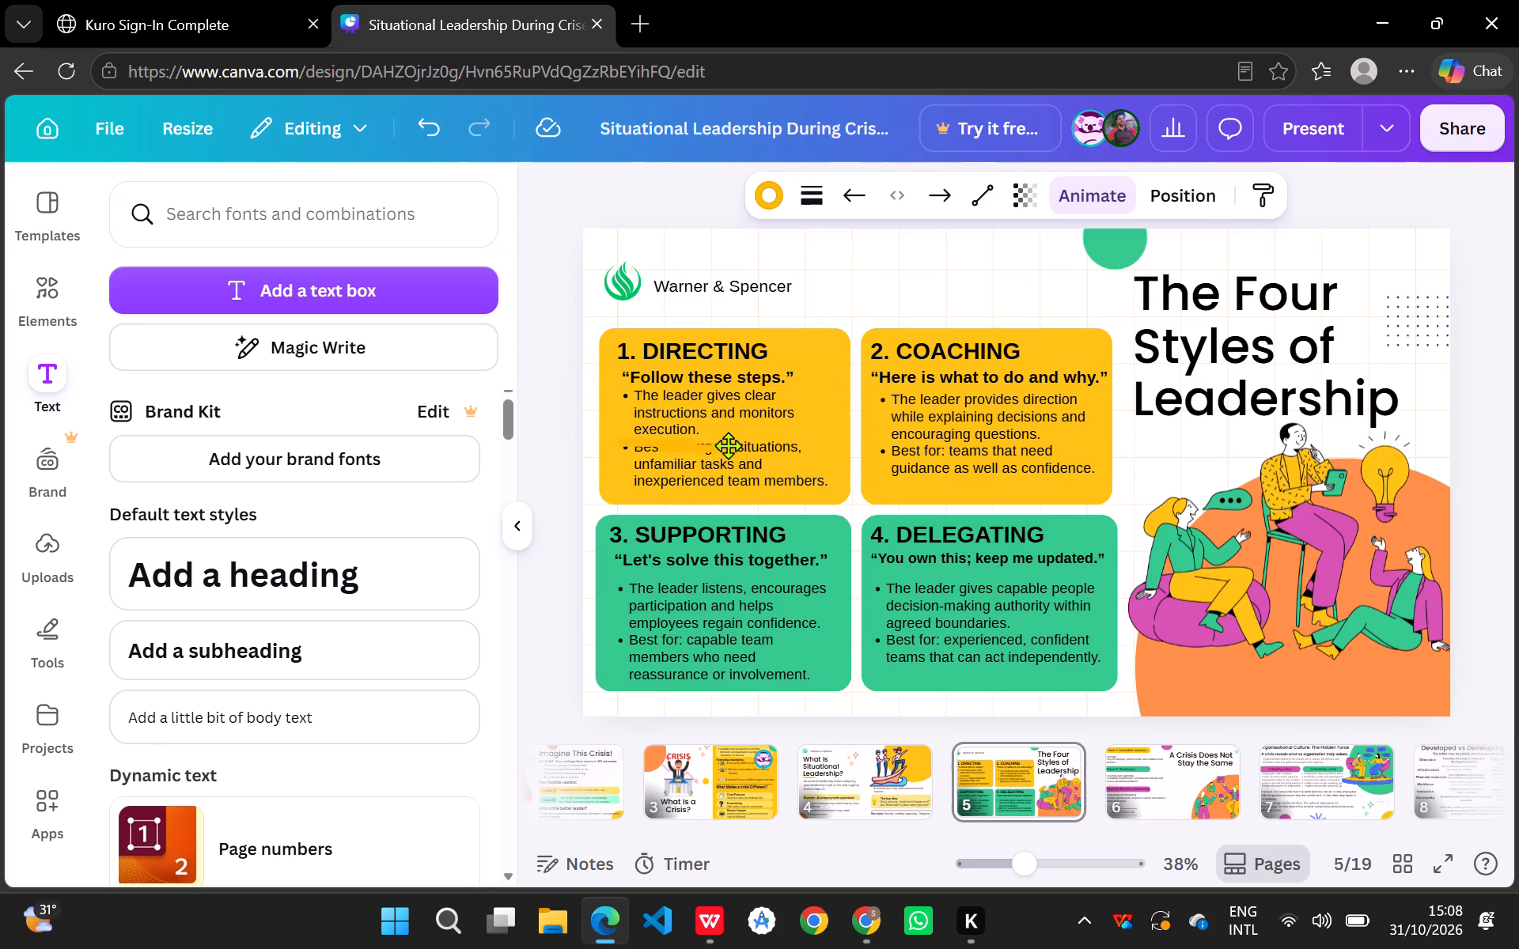
left_click_drag(728, 445, 1178, 427)
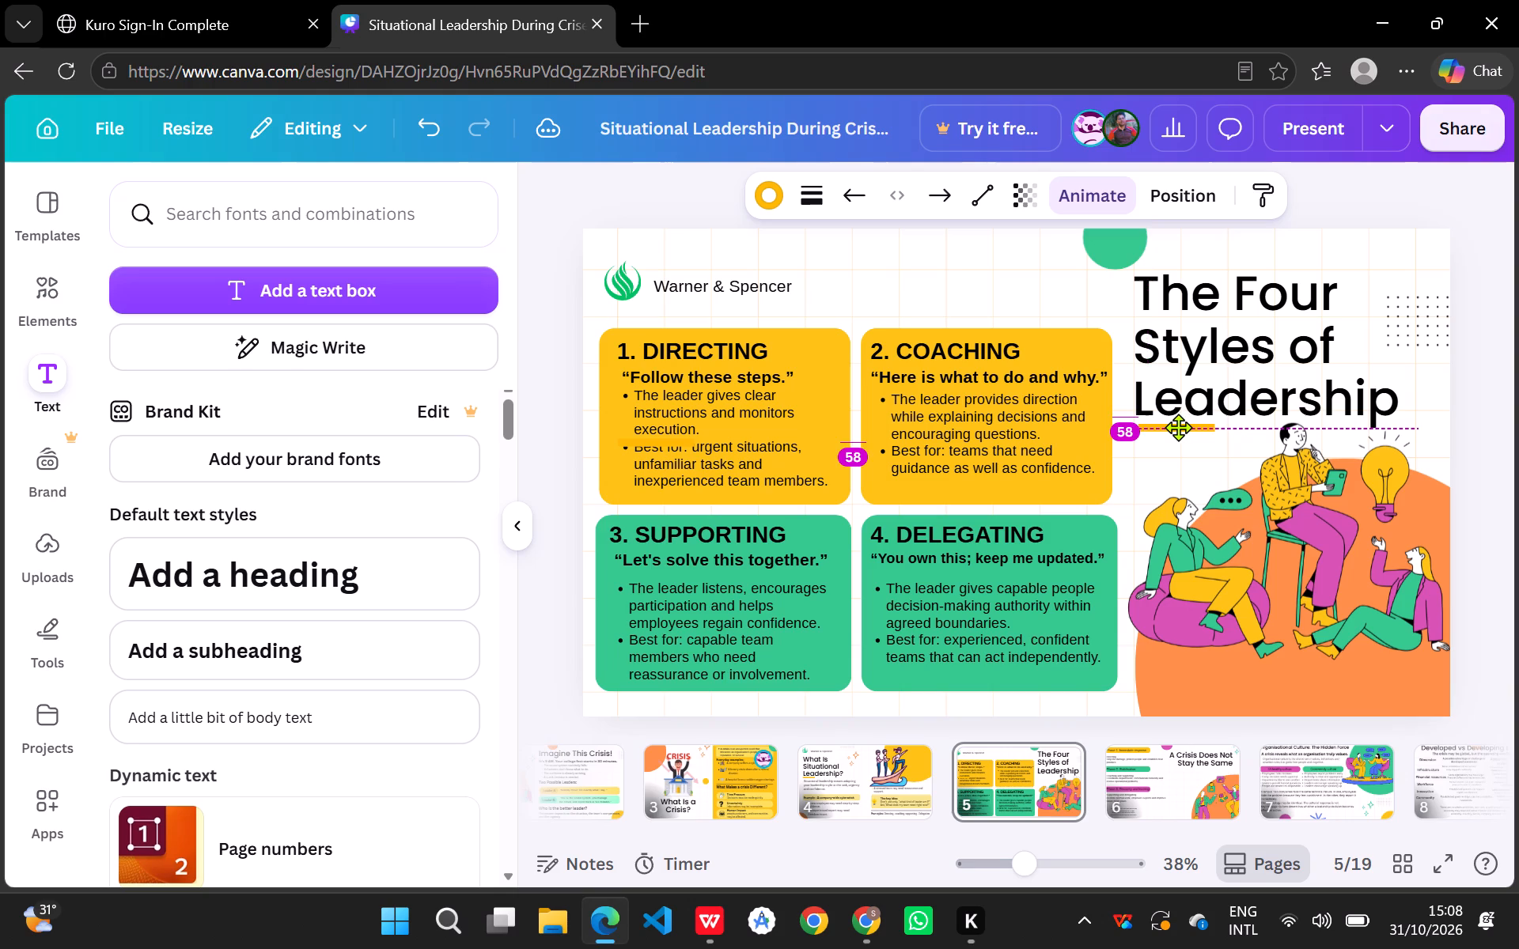
Finish placing the yellow underline beneath "Leadership" on page 5, and delete the two leftover pasted underlines from the Directing card.
left_click_drag(1178, 427, 1176, 427)
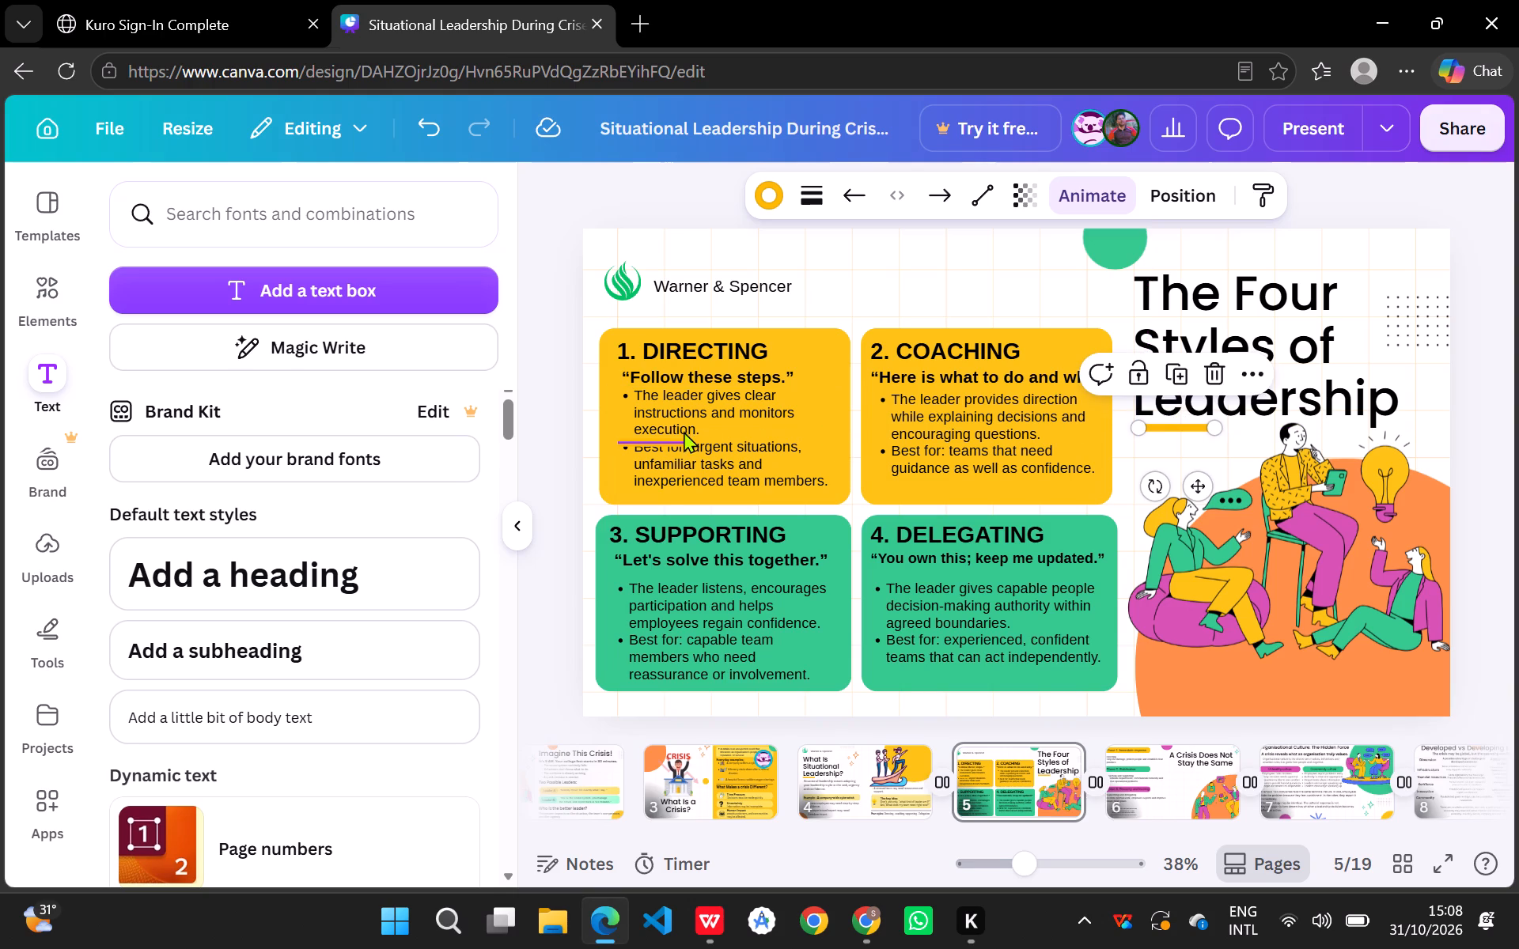
left_click(676, 438)
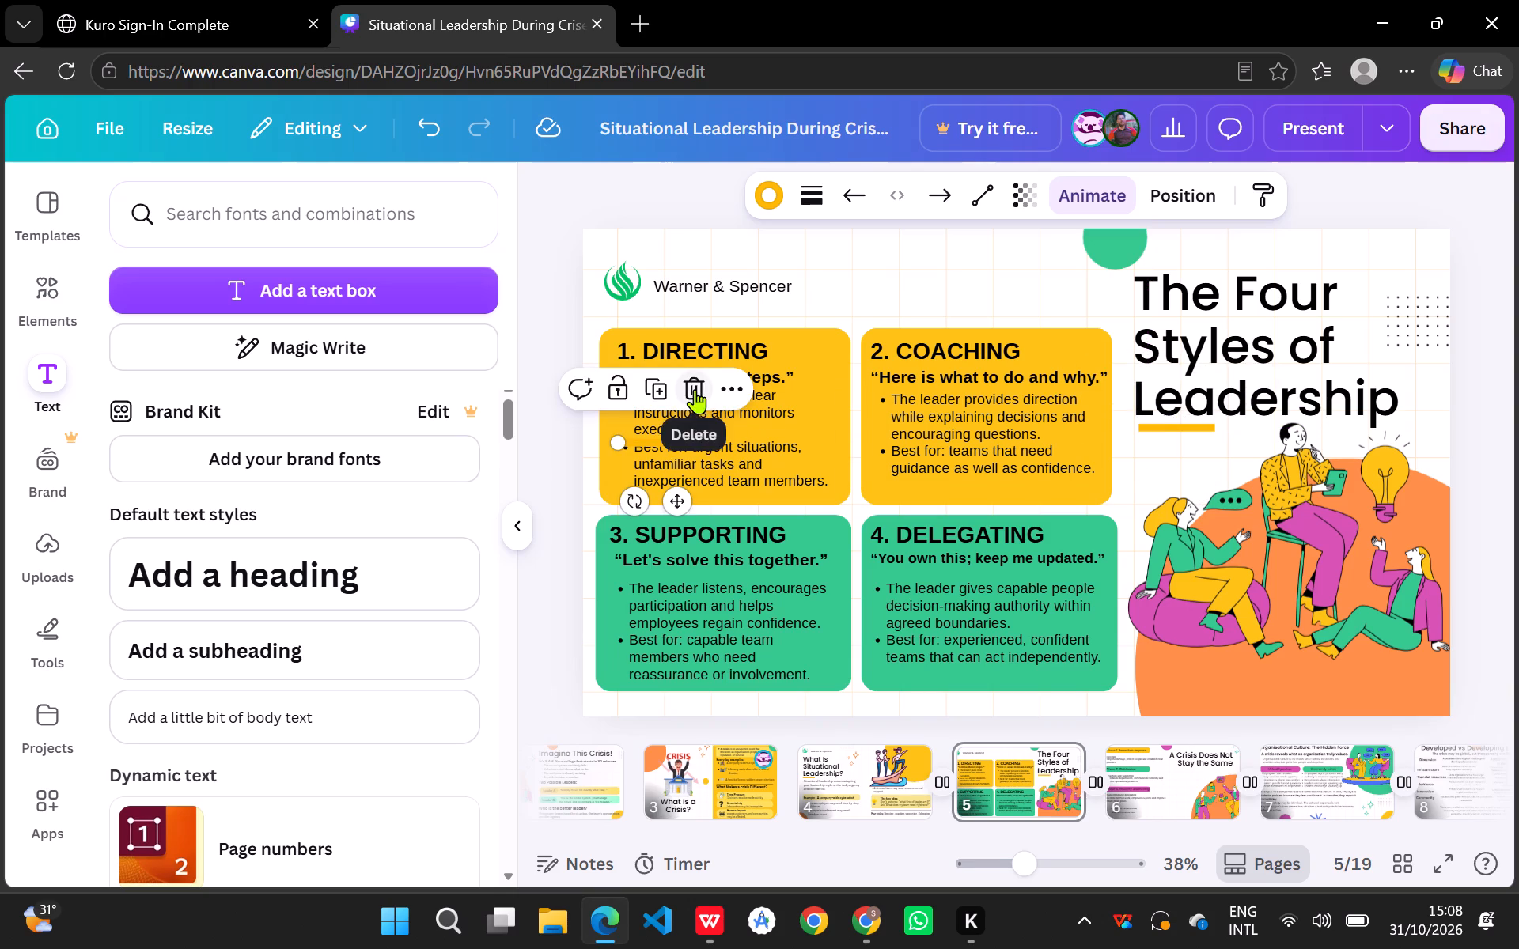
left_click(695, 389)
left_click(682, 440)
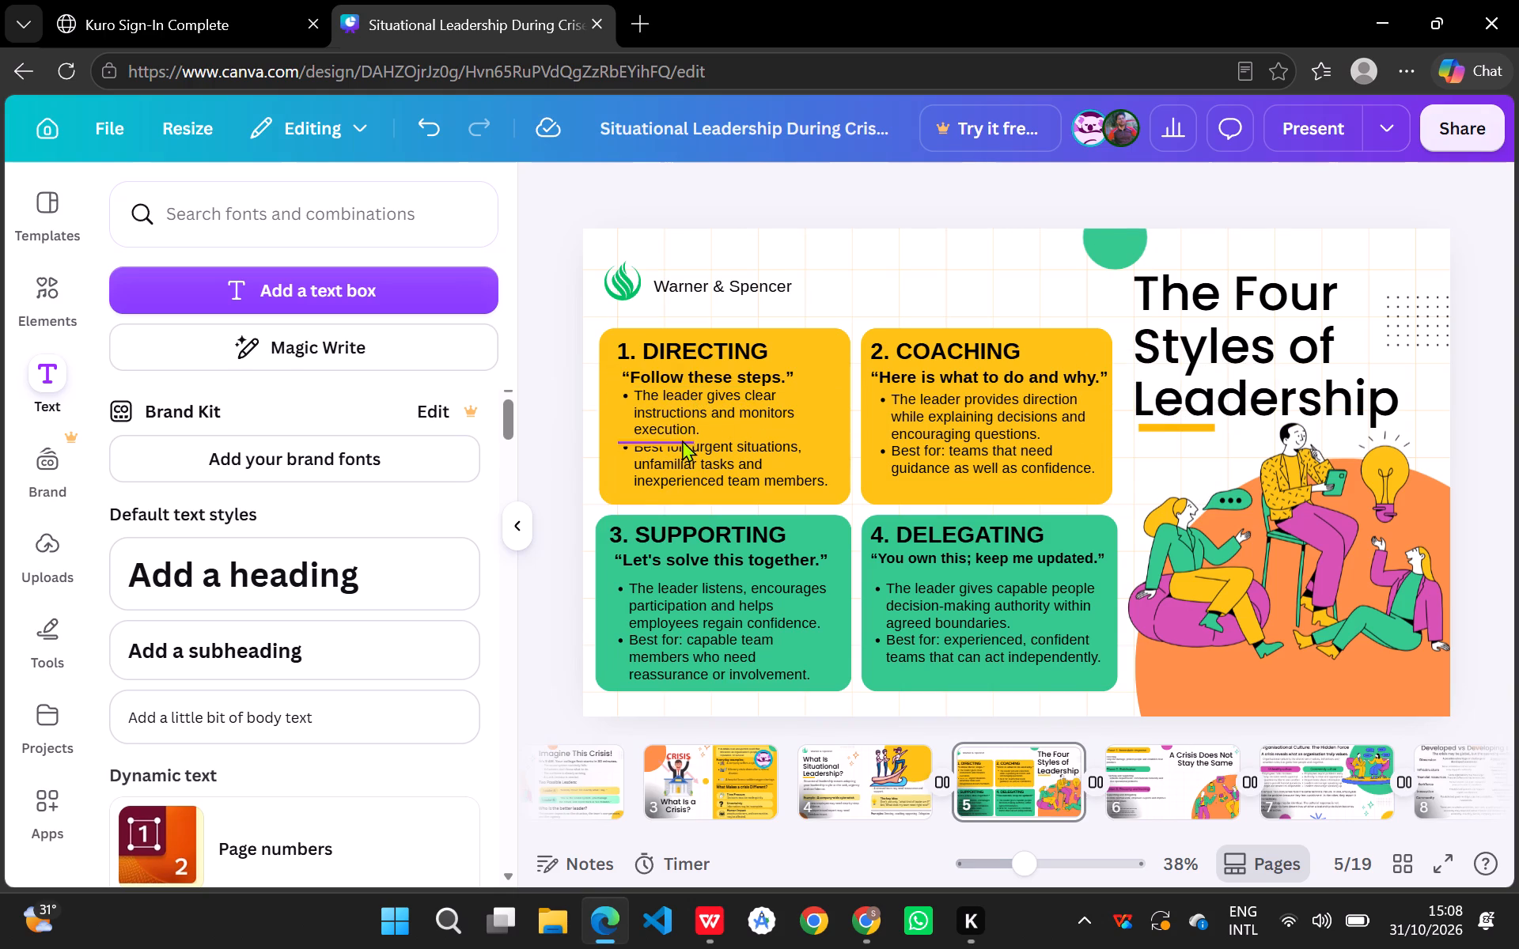
left_click(694, 387)
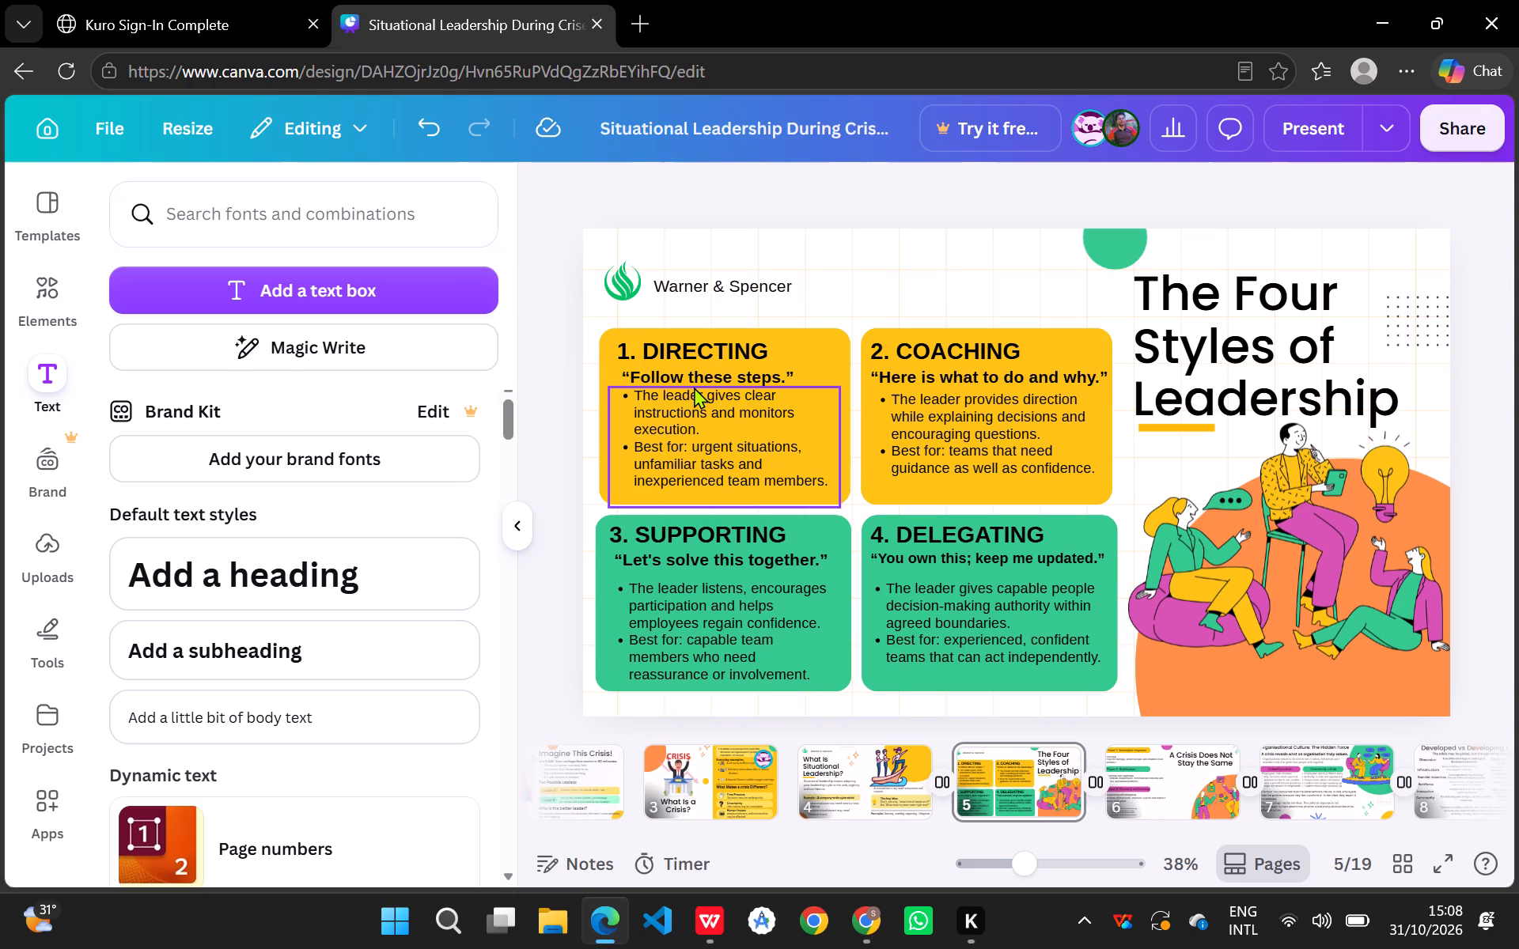
Move the bullet text in page 5's Directing and Coaching cards slightly down, away from the quote lines above.
left_click(819, 598)
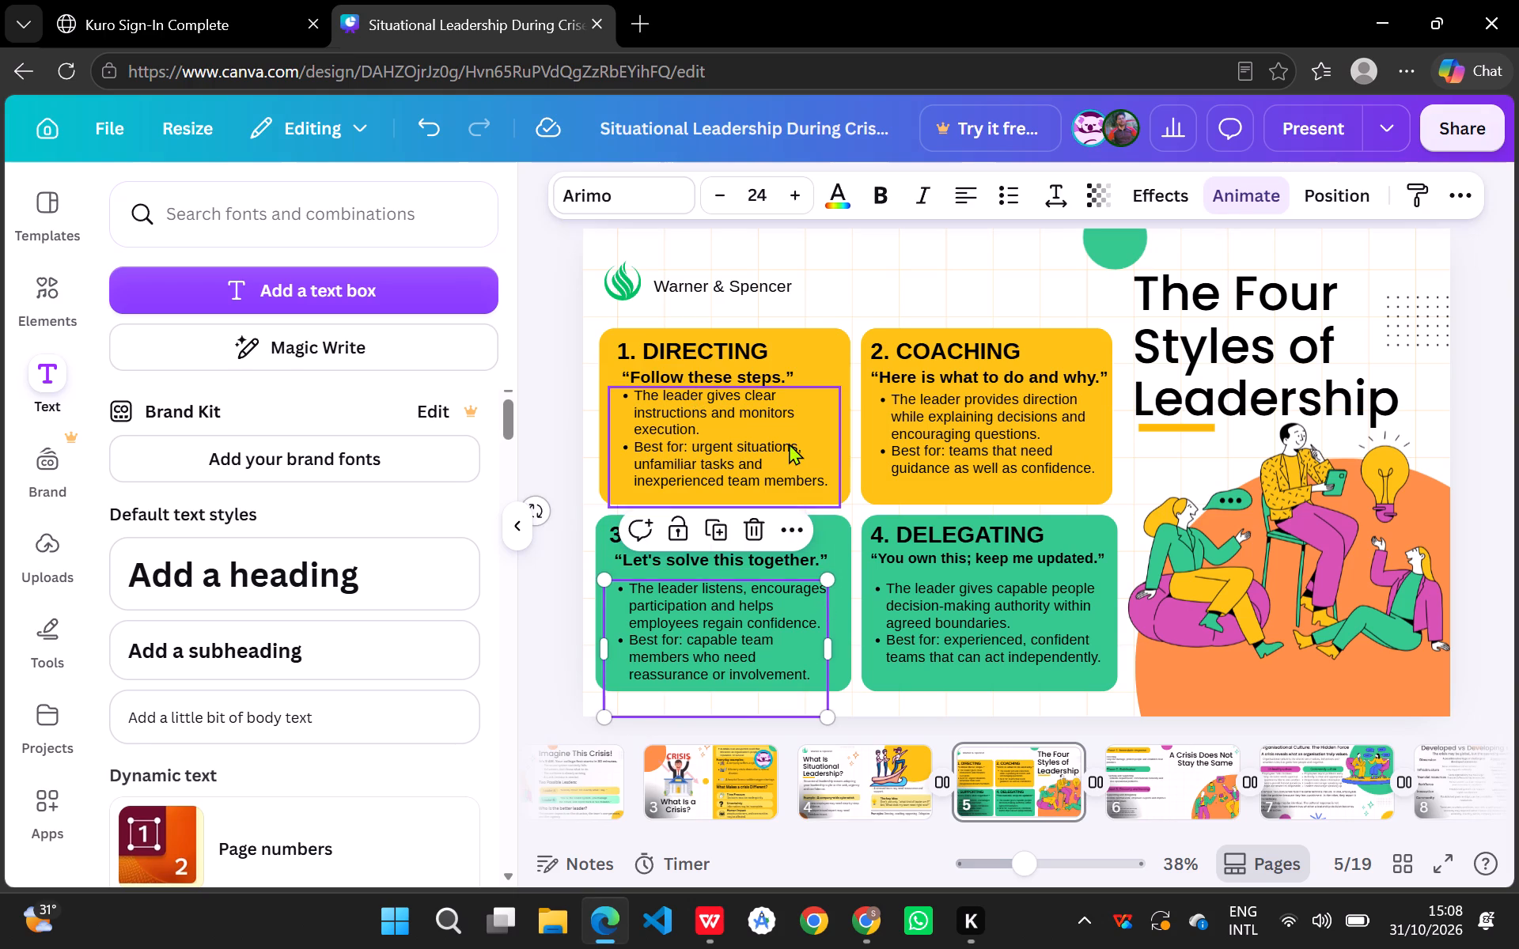
left_click(789, 443)
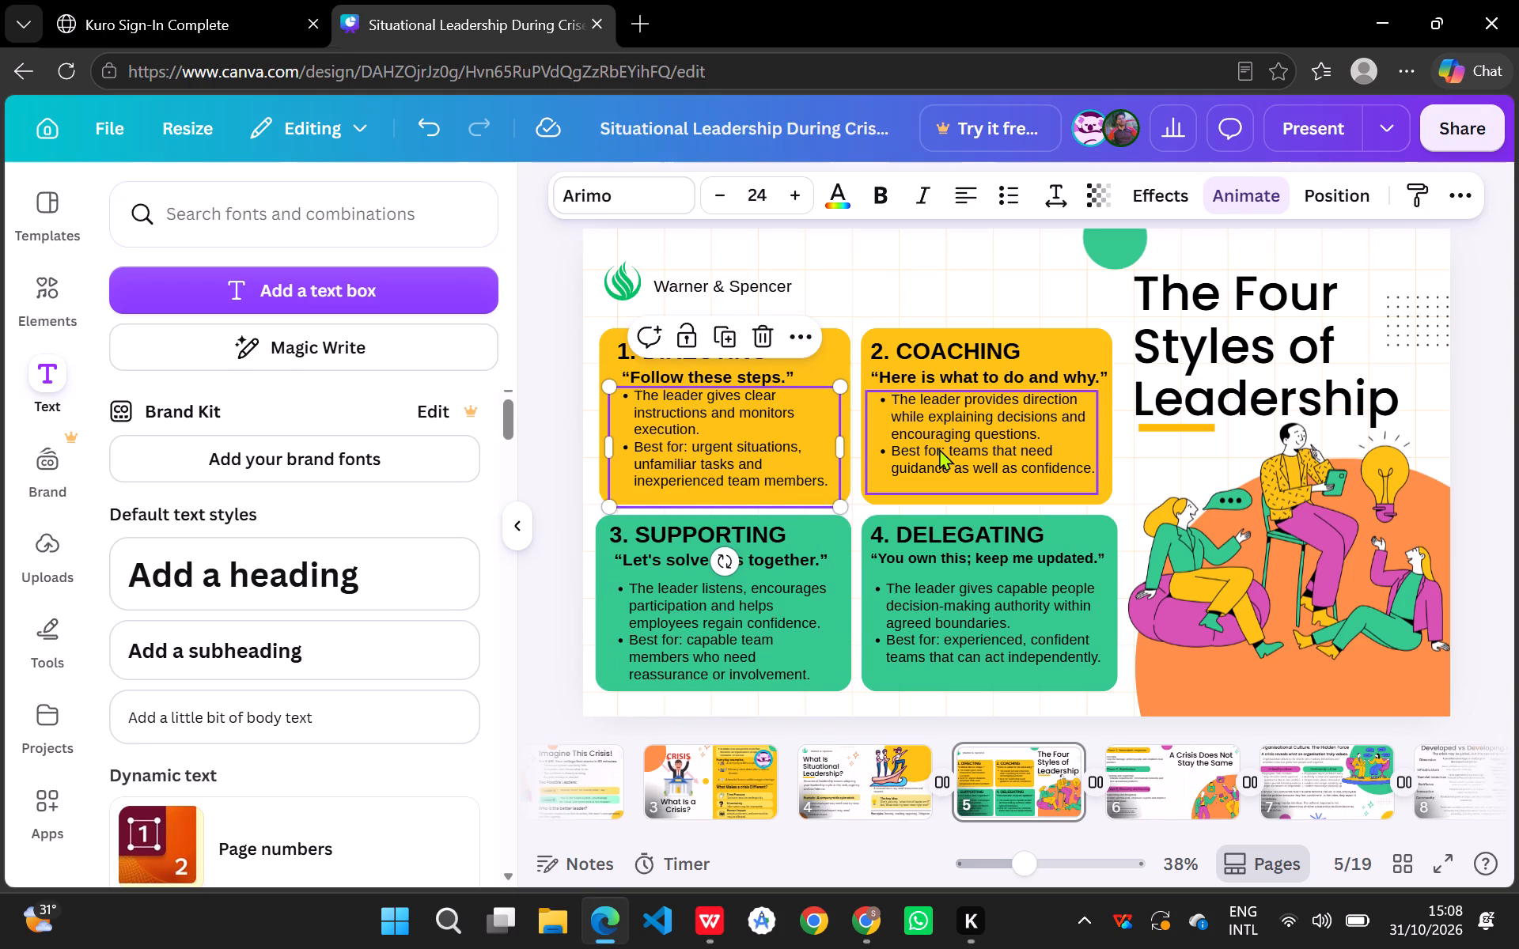
left_click(939, 448)
left_click(820, 456)
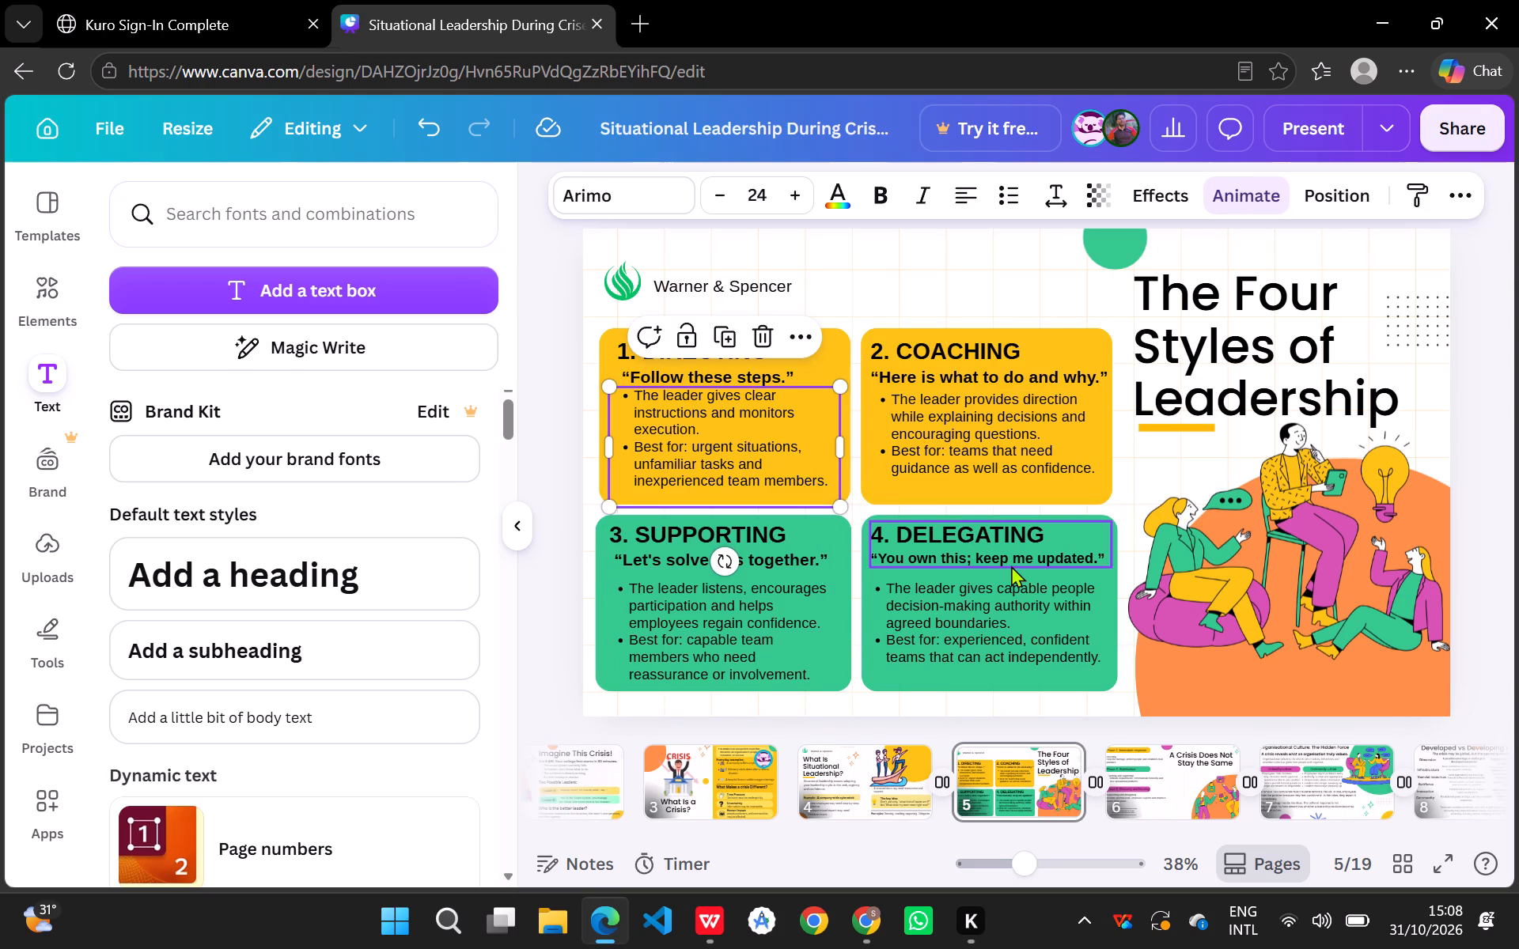
left_click(1013, 599)
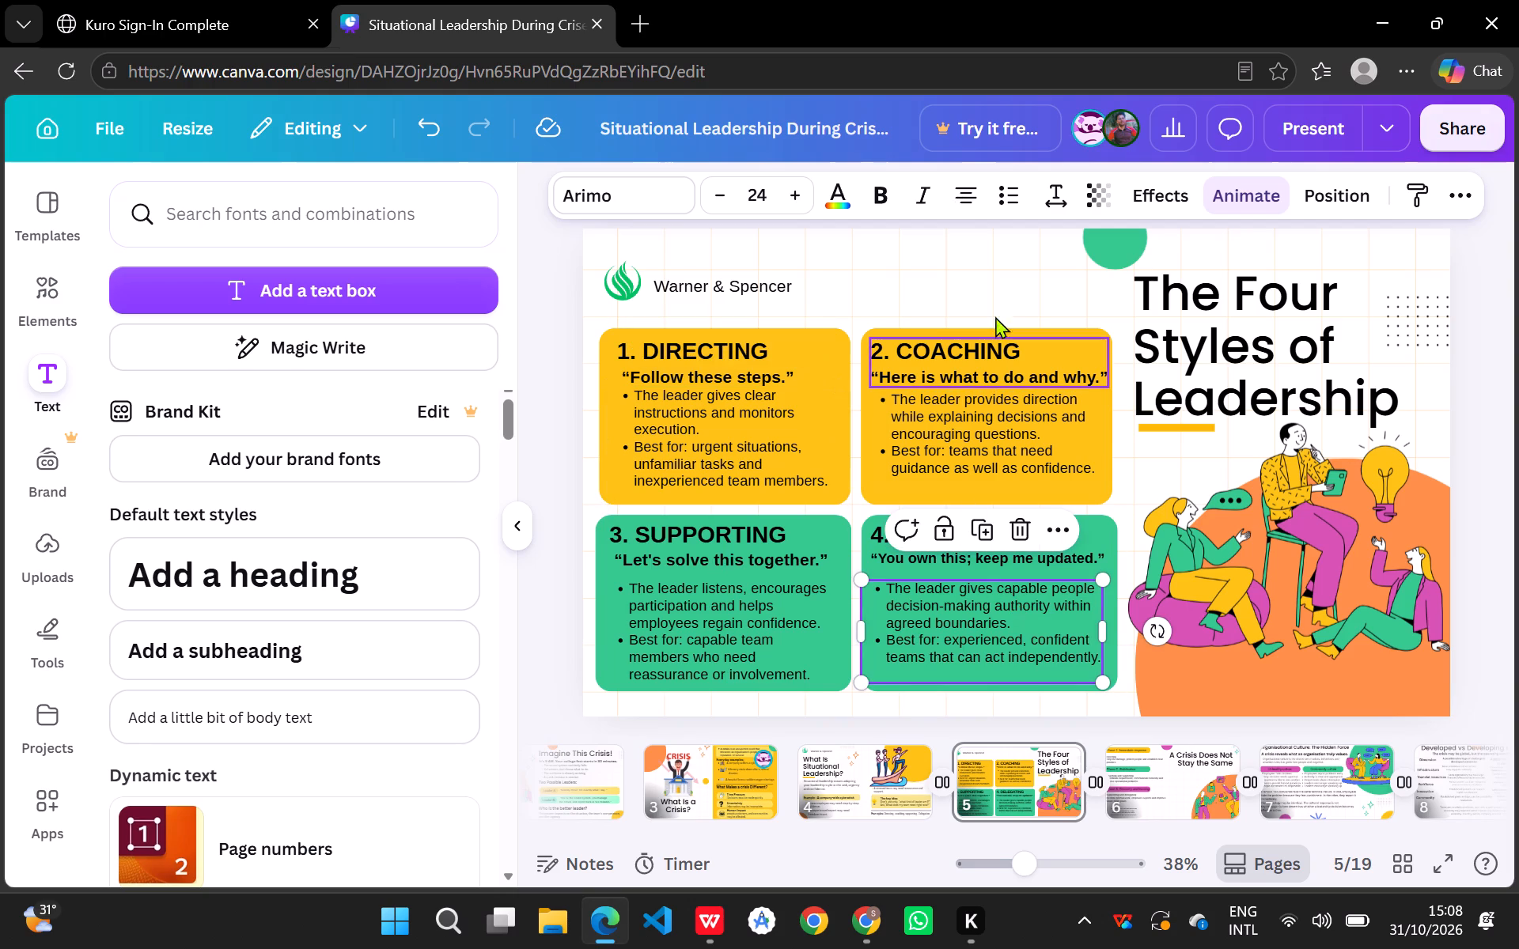
left_click(1002, 296)
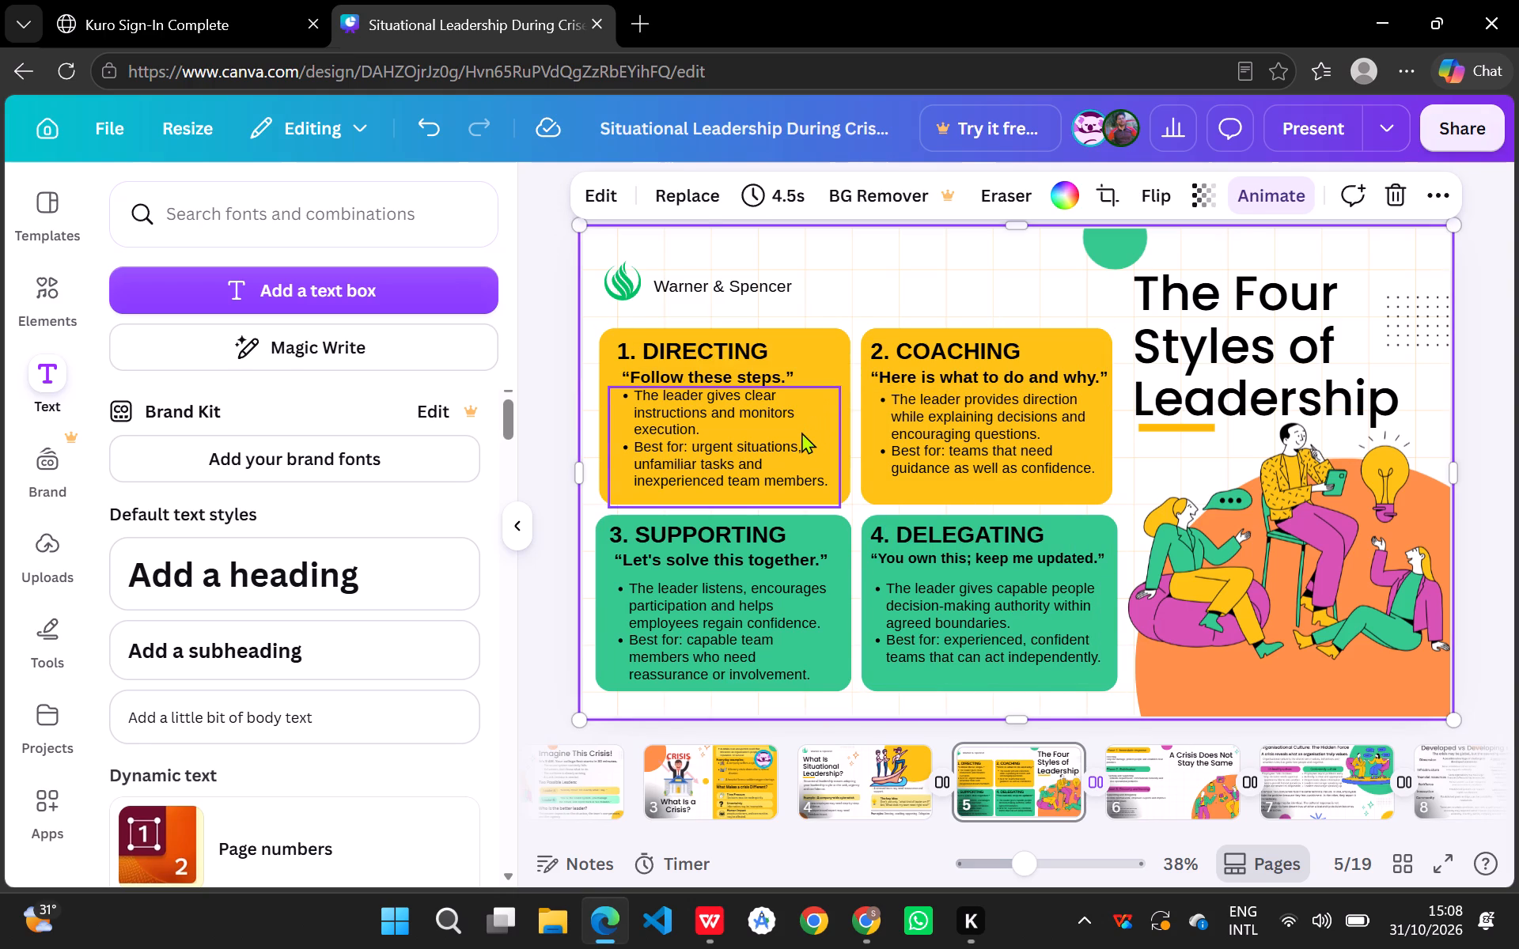
left_click_drag(801, 432, 799, 440)
left_click(925, 431)
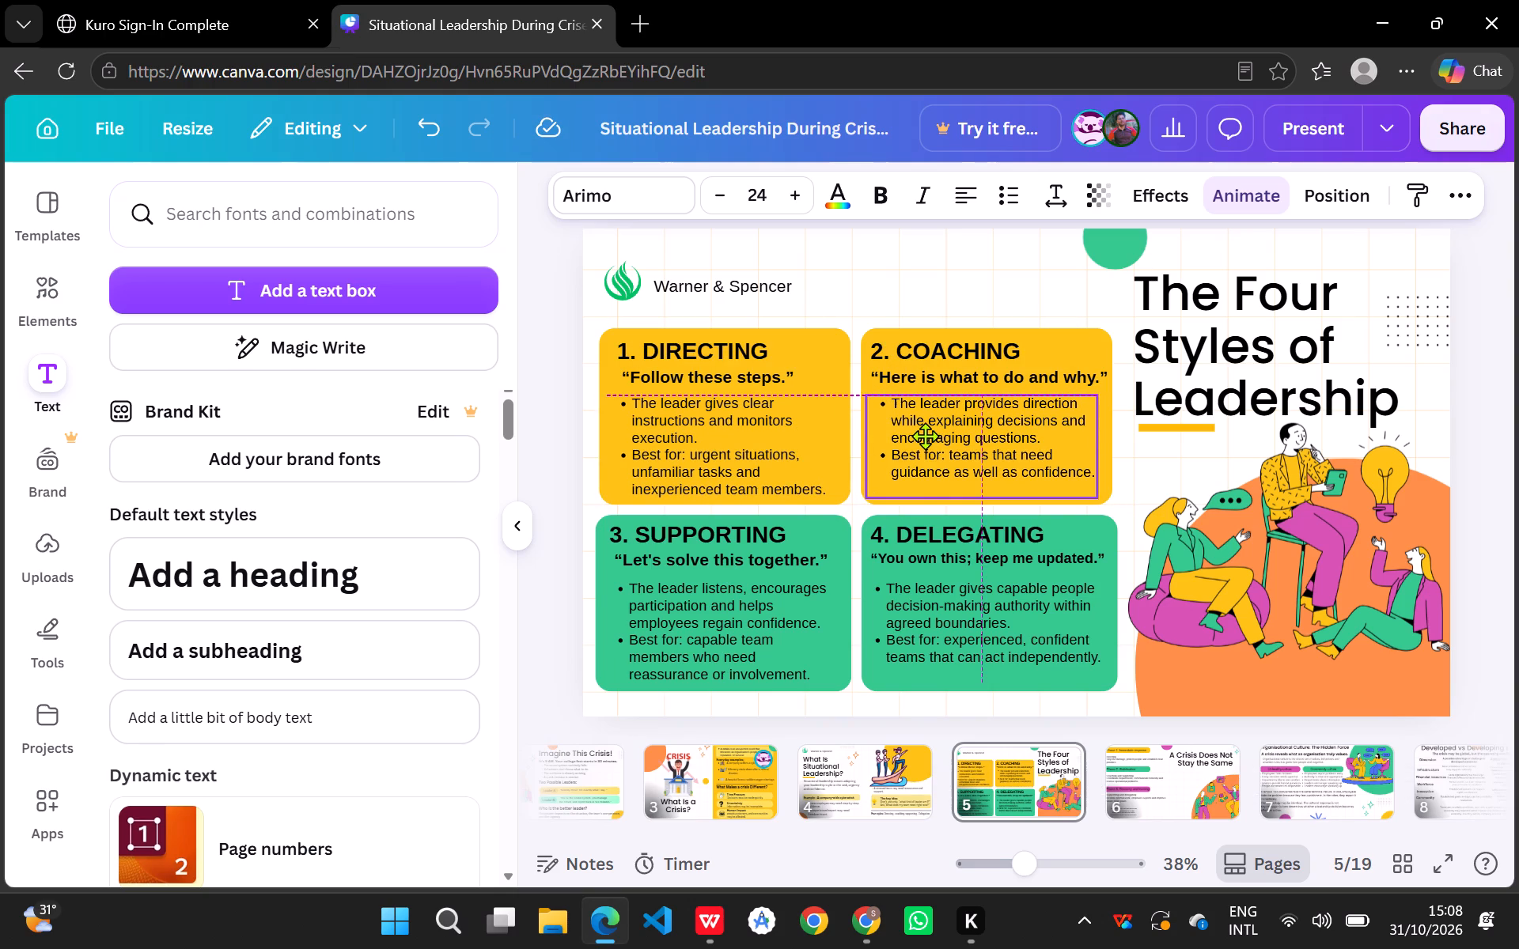
left_click(940, 260)
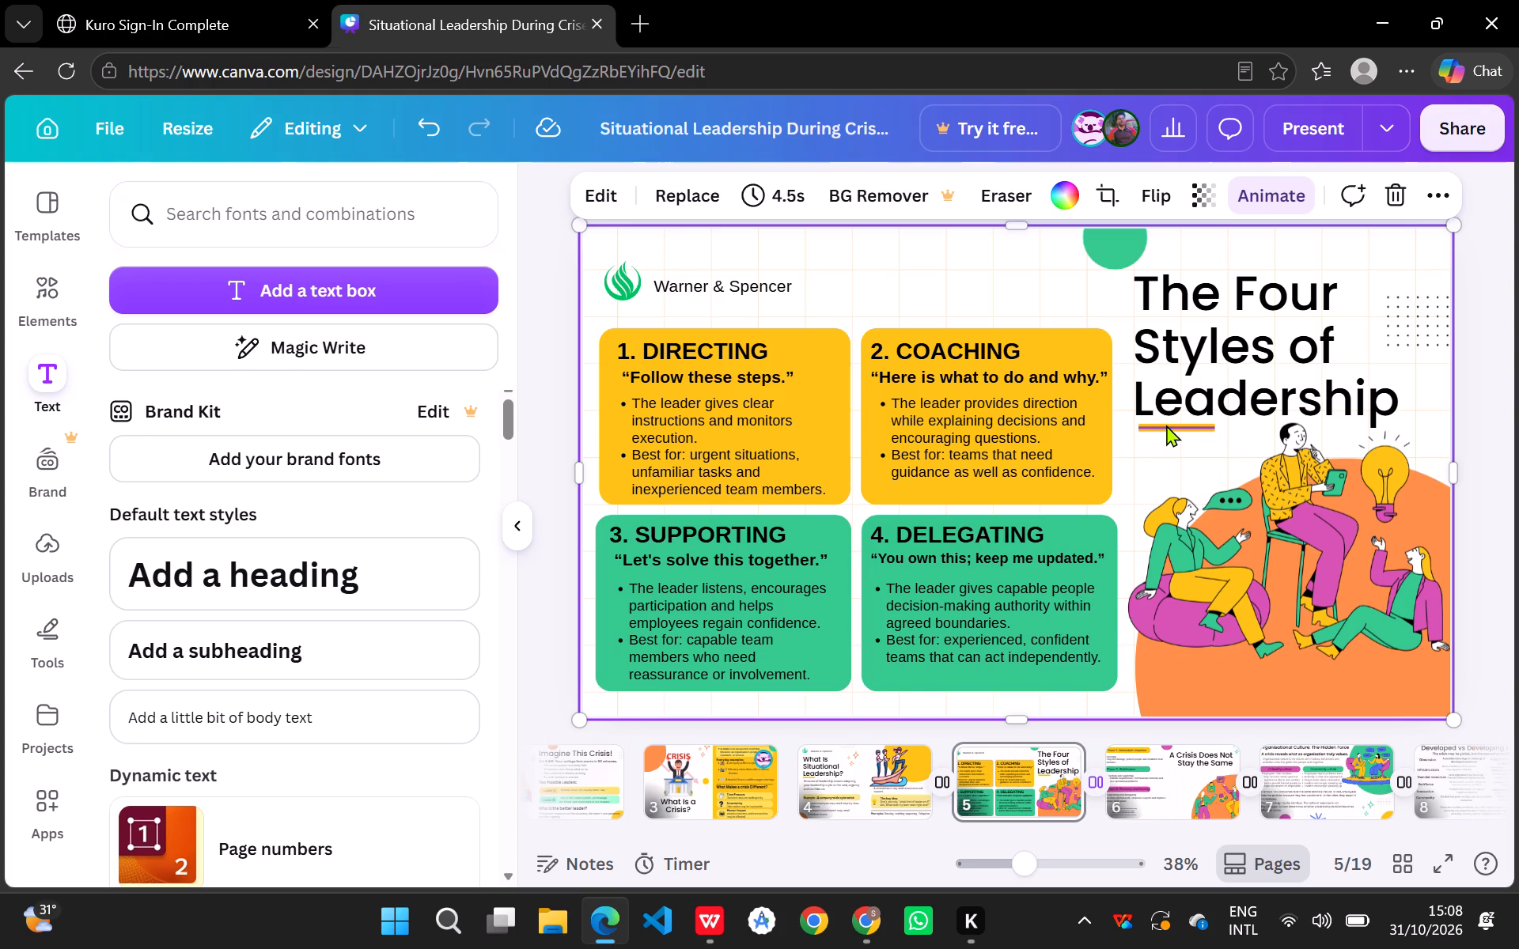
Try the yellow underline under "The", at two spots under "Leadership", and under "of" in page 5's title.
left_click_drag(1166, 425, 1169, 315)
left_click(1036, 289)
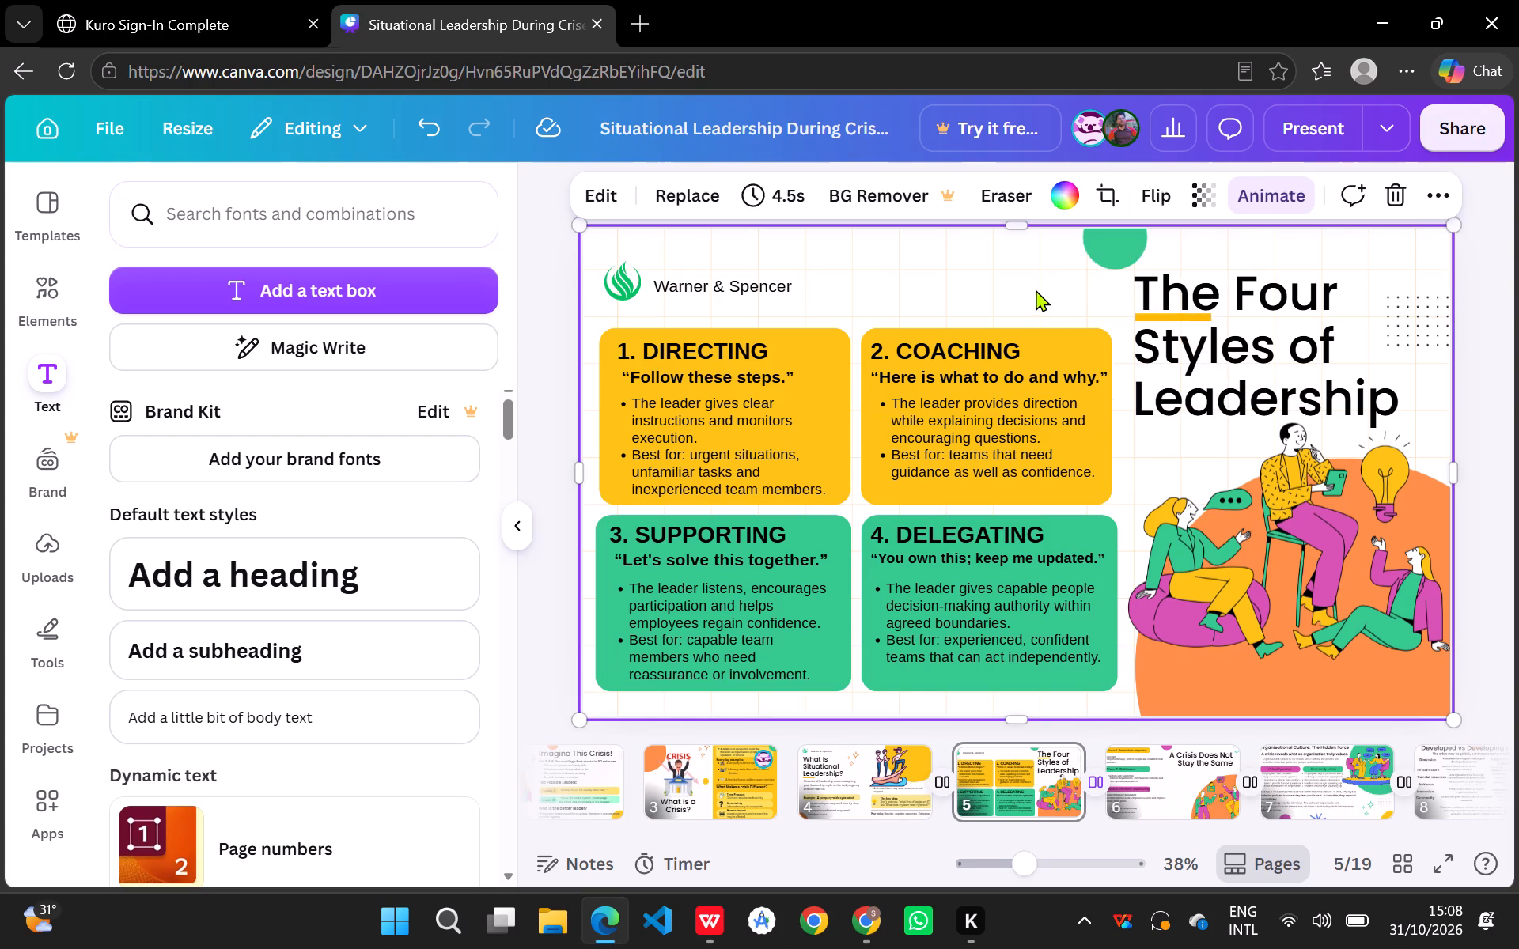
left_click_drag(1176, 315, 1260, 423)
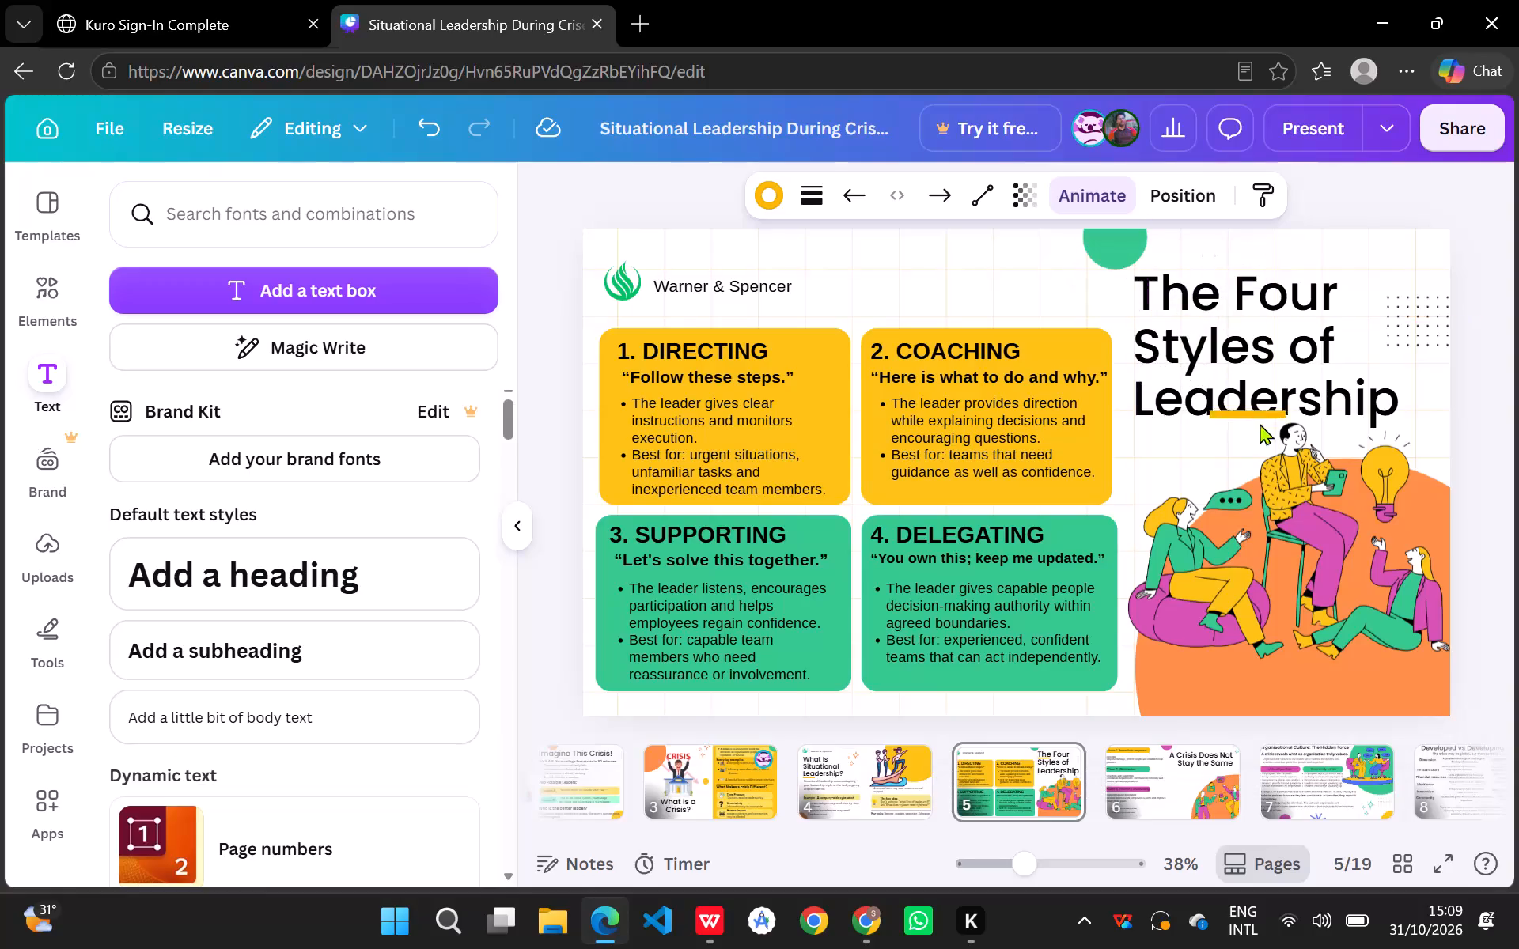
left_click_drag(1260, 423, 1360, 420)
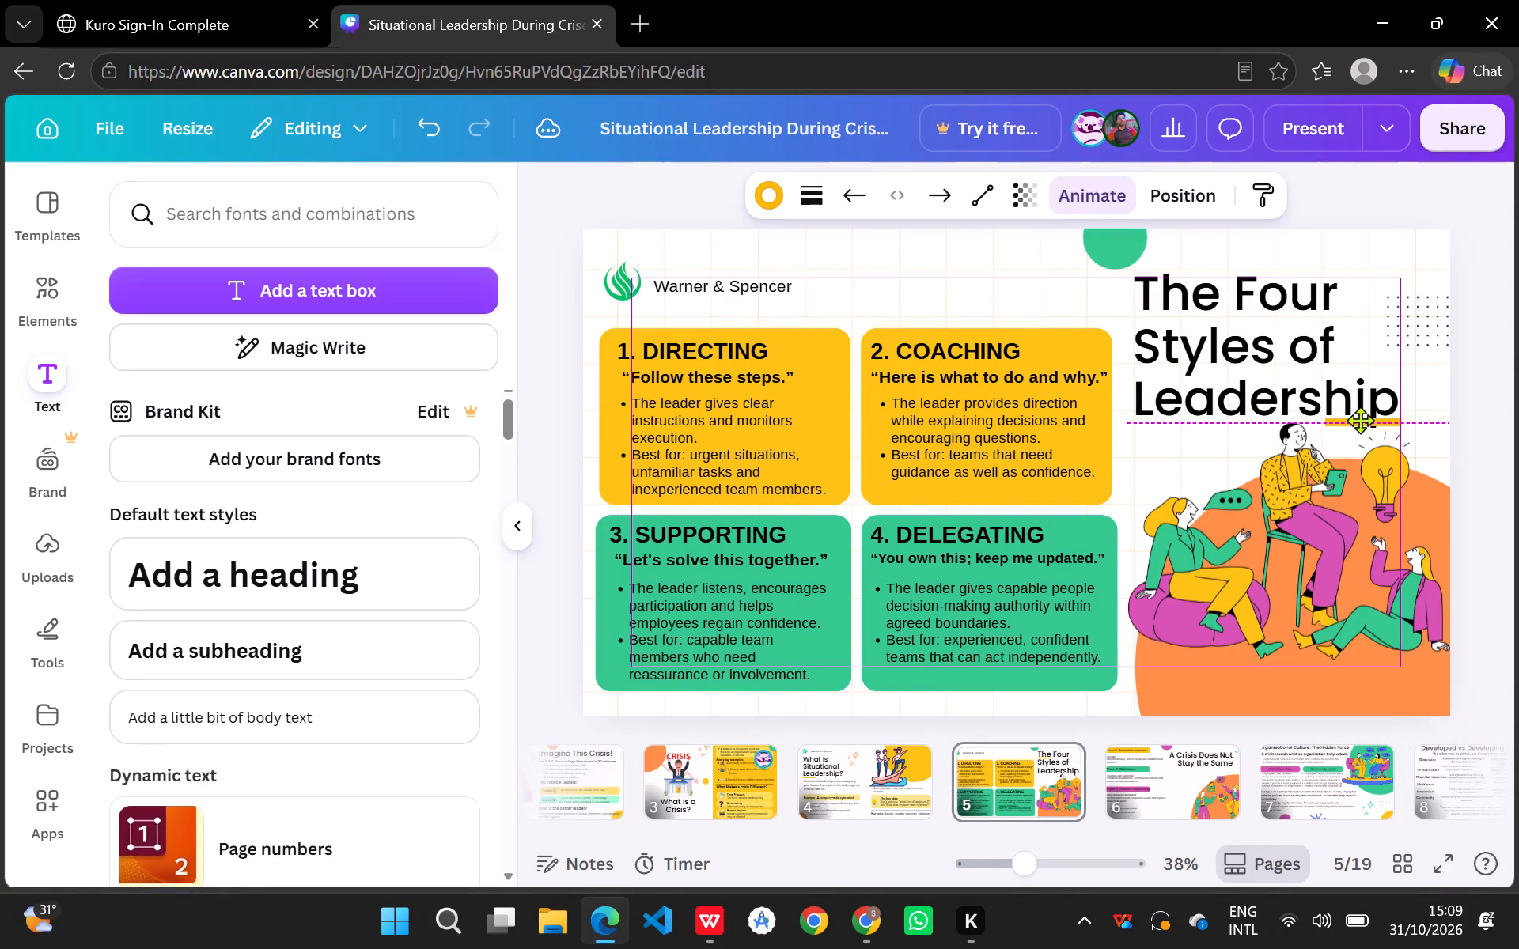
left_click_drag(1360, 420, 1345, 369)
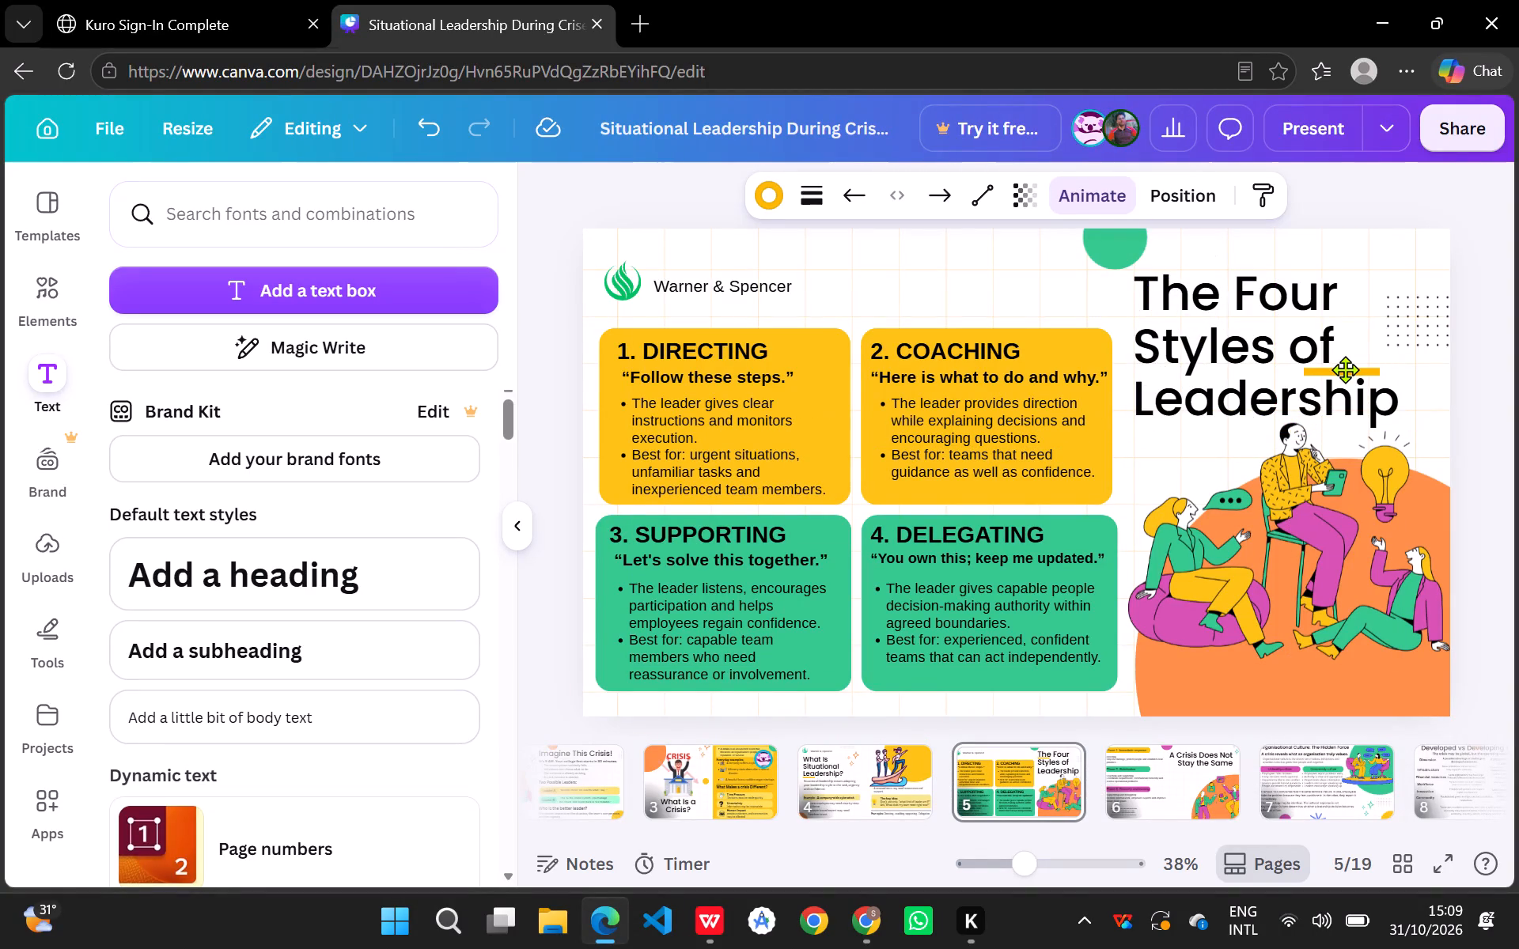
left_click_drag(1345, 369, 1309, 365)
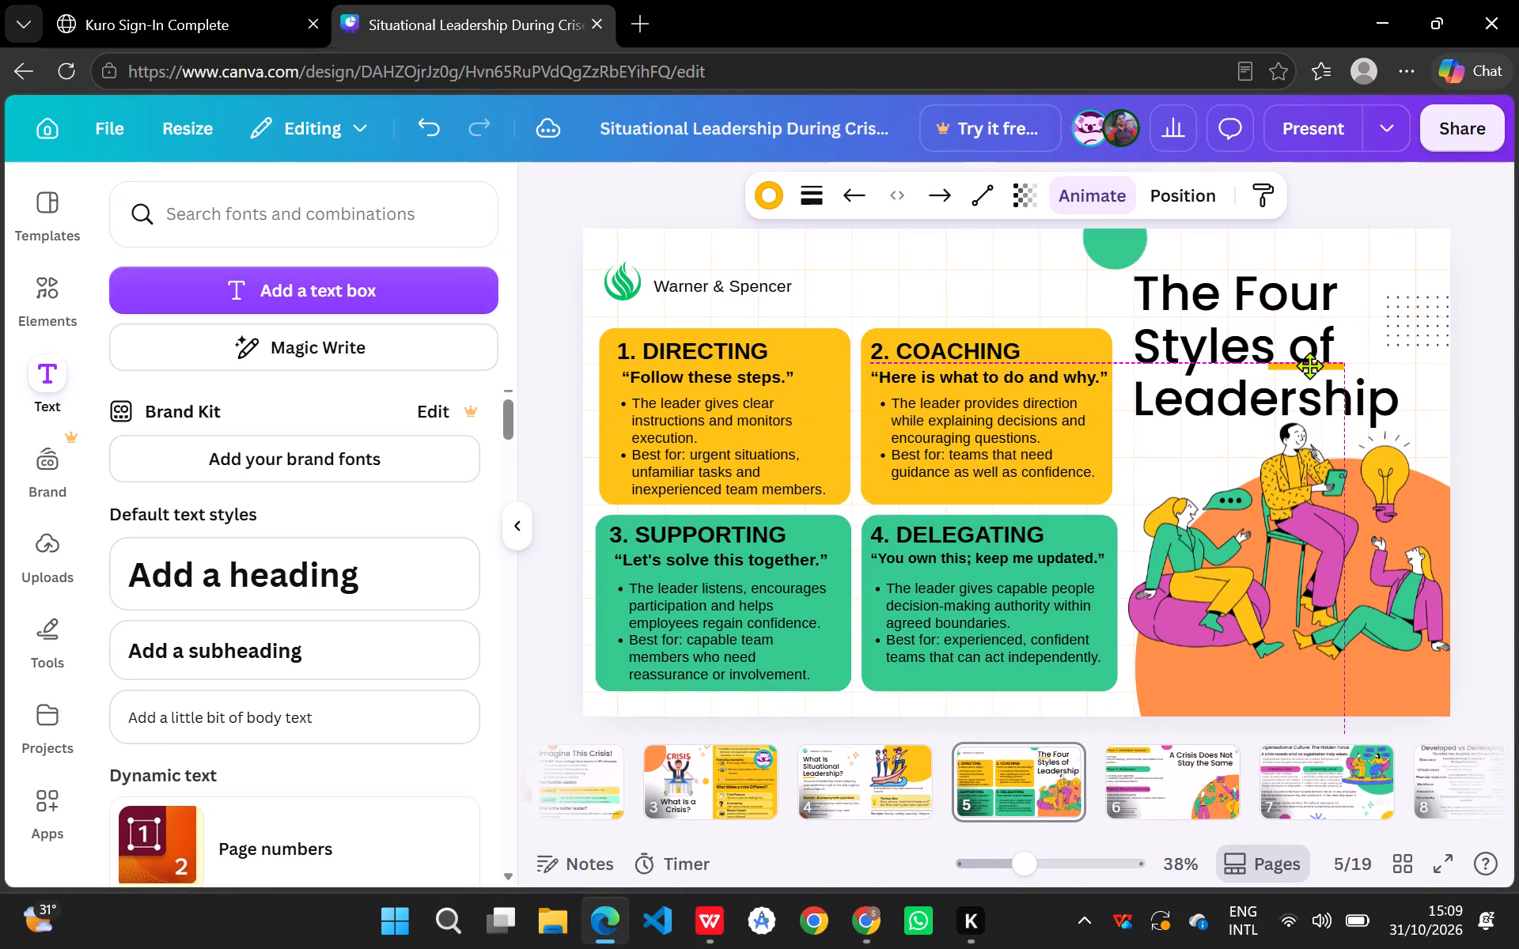
Place the yellow underline just beneath "Leadership", flush with the left edge of page 5's title.
left_click_drag(1309, 365, 1206, 431)
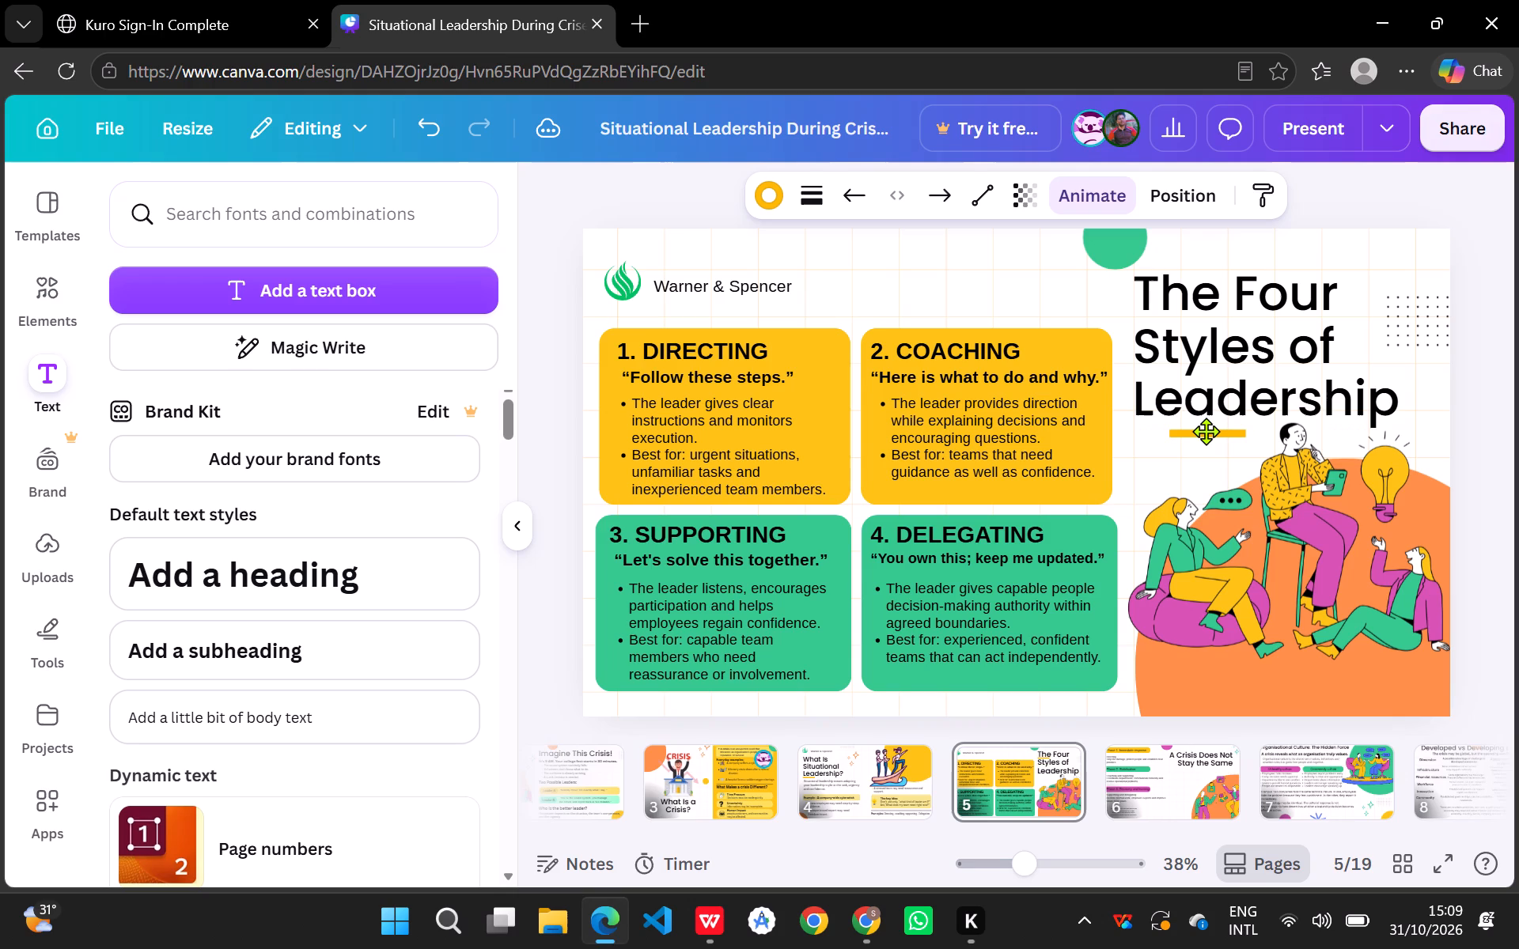
left_click_drag(1206, 431, 1190, 428)
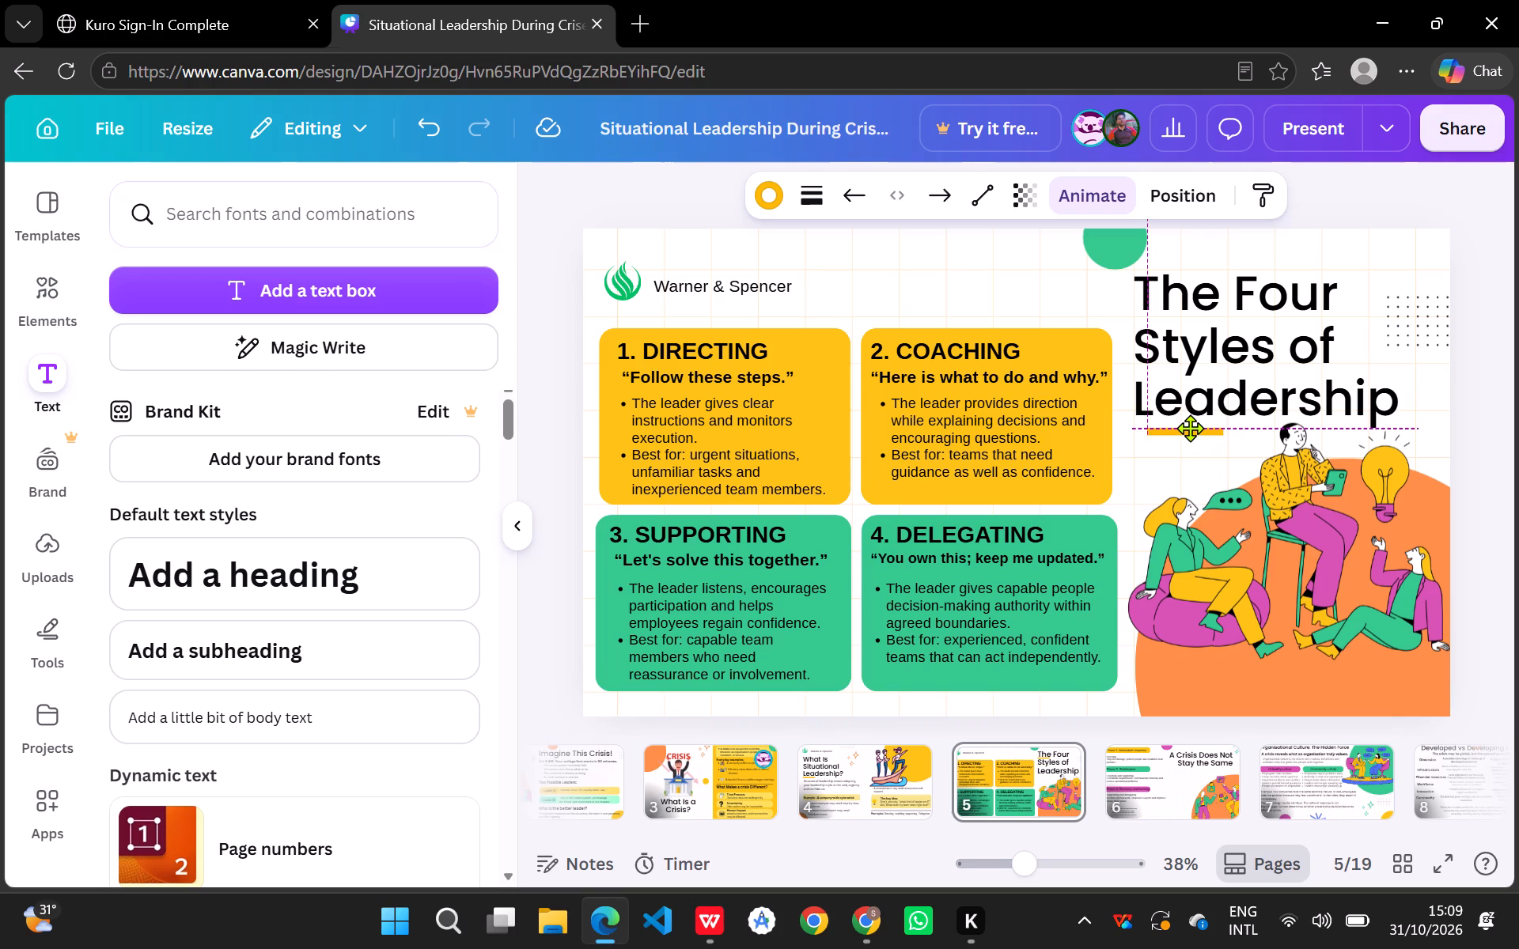
left_click_drag(1190, 428, 1178, 425)
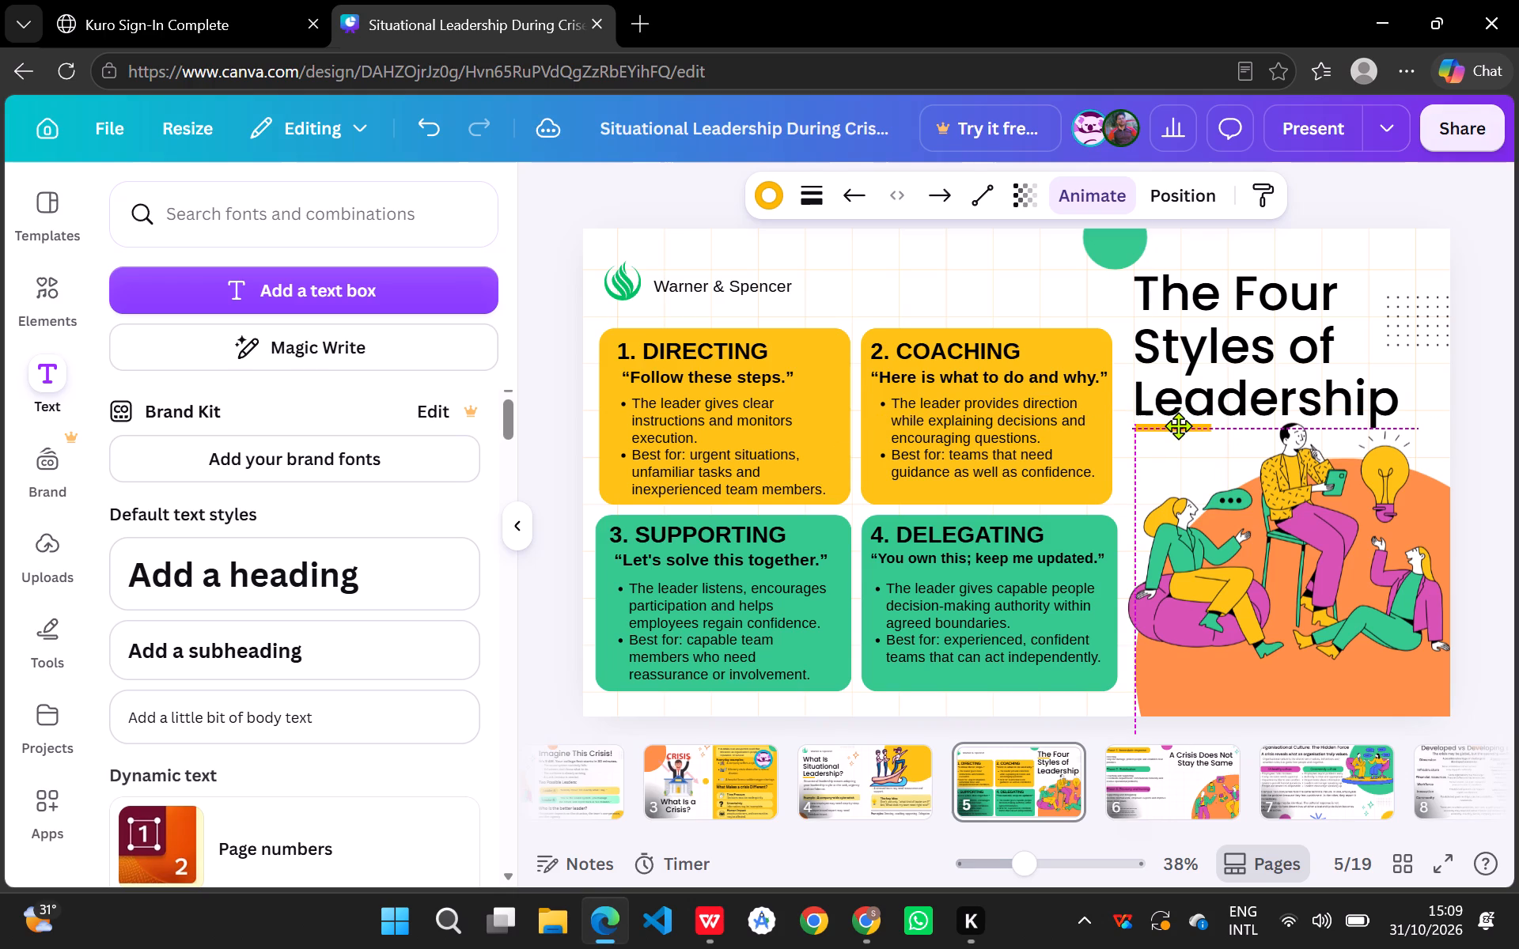
left_click_drag(1178, 425, 1180, 425)
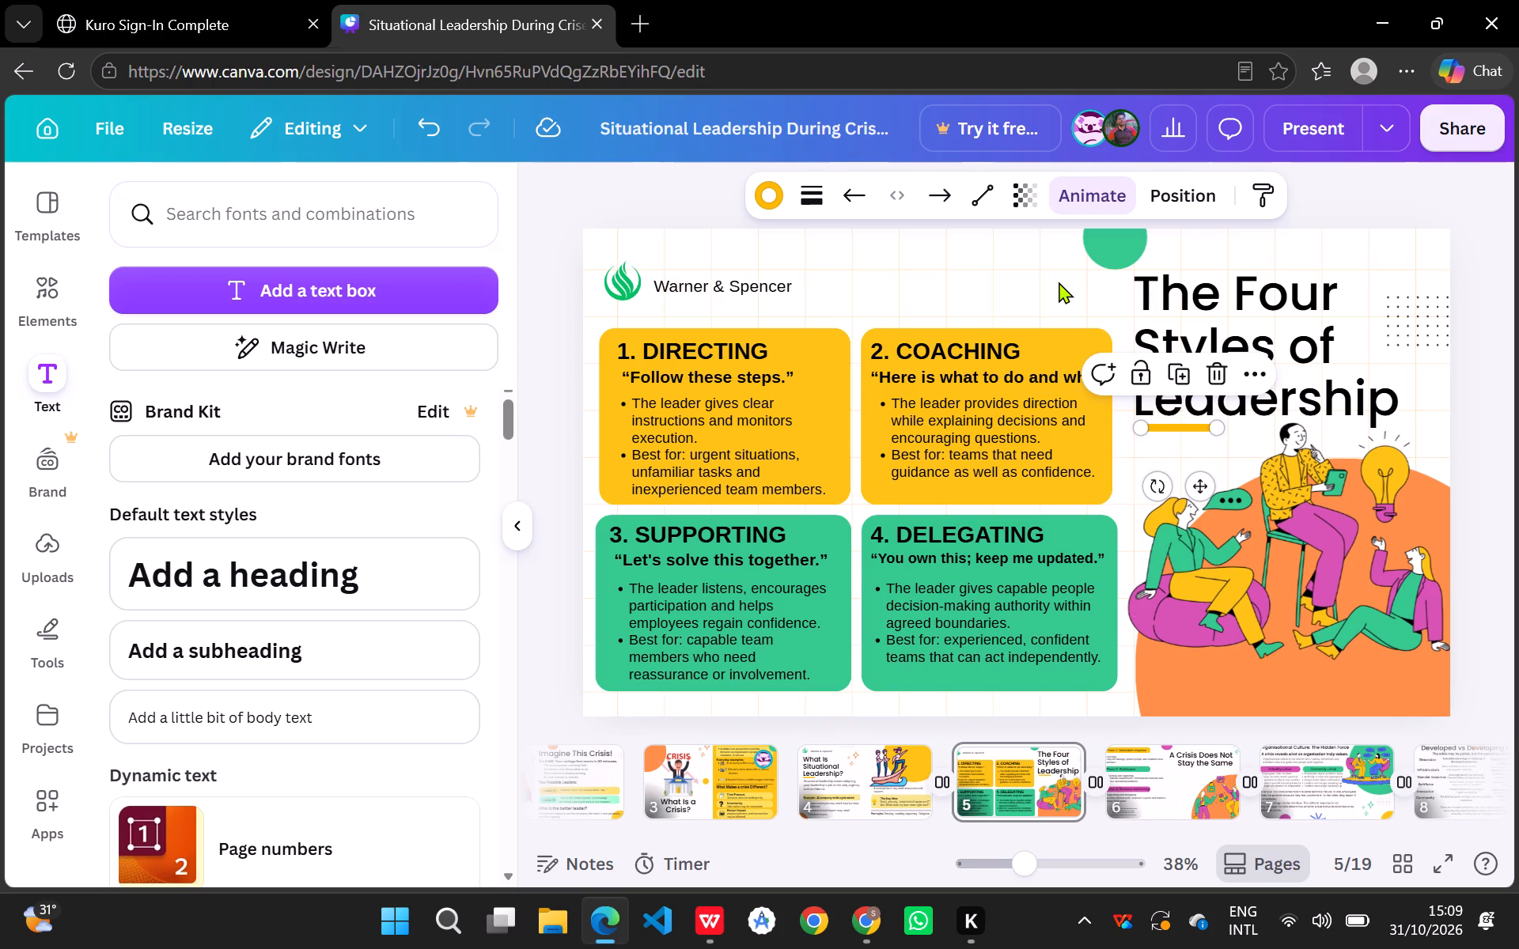
left_click(1048, 281)
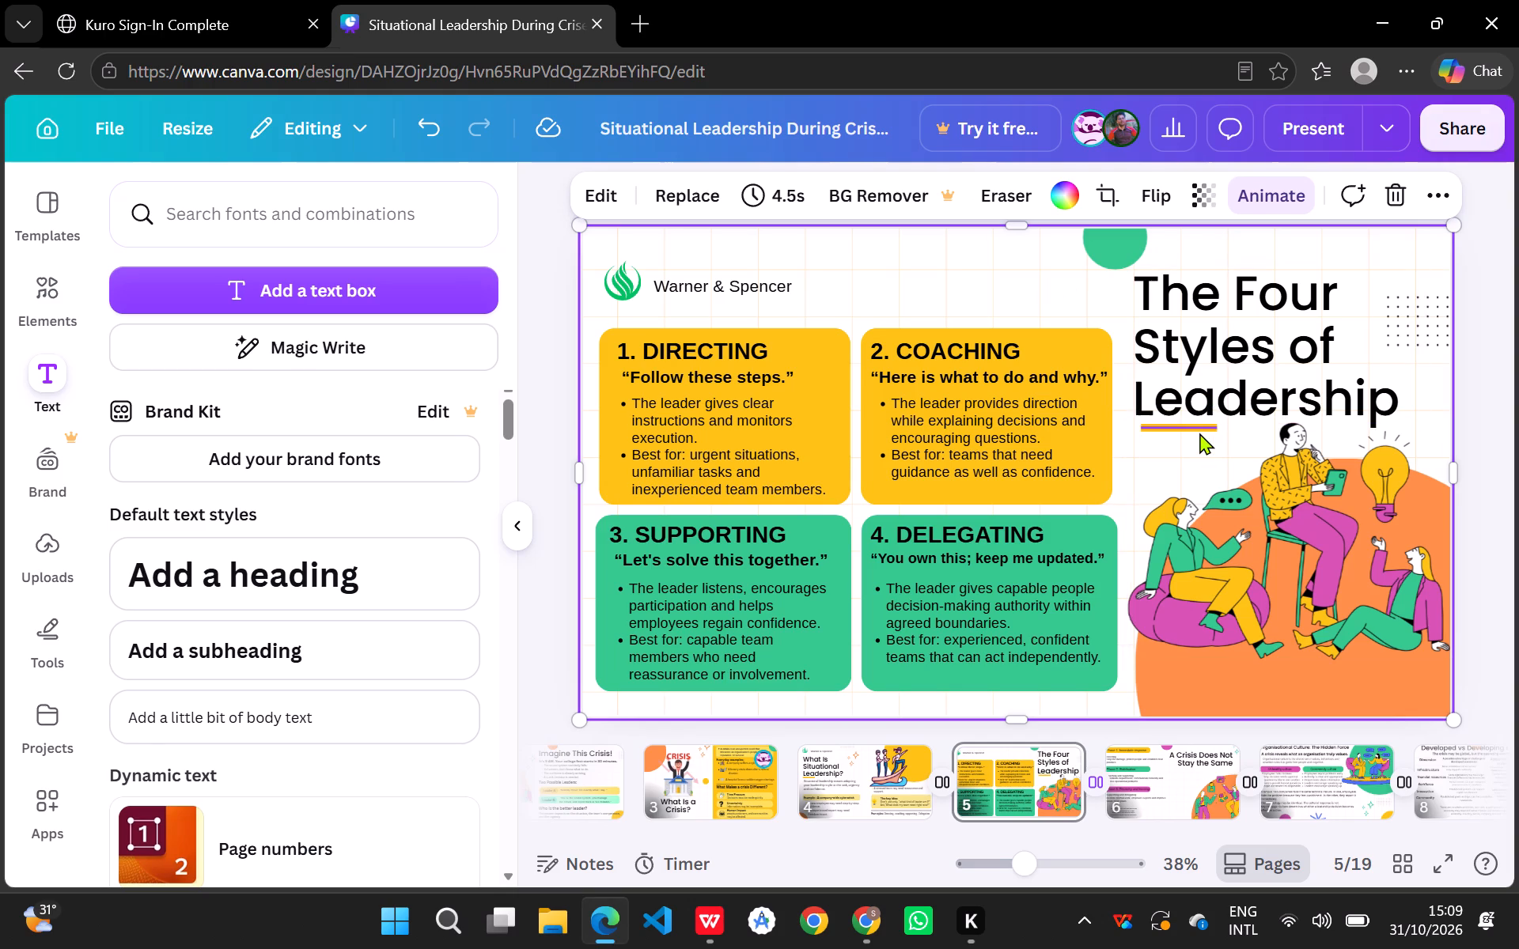
left_click_drag(1197, 429, 1187, 428)
left_click(1156, 452)
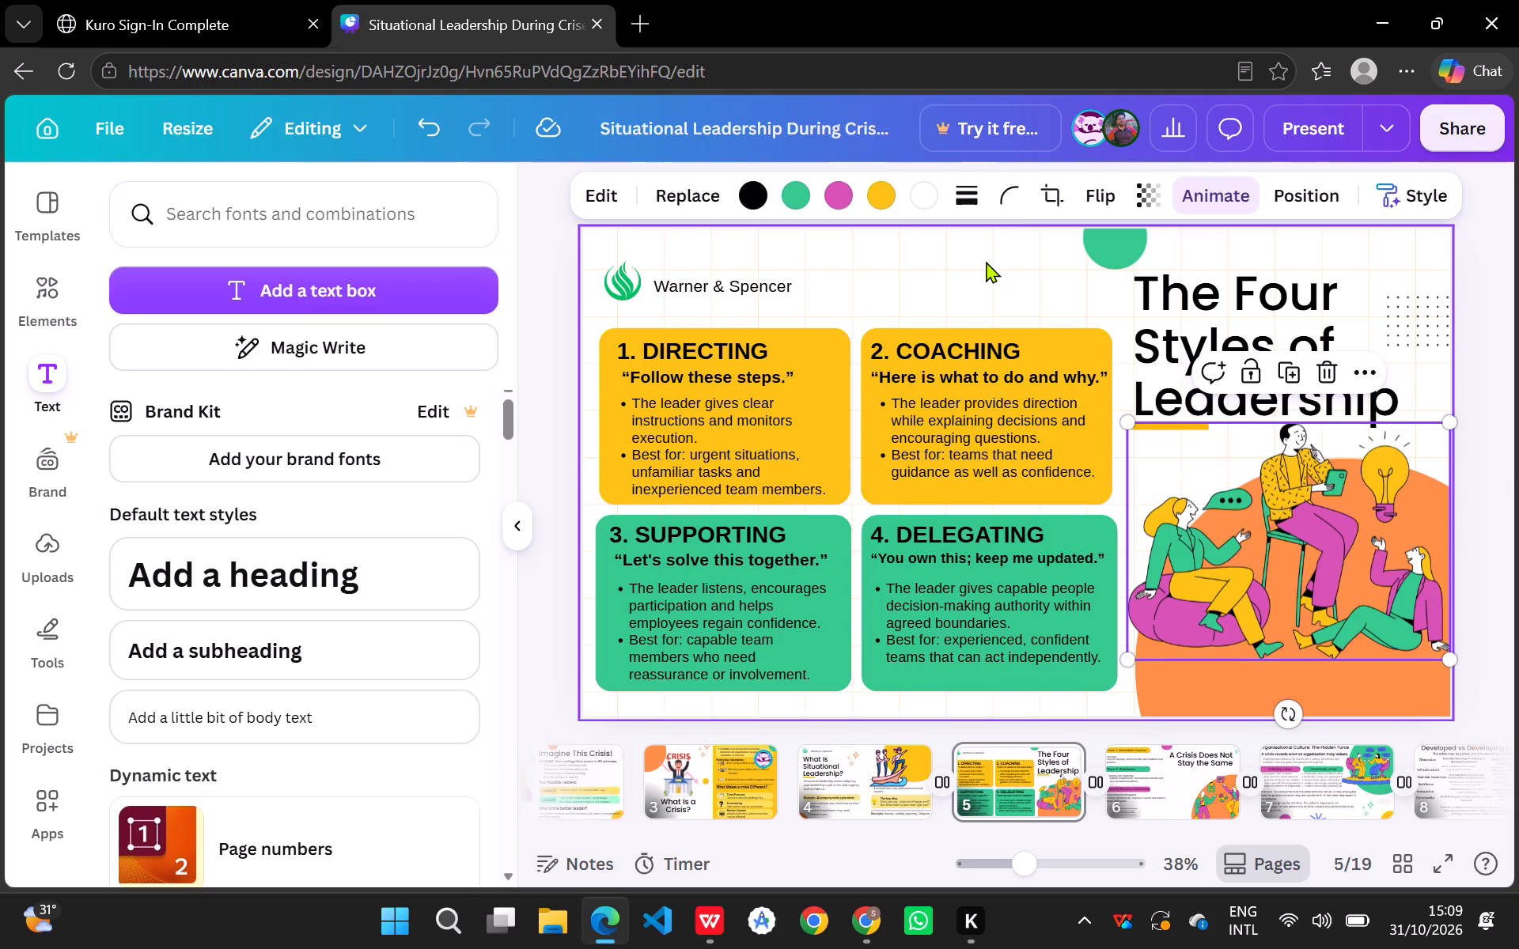
left_click(982, 255)
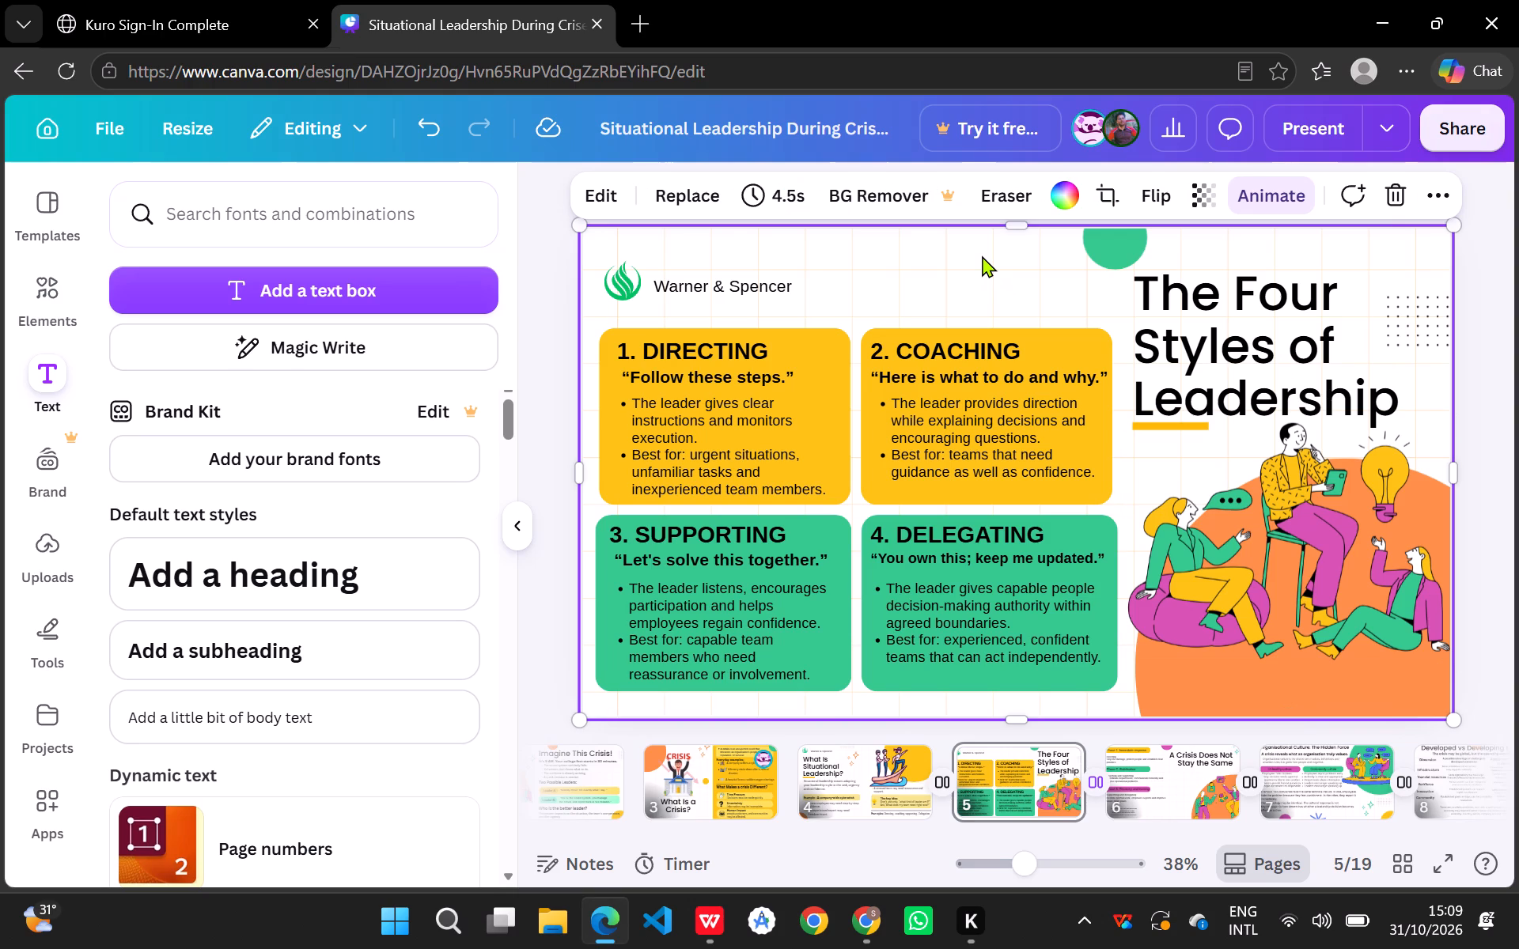
Increase the "Warner & Spencer" text on page 5 to font size 29.
left_click(767, 294)
left_click(817, 193)
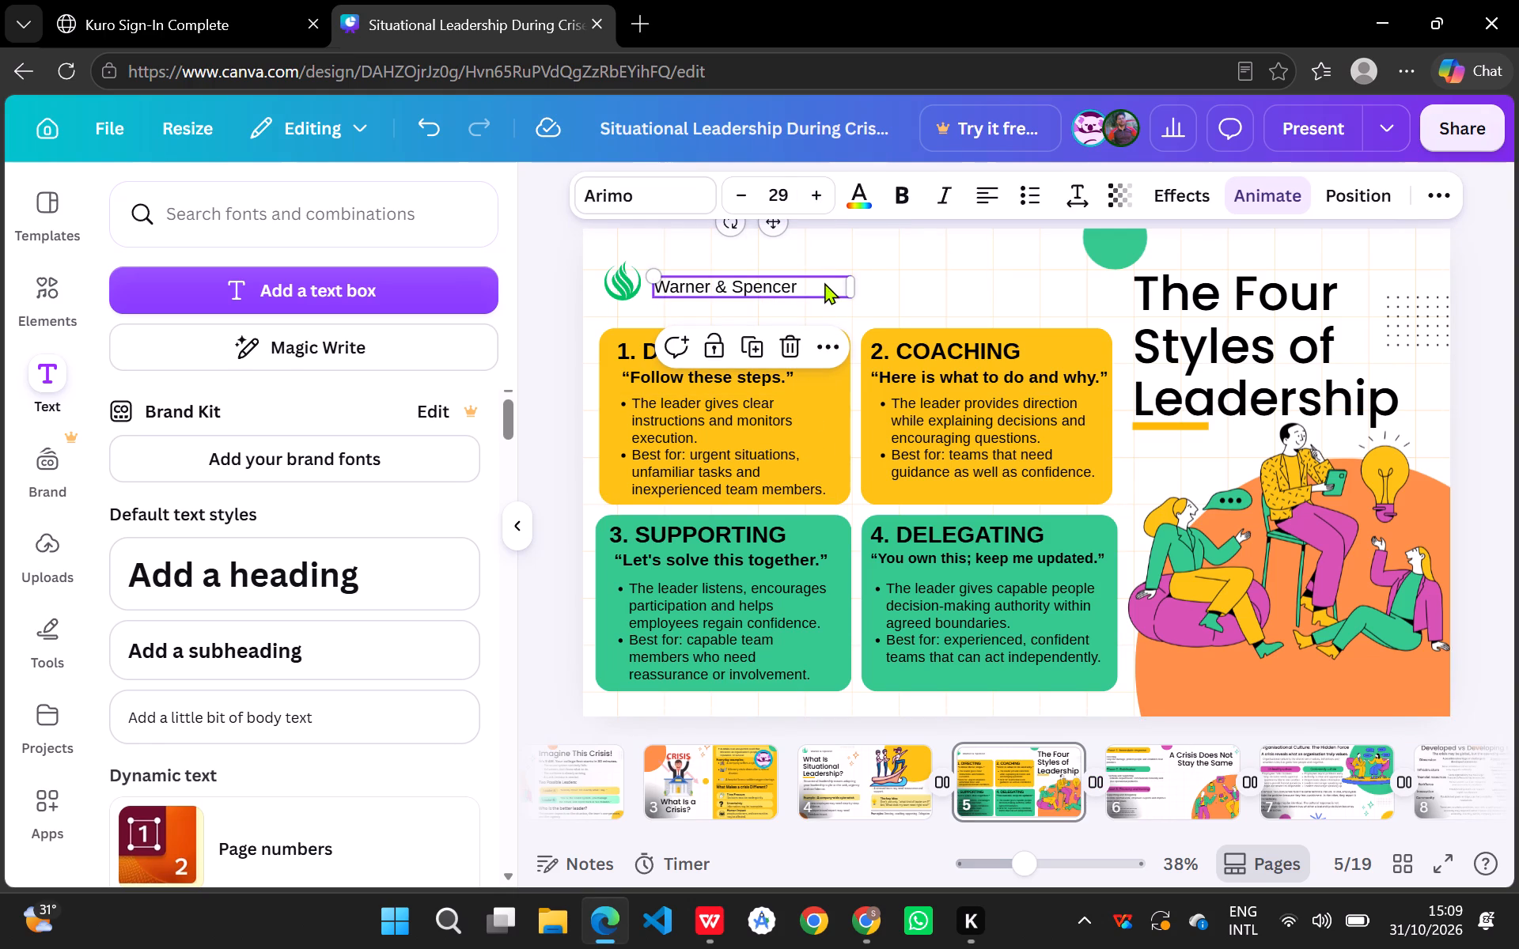
left_click(958, 252)
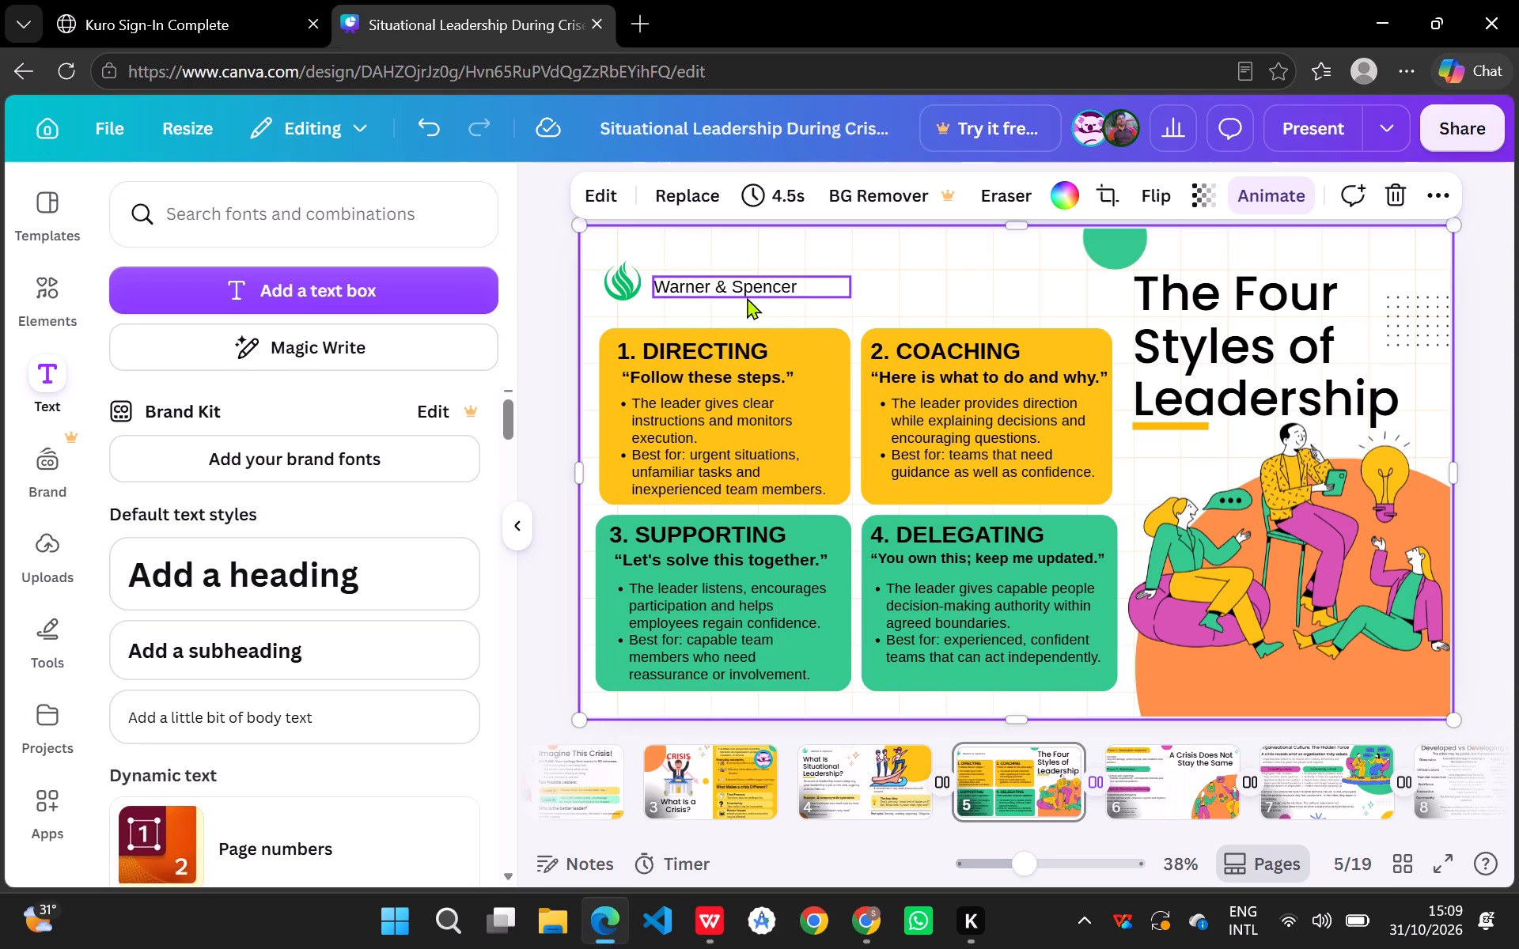
Move the "Warner & Spencer" text and its green logo slightly up on page 5, keeping them side by side.
left_click_drag(756, 284, 759, 270)
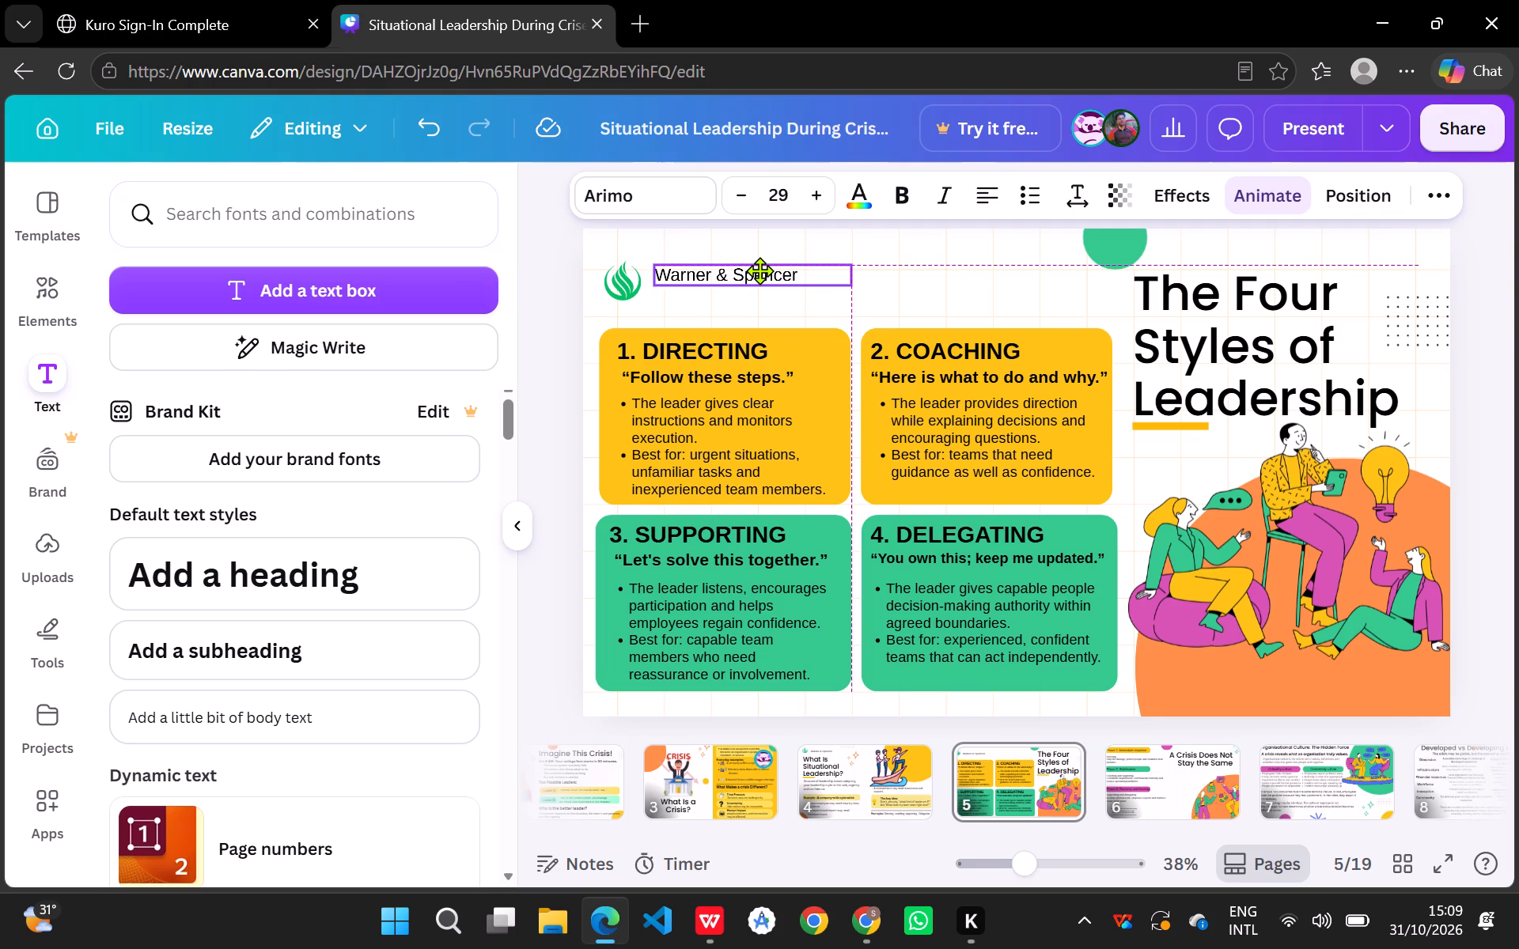
left_click_drag(759, 270, 761, 274)
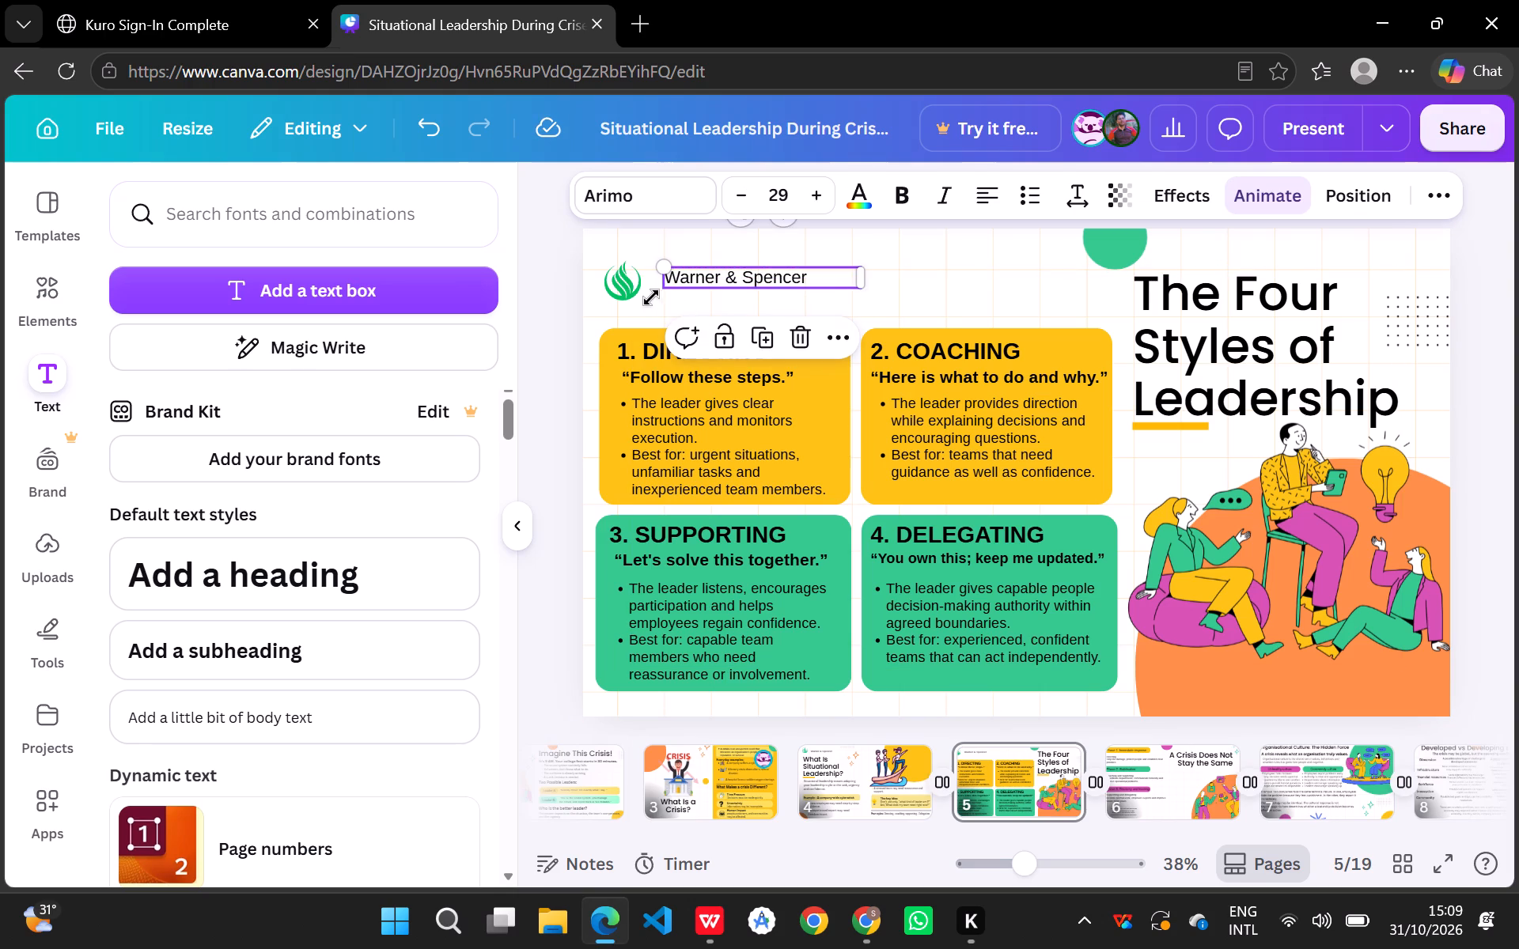
left_click_drag(634, 285, 635, 274)
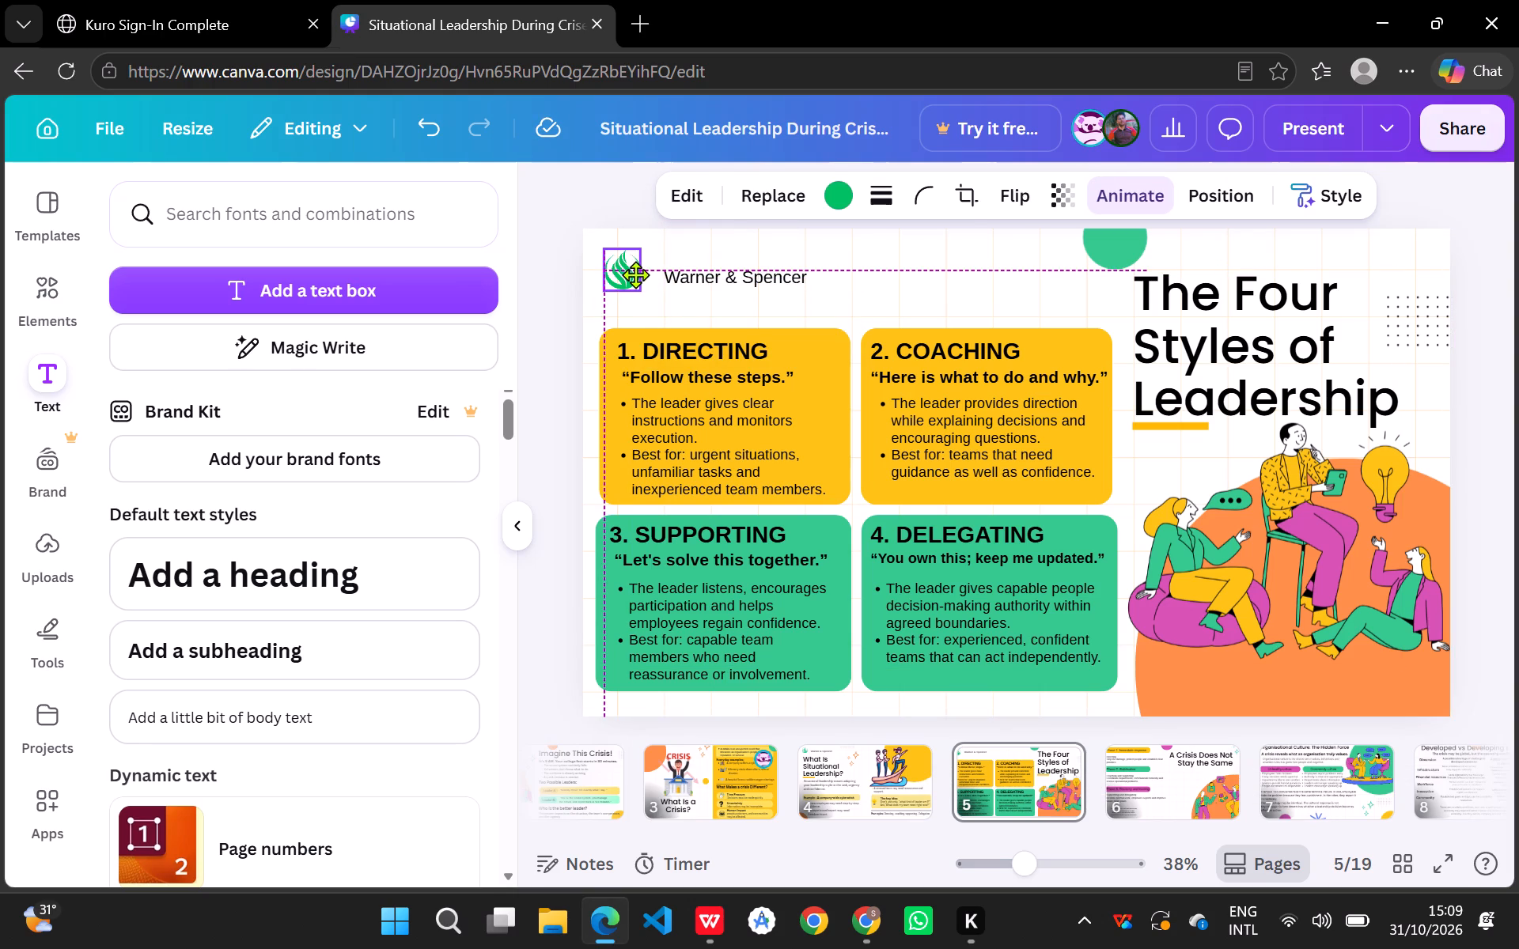
left_click_drag(635, 274, 636, 275)
left_click_drag(698, 272, 691, 269)
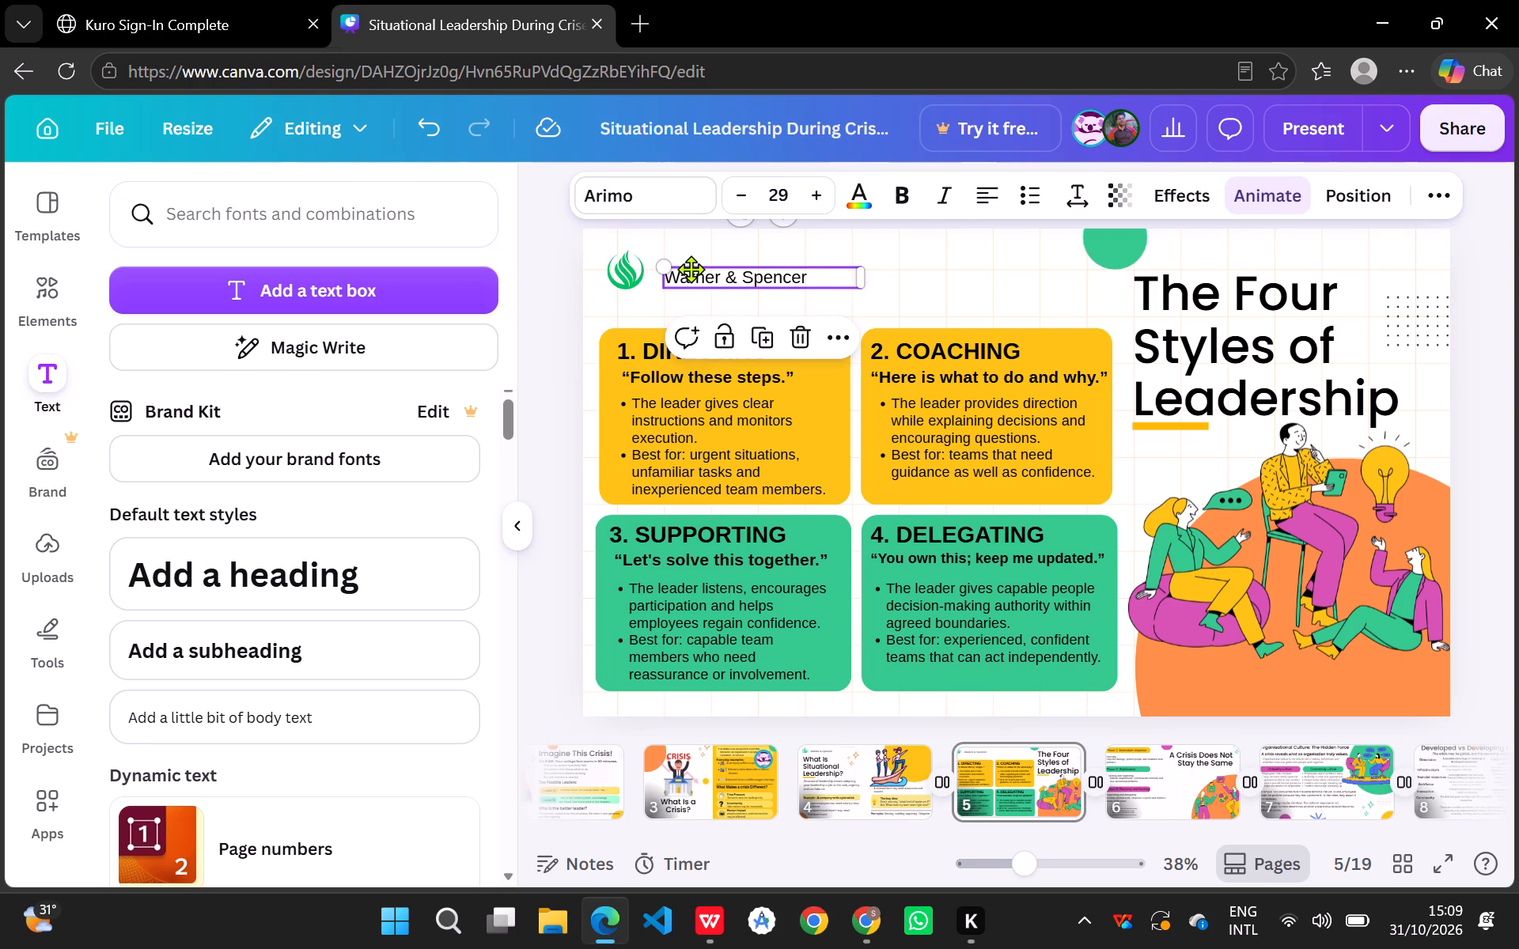
left_click_drag(691, 269, 689, 269)
left_click(944, 259)
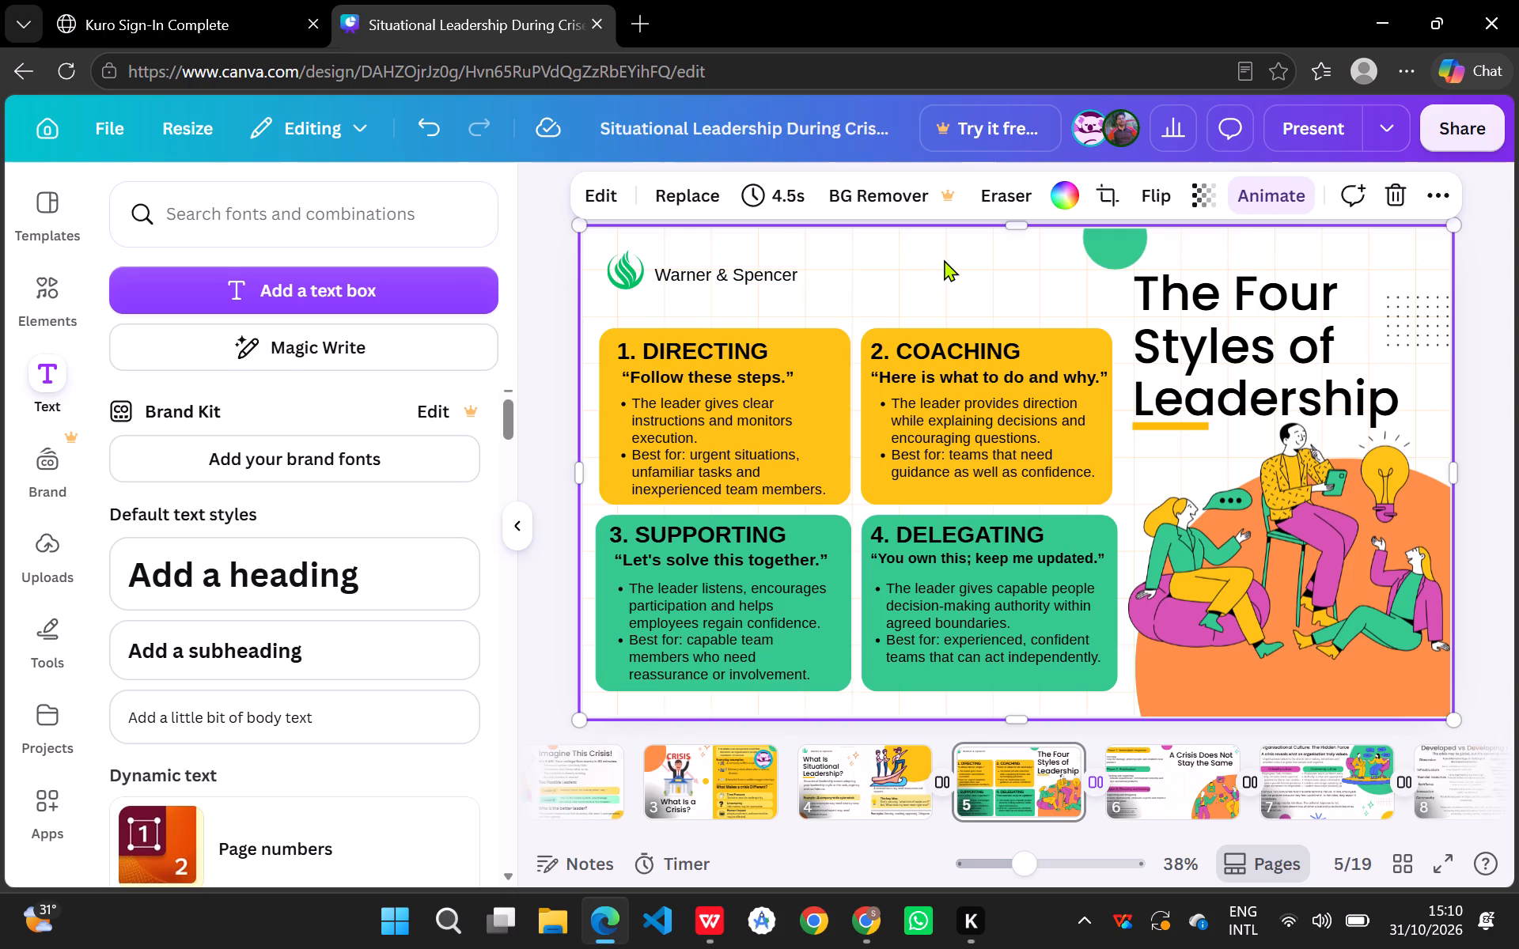
Shift the green circle at page 5's top edge slightly left and up, away from the title.
left_click(1119, 255)
left_click_drag(1119, 255, 1110, 245)
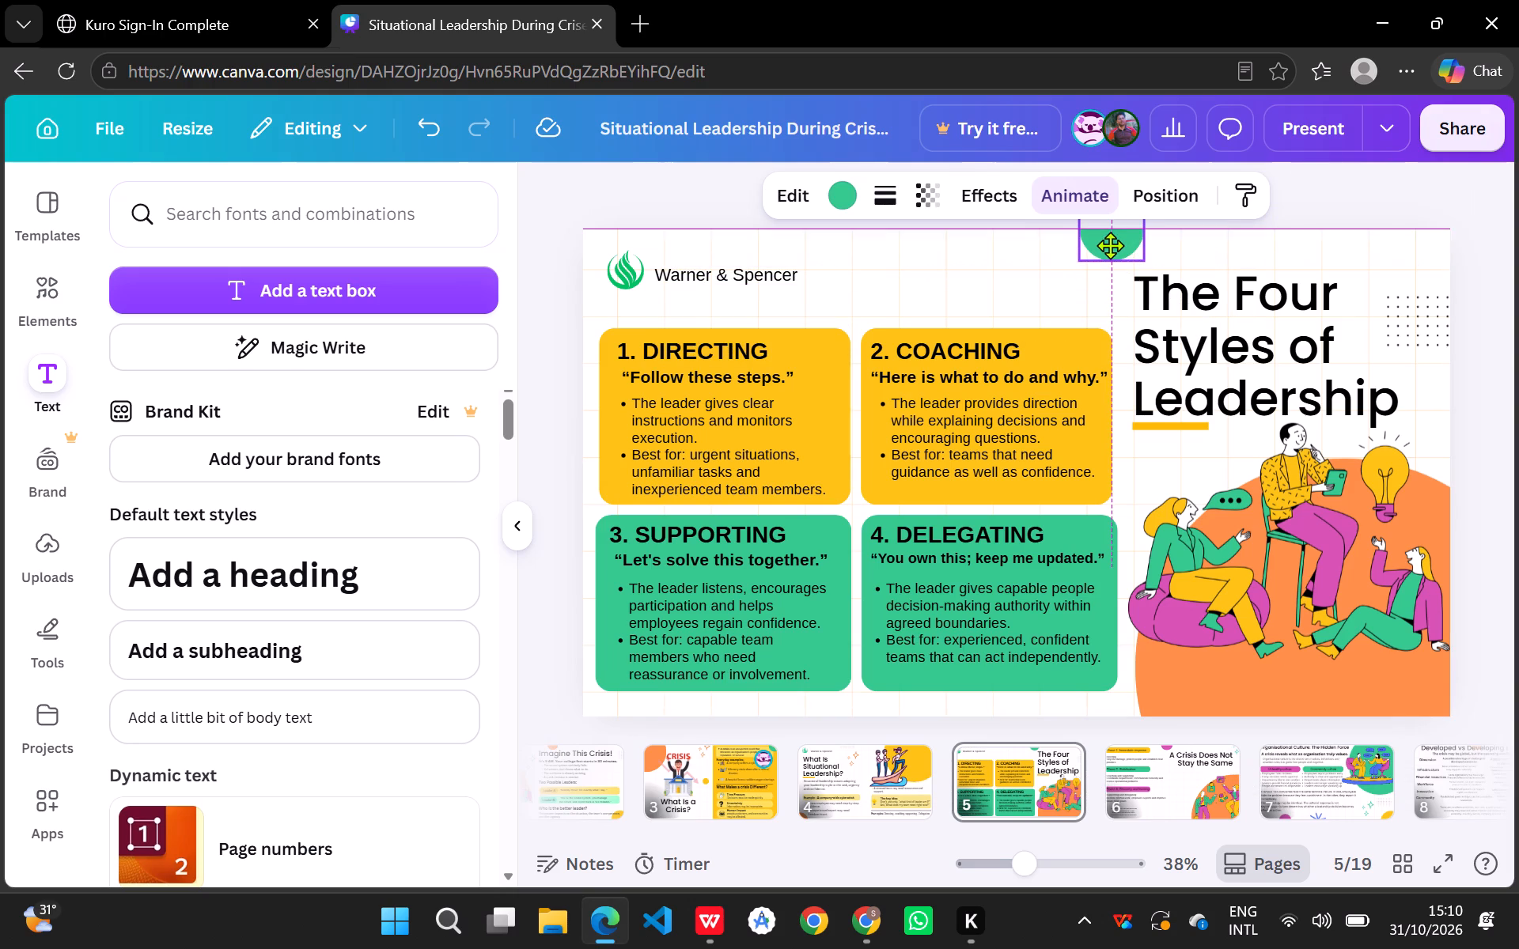
left_click_drag(1110, 245, 1085, 255)
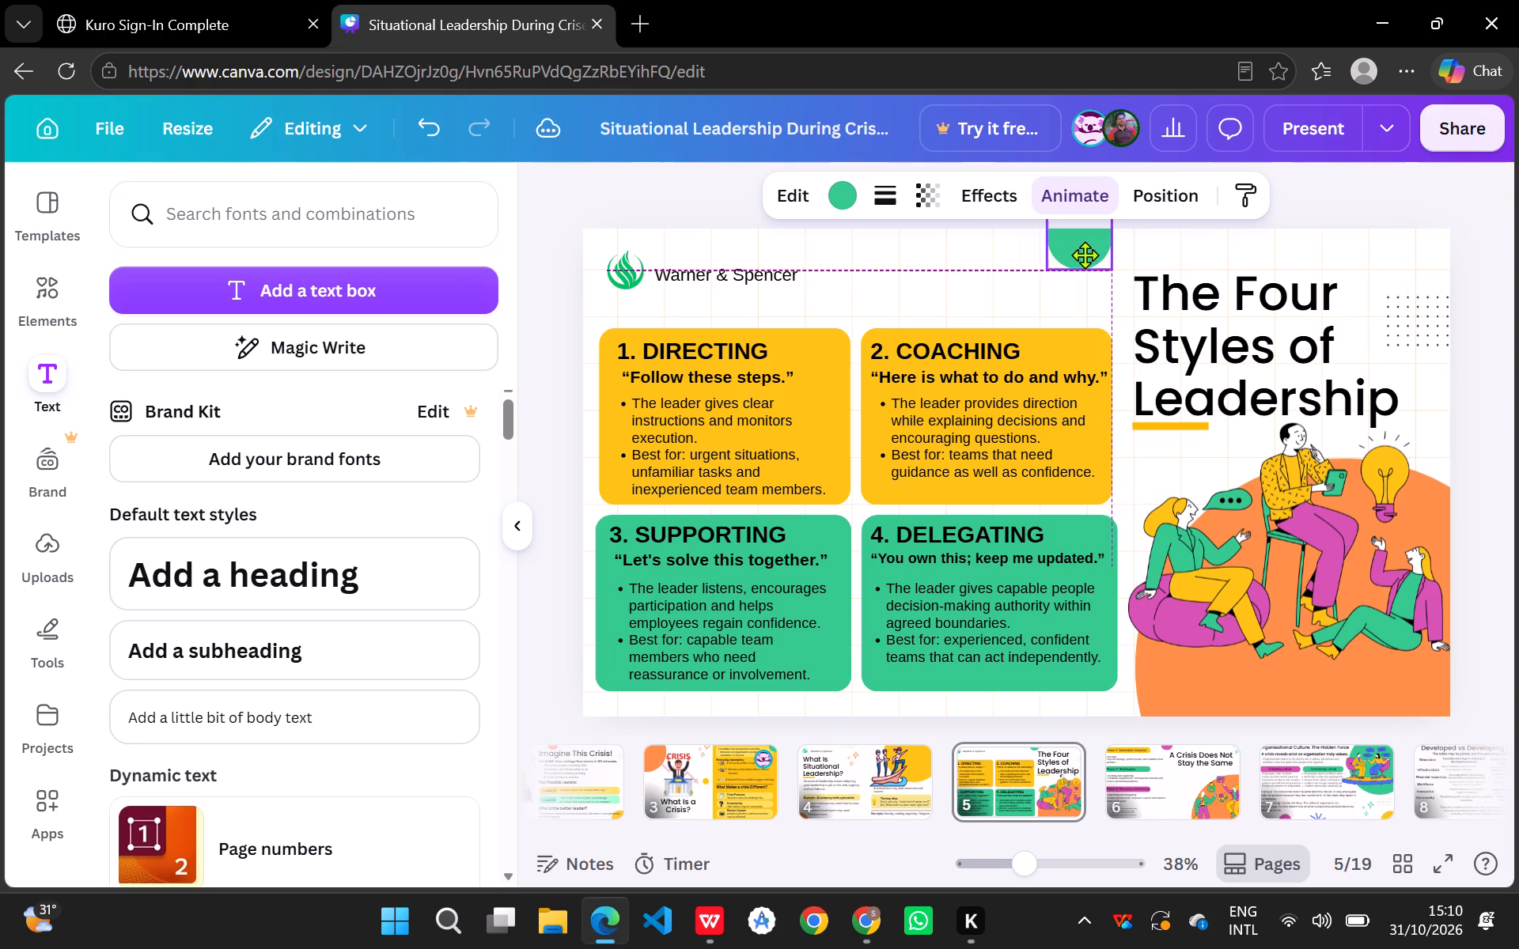
left_click_drag(1085, 255, 1104, 247)
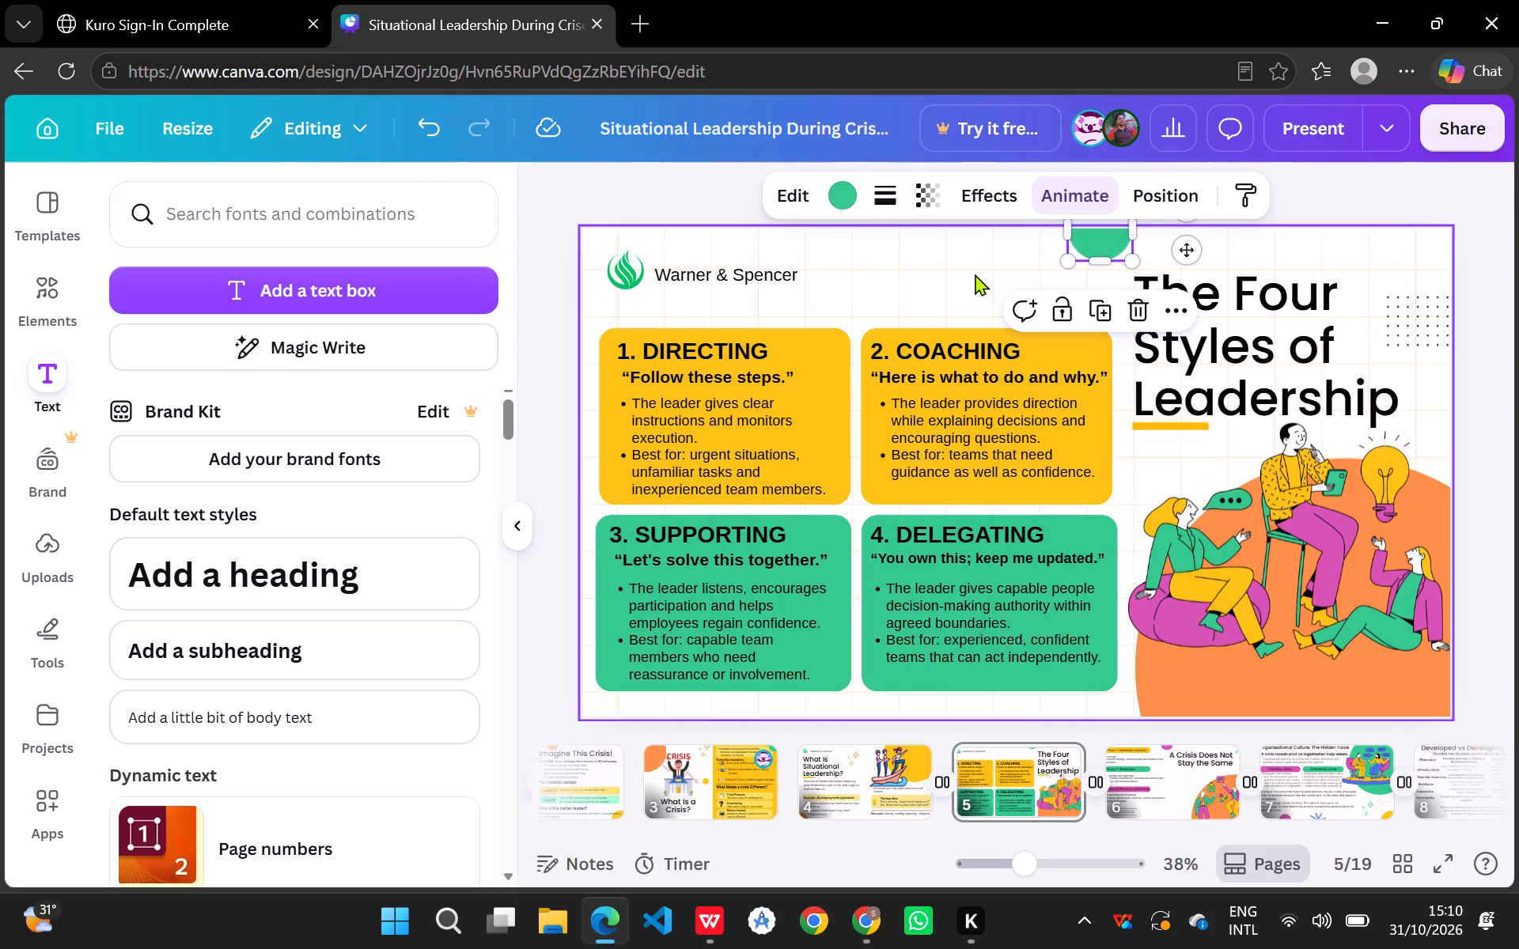
left_click(975, 274)
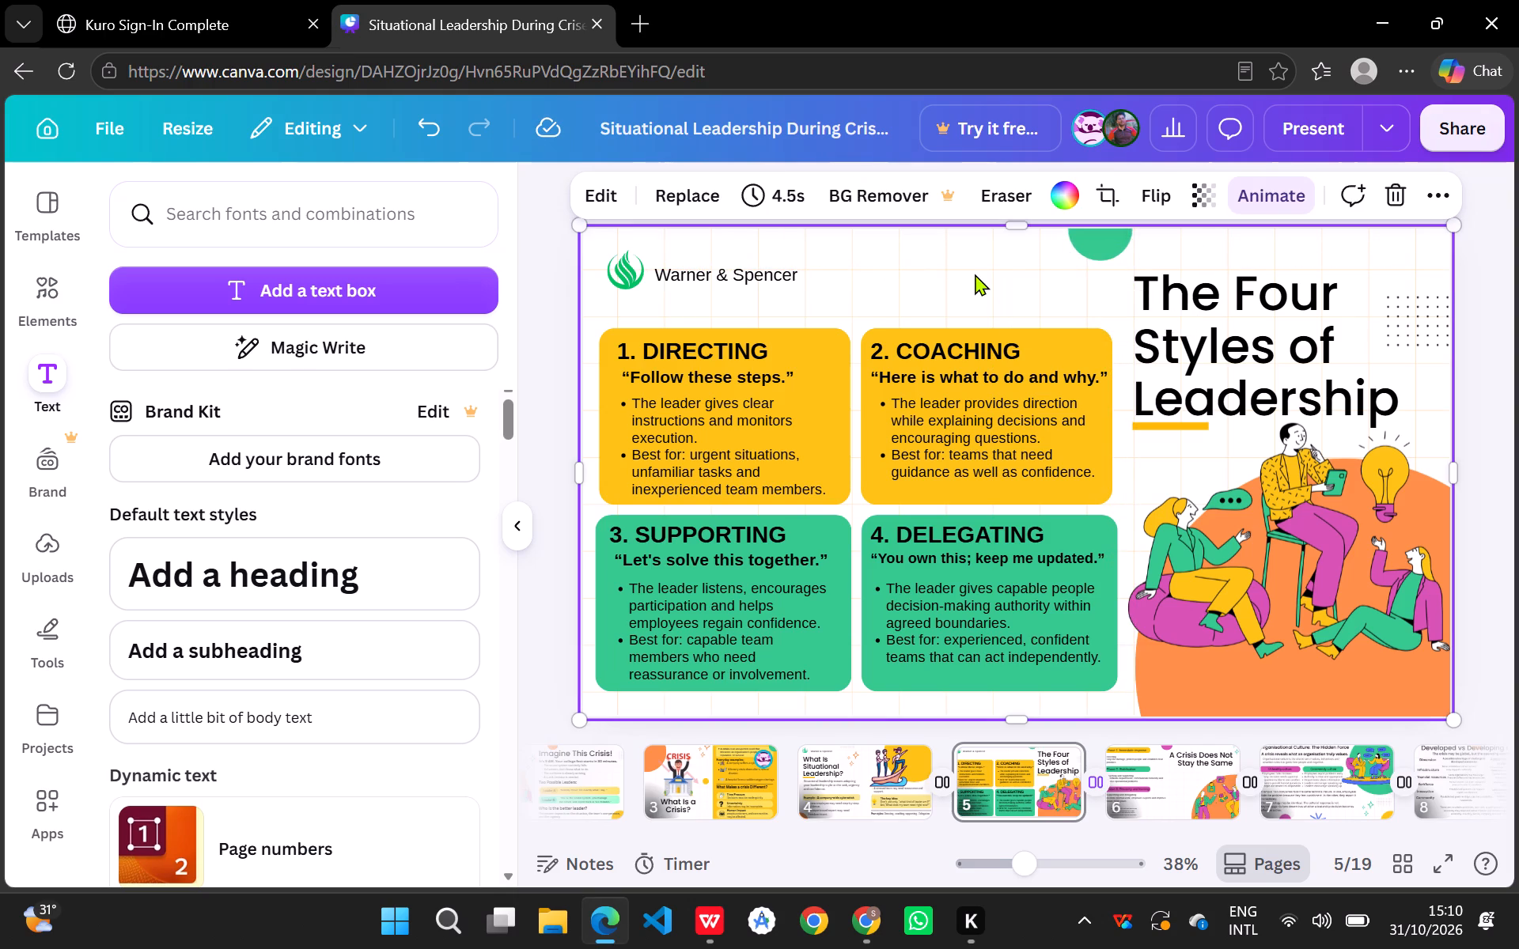
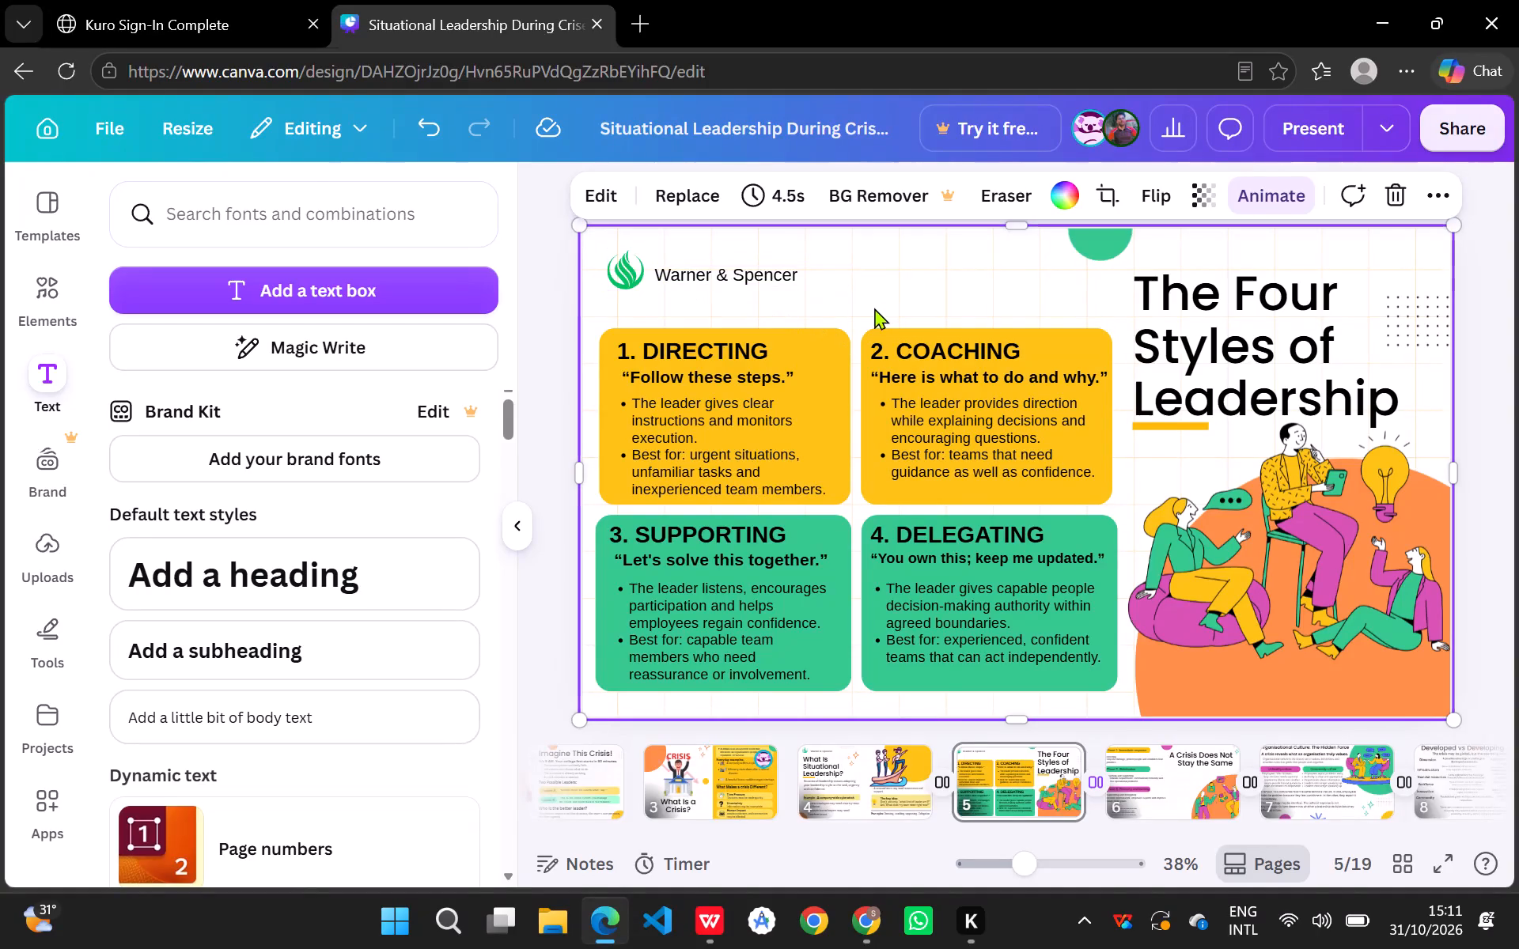
Undo page 5's edits back through the title underline, card repositioning and the addition of the Warner & Spencer text and logo.
key("ctrl+z")
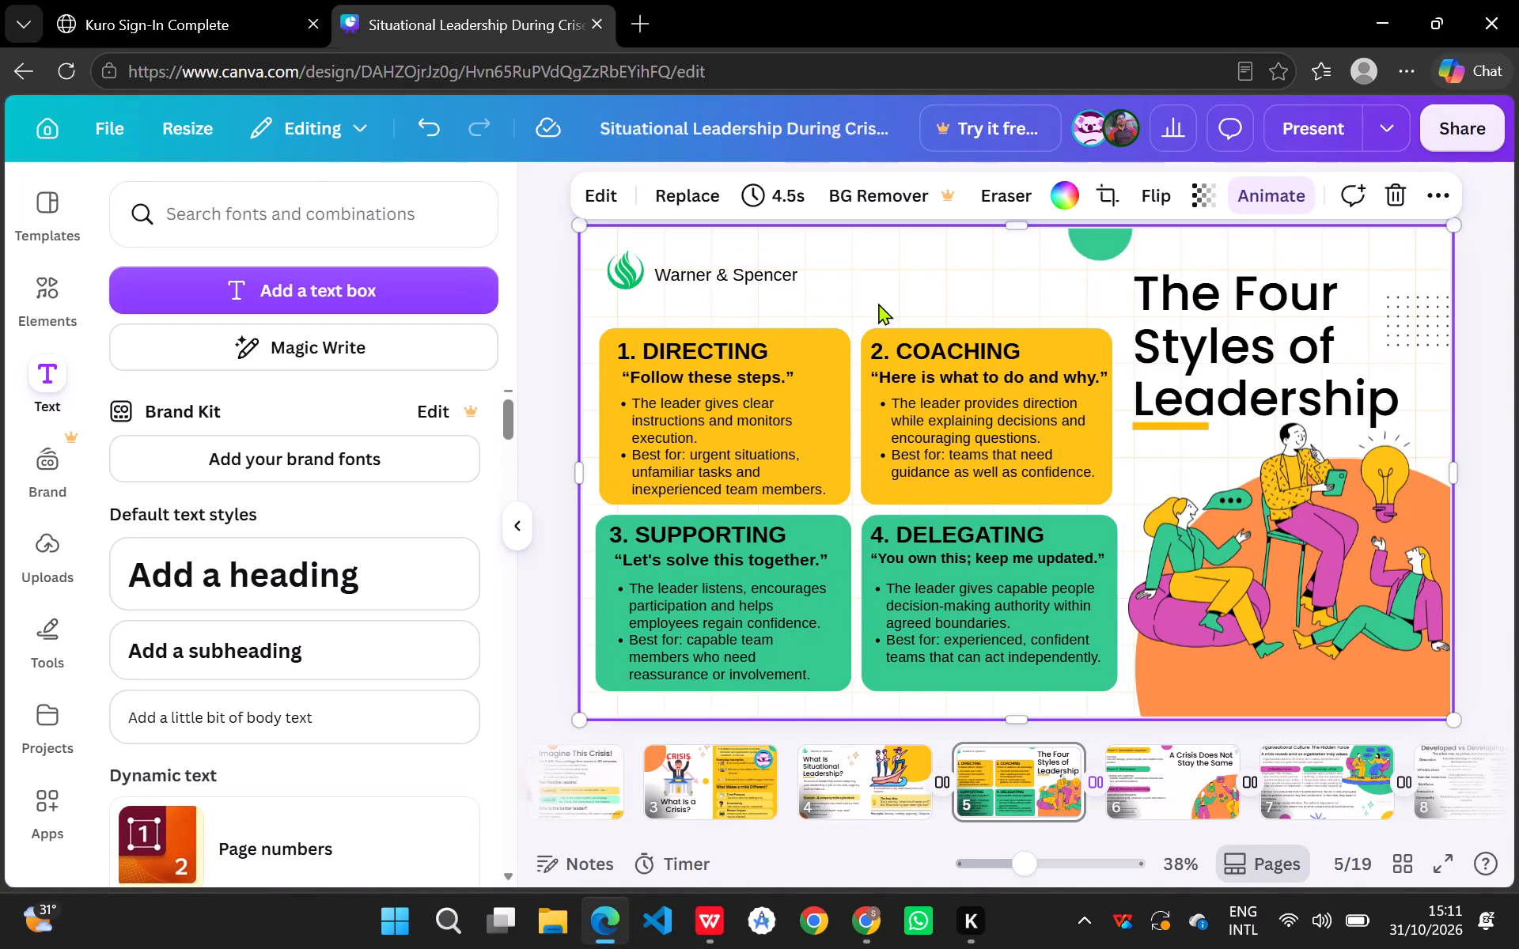
key("ctrl+z")
key("ctrl+z")
key("ctrl+z")
key("ctrl+z")
key("ctrl+z")
key("ctrl+z")
key("ctrl+z")
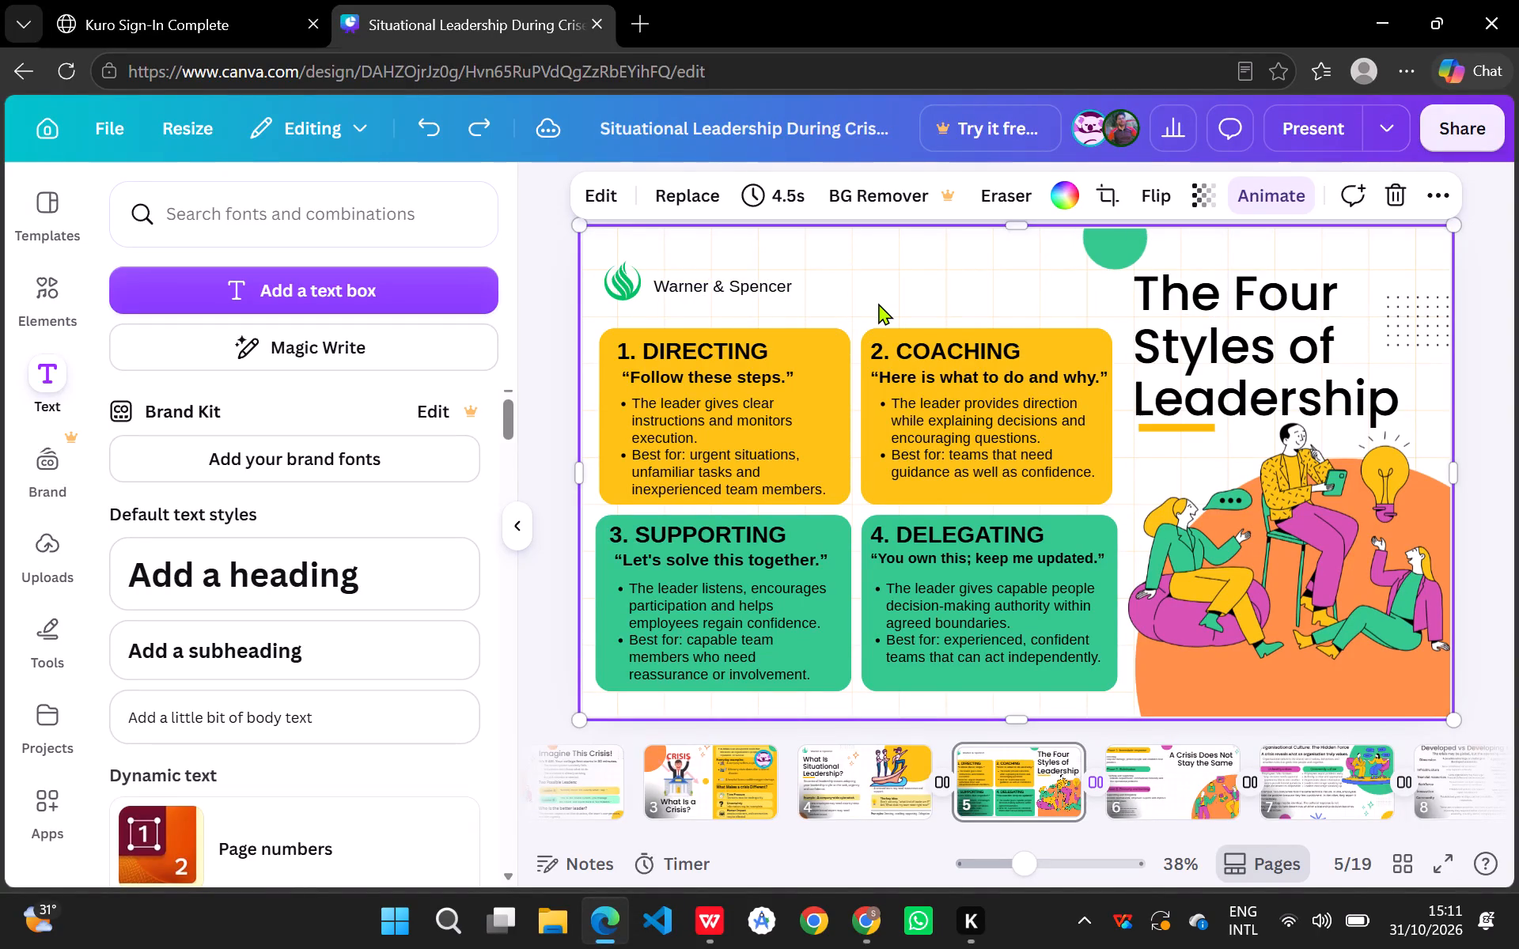
key("ctrl+z")
key("ctrl+z")
key("ctrl+z")
key("ctrl+z")
key("ctrl+z")
key("ctrl+z")
key("ctrl+z")
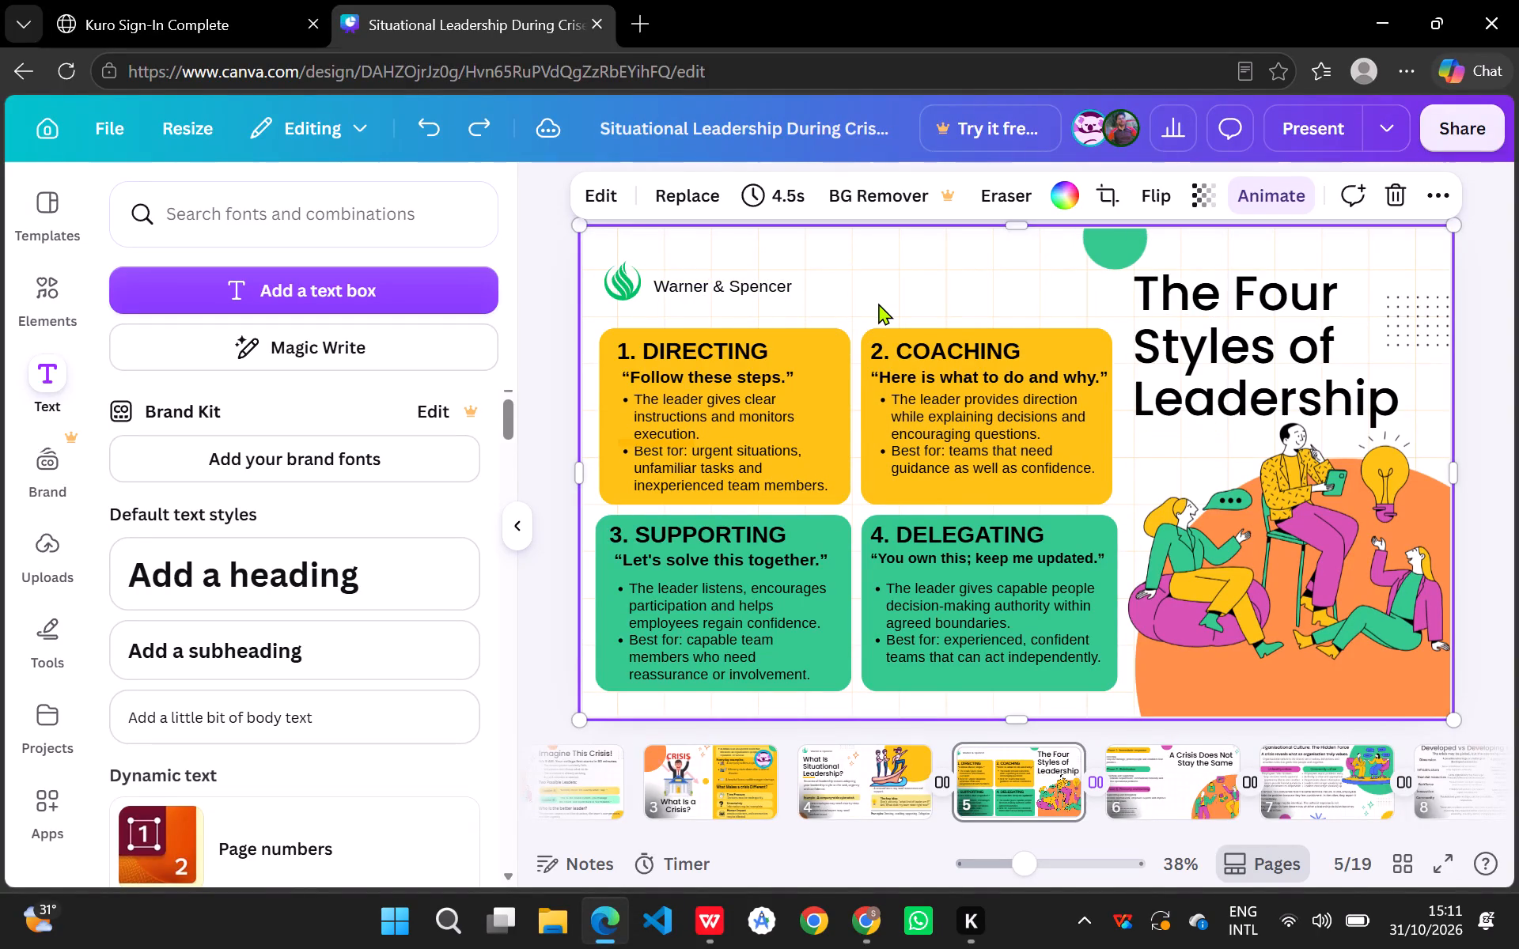
key("ctrl+z")
key("ctrl+z")
key("ctrl+z")
key("ctrl+z")
key("ctrl+z")
key("ctrl+z")
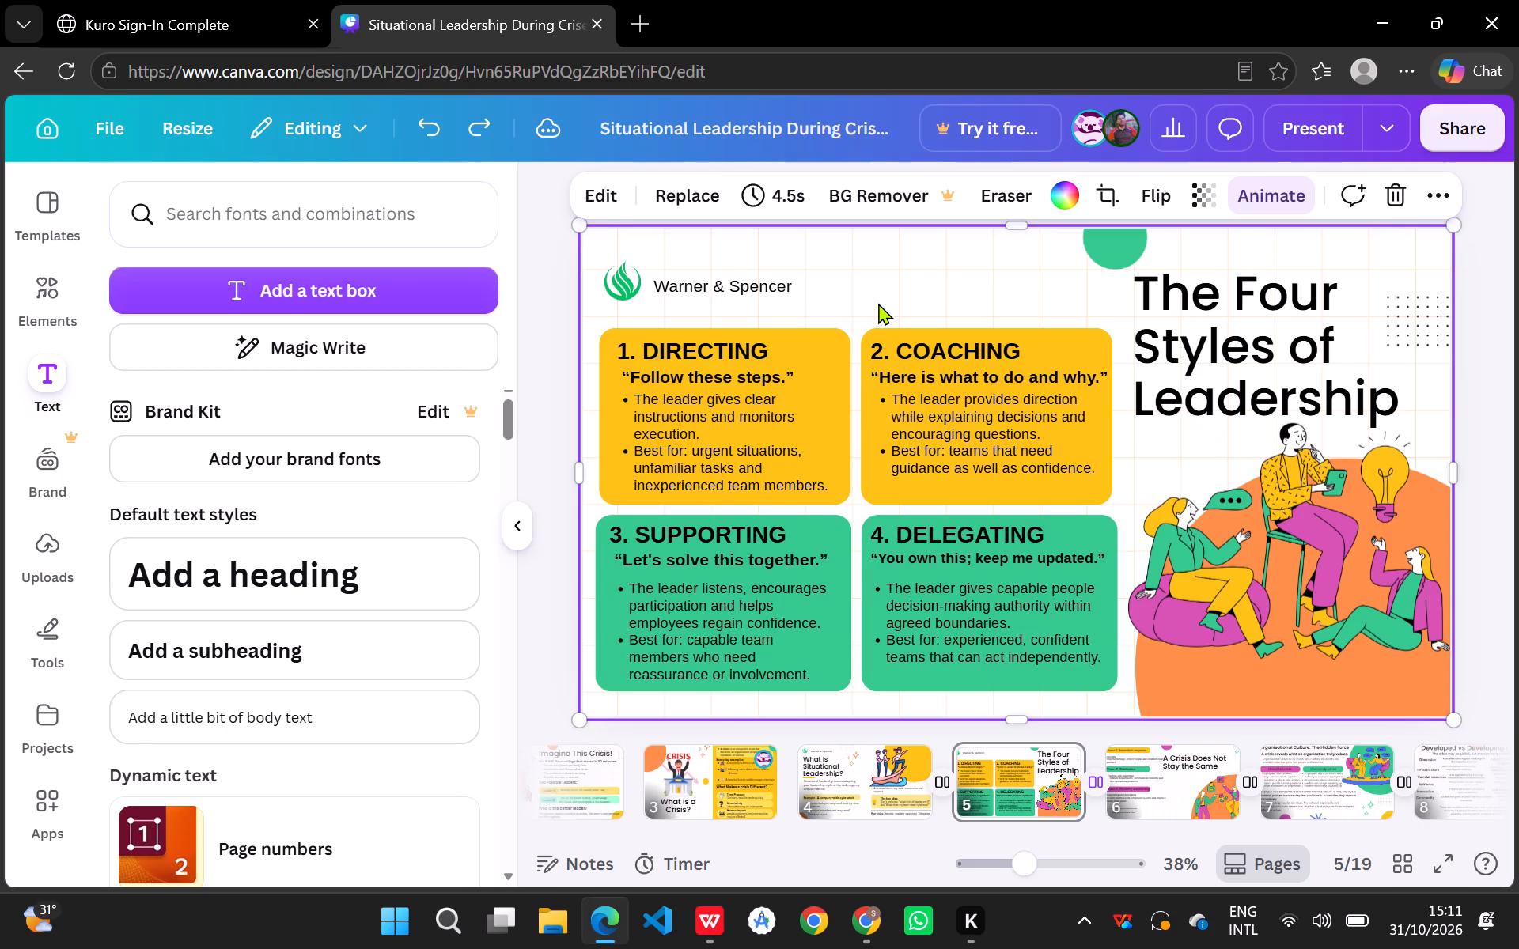
key("ctrl+z")
key("ctrl+z")
key("ctrl+z")
key("ctrl+z")
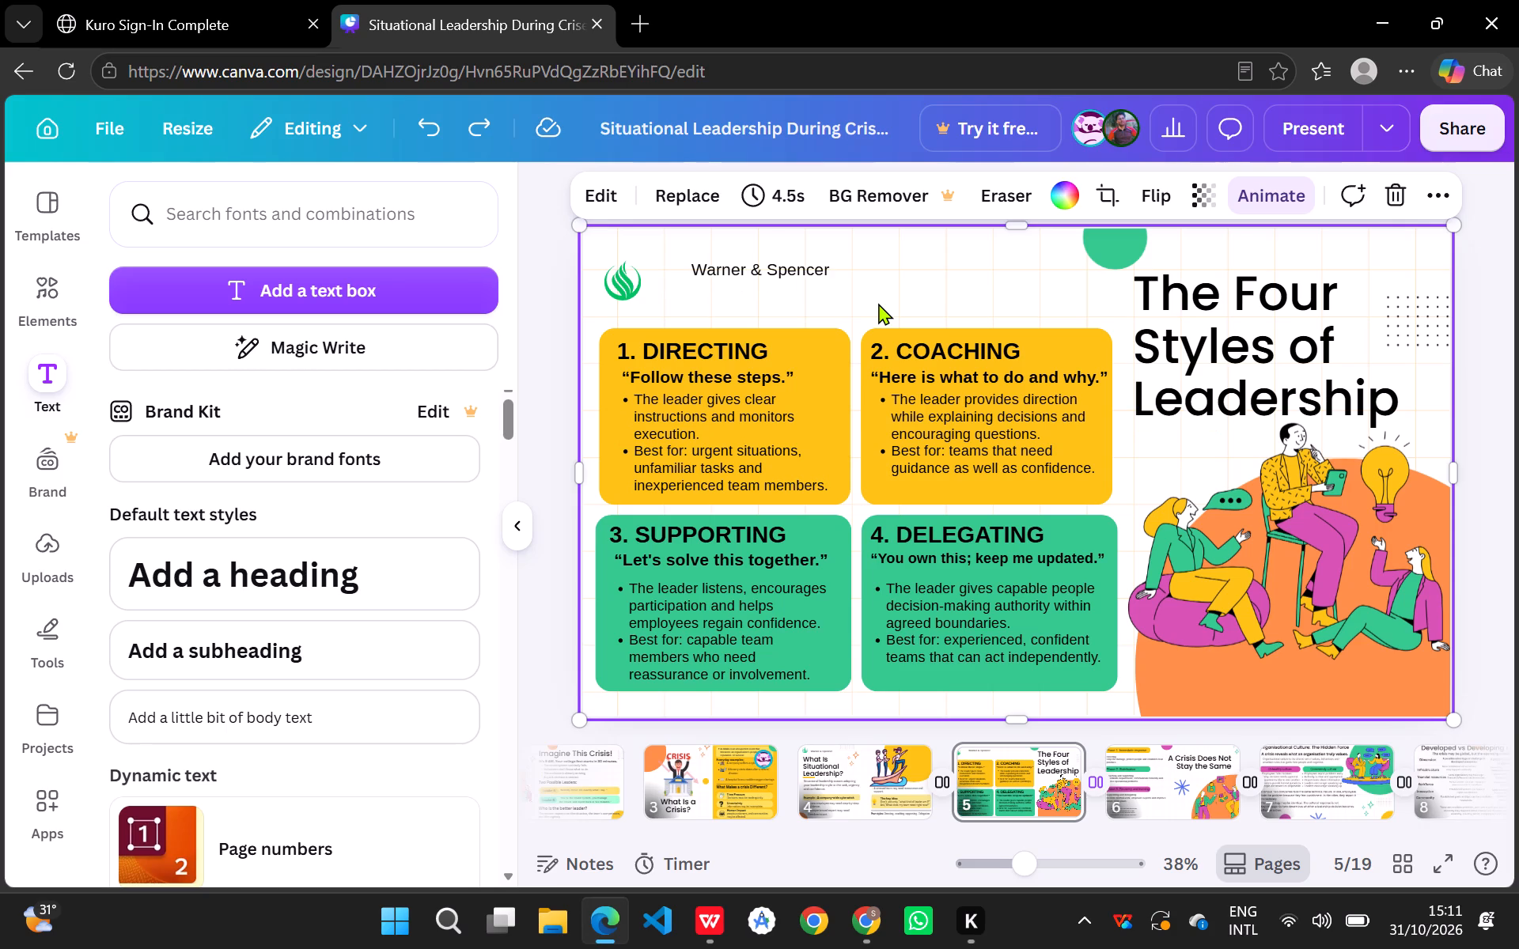
key("ctrl+z")
key("ctrl+z")
key("ctrl+z")
key("ctrl+z")
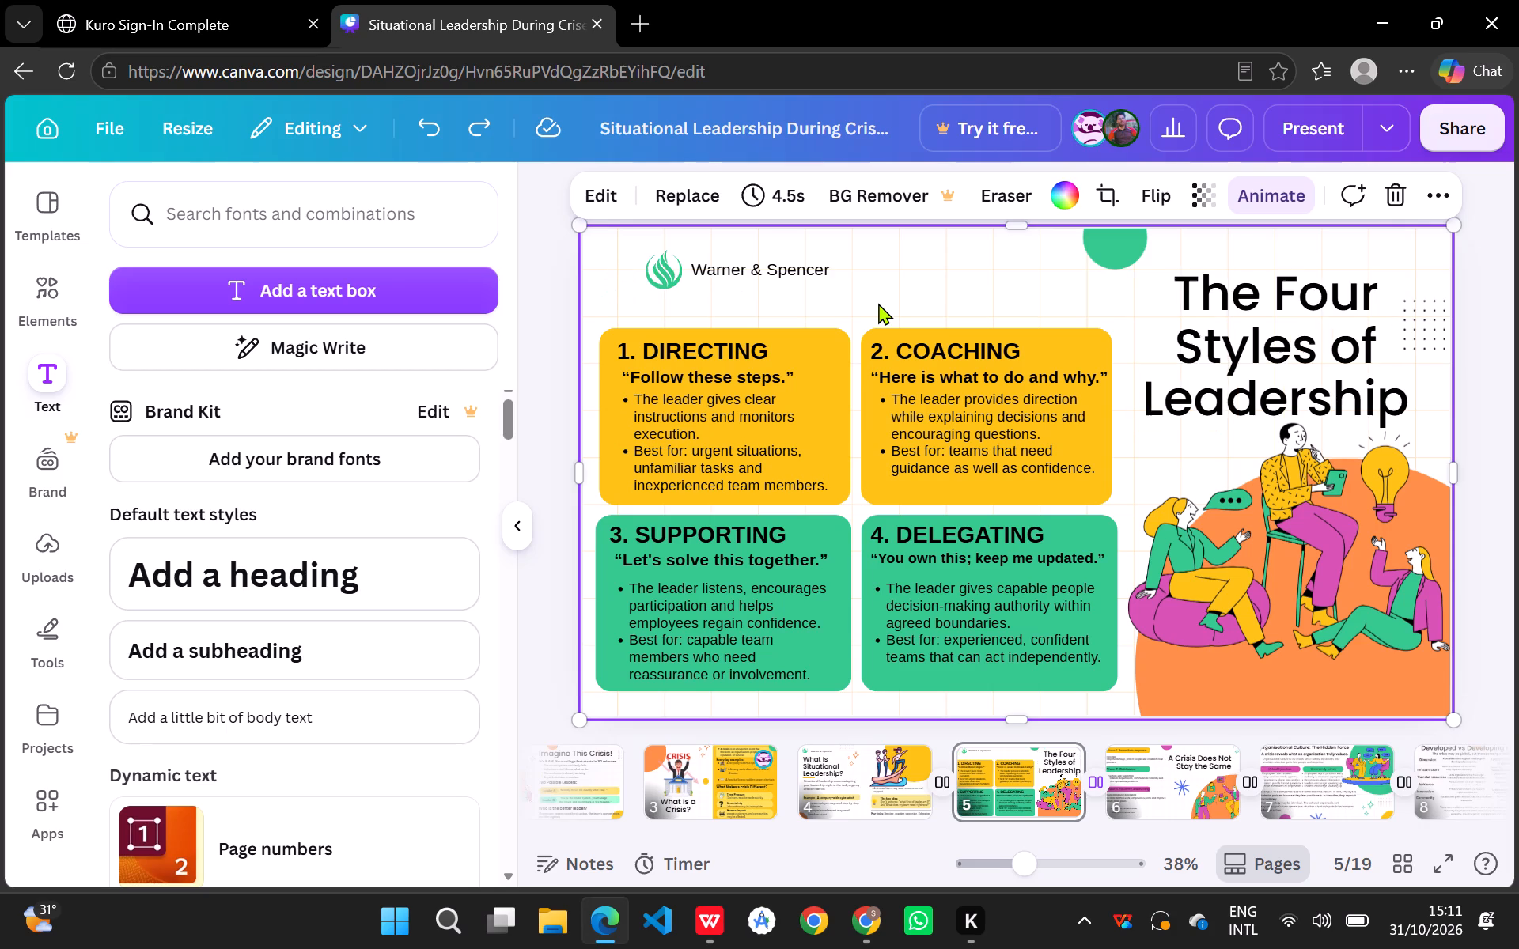
key("ctrl+z")
key("ctrl+z")
key("ctrl+z")
key("ctrl+z")
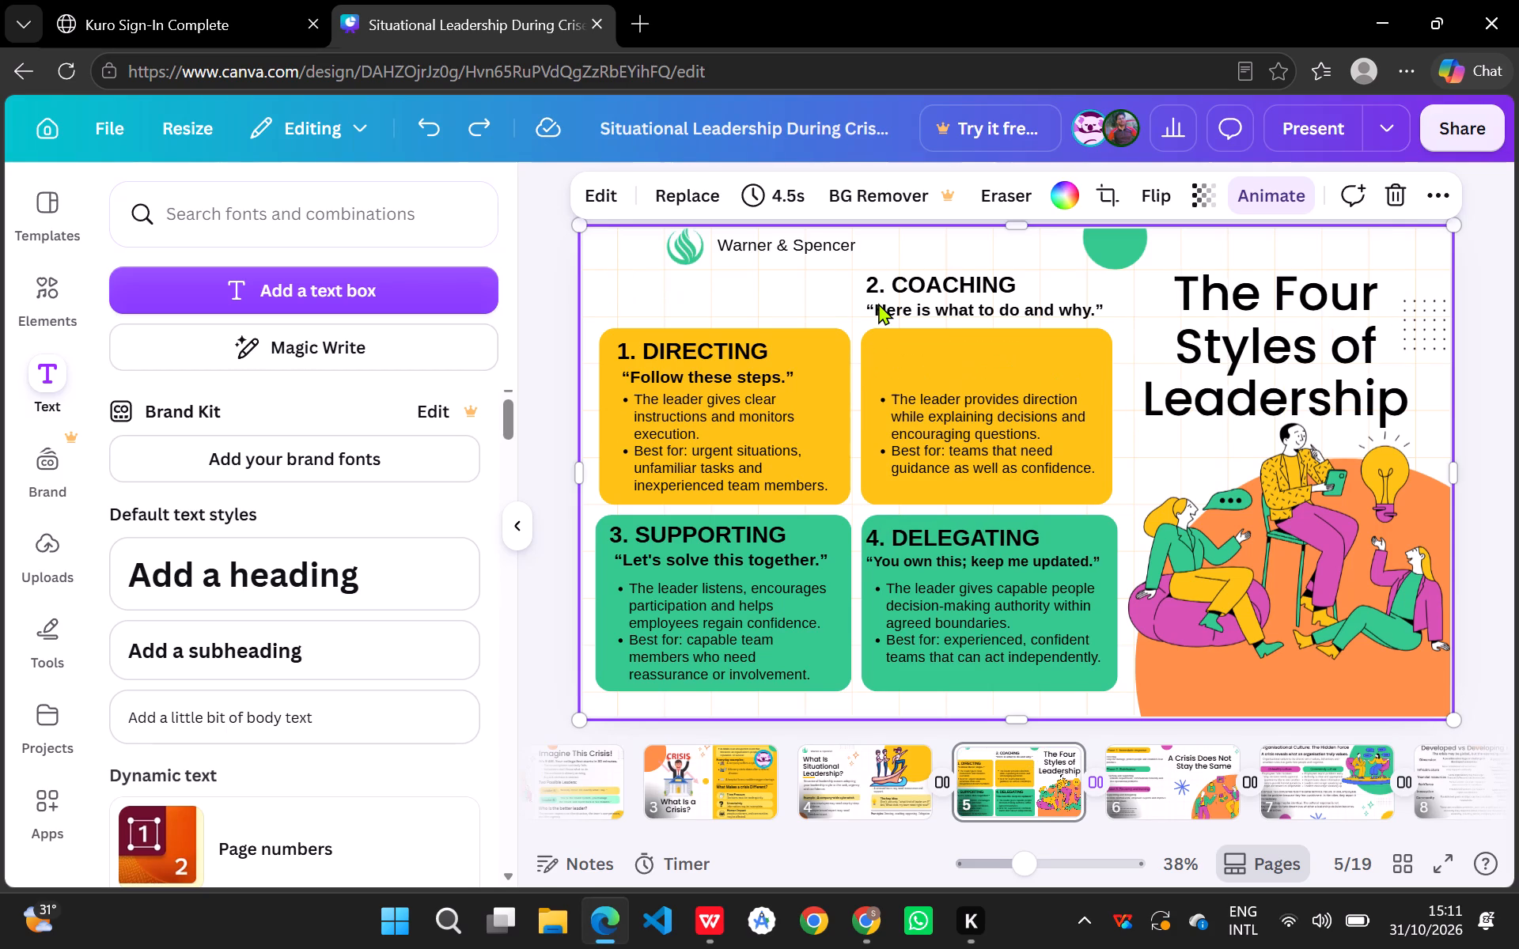
key("ctrl+z")
key("ctrl+z")
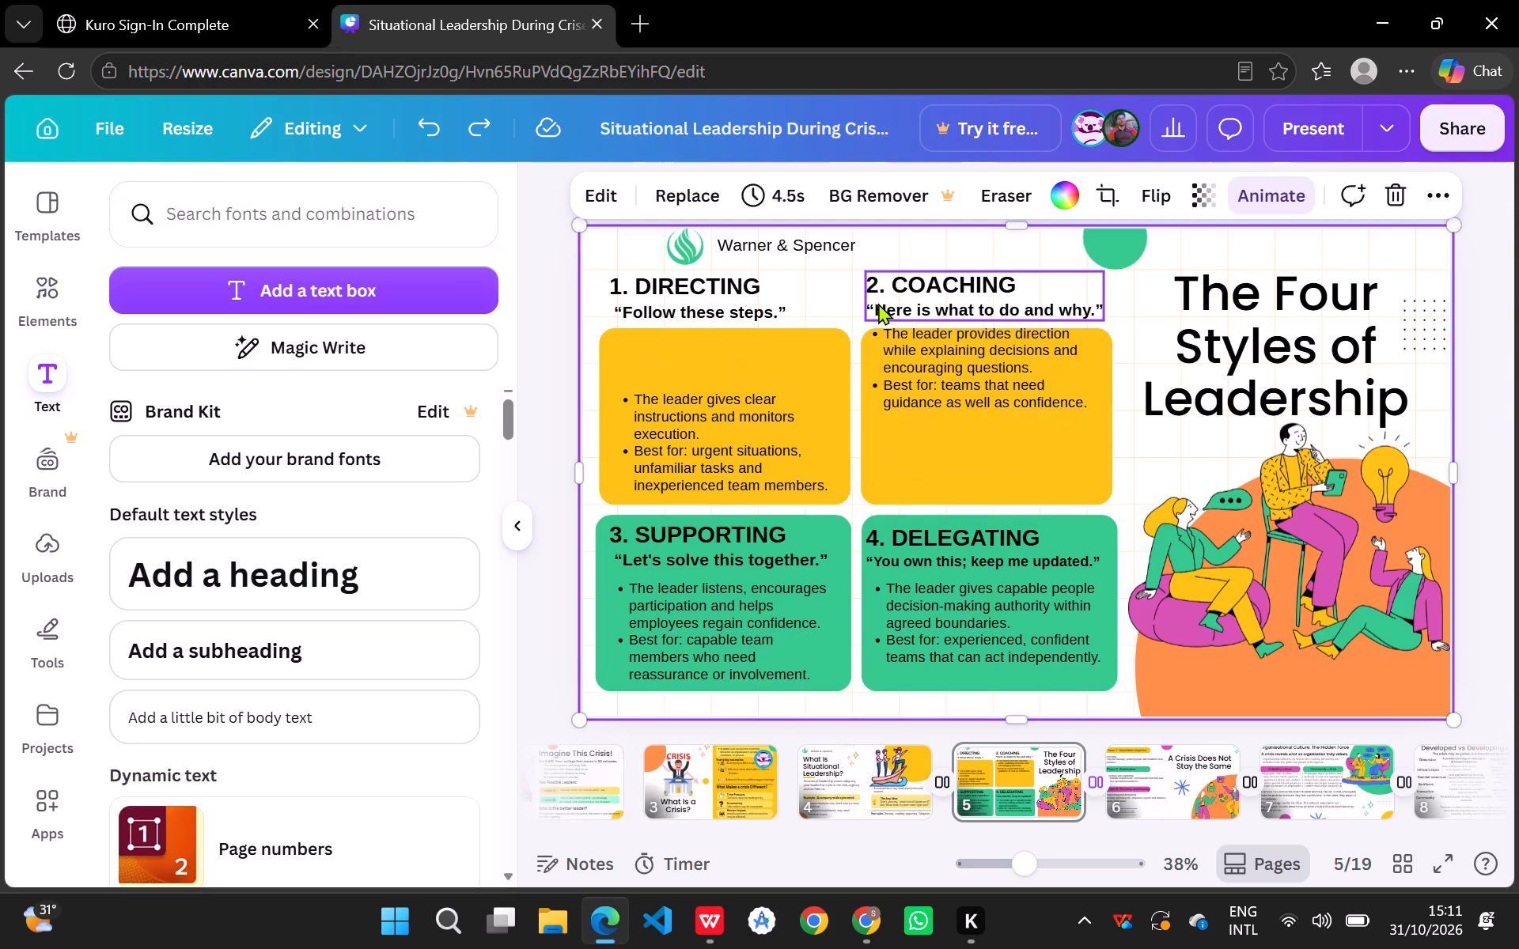
key("ctrl+z")
key("ctrl+z")
key("ctrl+z")
key("ctrl+z")
key("ctrl+z")
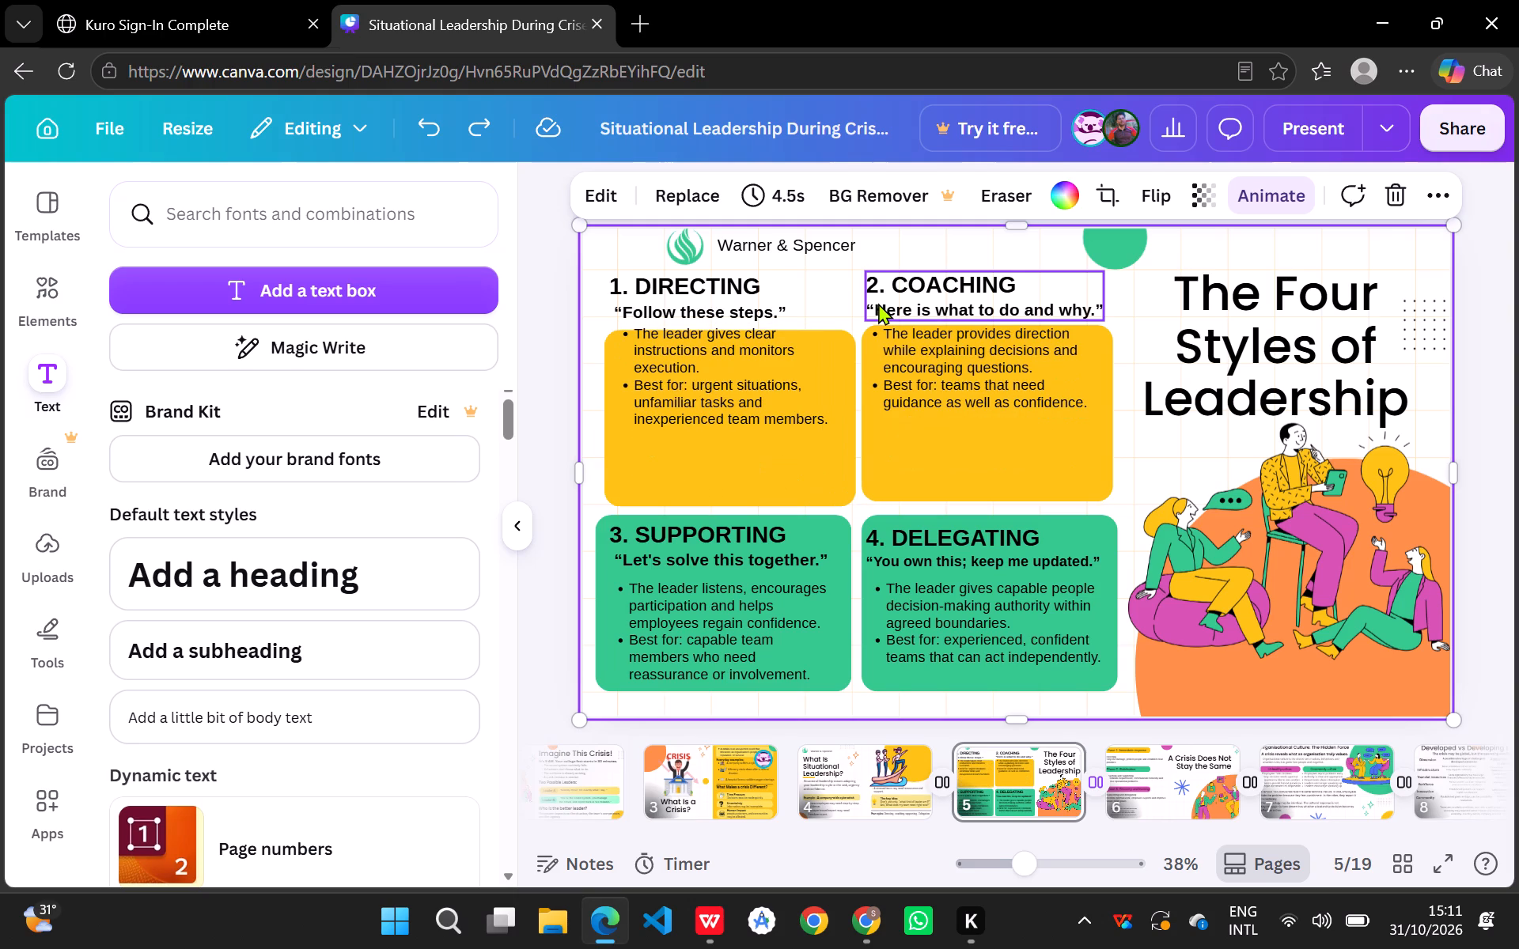
key("ctrl+z")
key("ctrl+z")
key("ctrl+z")
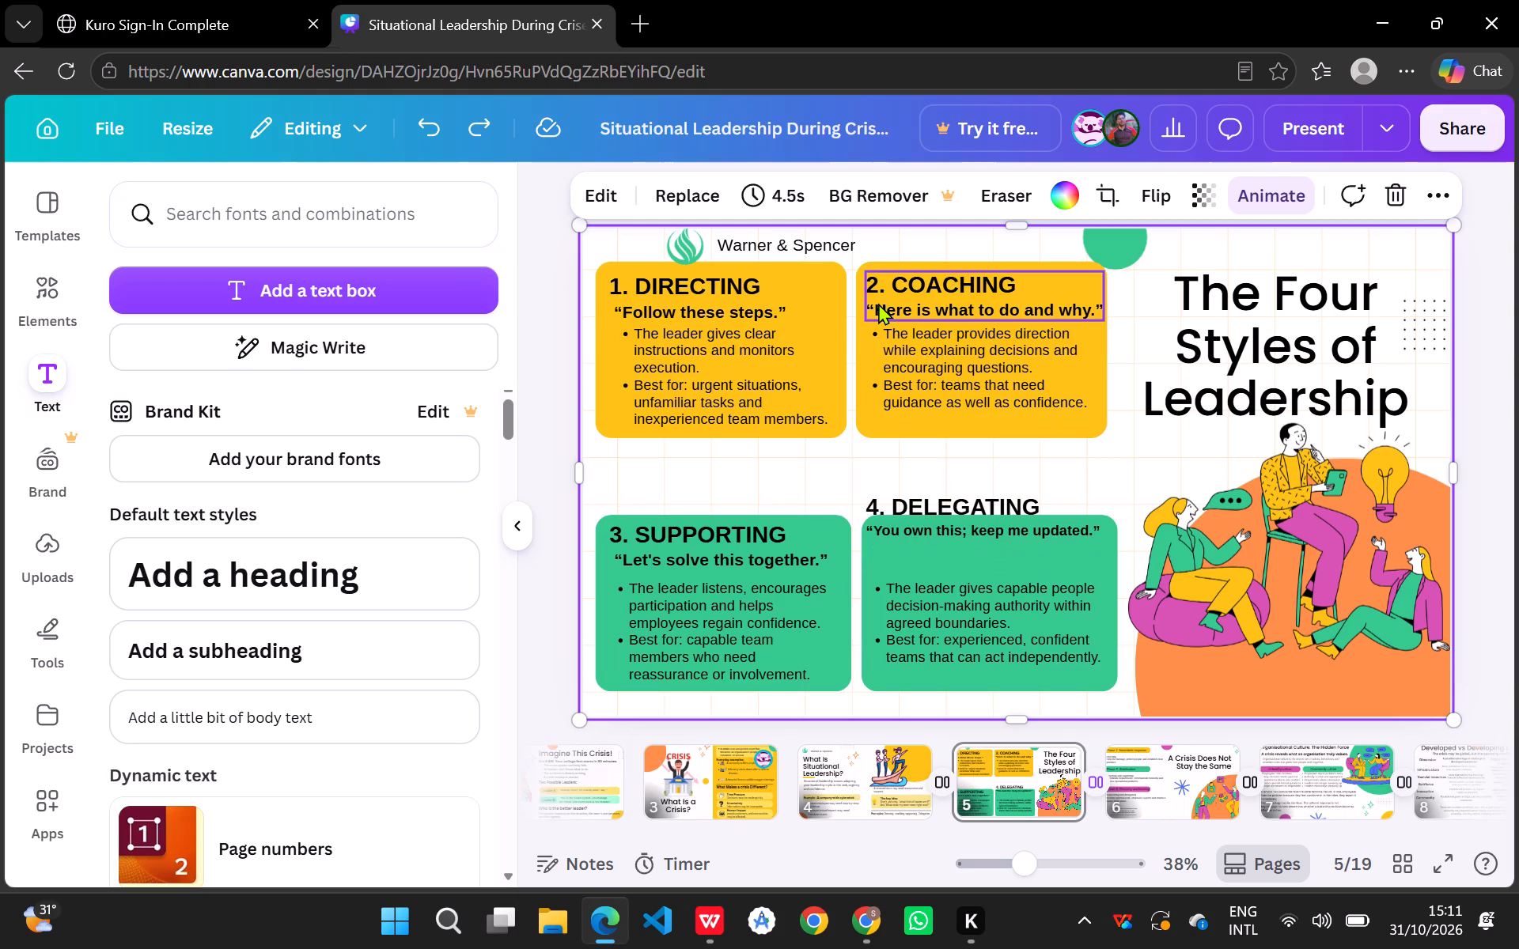
key("ctrl+z")
key("ctrl+z")
key("ctrl+z")
key("ctrl+z")
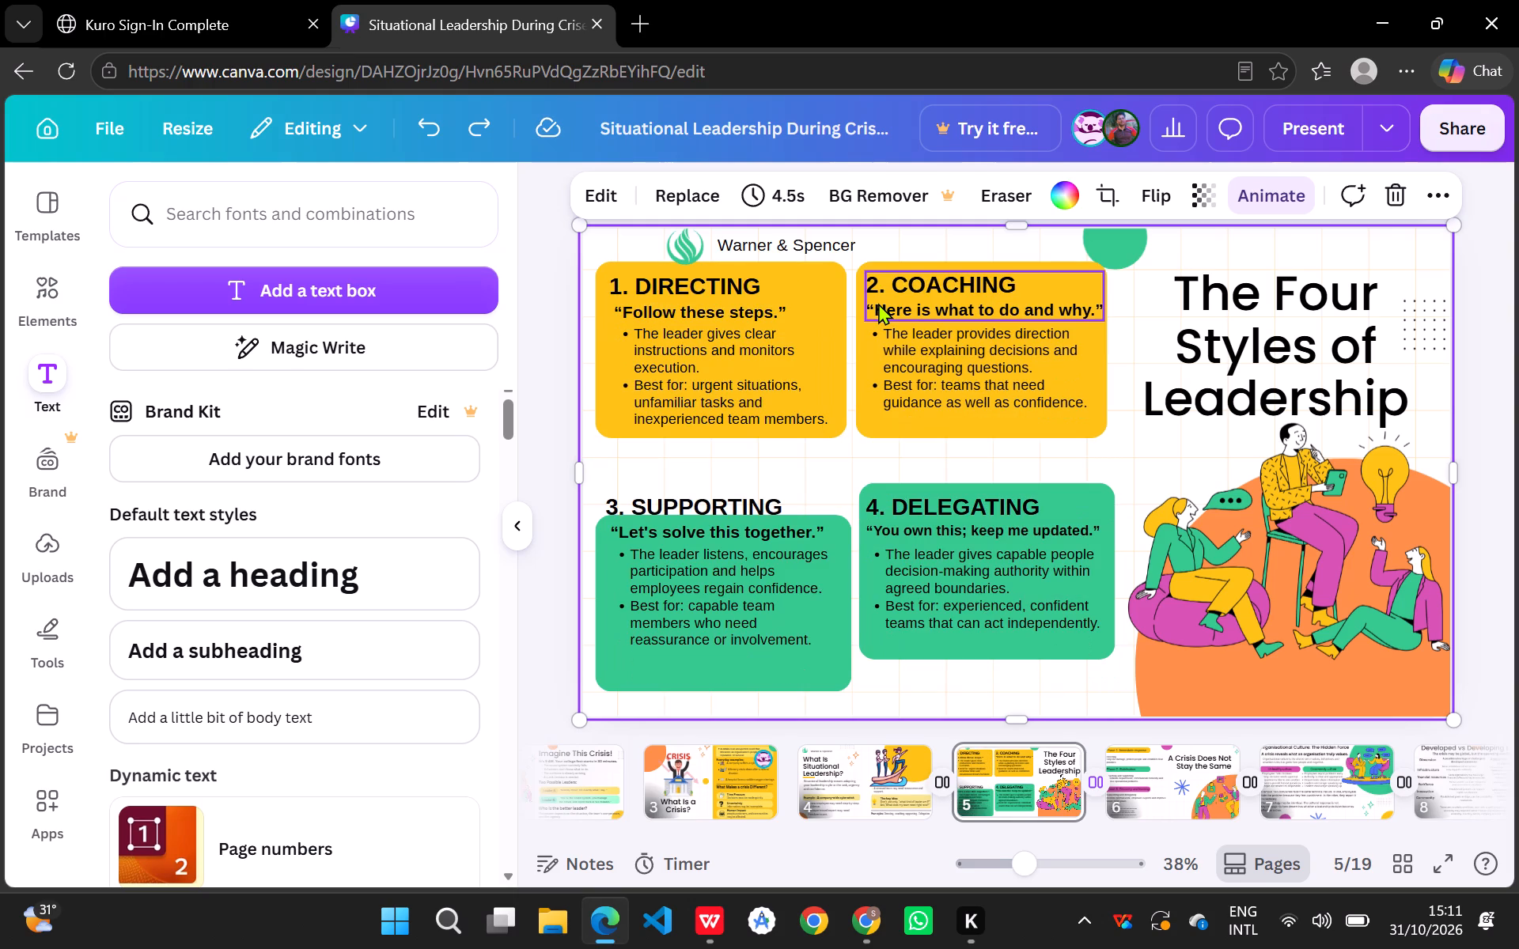
key("ctrl+z")
key("ctrl+z")
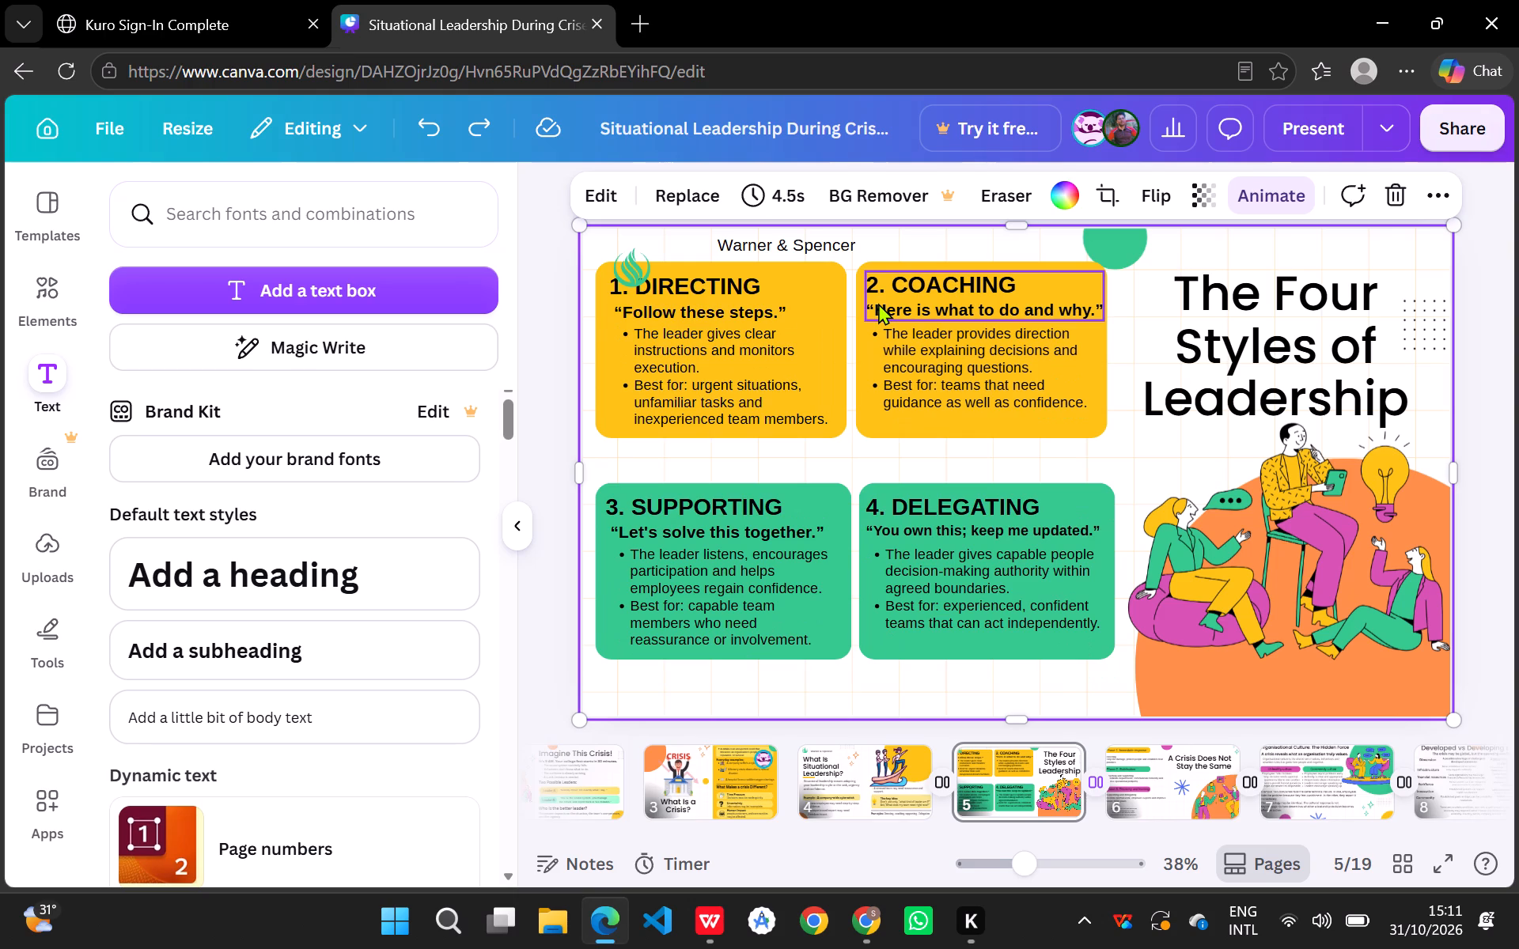
key("ctrl+z")
key("ctrl+z")
key("ctrl+z")
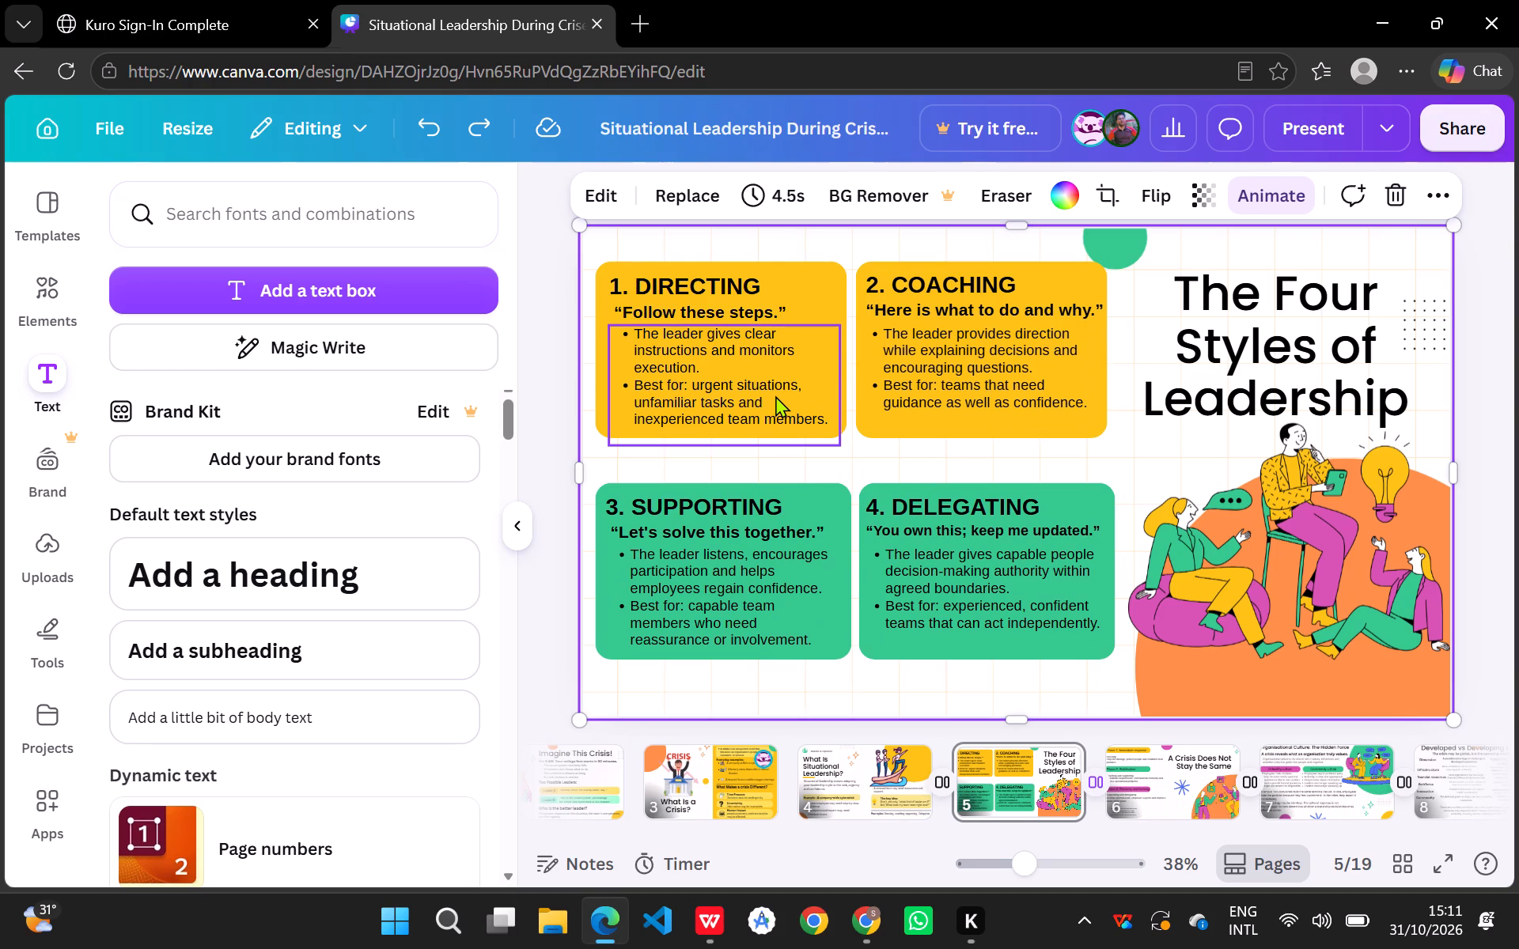
Shift the yellow backgrounds of the COACHING and DIRECTING cards slightly down on page 5, keeping their top edges level.
left_click(1140, 453)
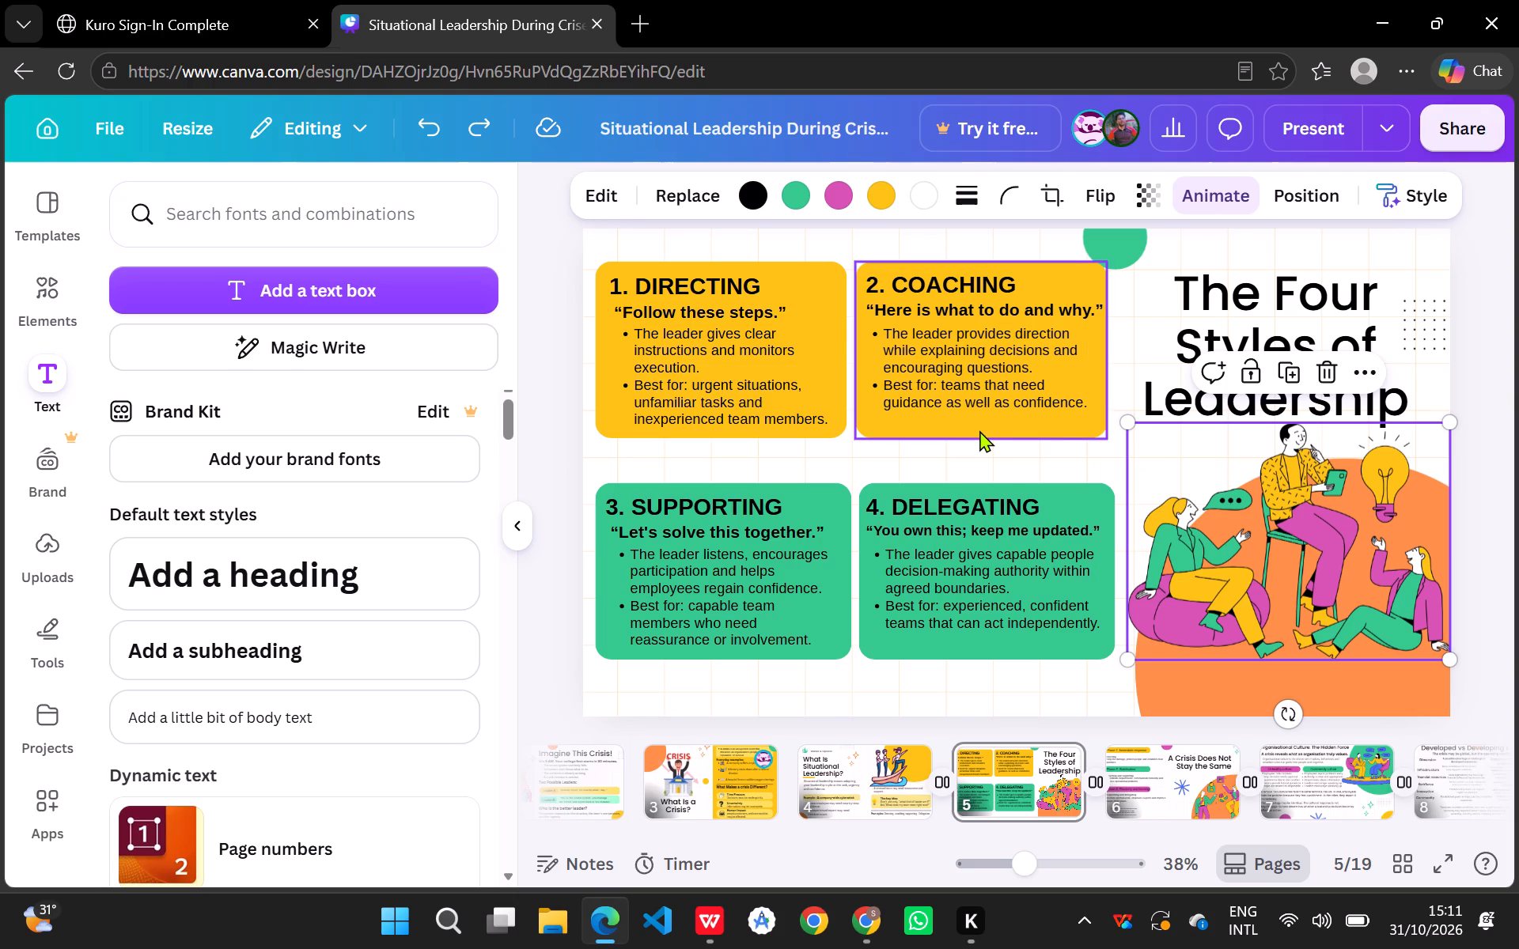
left_click_drag(979, 430, 982, 448)
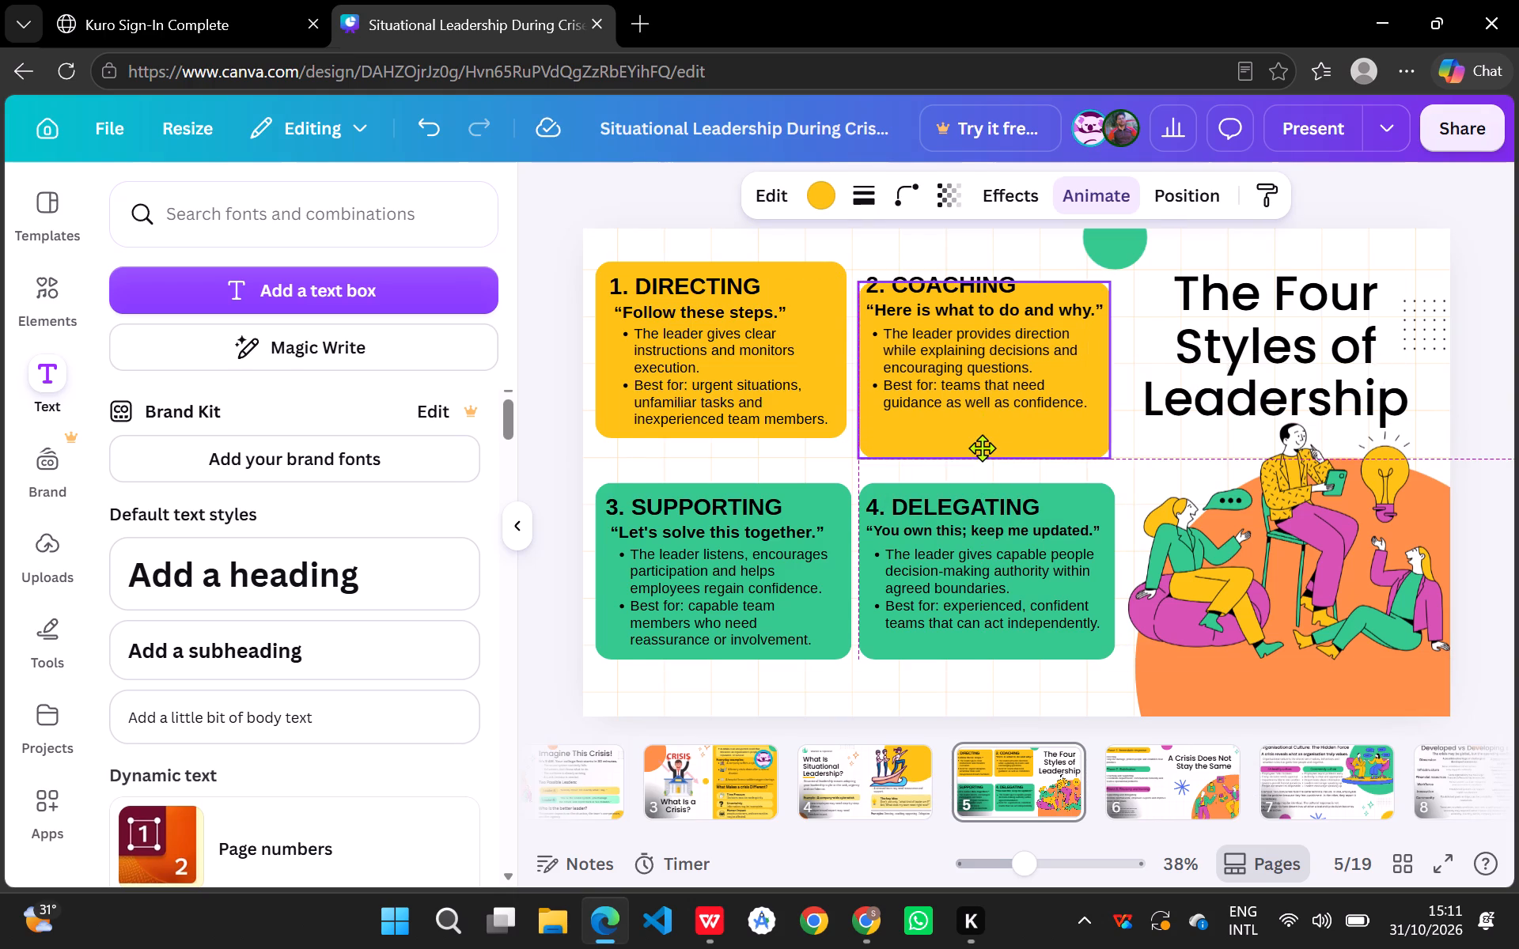
left_click_drag(982, 448, 982, 444)
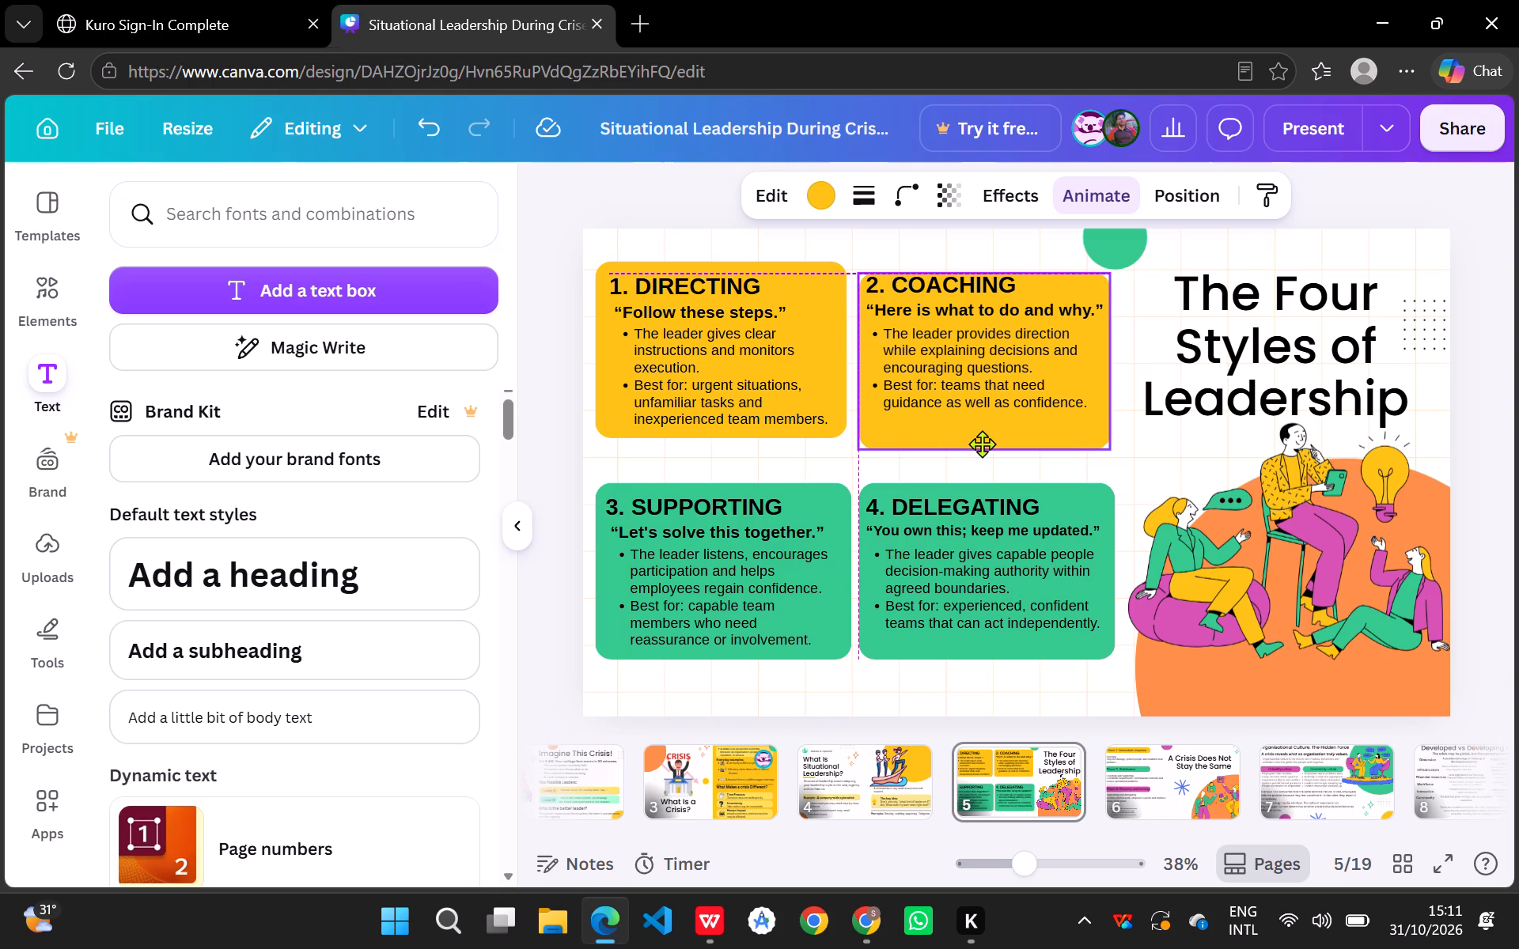
left_click_drag(982, 444, 981, 445)
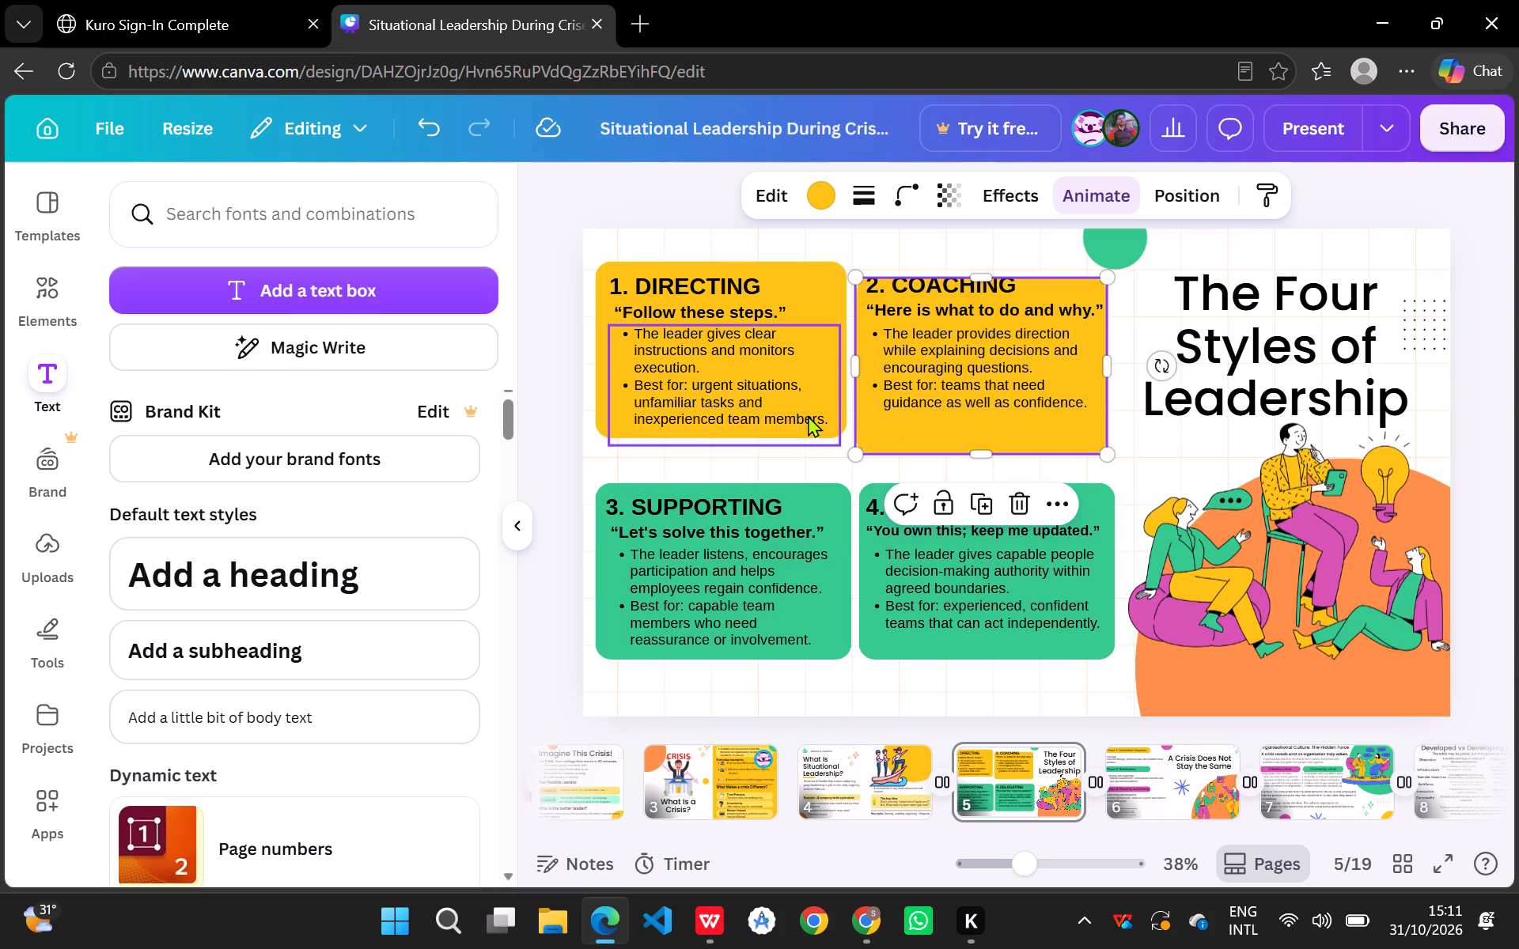
left_click(818, 289)
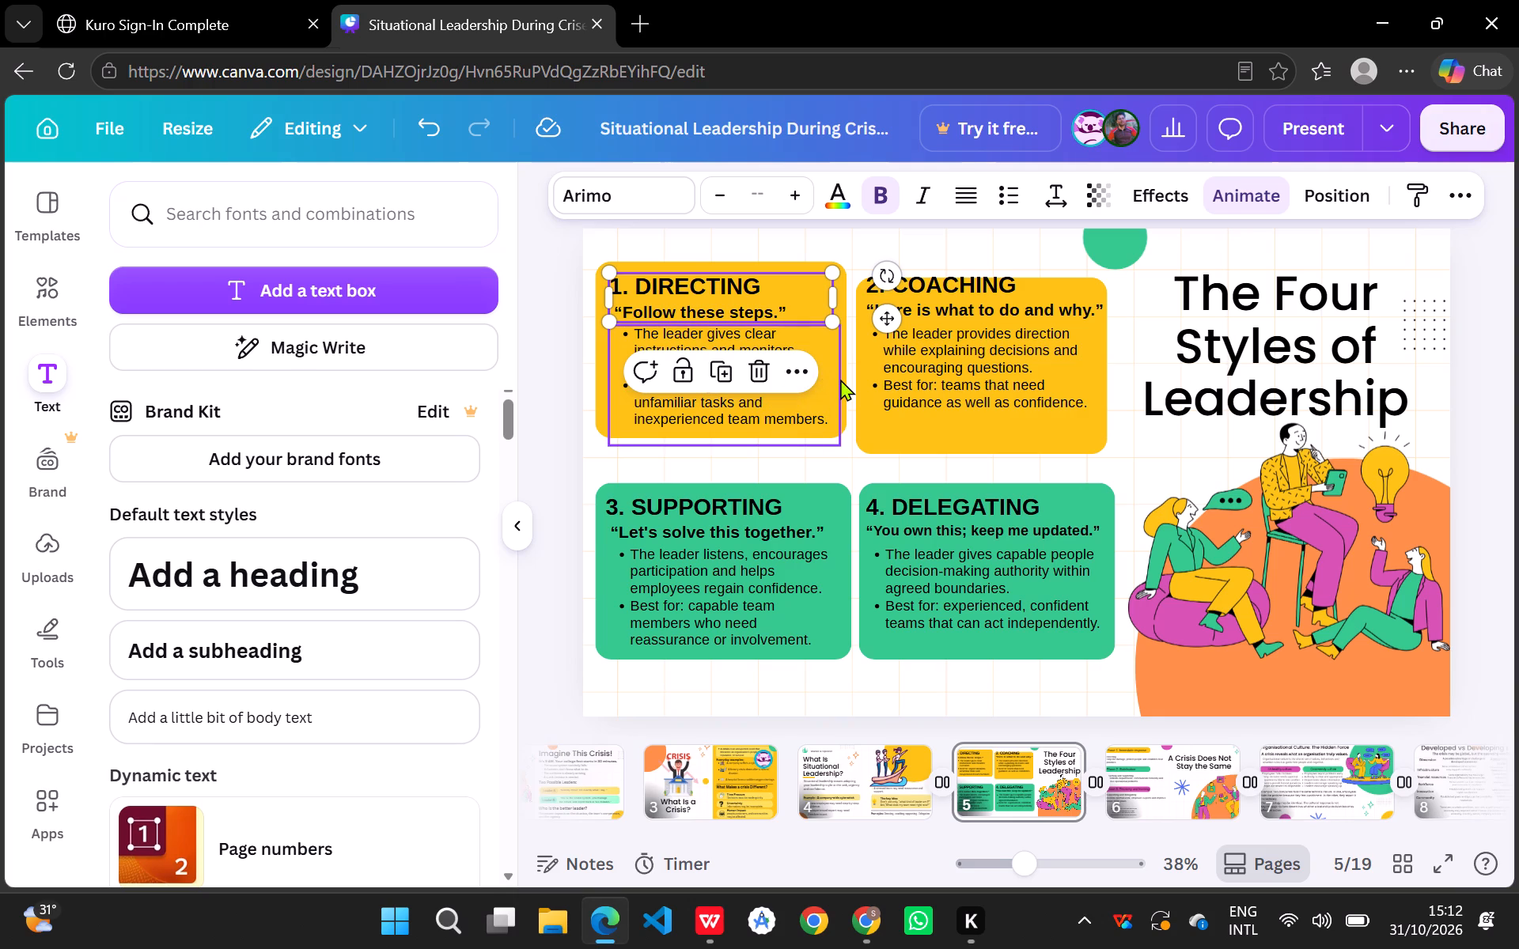
left_click_drag(843, 384, 850, 394)
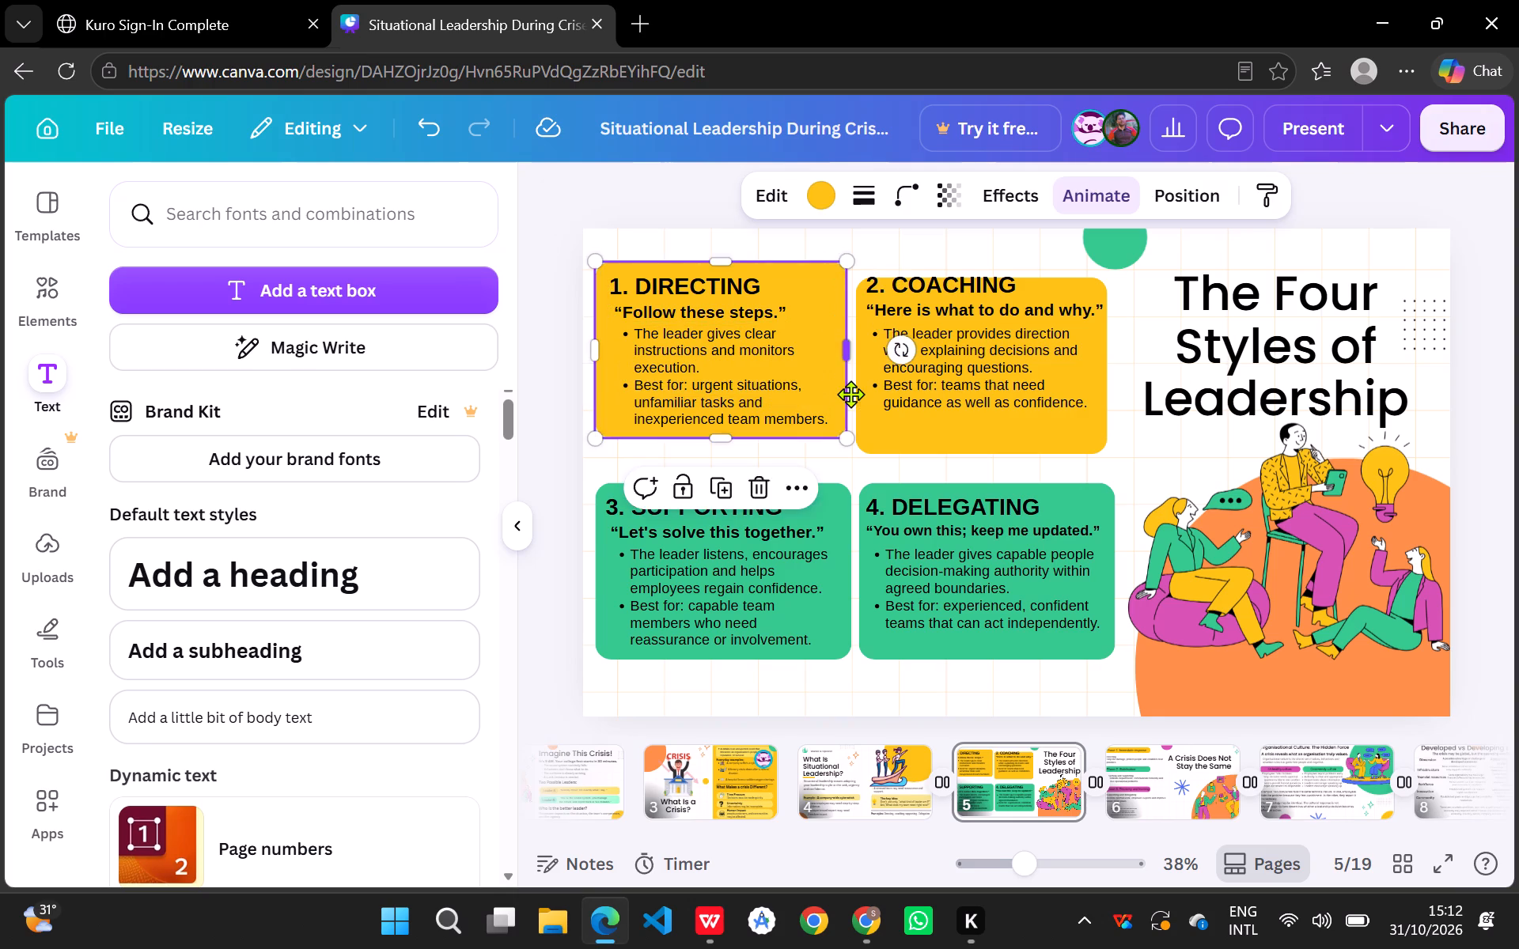
left_click_drag(850, 394, 843, 402)
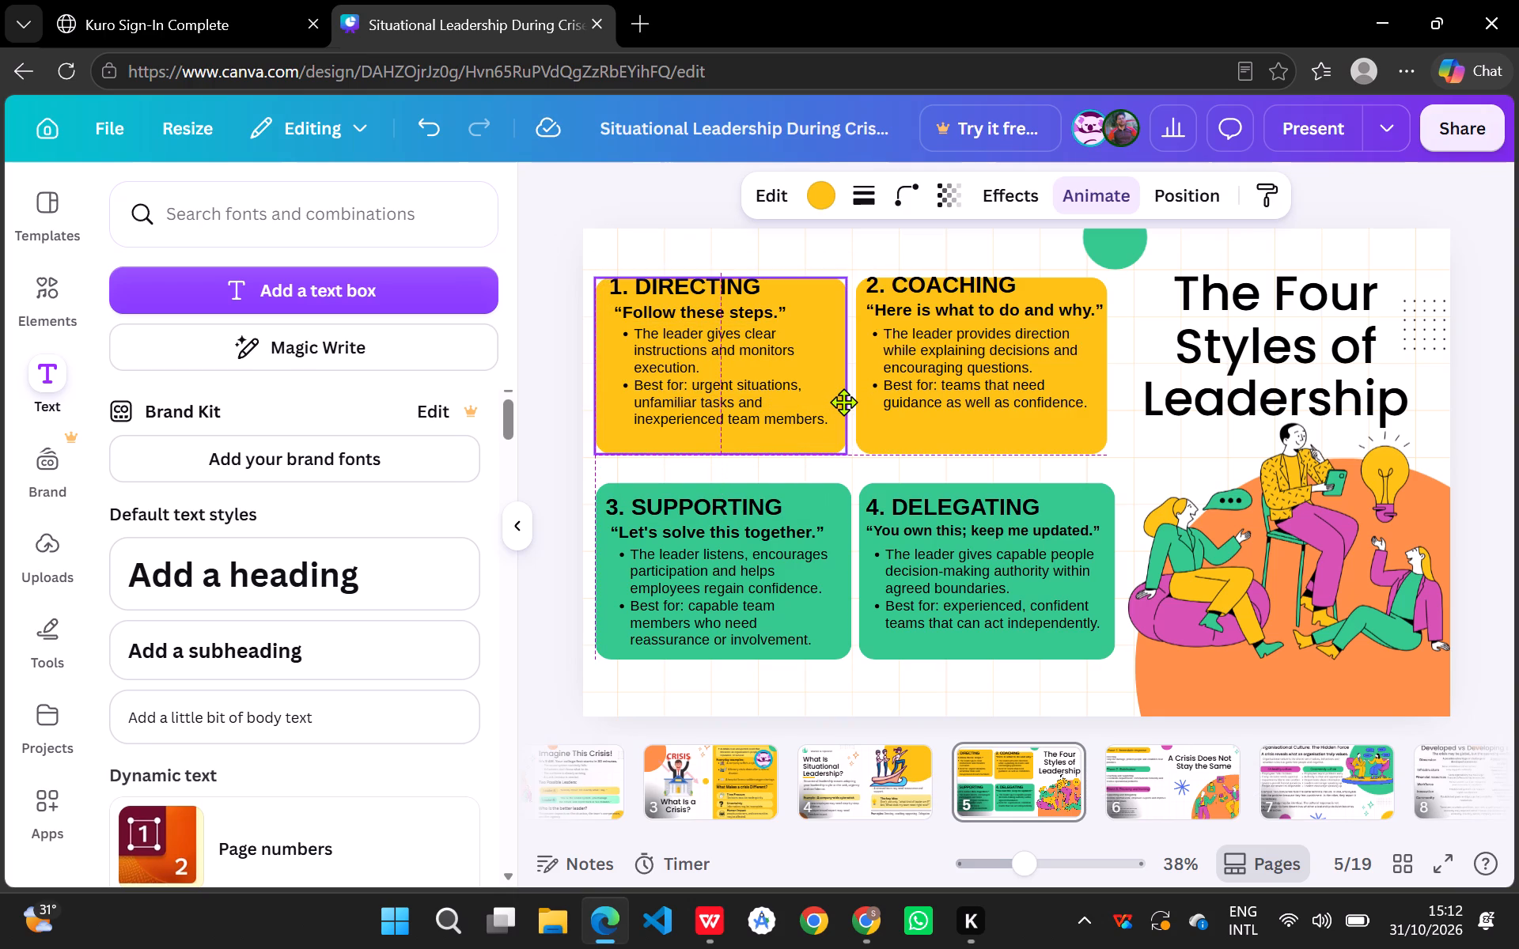
left_click_drag(843, 402, 845, 402)
left_click(966, 471)
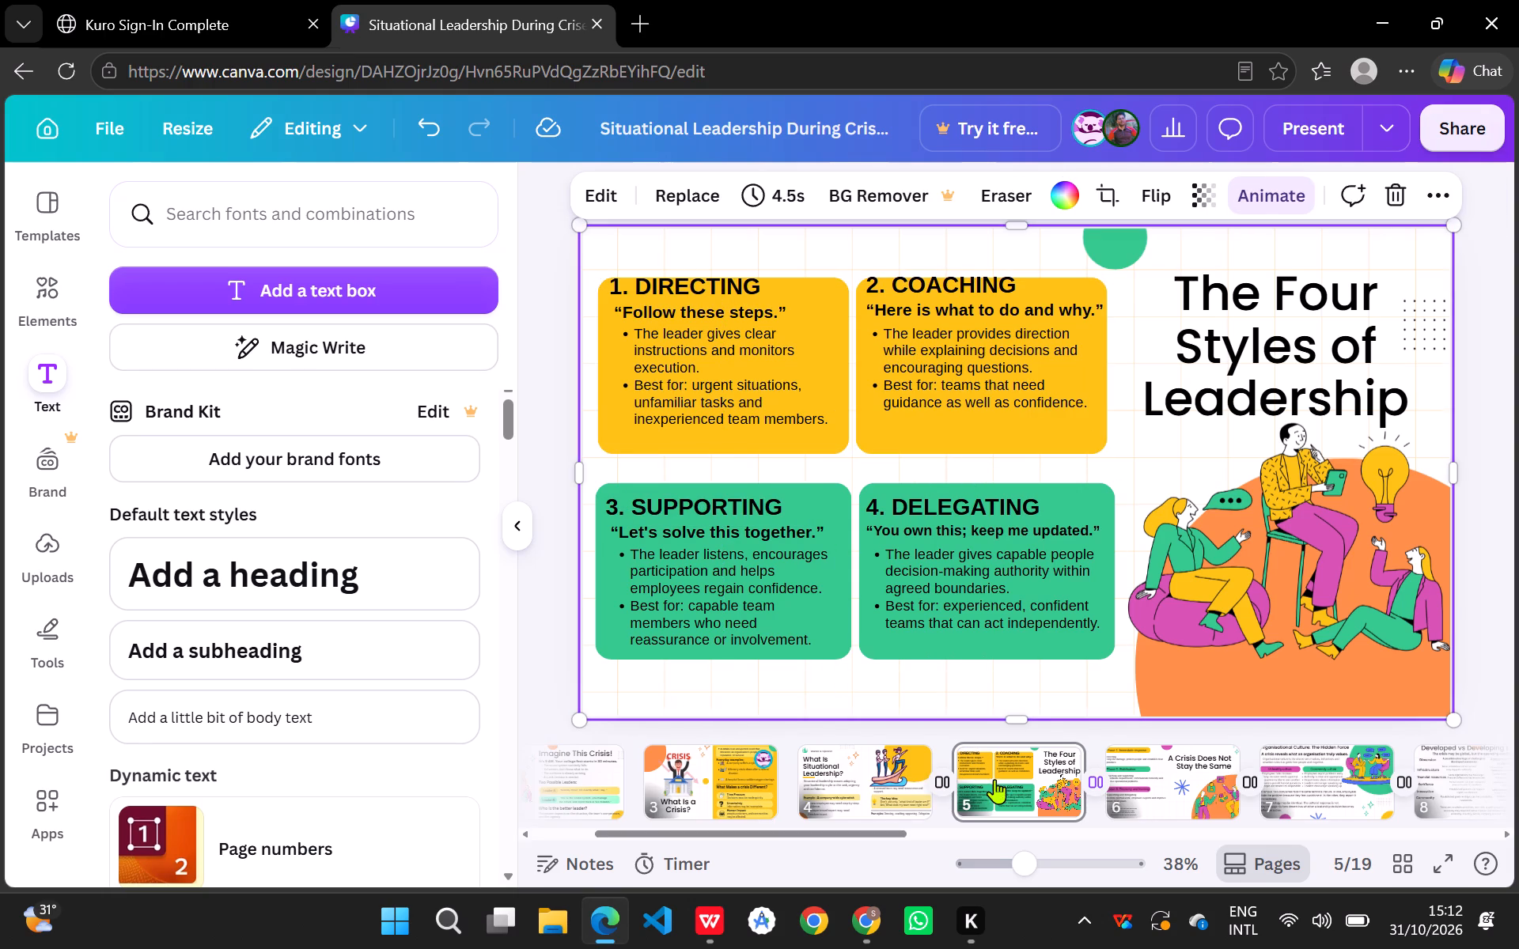
Move the bulleted text of the DIRECTING and COACHING cards slightly down, with their first lines level.
left_click_drag(726, 365, 715, 388)
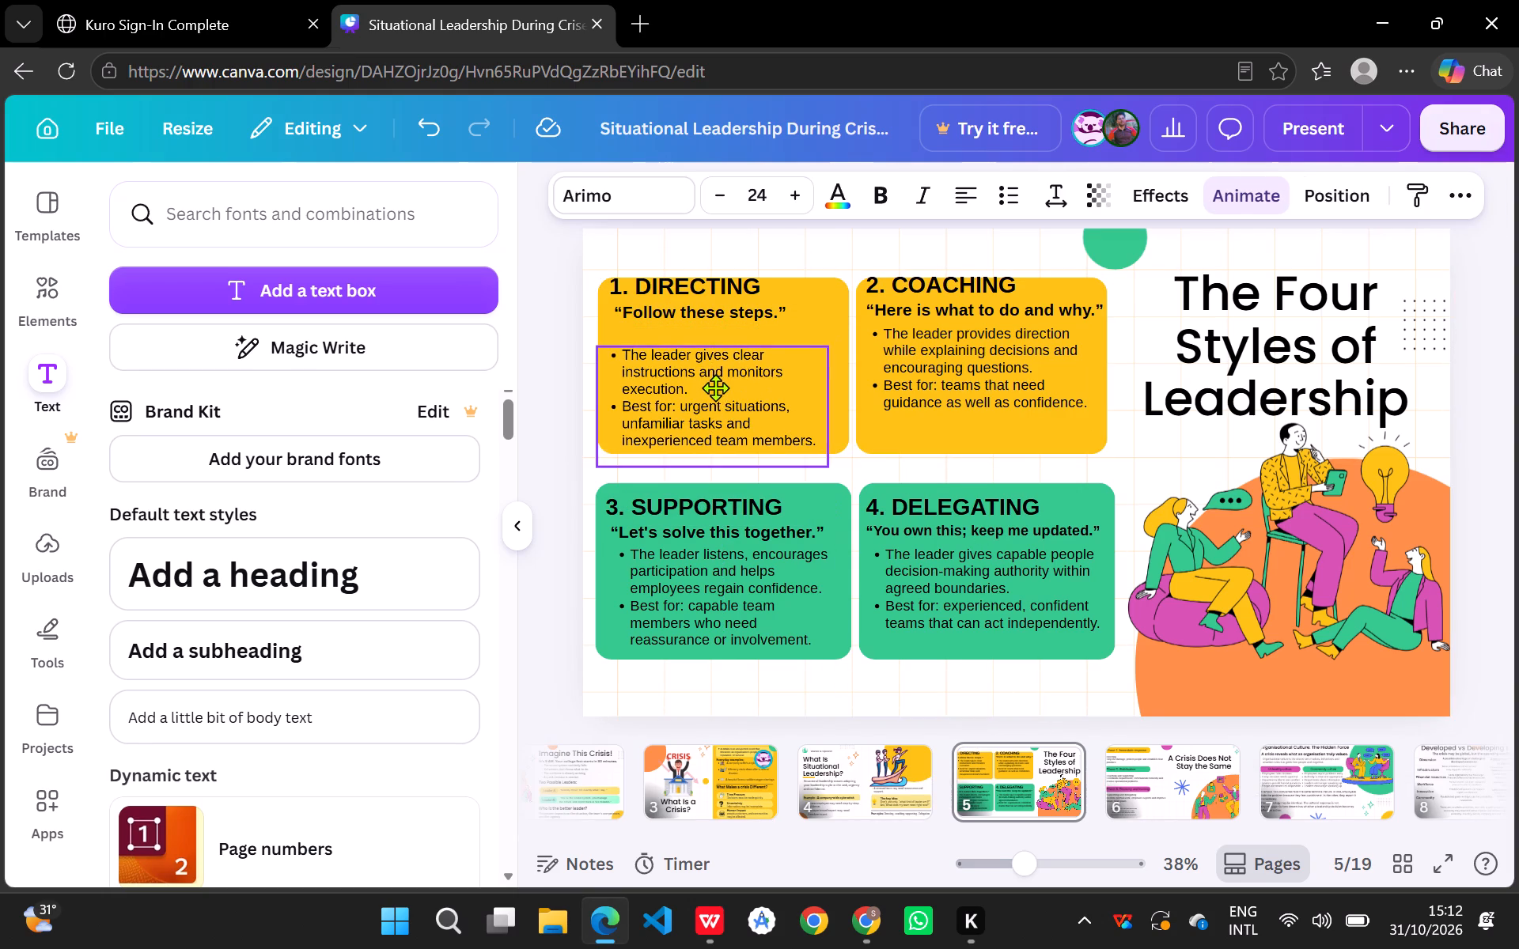
left_click_drag(715, 388, 723, 385)
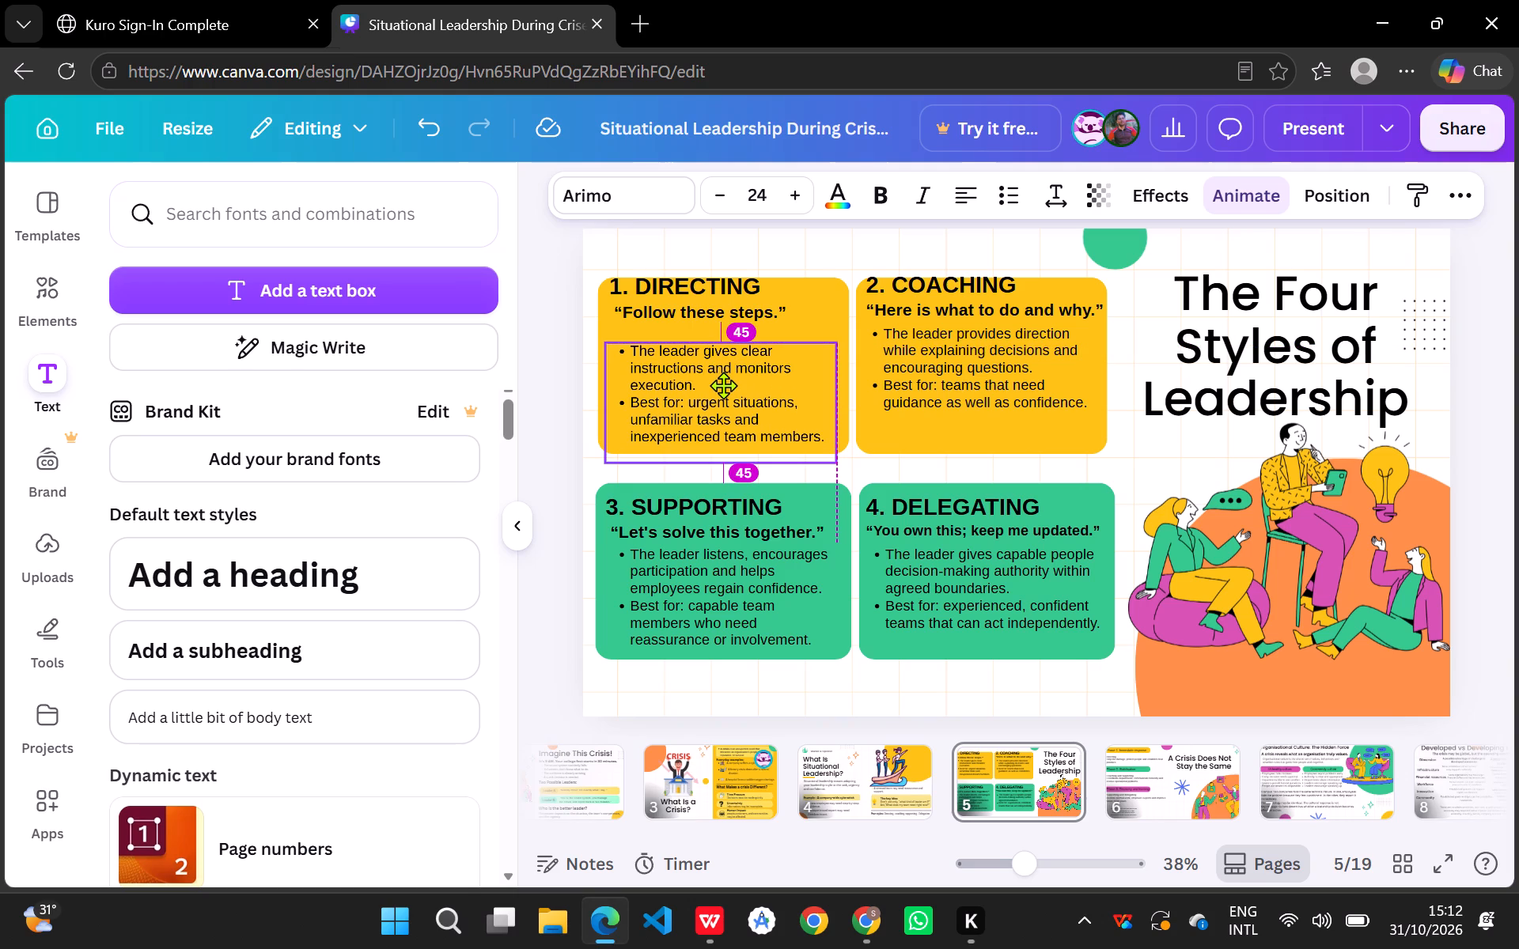
left_click_drag(723, 385, 724, 385)
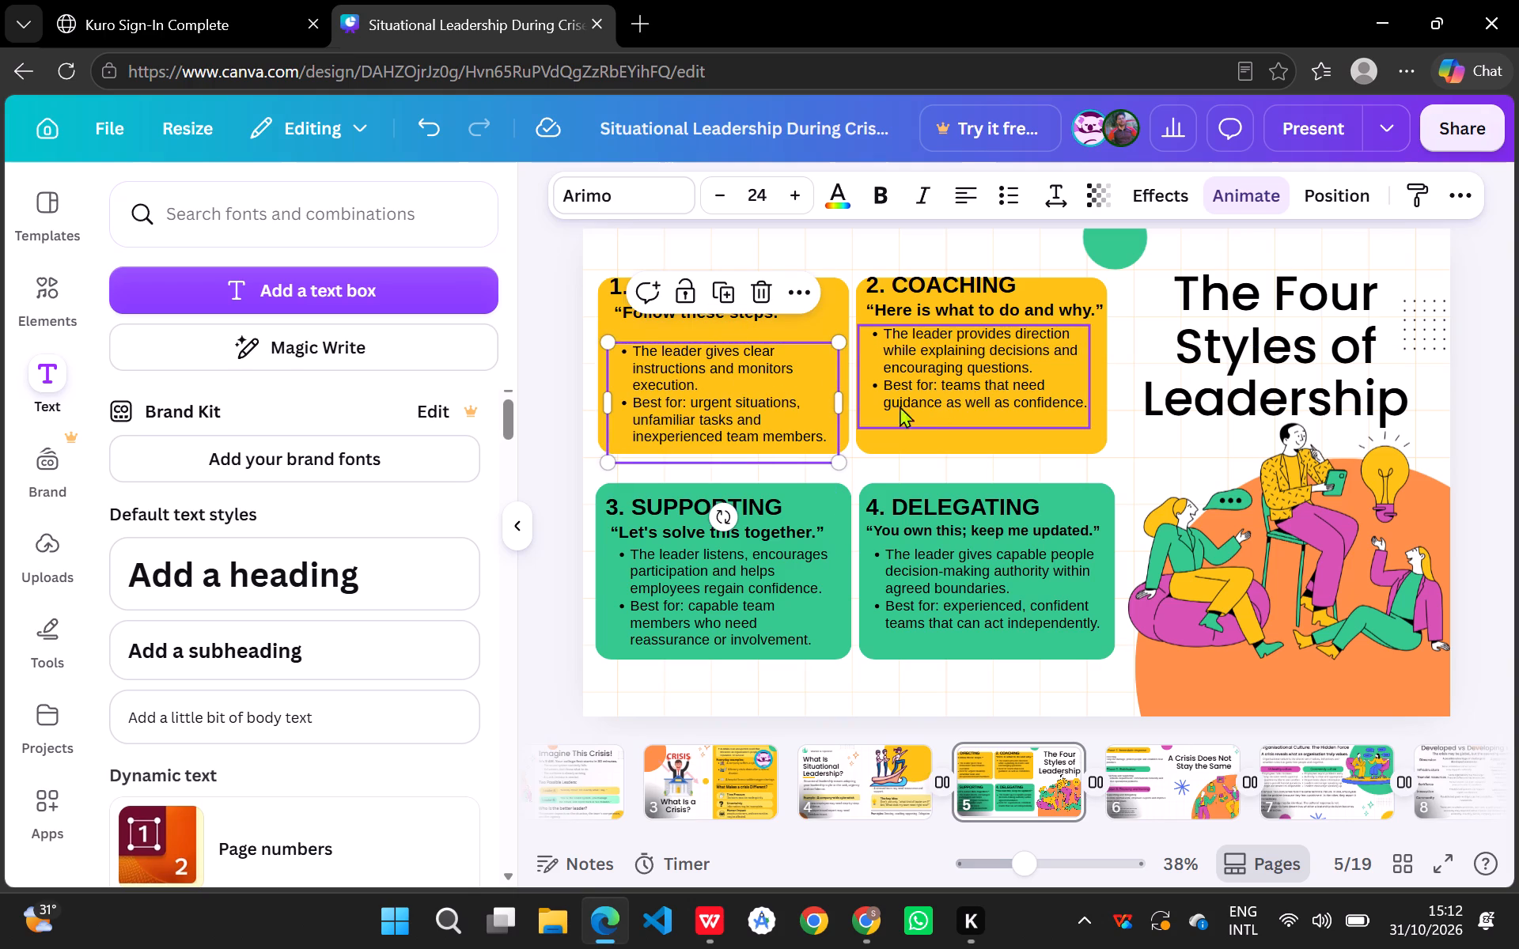
left_click(753, 384)
left_click(753, 384)
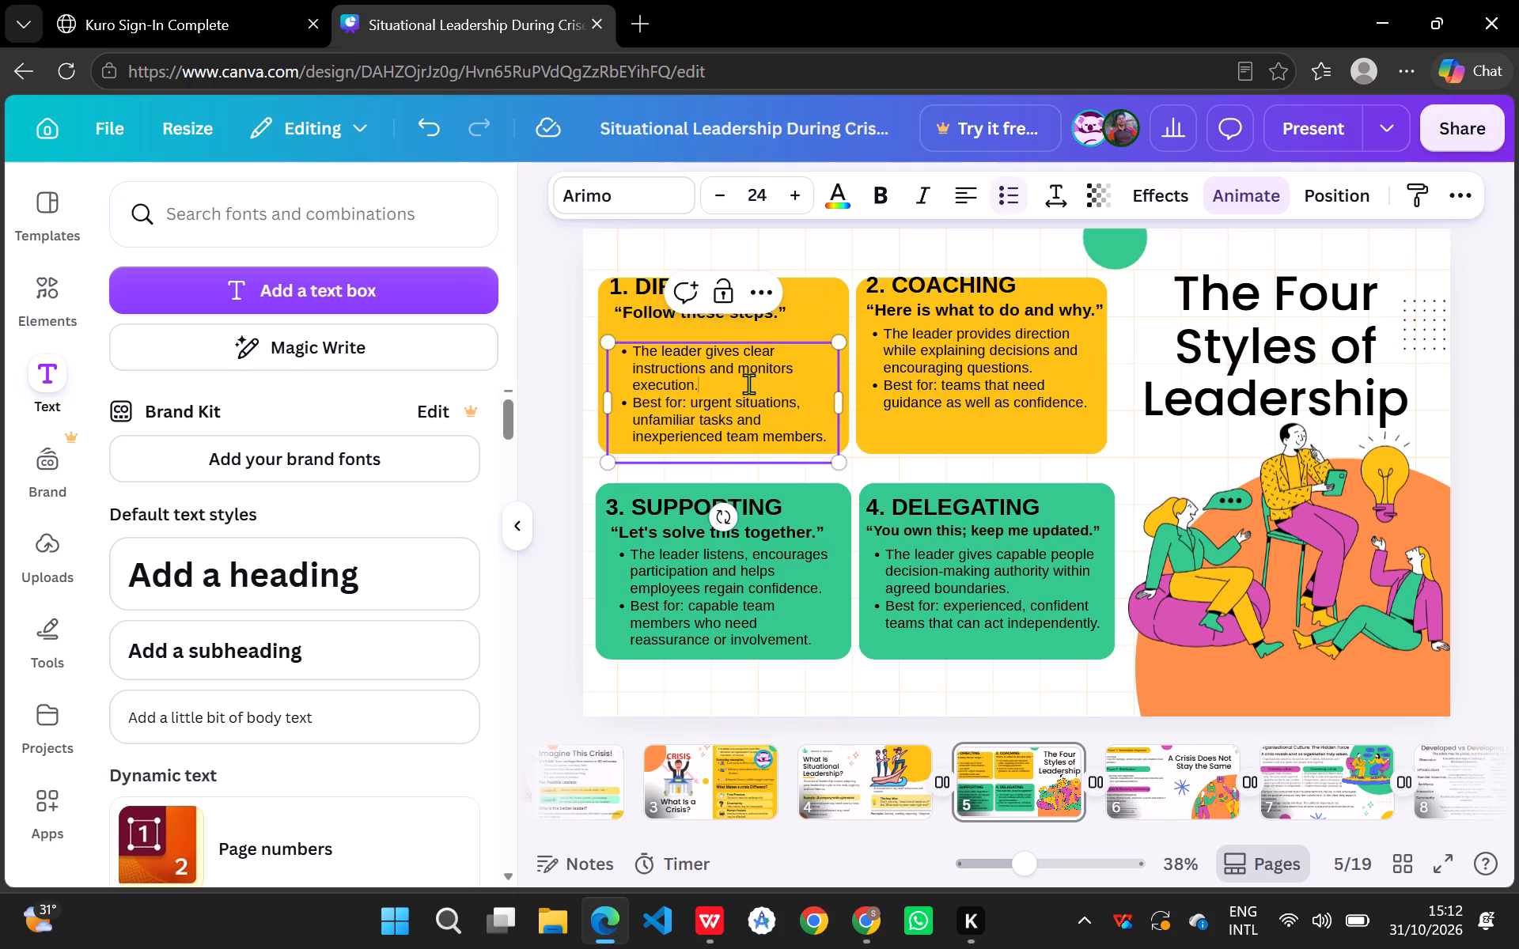
left_click(929, 382)
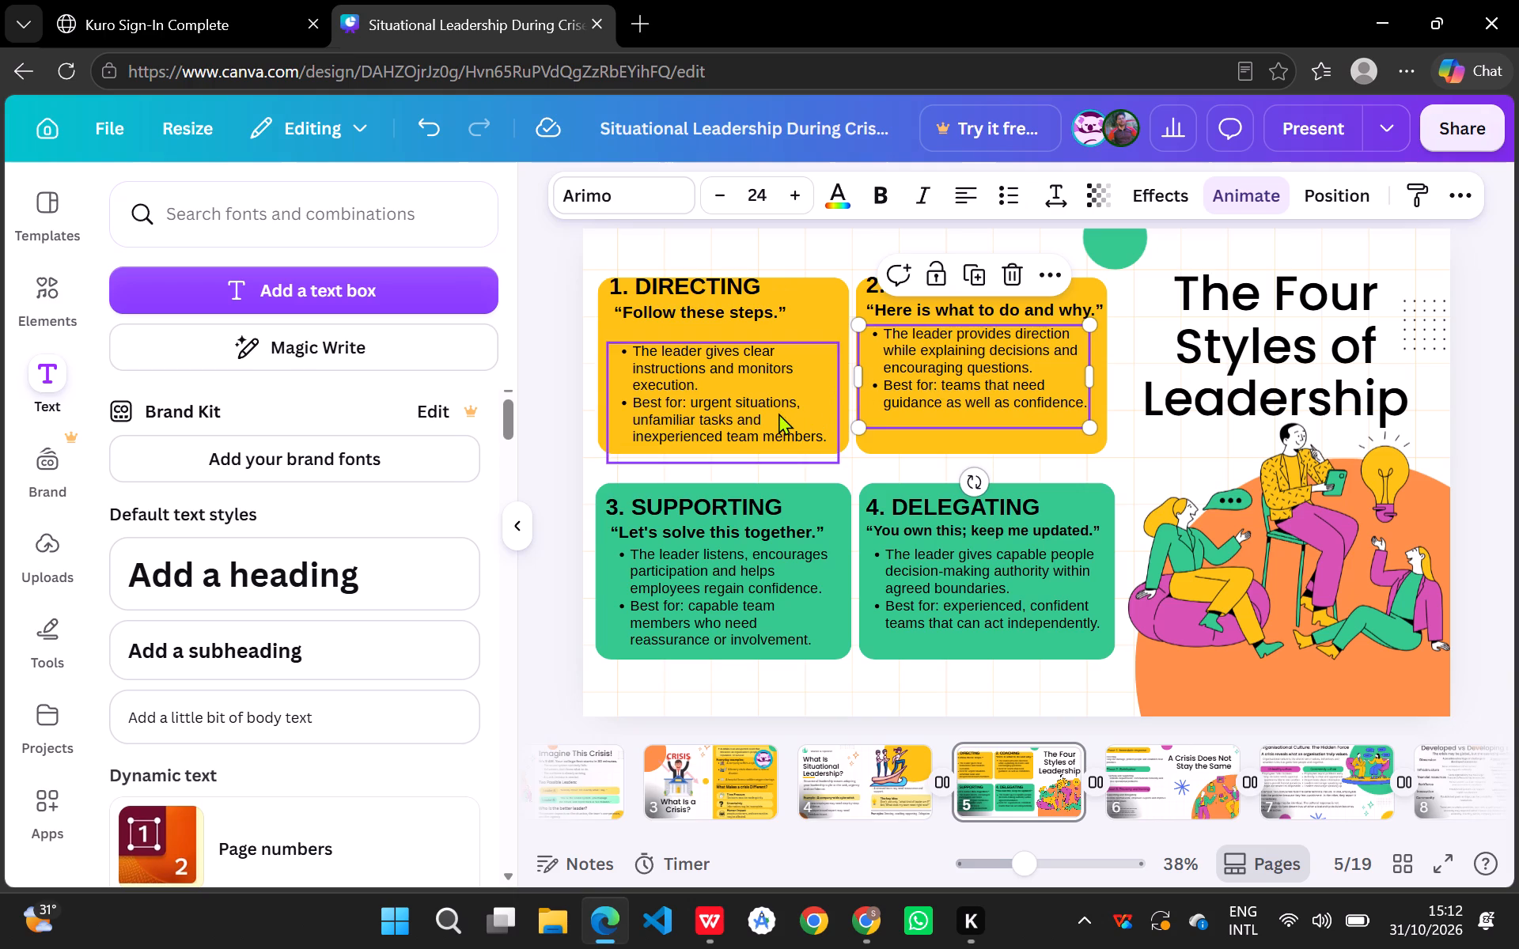
left_click(778, 413)
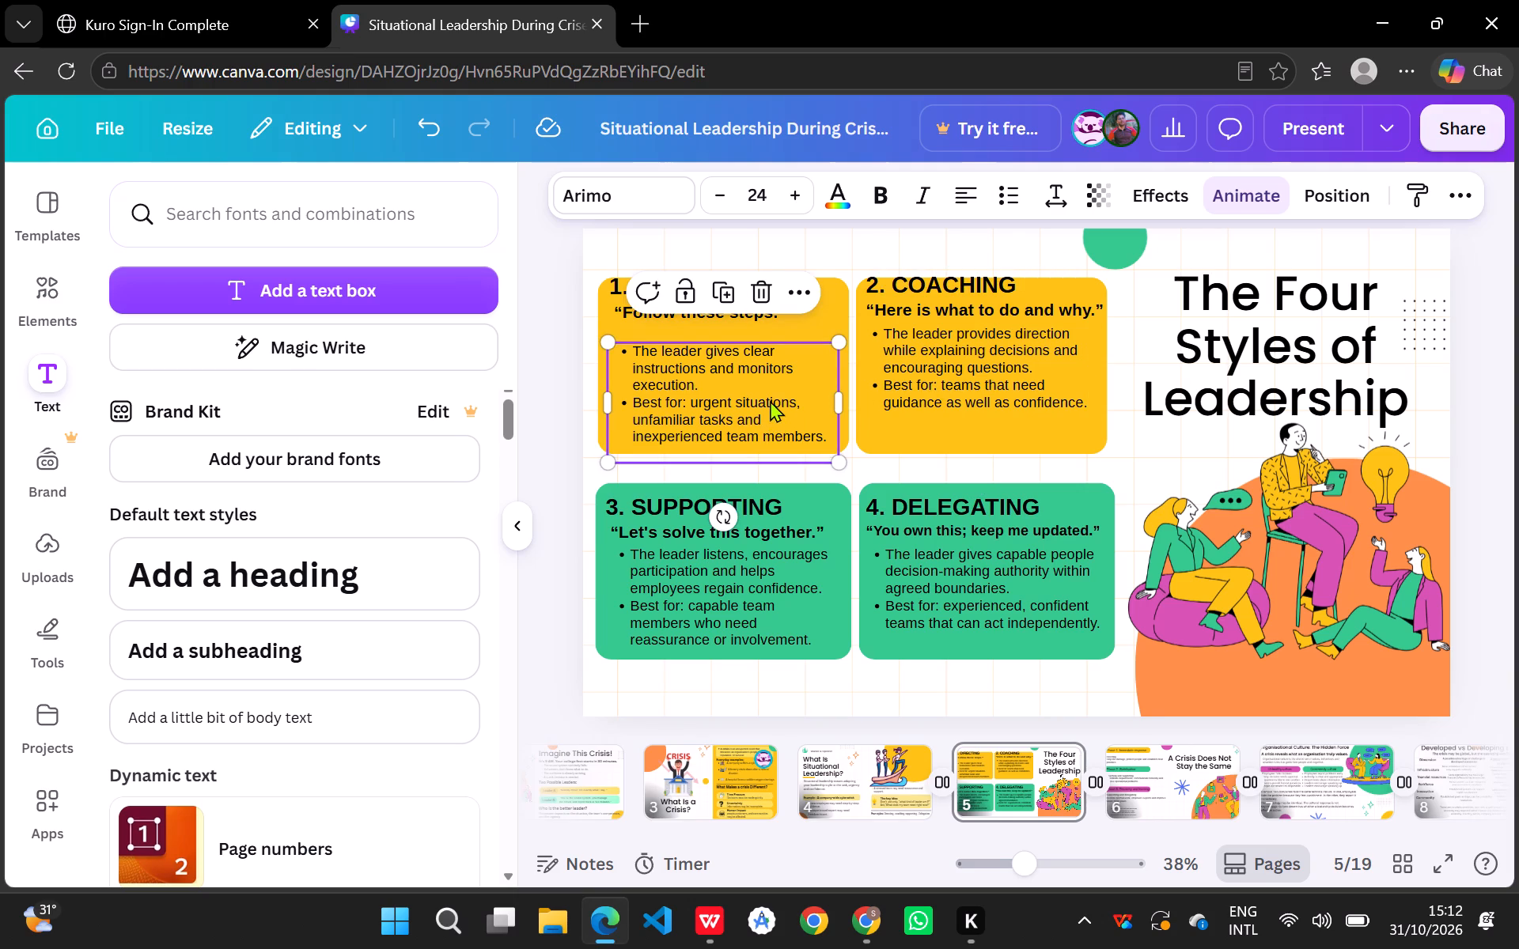
left_click(814, 403)
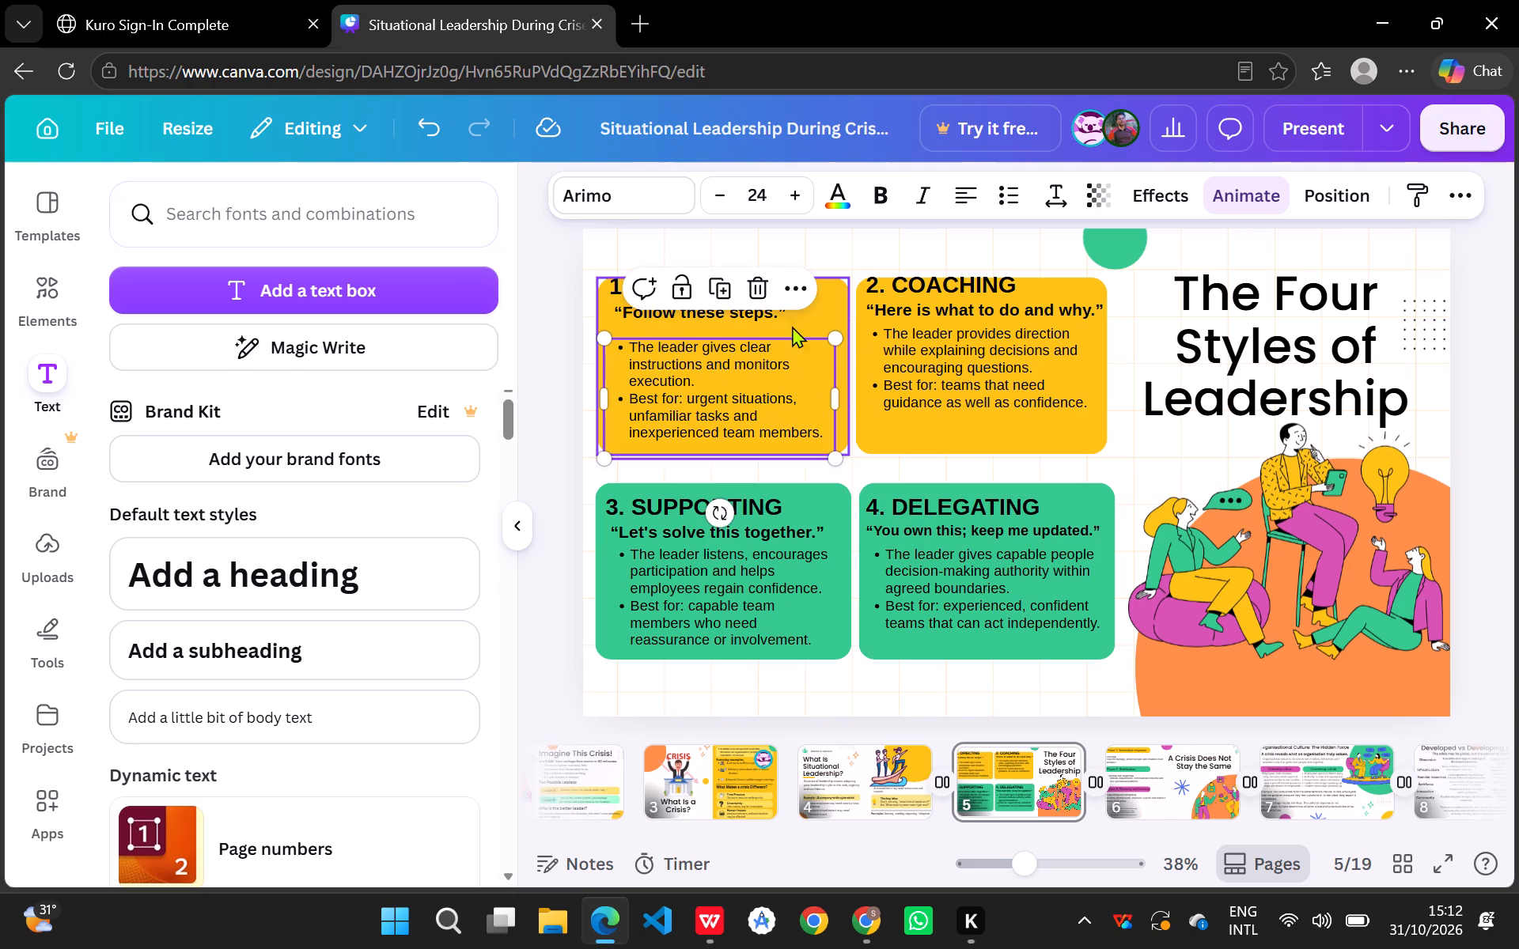
left_click_drag(933, 369, 934, 388)
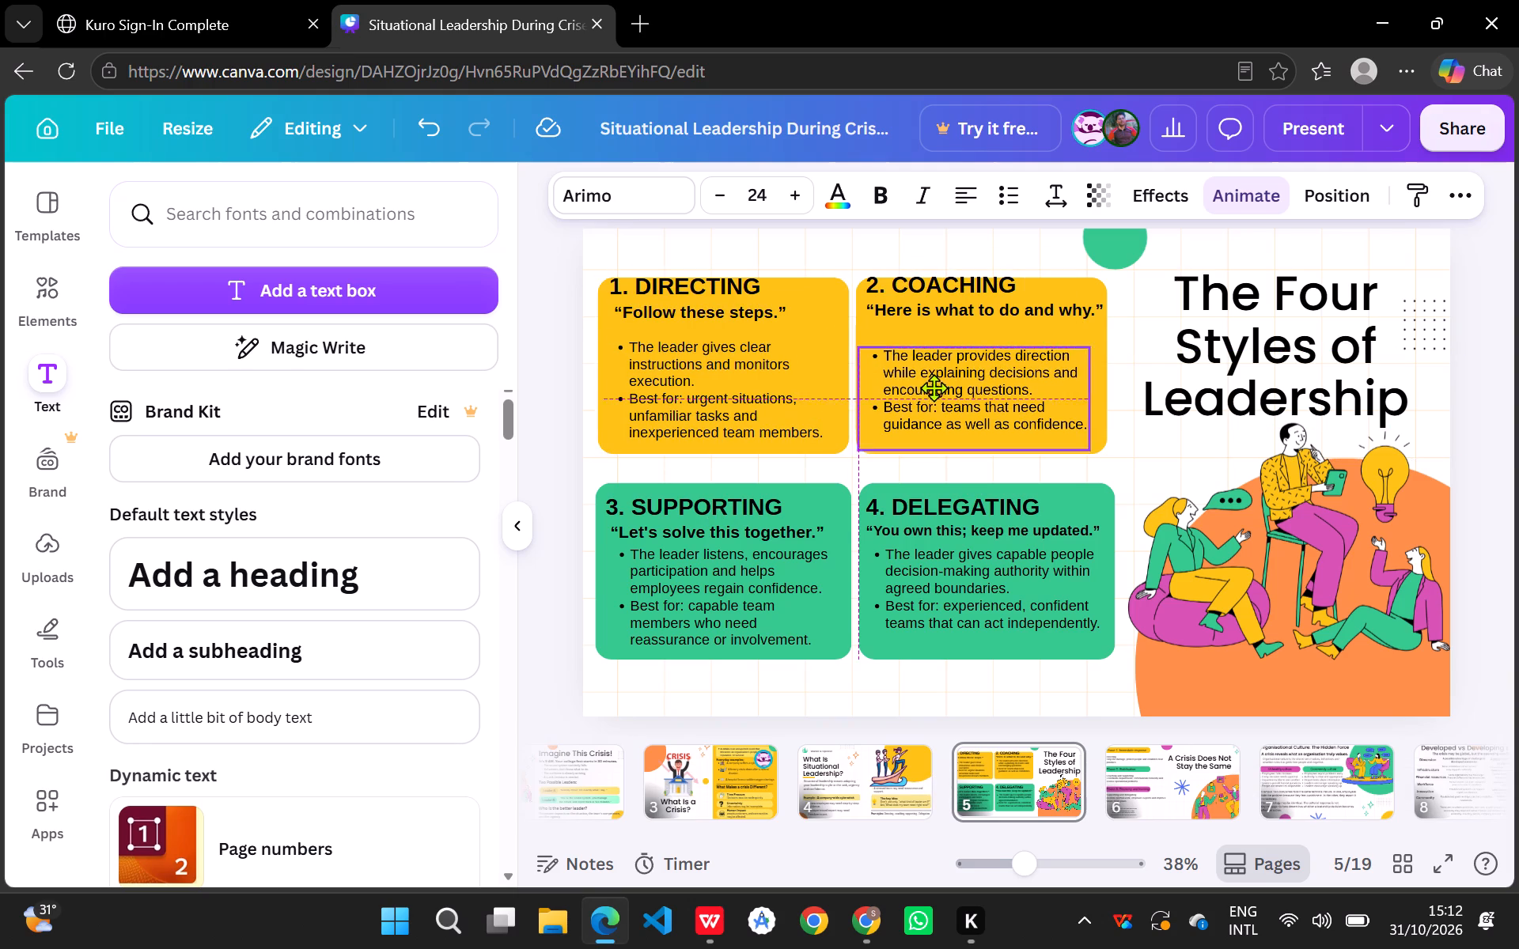
left_click_drag(934, 388, 934, 384)
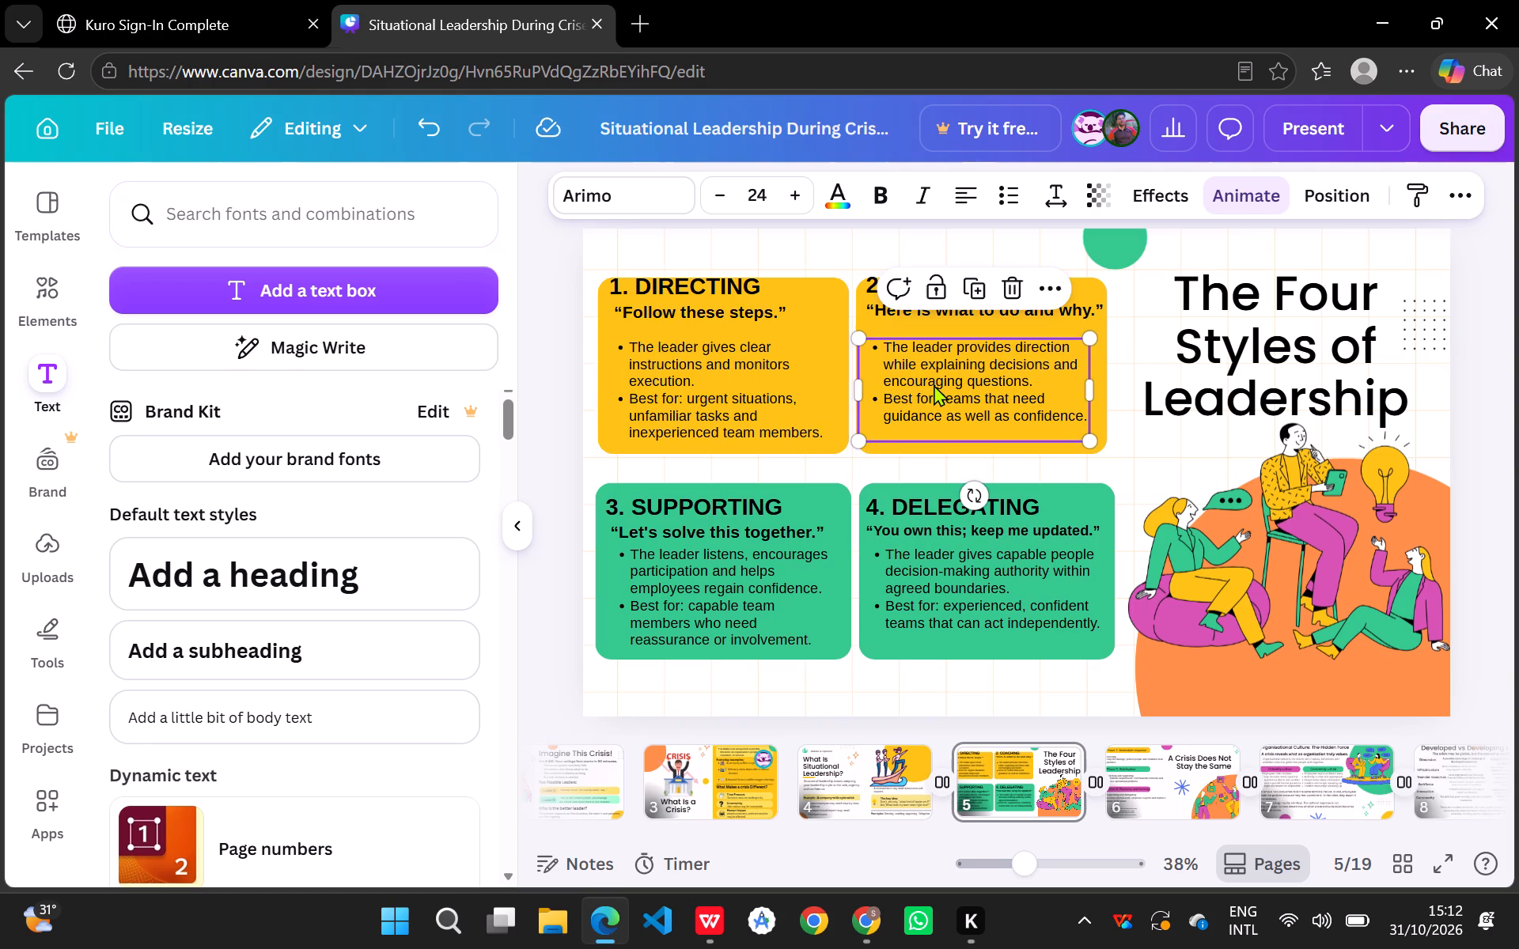
Move the "1. DIRECTING" and "2. COACHING" headings with their quotes down inside the yellow cards, level with each other.
left_click_drag(751, 308, 755, 322)
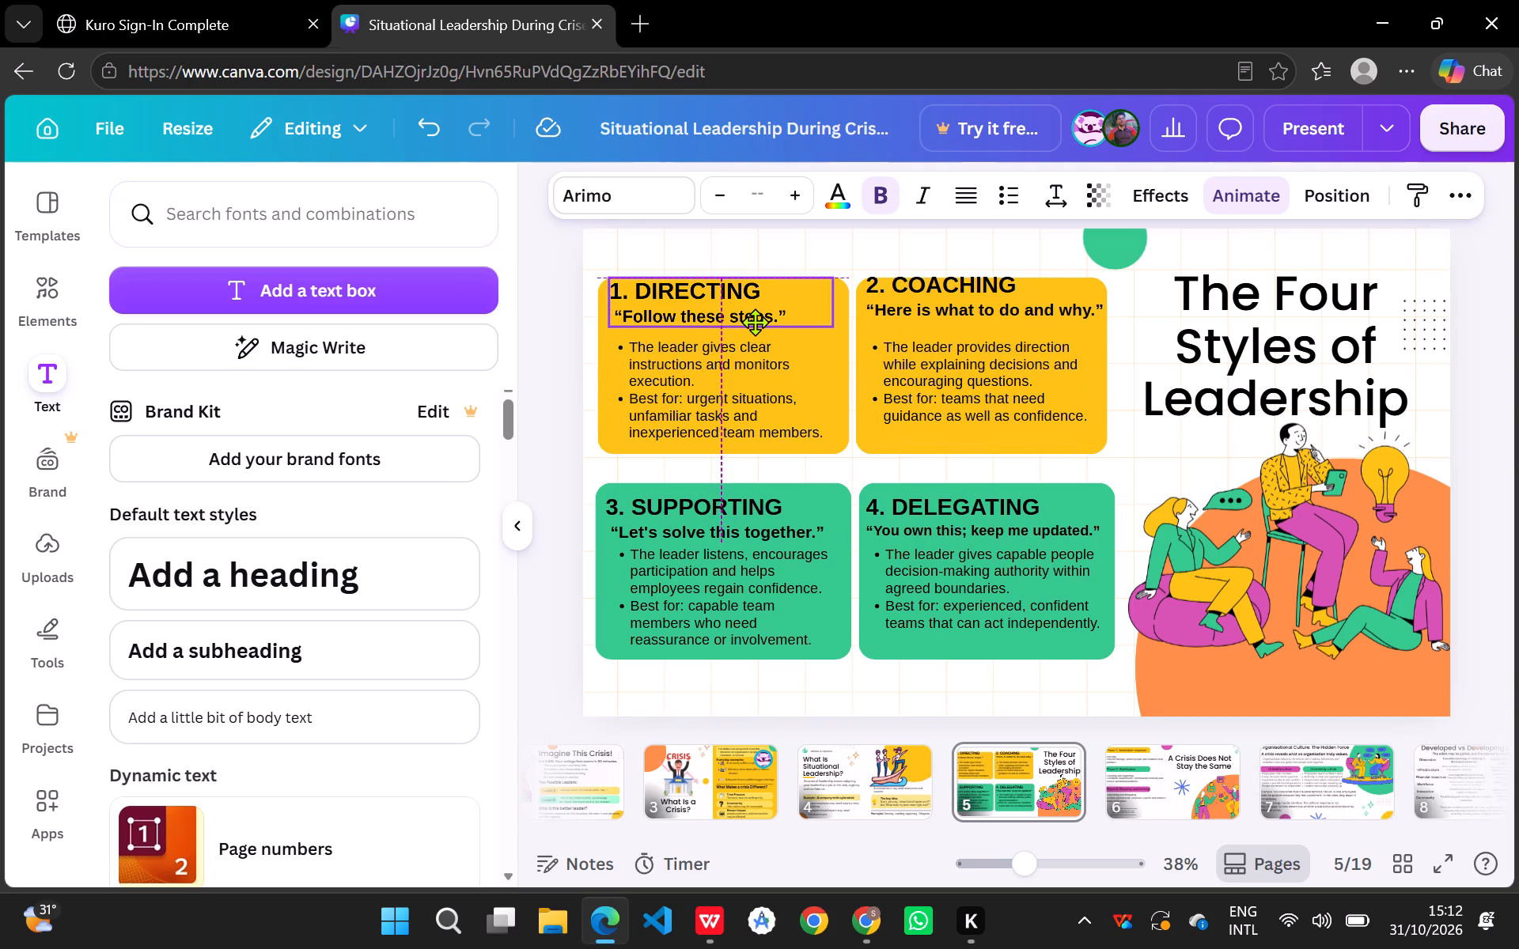
left_click_drag(755, 322, 752, 323)
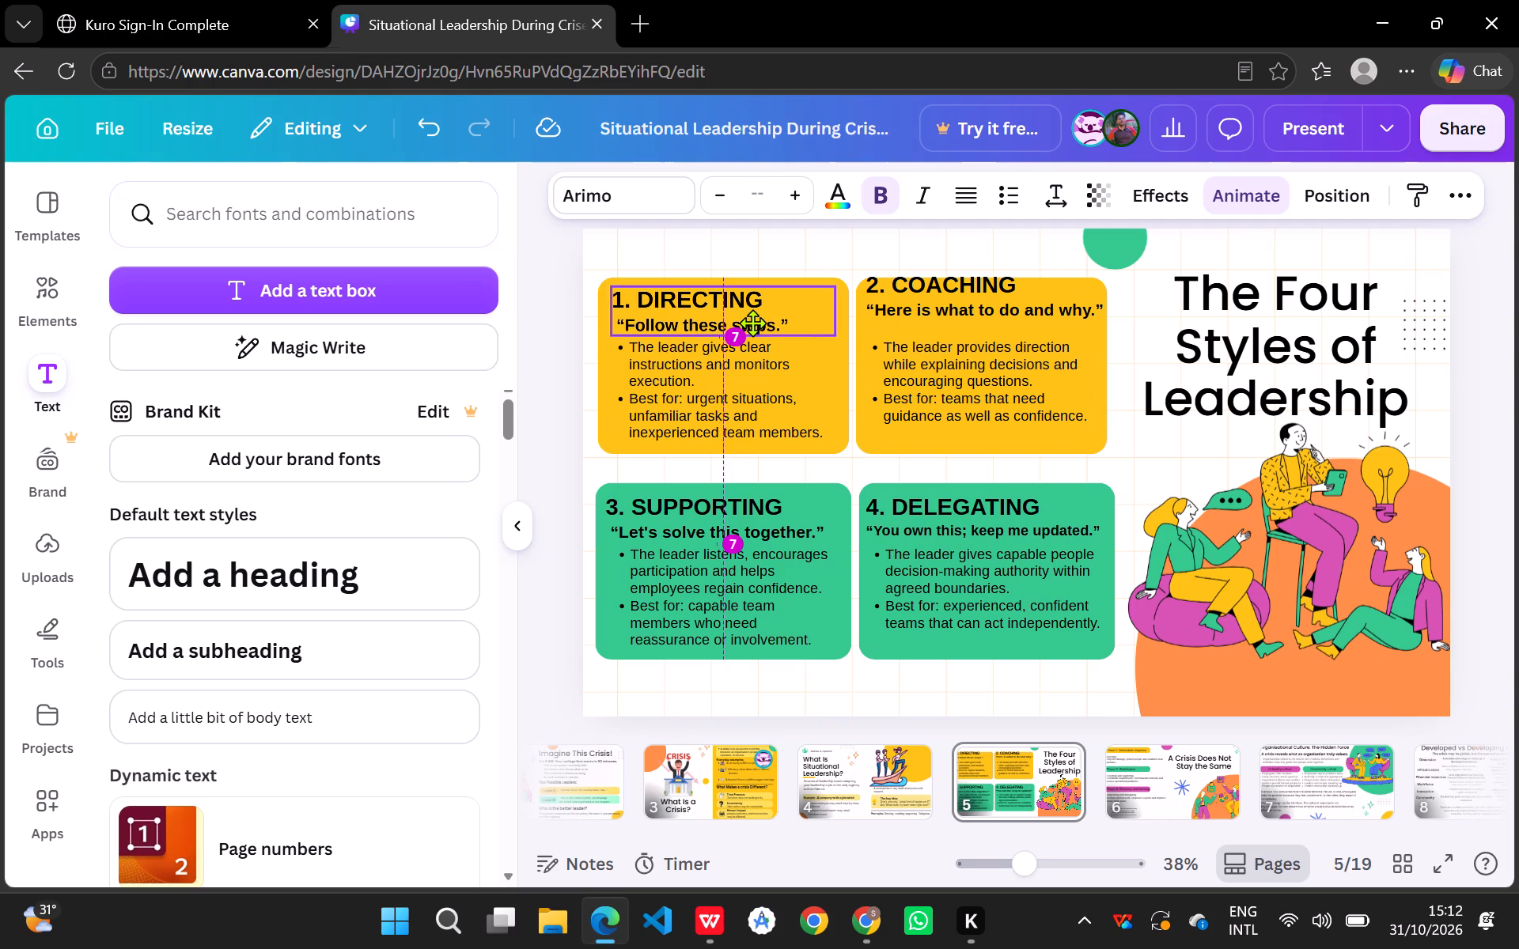
left_click_drag(752, 323, 752, 323)
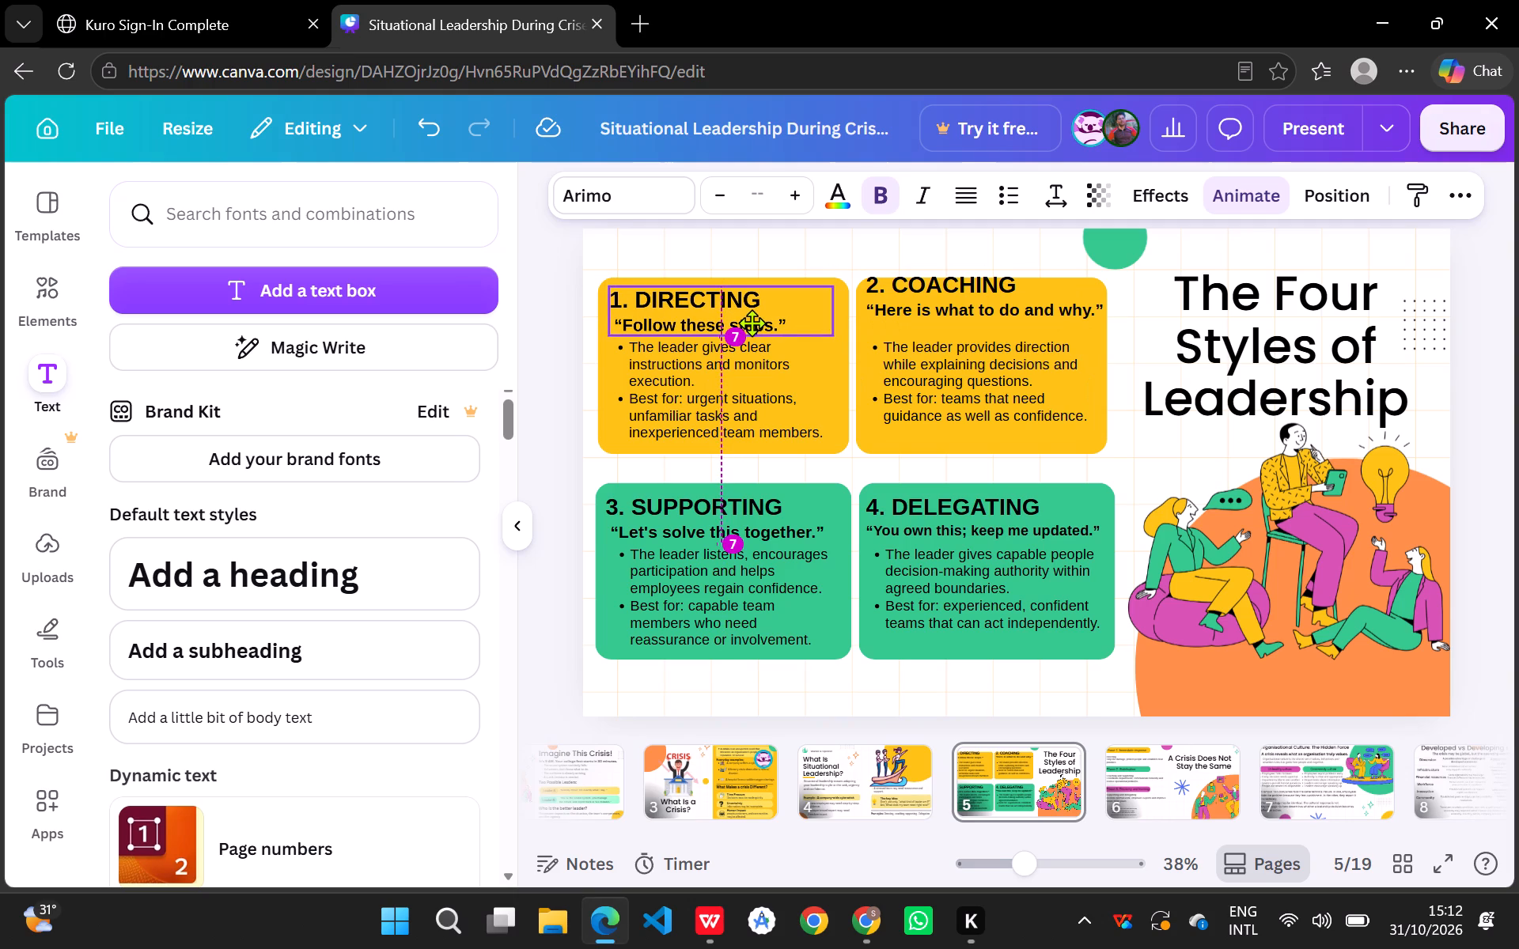
left_click_drag(752, 323, 752, 323)
left_click_drag(972, 307, 973, 323)
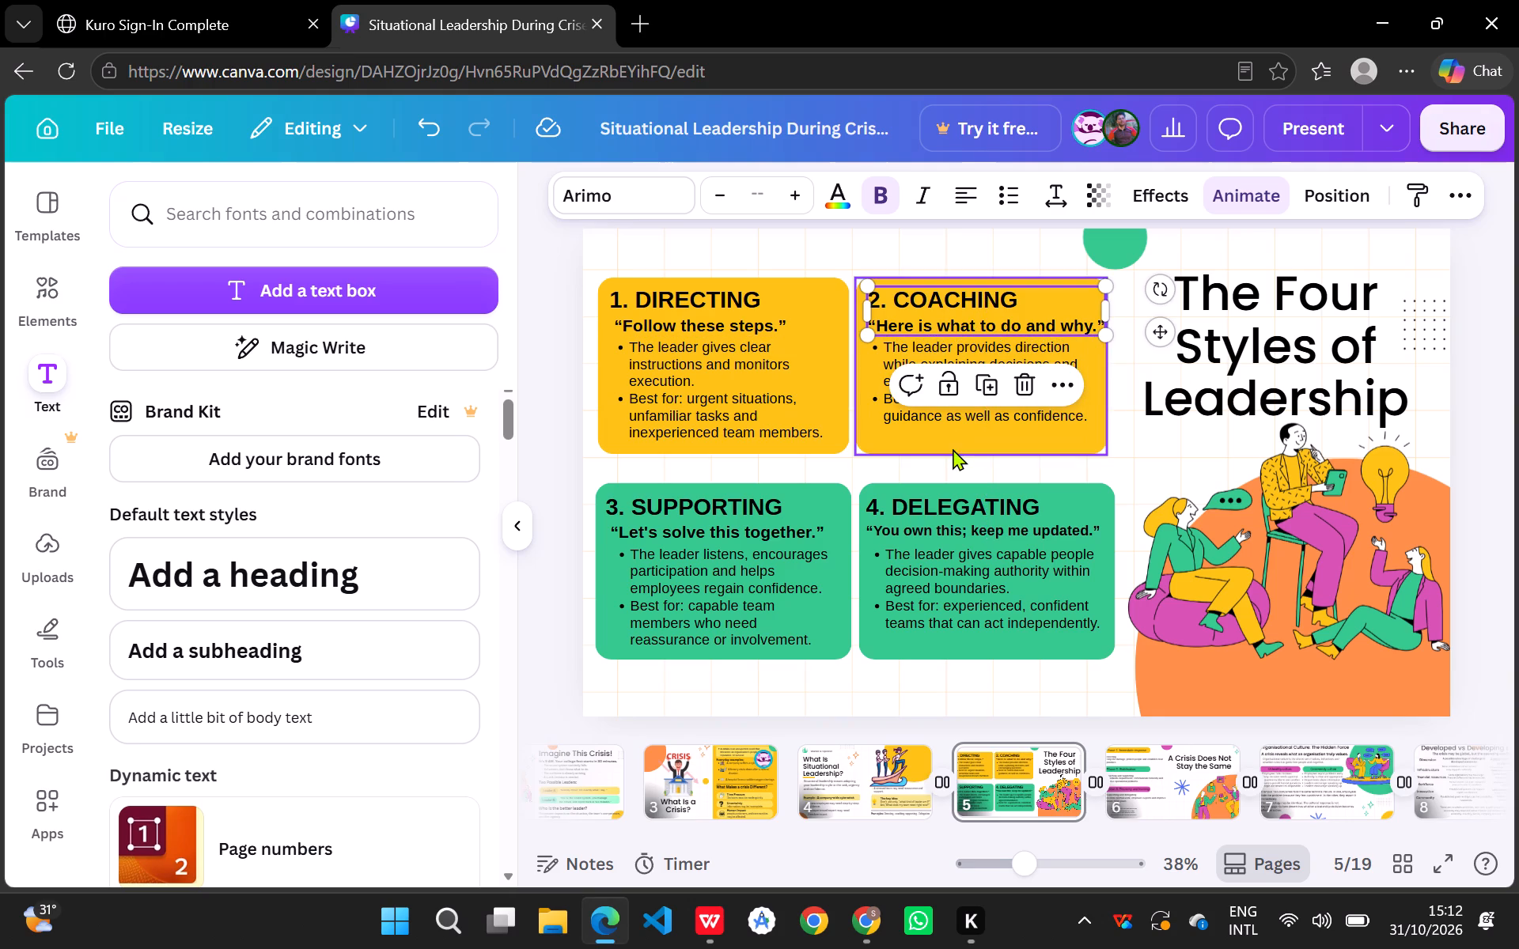
left_click(1058, 403)
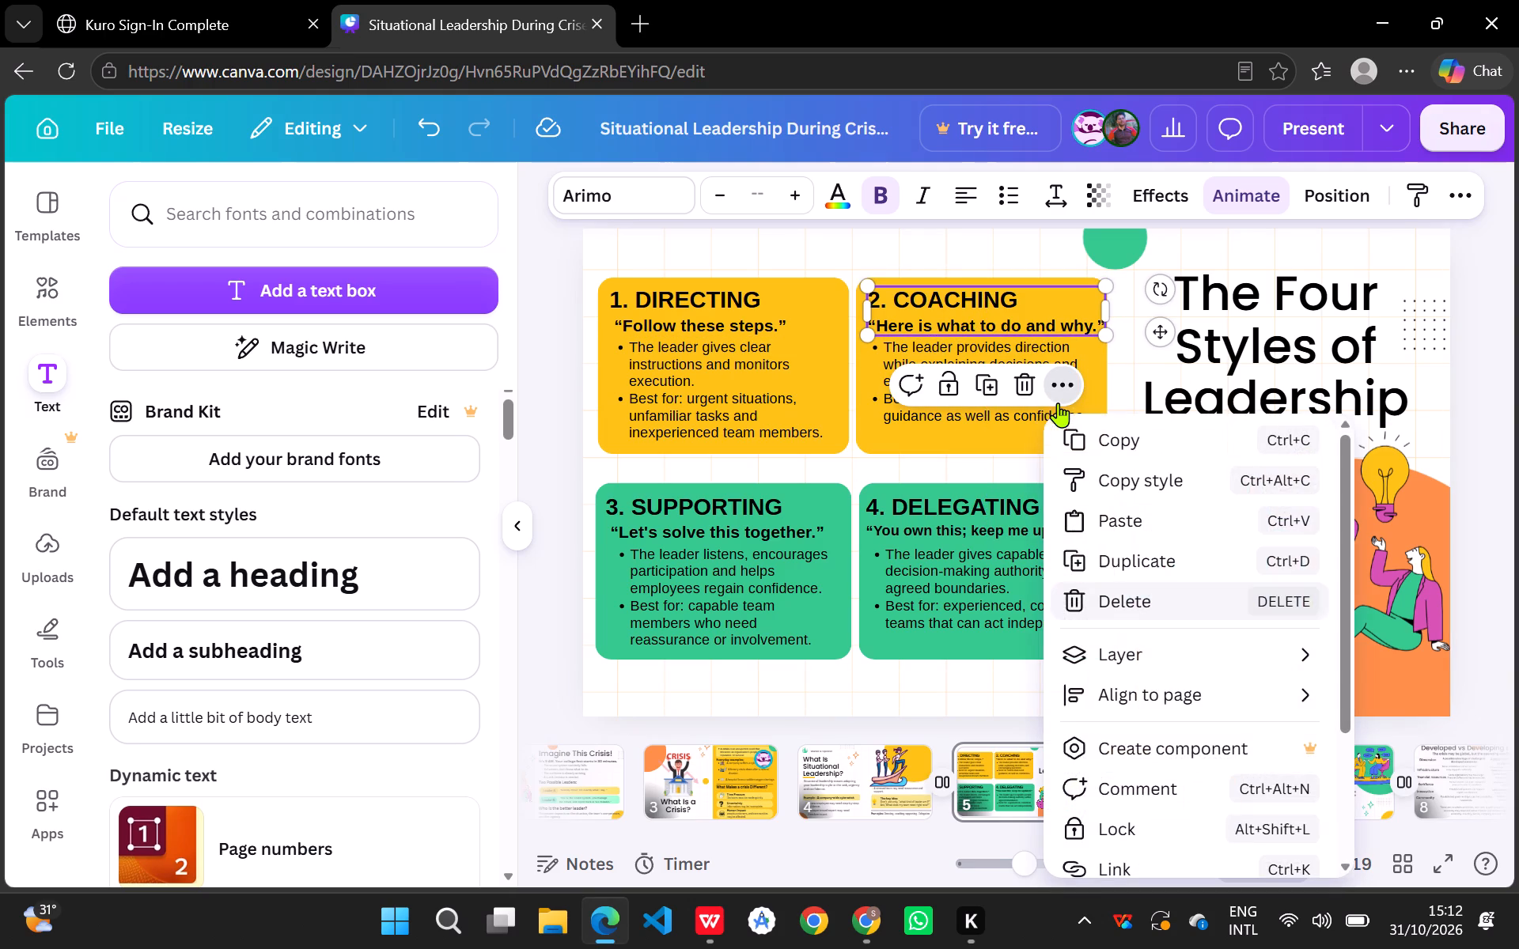
Shift the bulleted text of the COACHING and DIRECTING cards slightly down, keeping their first lines level.
left_click(802, 618)
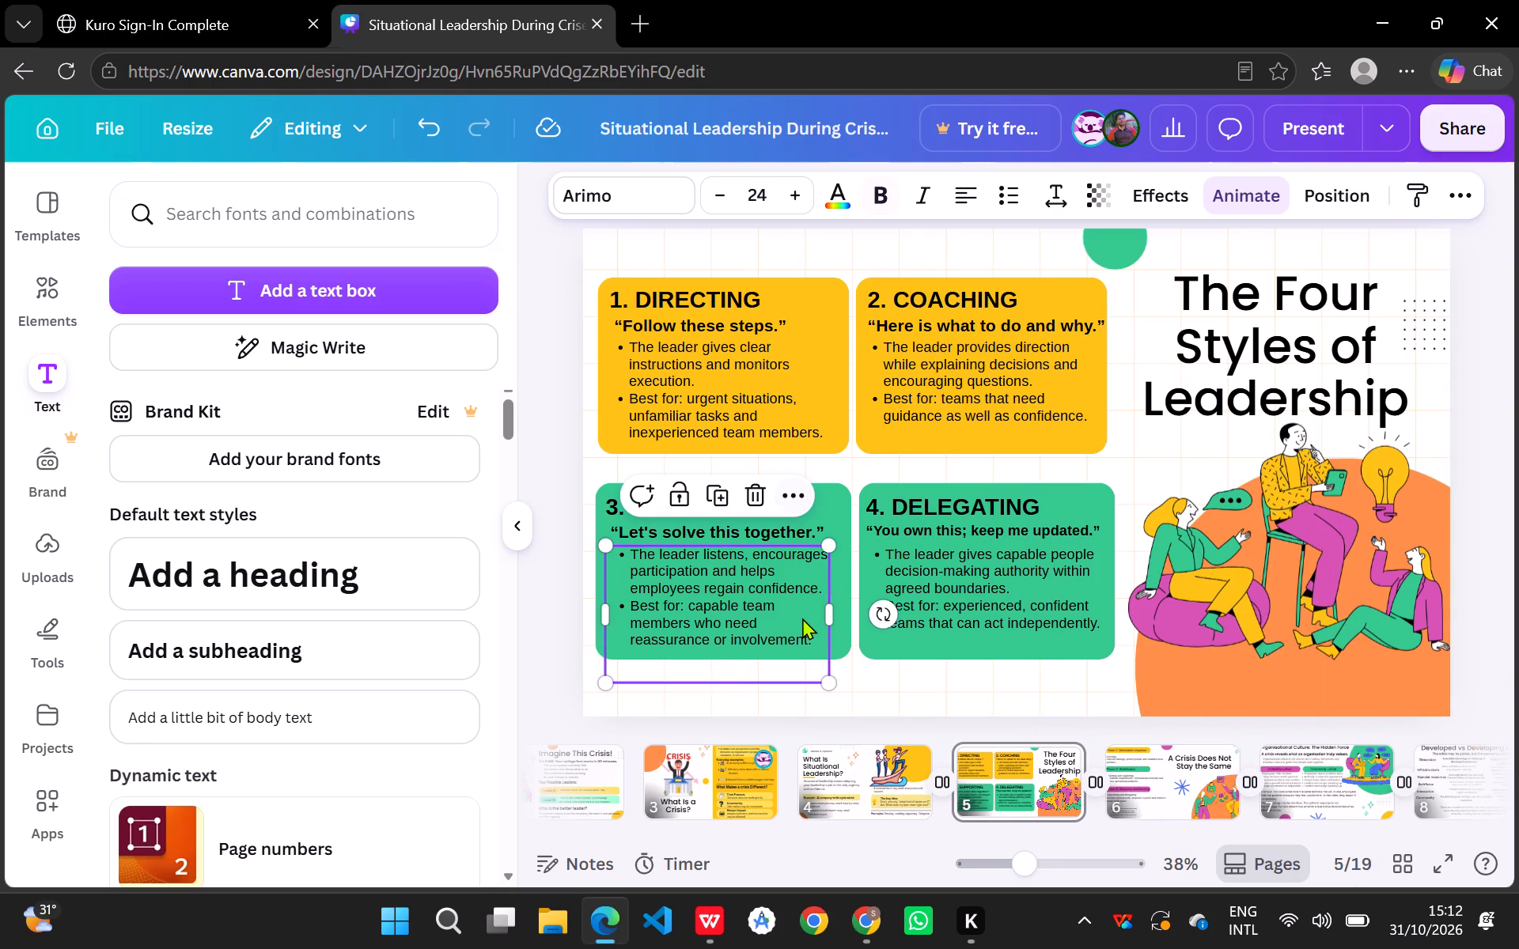
left_click(1030, 694)
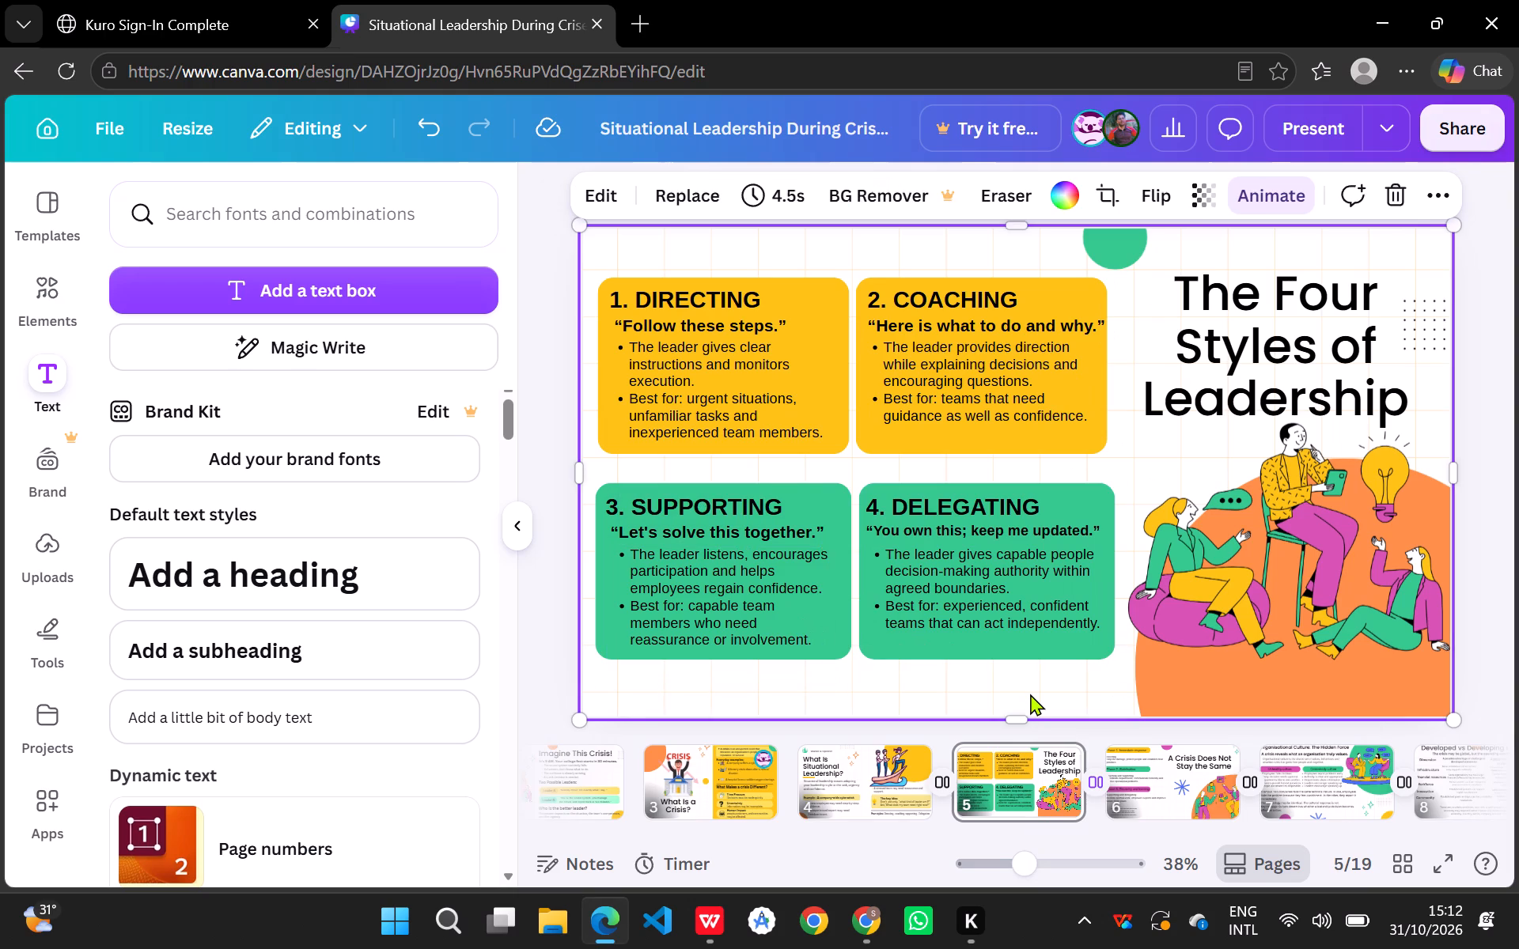
left_click(987, 402)
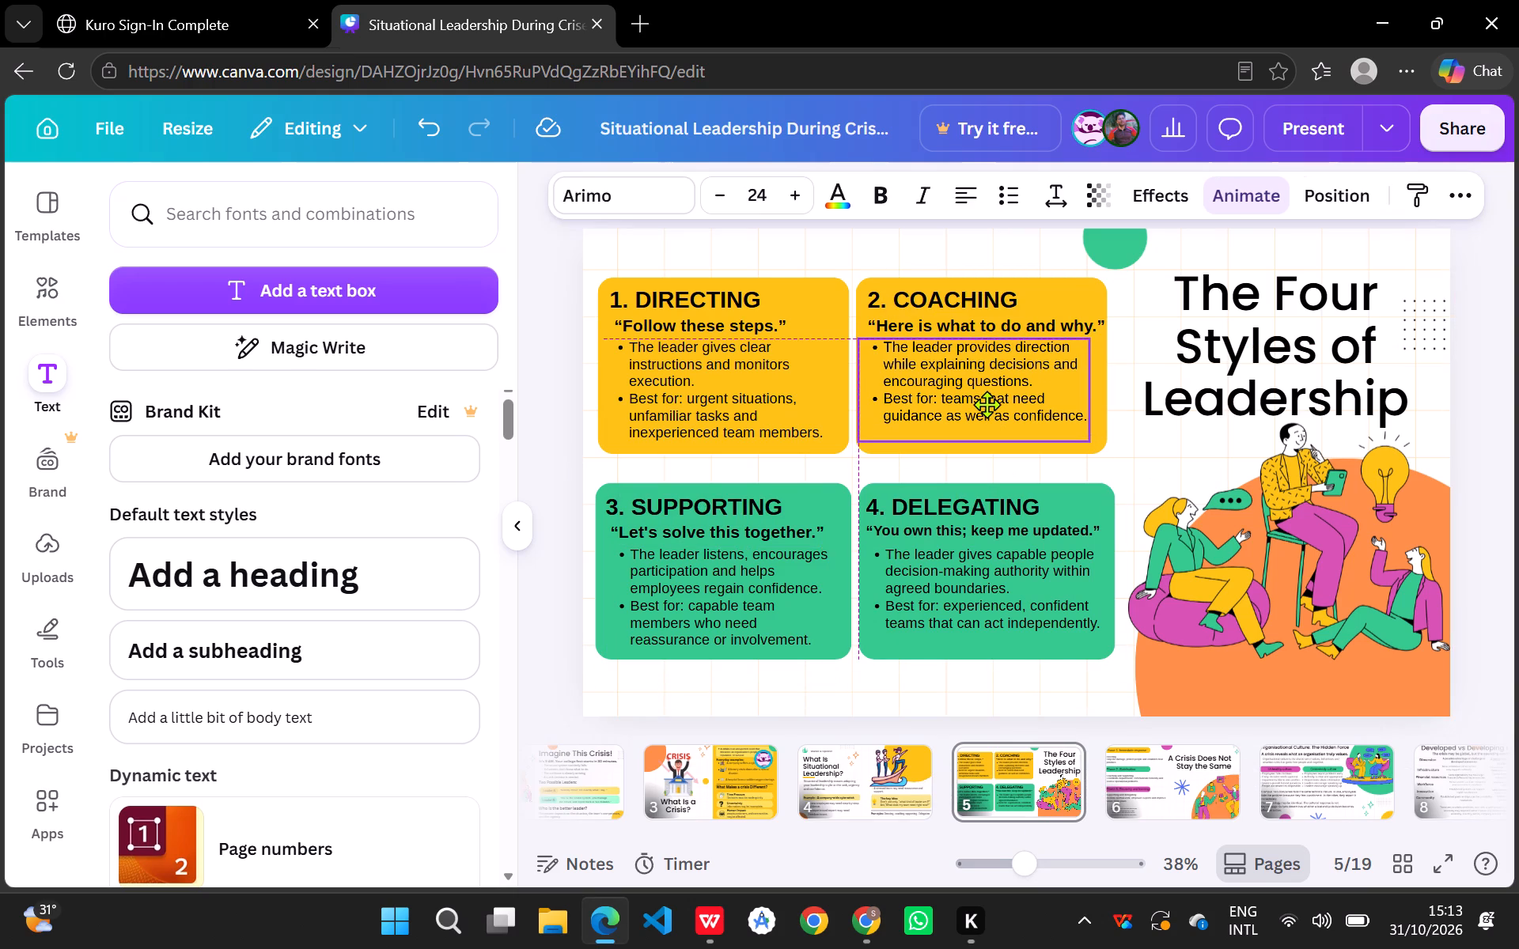
left_click(774, 389)
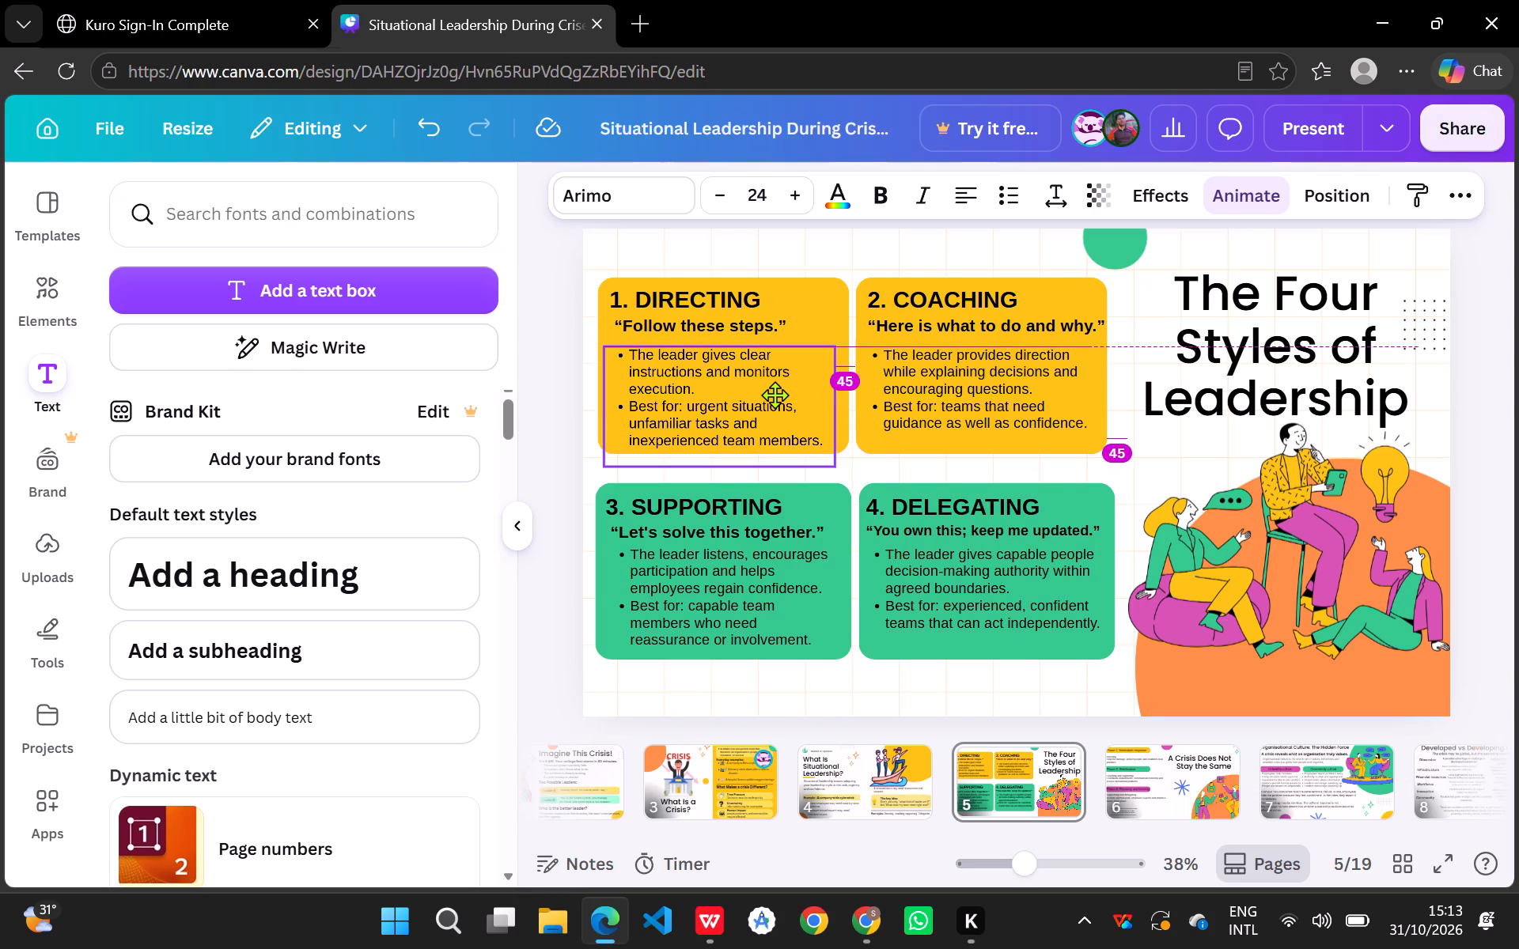
left_click(957, 478)
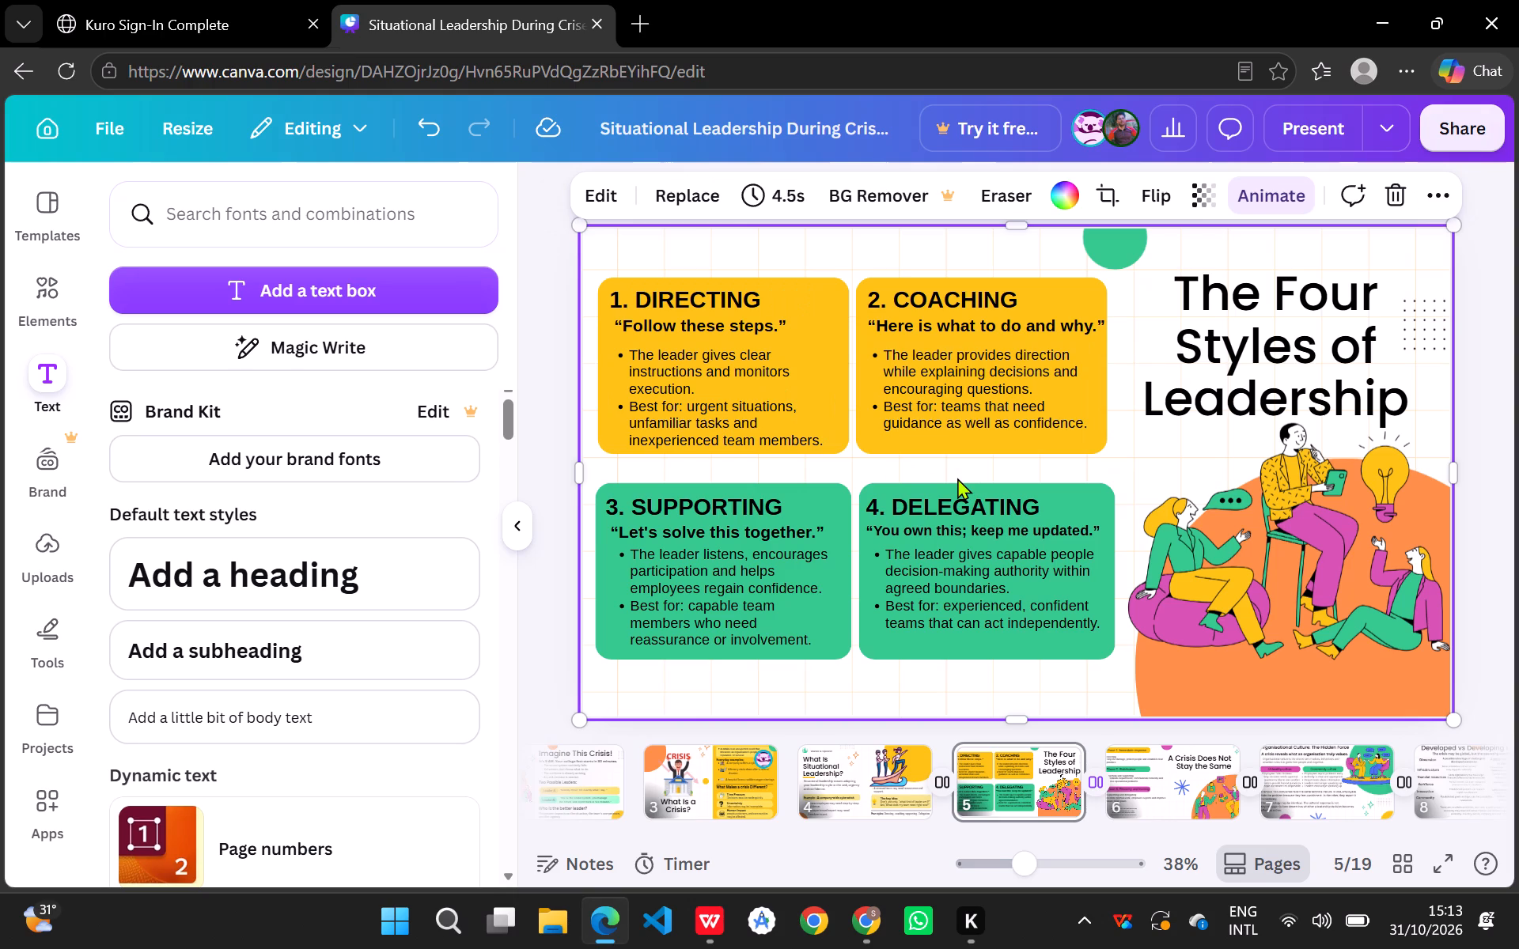
Left-align the title "The Four Styles of Leadership" on page 5.
left_click(1234, 311)
double_click(972, 198)
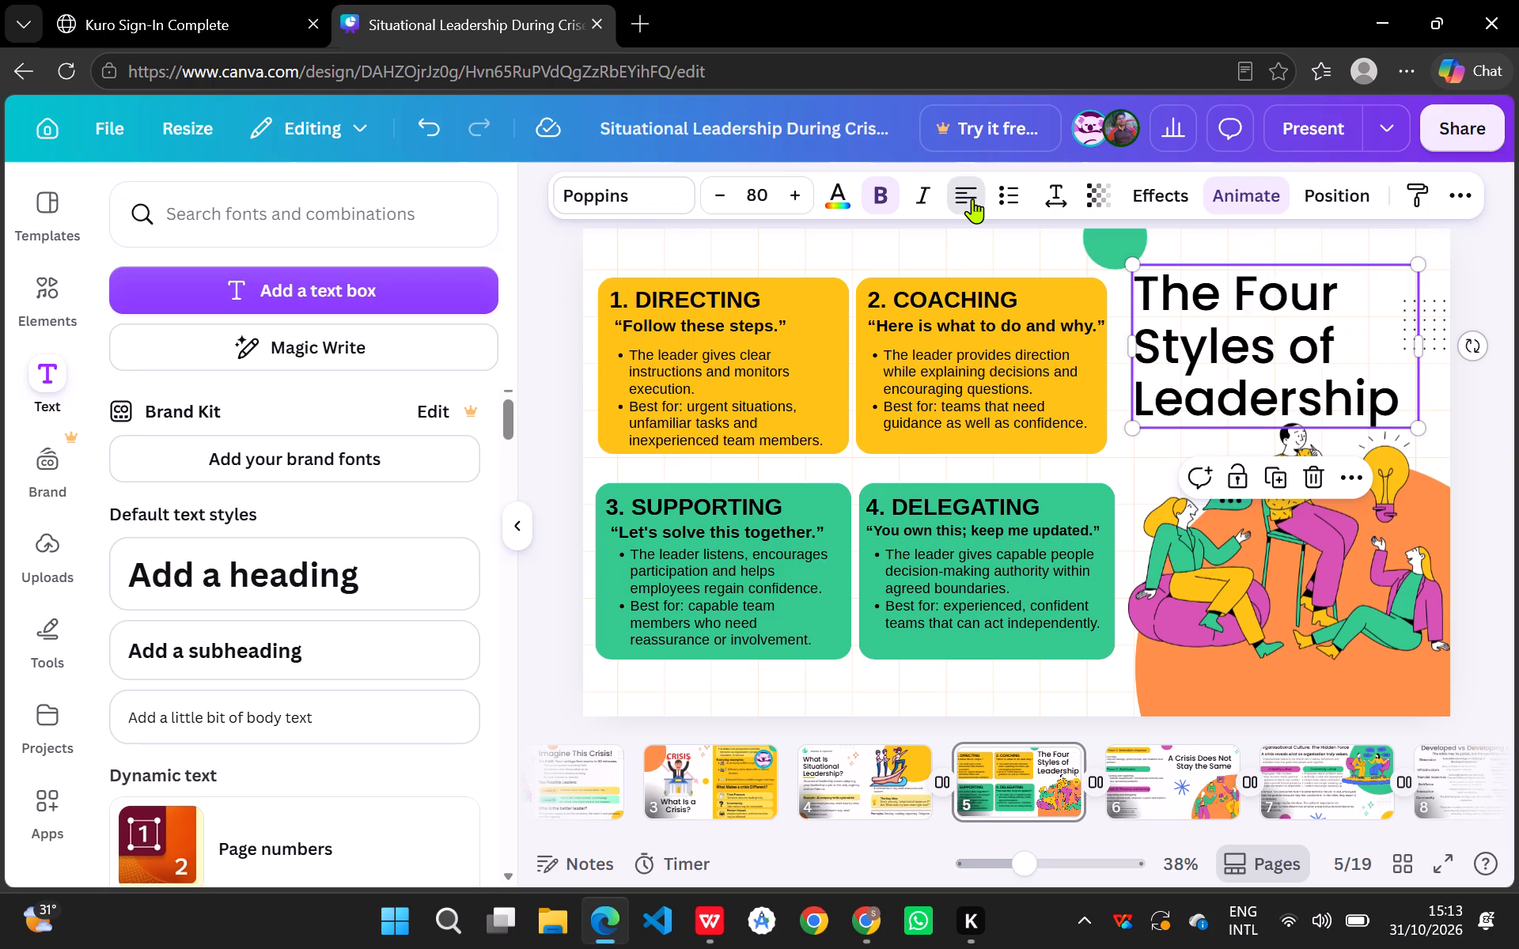
left_click(972, 198)
left_click(972, 198)
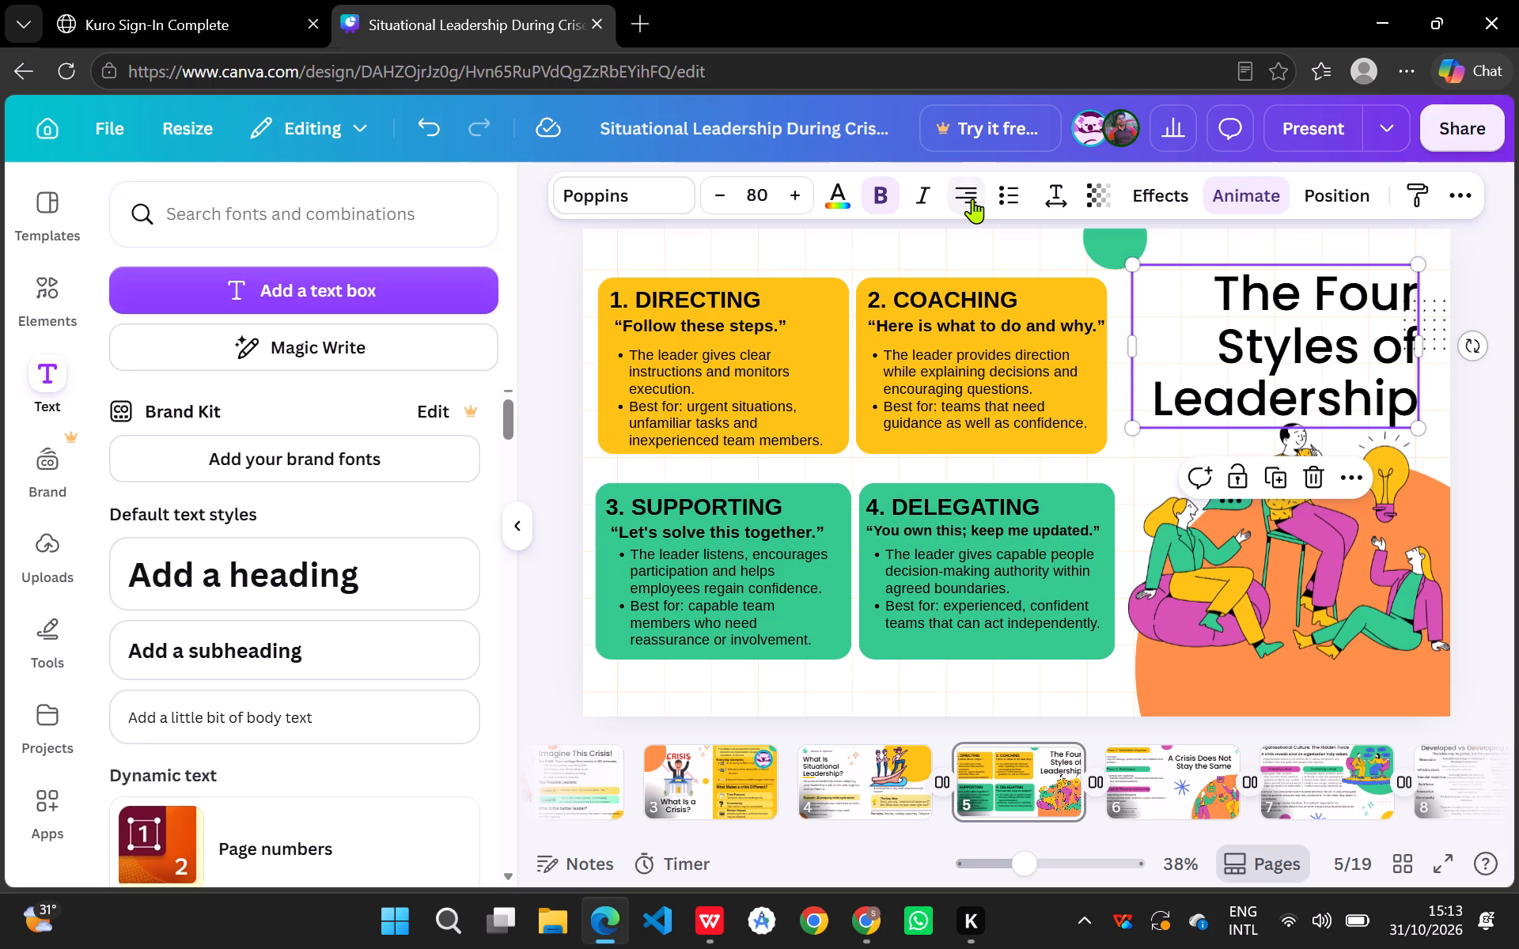
left_click(972, 198)
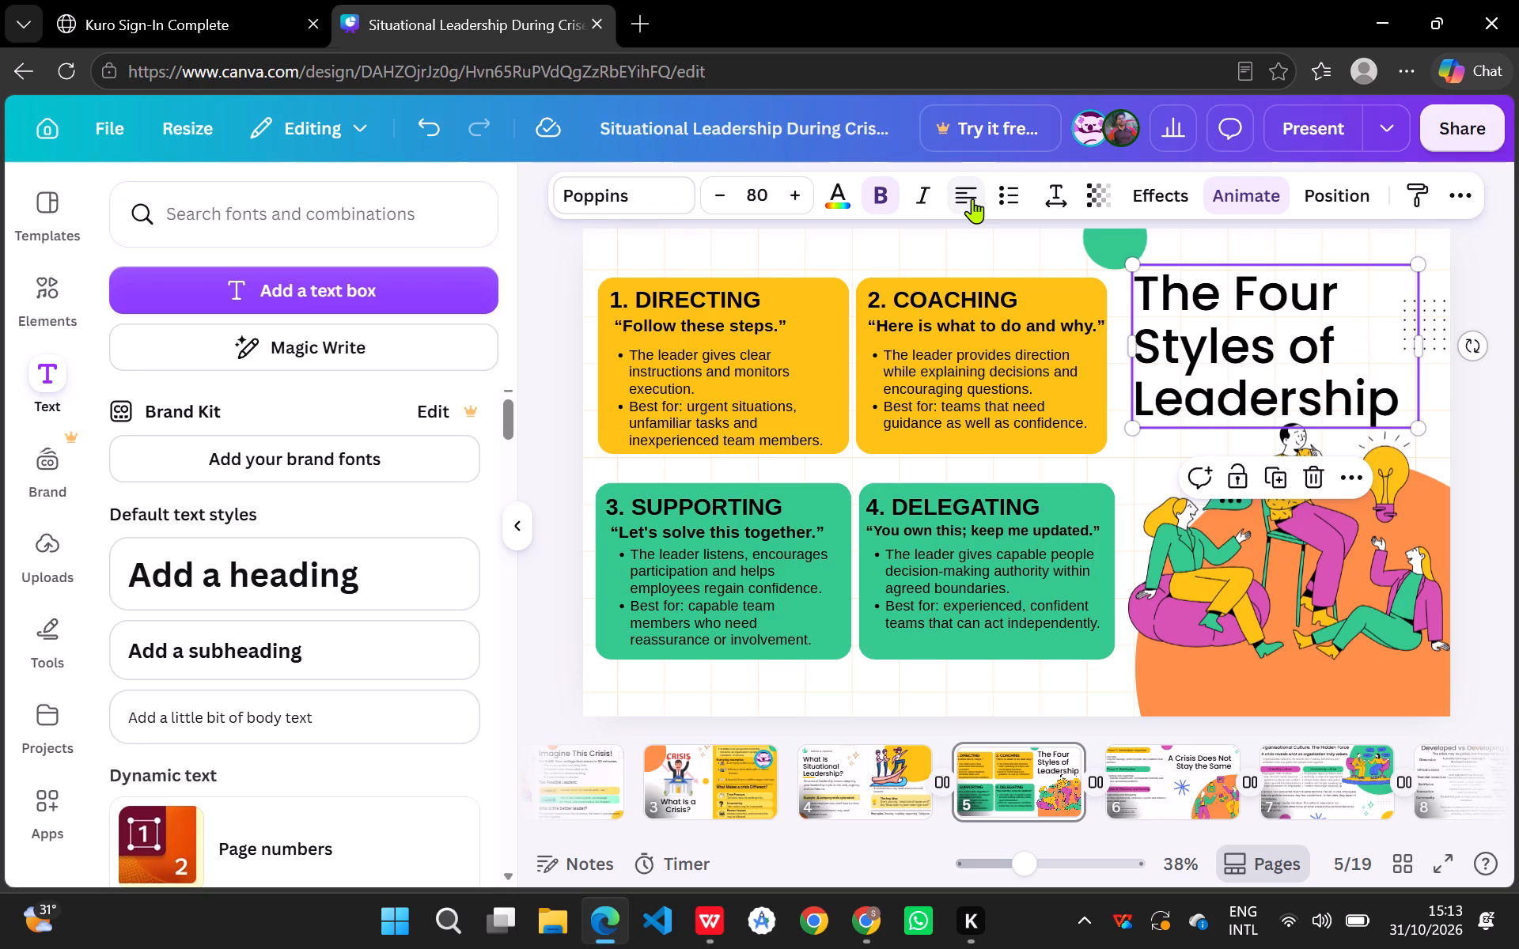
left_click(1013, 239)
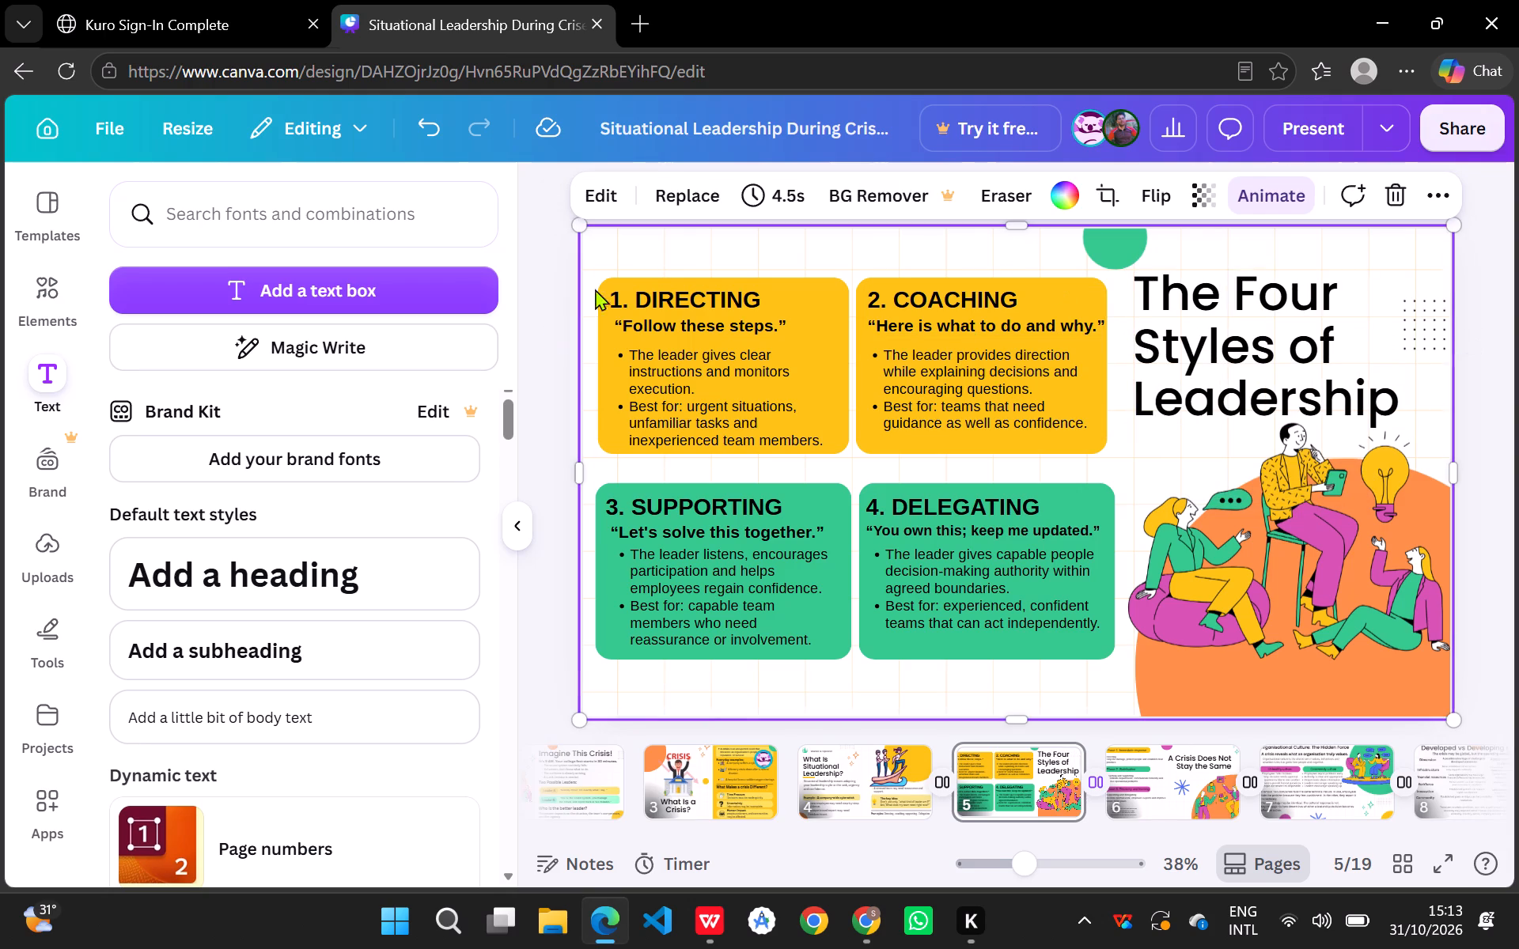
Copy the short yellow title underline from page 4 to page 5 and place it under the start of "Leadership".
left_click(874, 785)
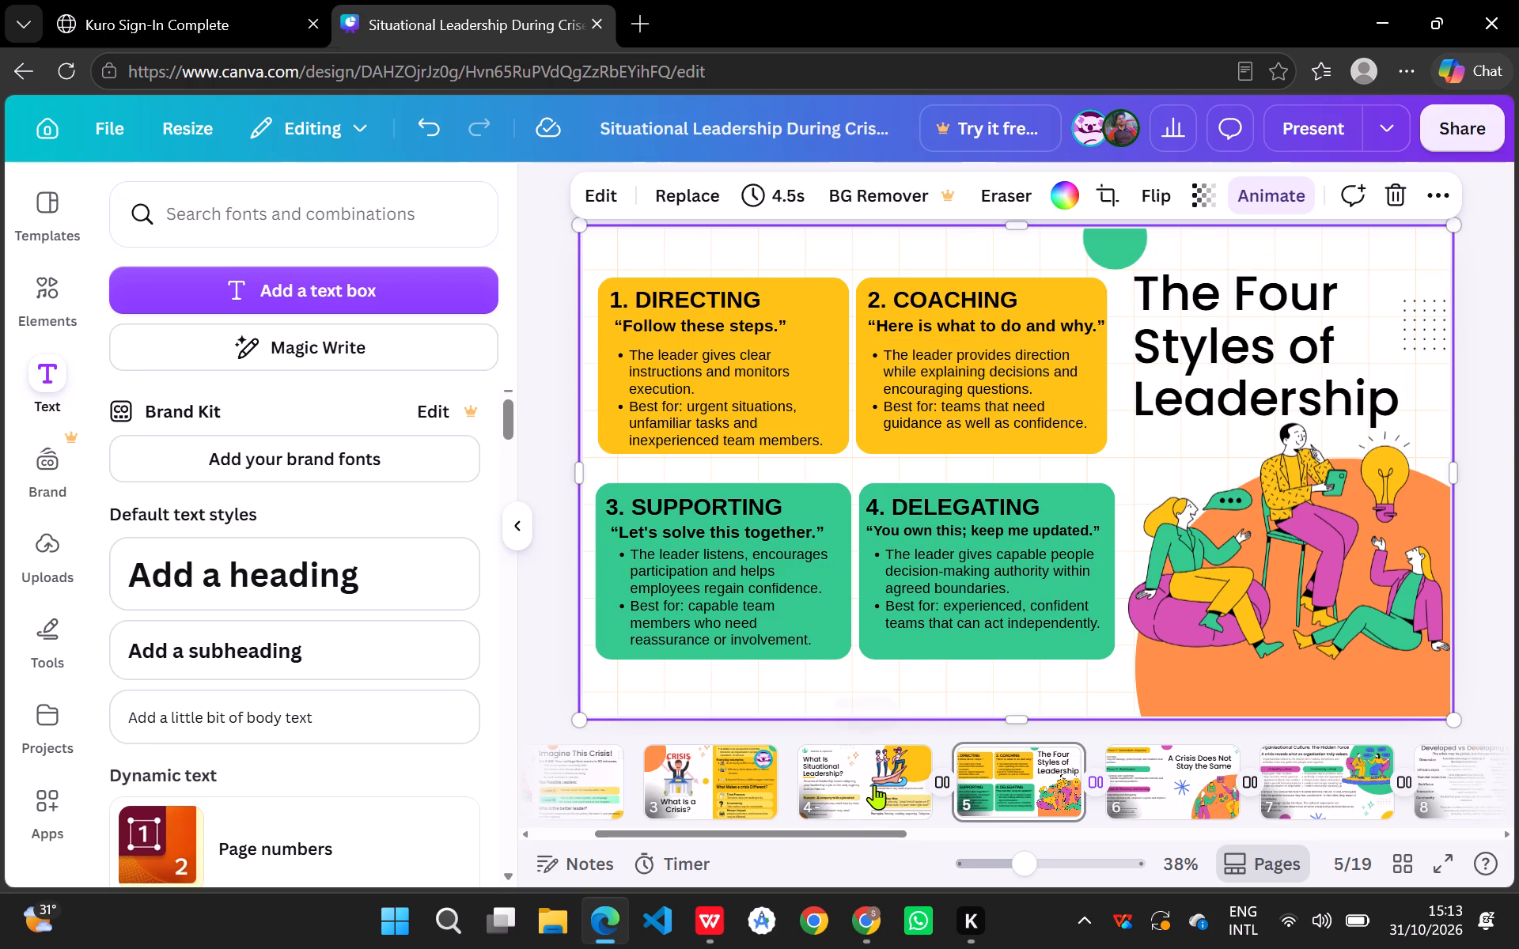
left_click(668, 433)
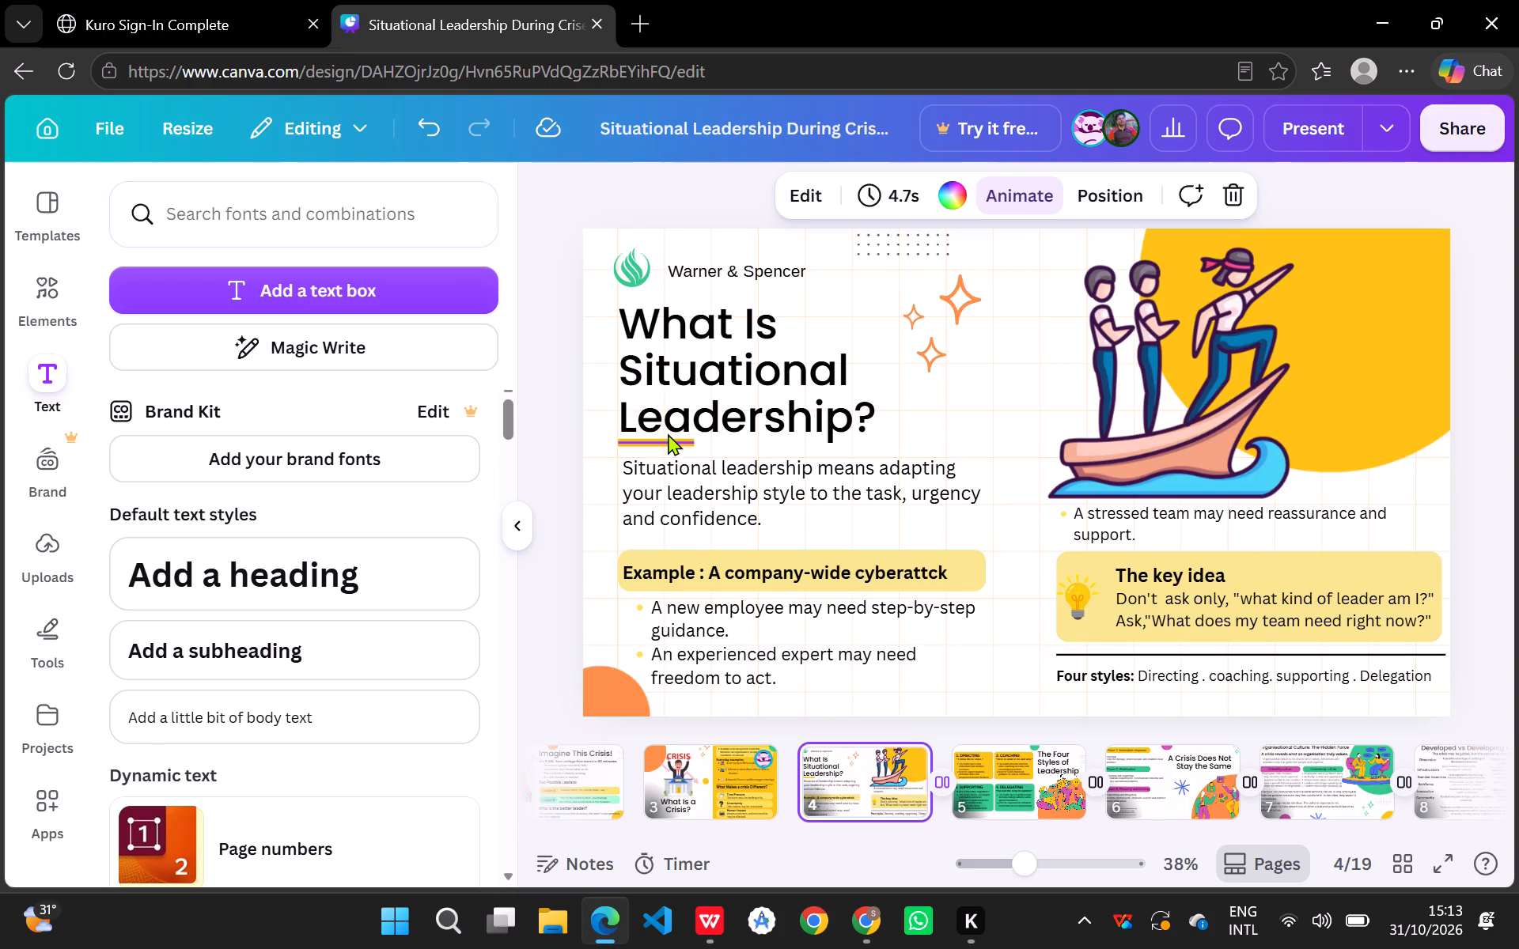
key("ctrl+c")
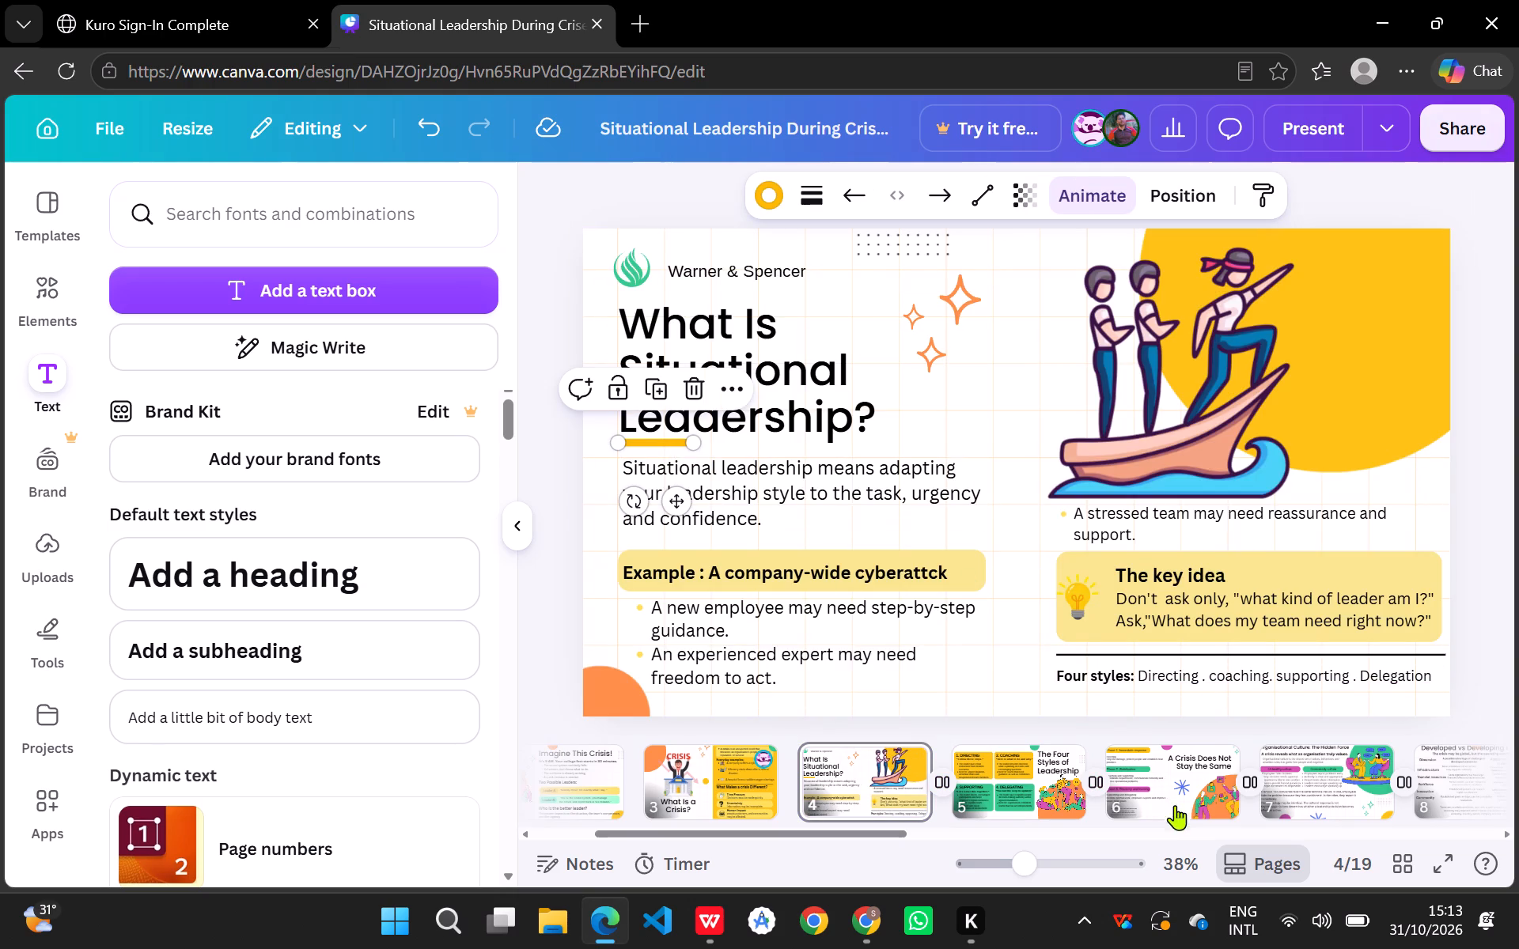
left_click(1157, 792)
left_click(1034, 790)
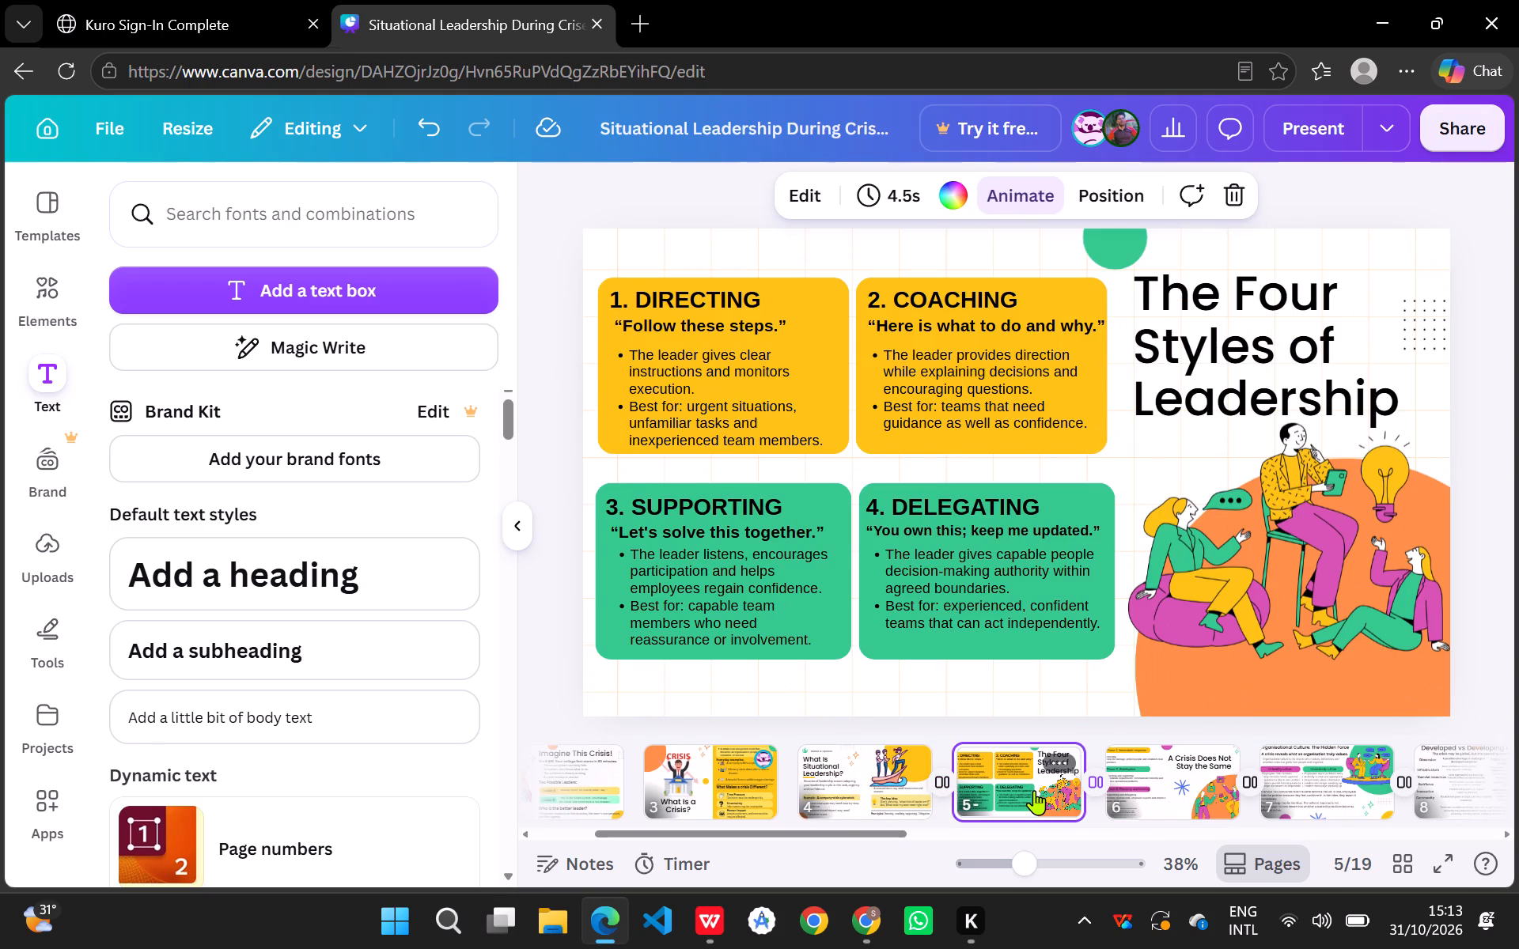
key("ctrl+v")
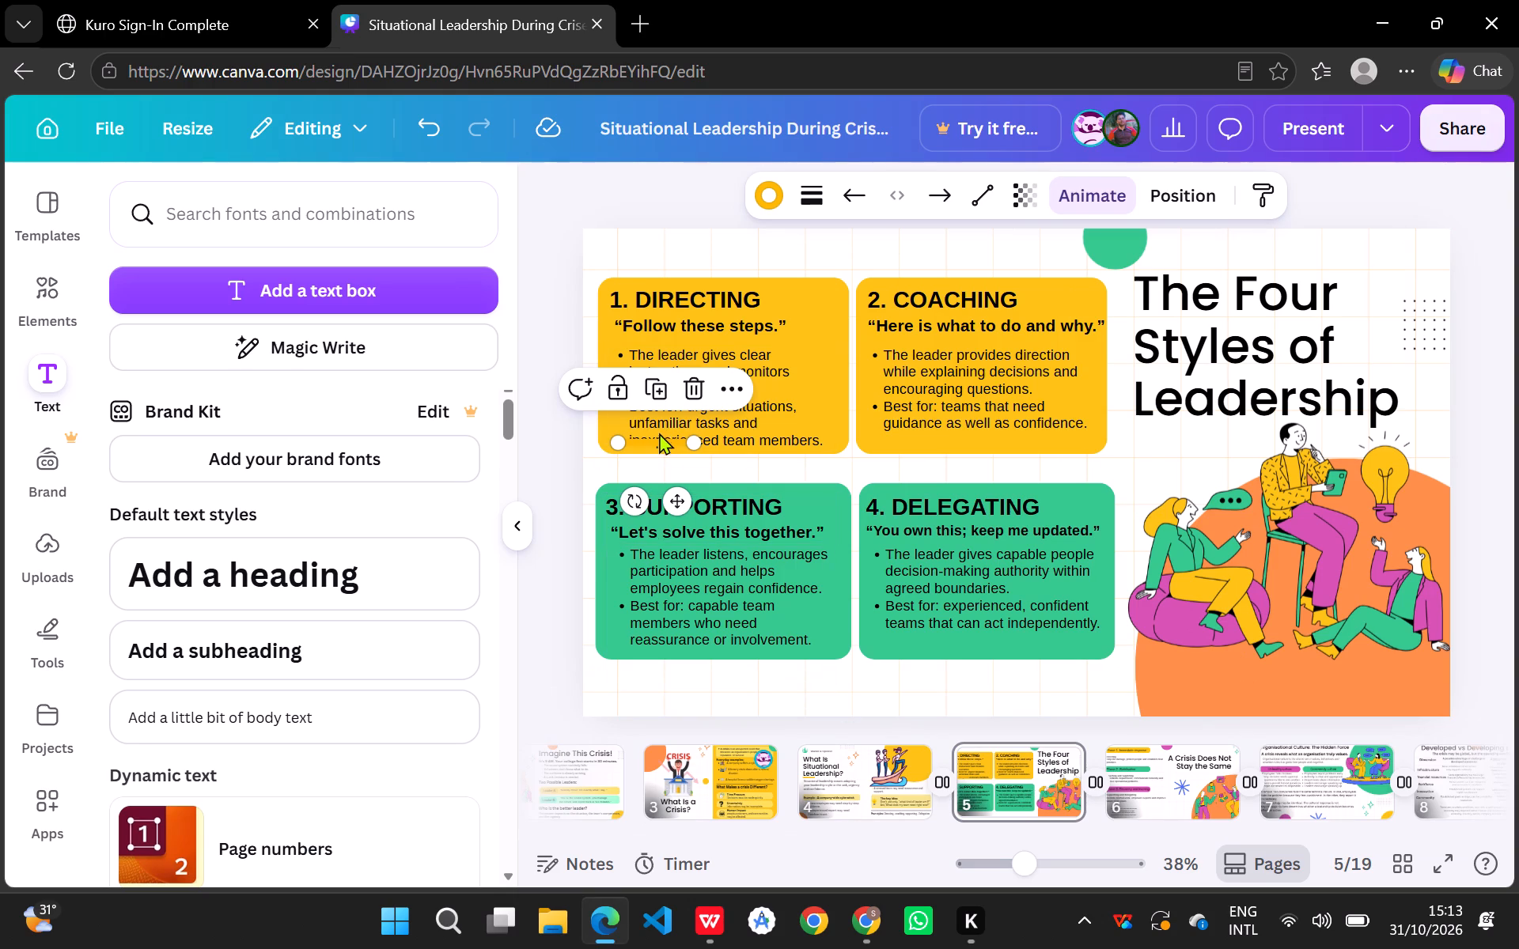
left_click_drag(659, 441, 1172, 432)
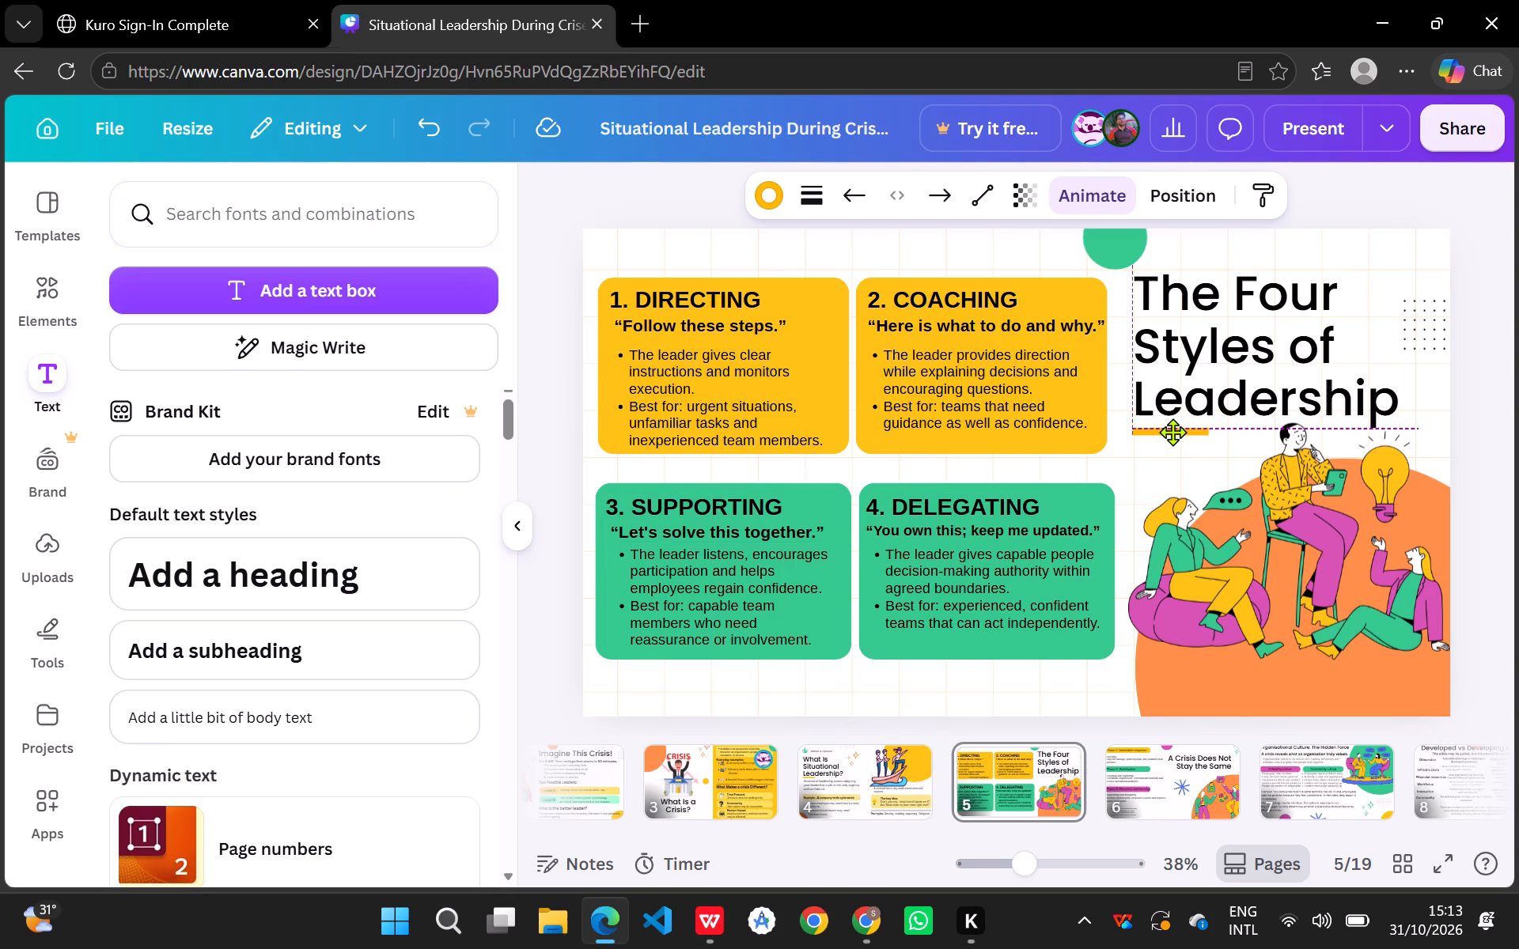
left_click_drag(1172, 432, 1174, 429)
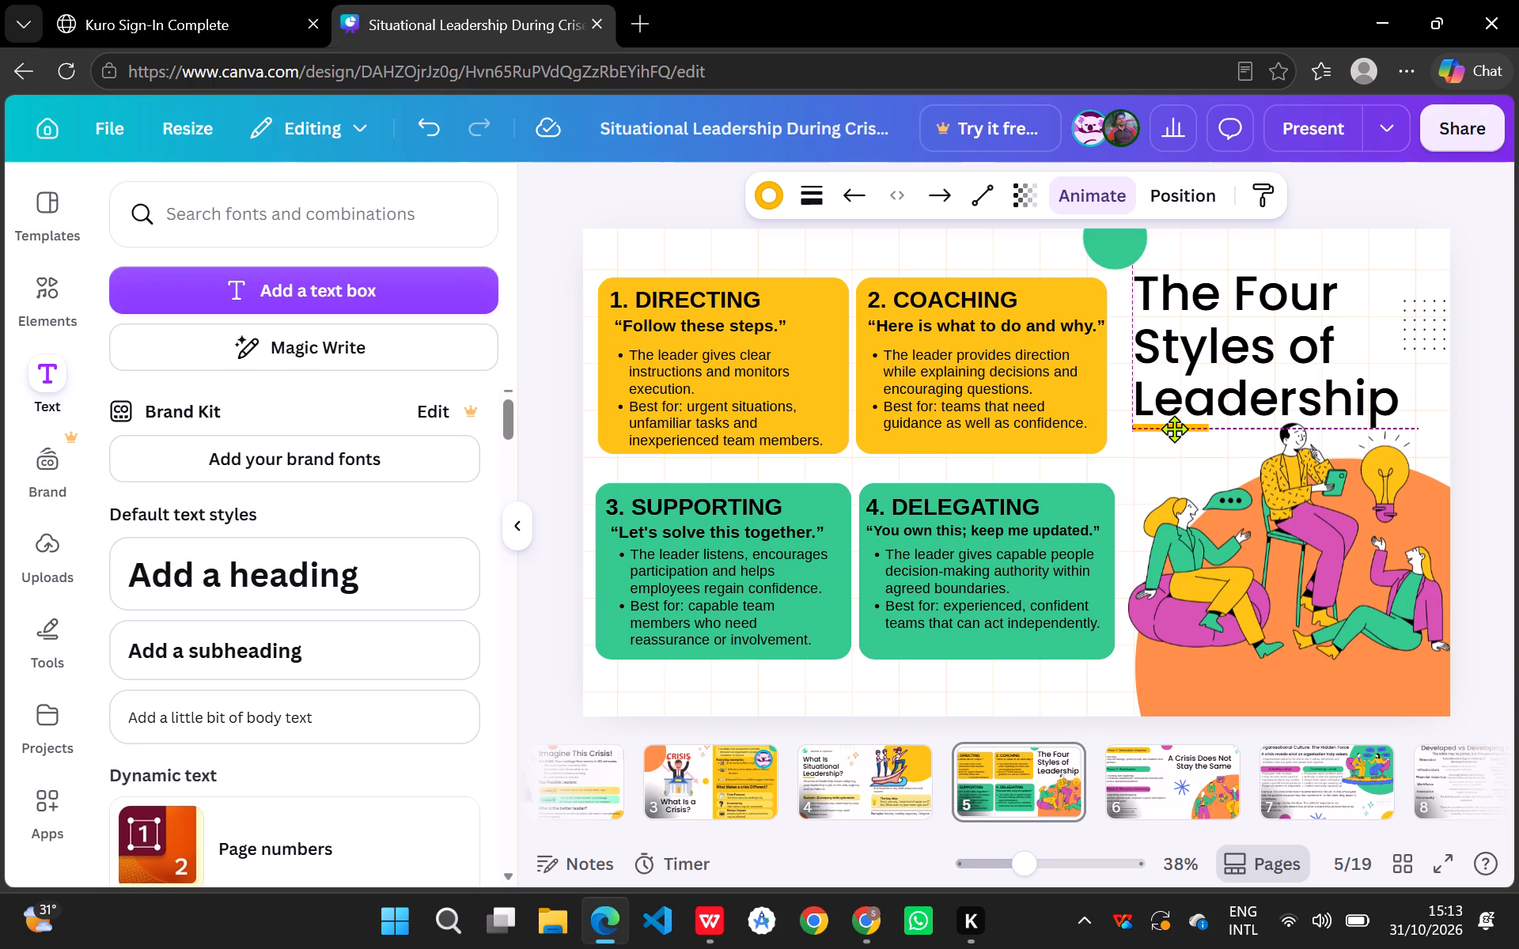
left_click_drag(1174, 429, 1176, 429)
left_click_drag(1176, 429, 1176, 428)
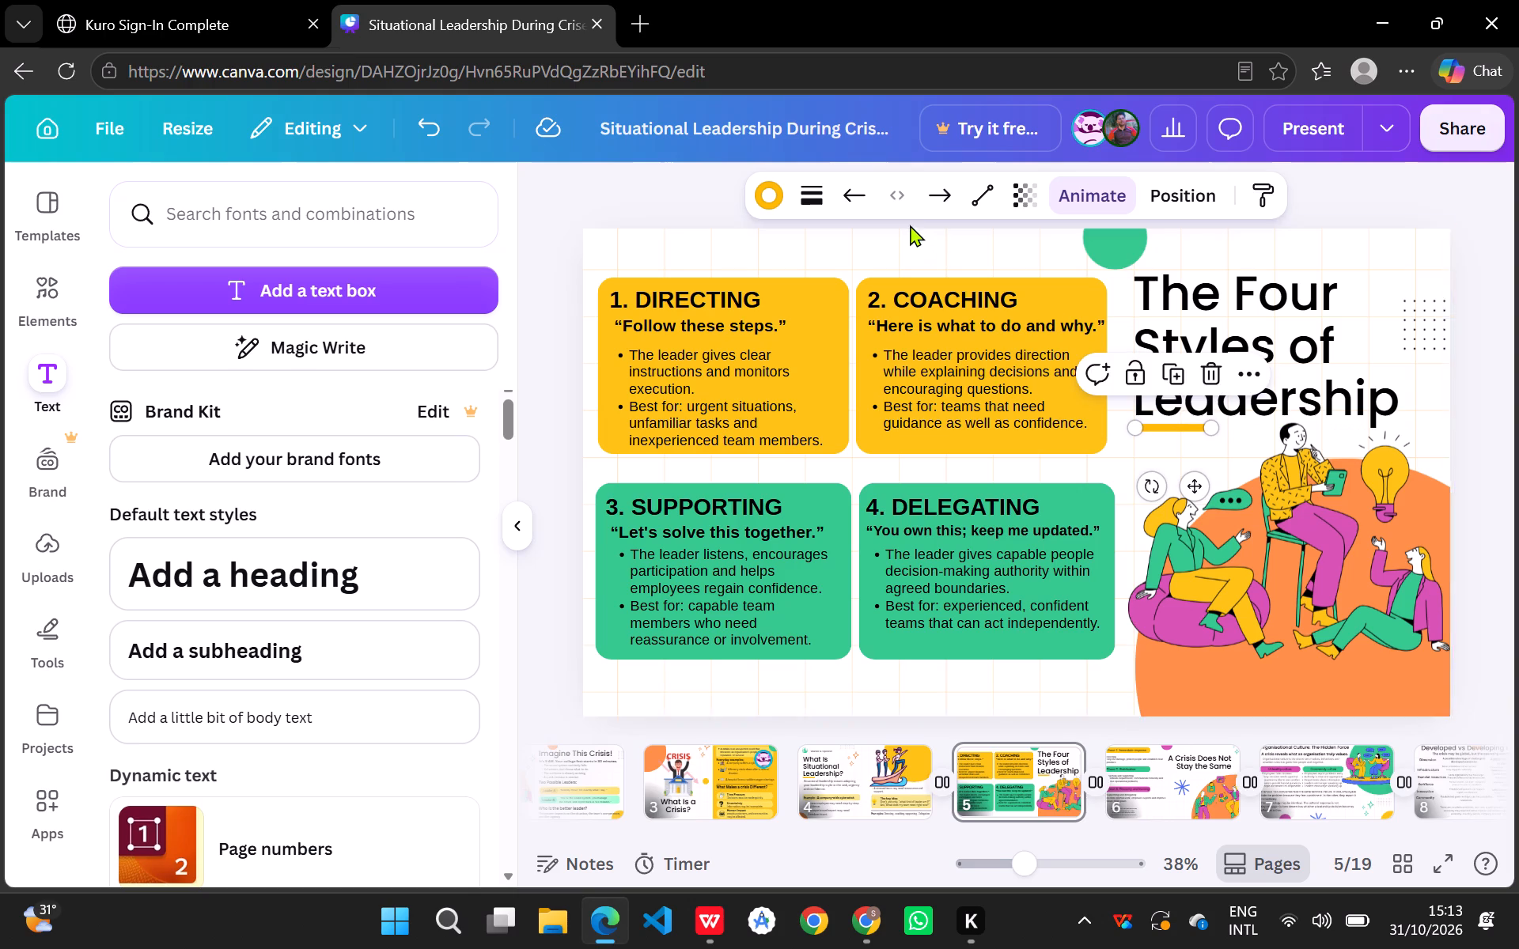
left_click(919, 240)
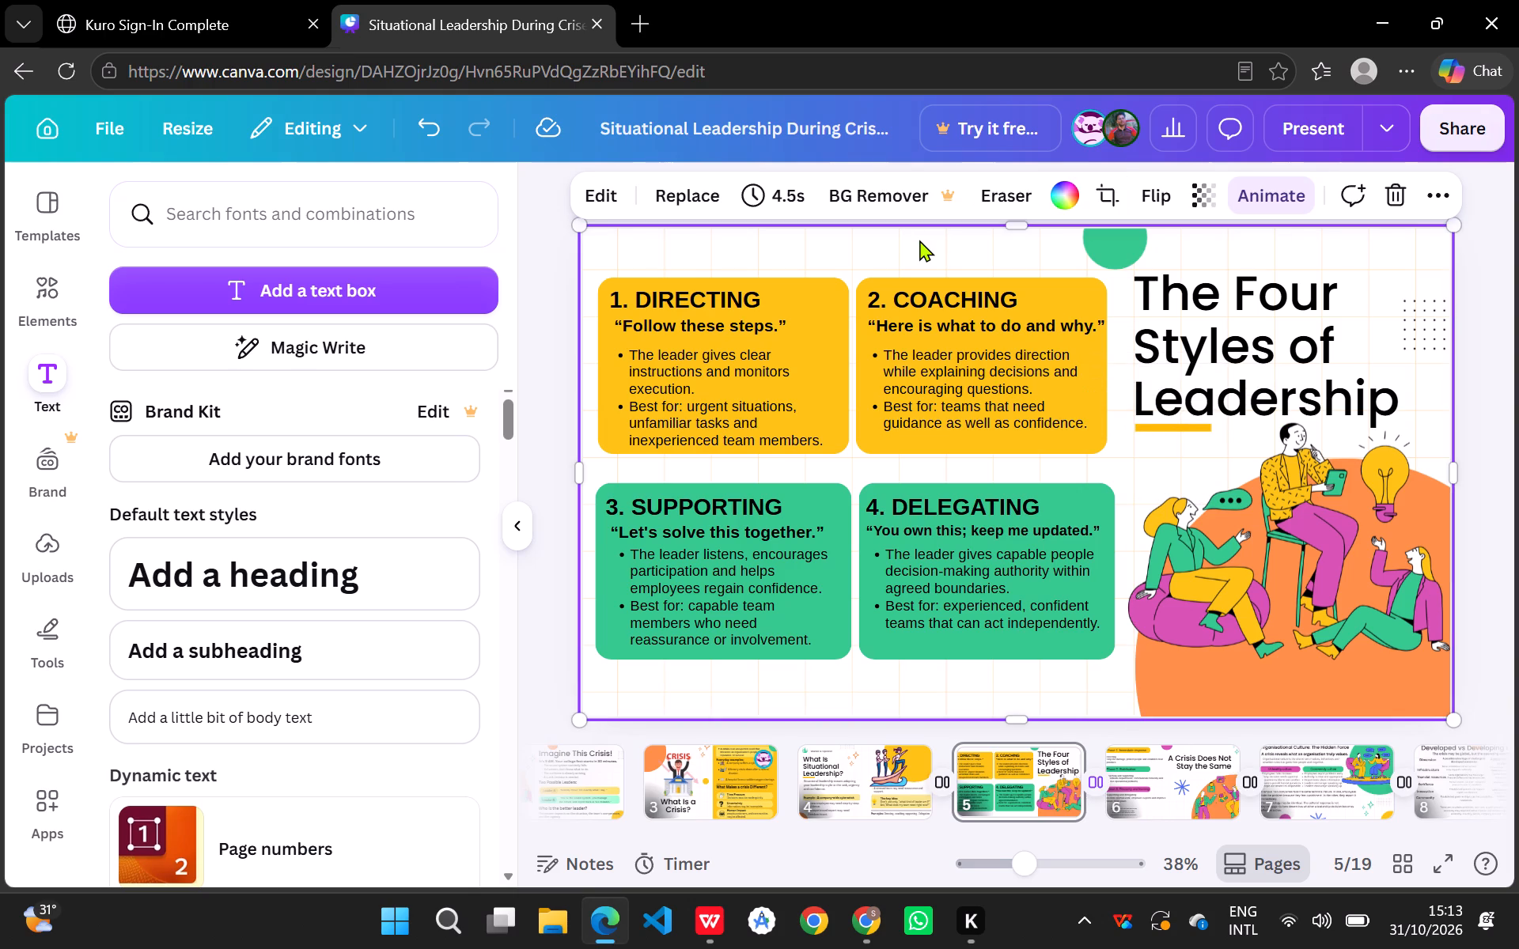
left_click(884, 695)
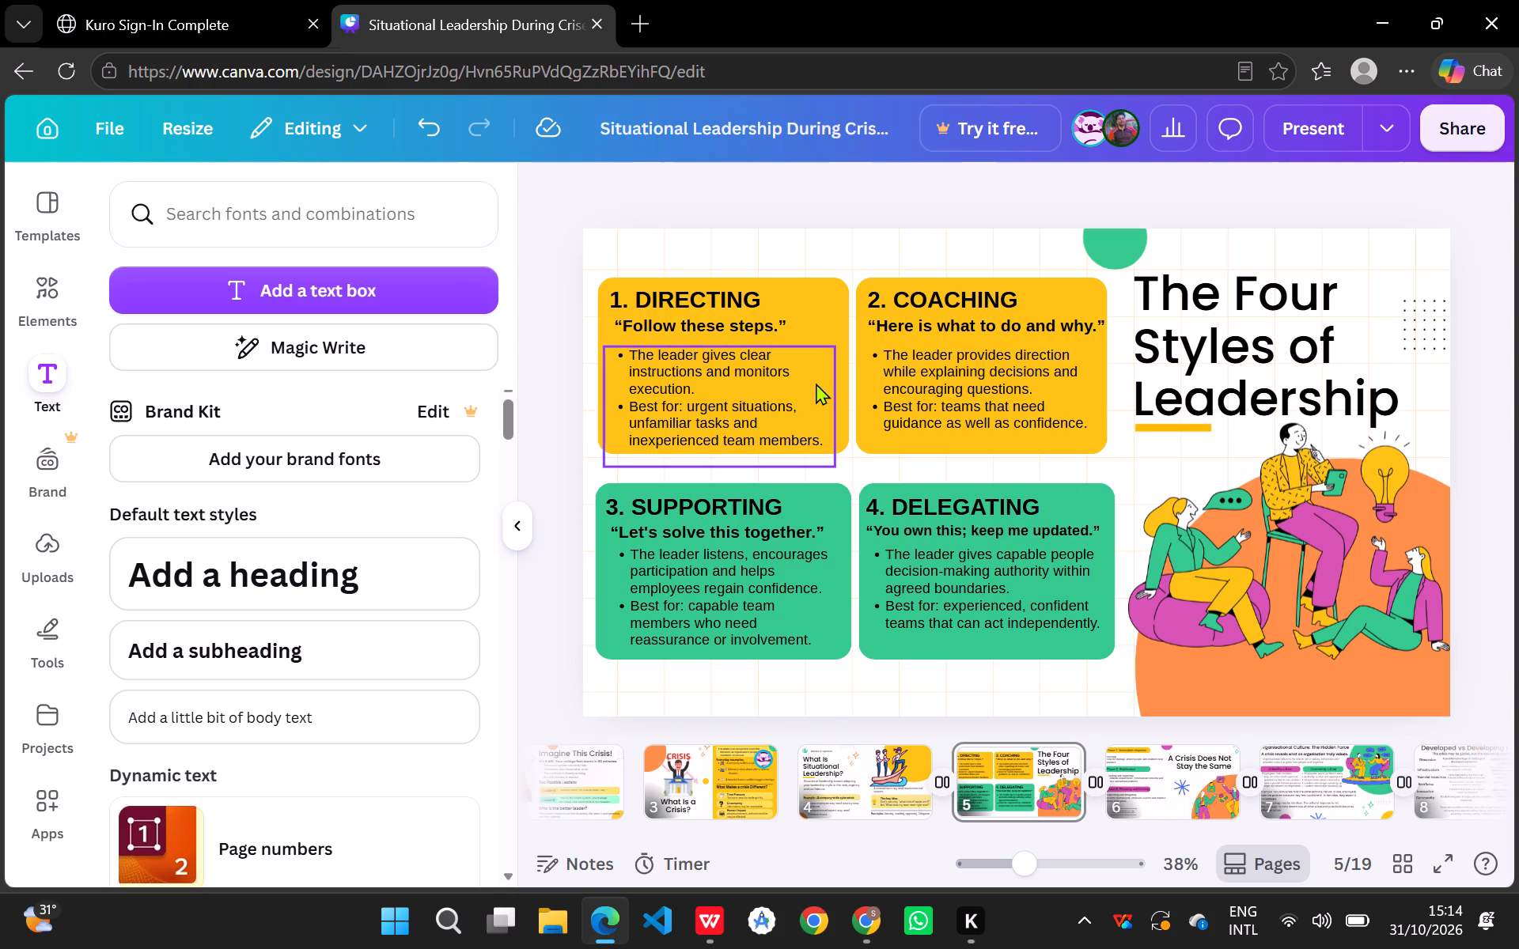
Extend the bottom edges of the DIRECTING and COACHING yellow backgrounds to a height of about 418, level with each other.
left_click(820, 279)
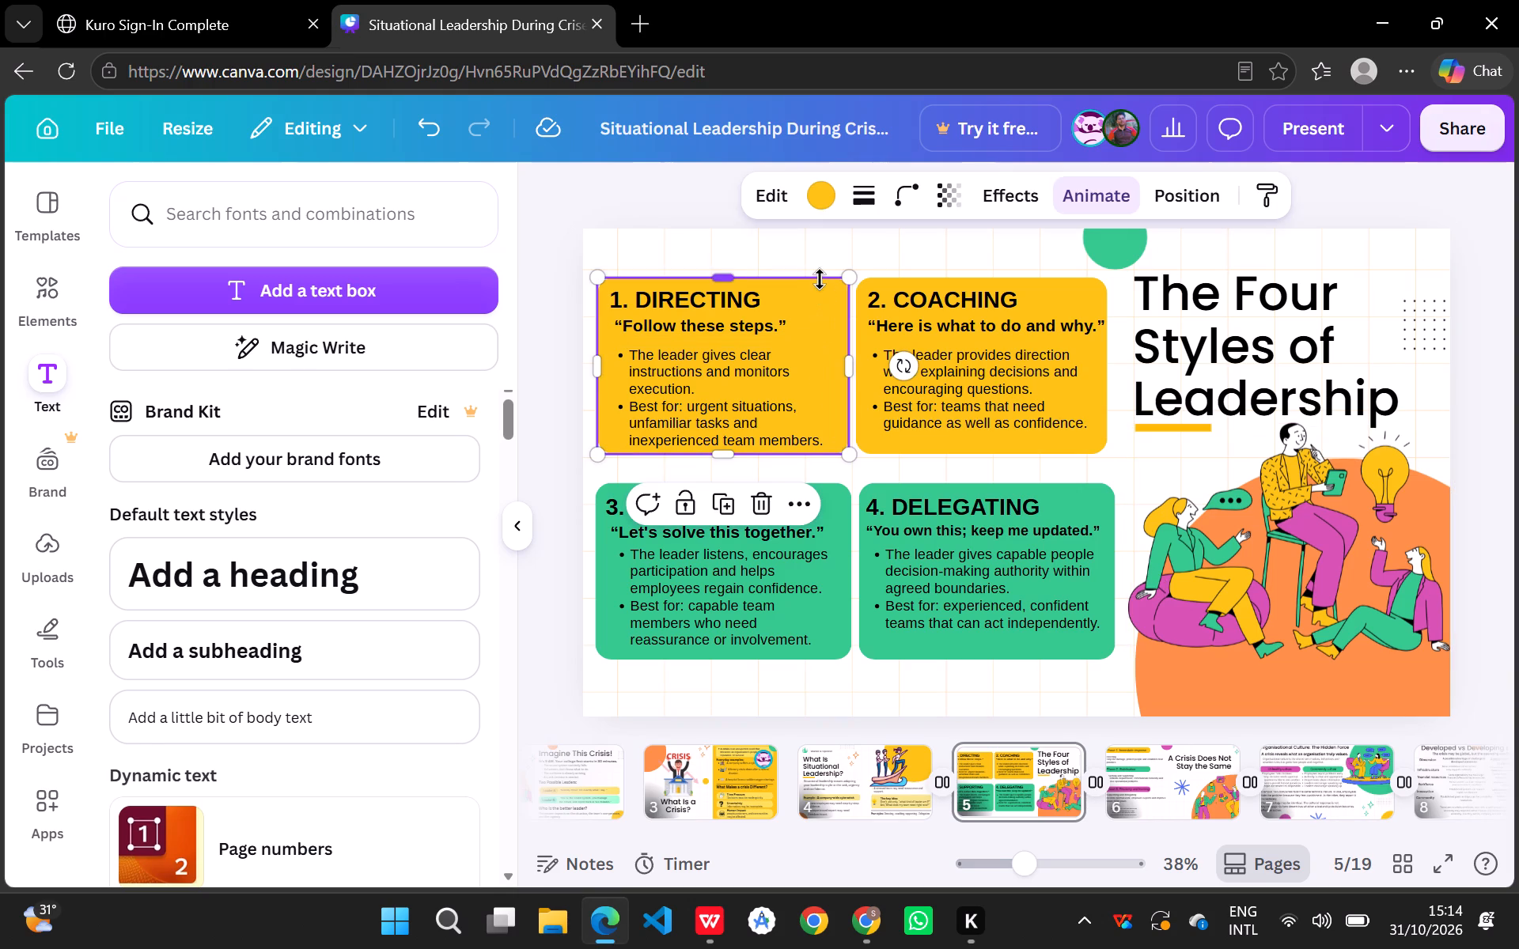
left_click_drag(727, 450, 727, 454)
left_click_drag(727, 454, 728, 460)
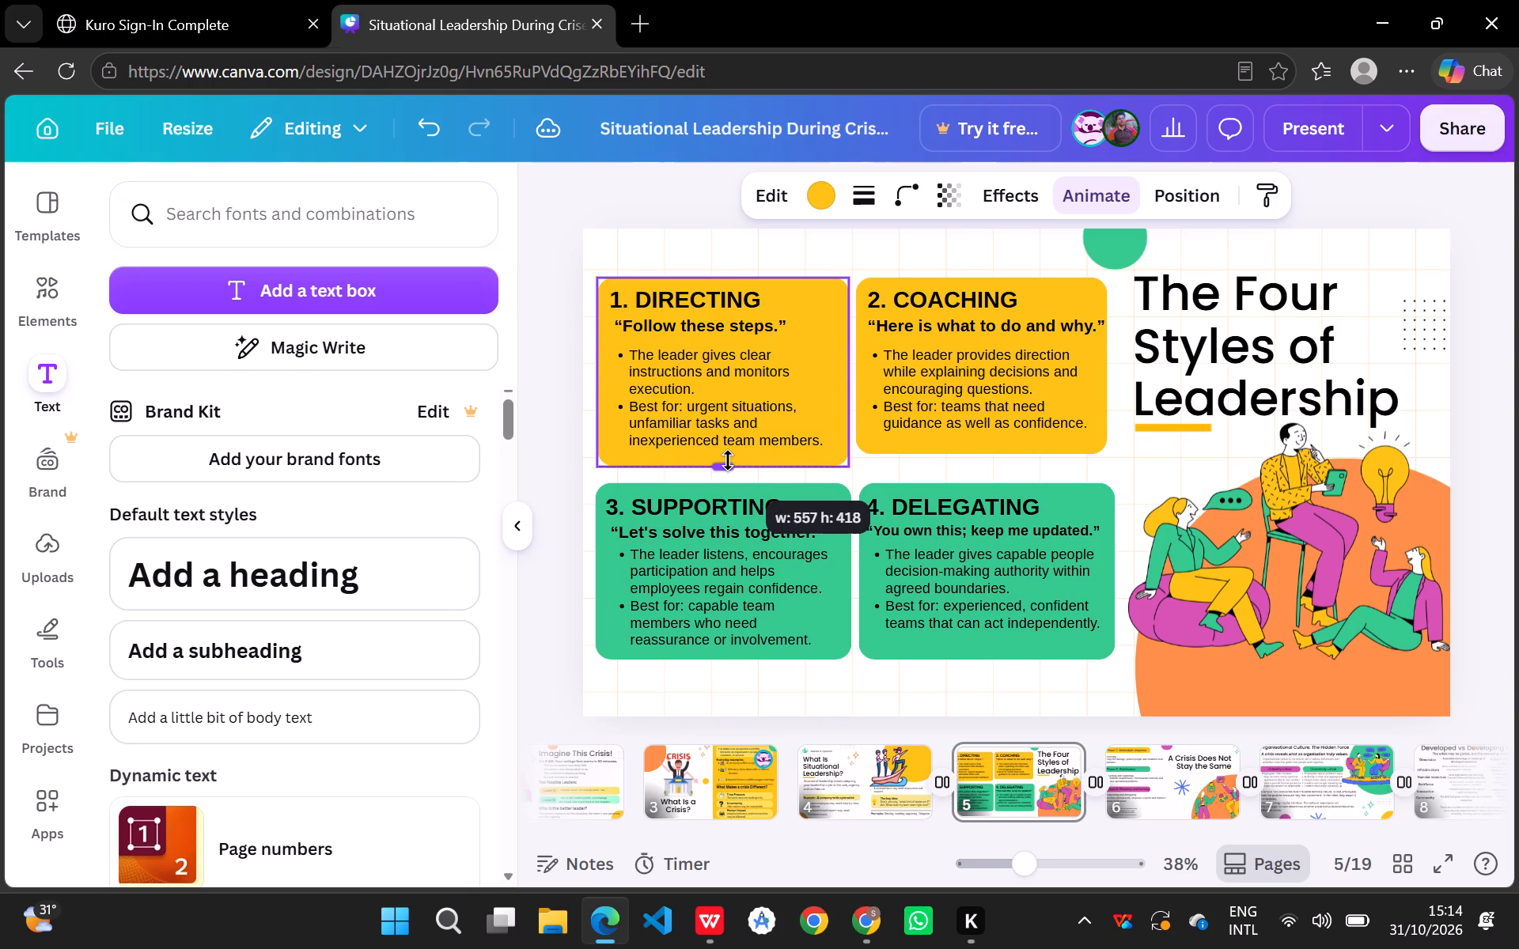
left_click_drag(728, 460, 728, 459)
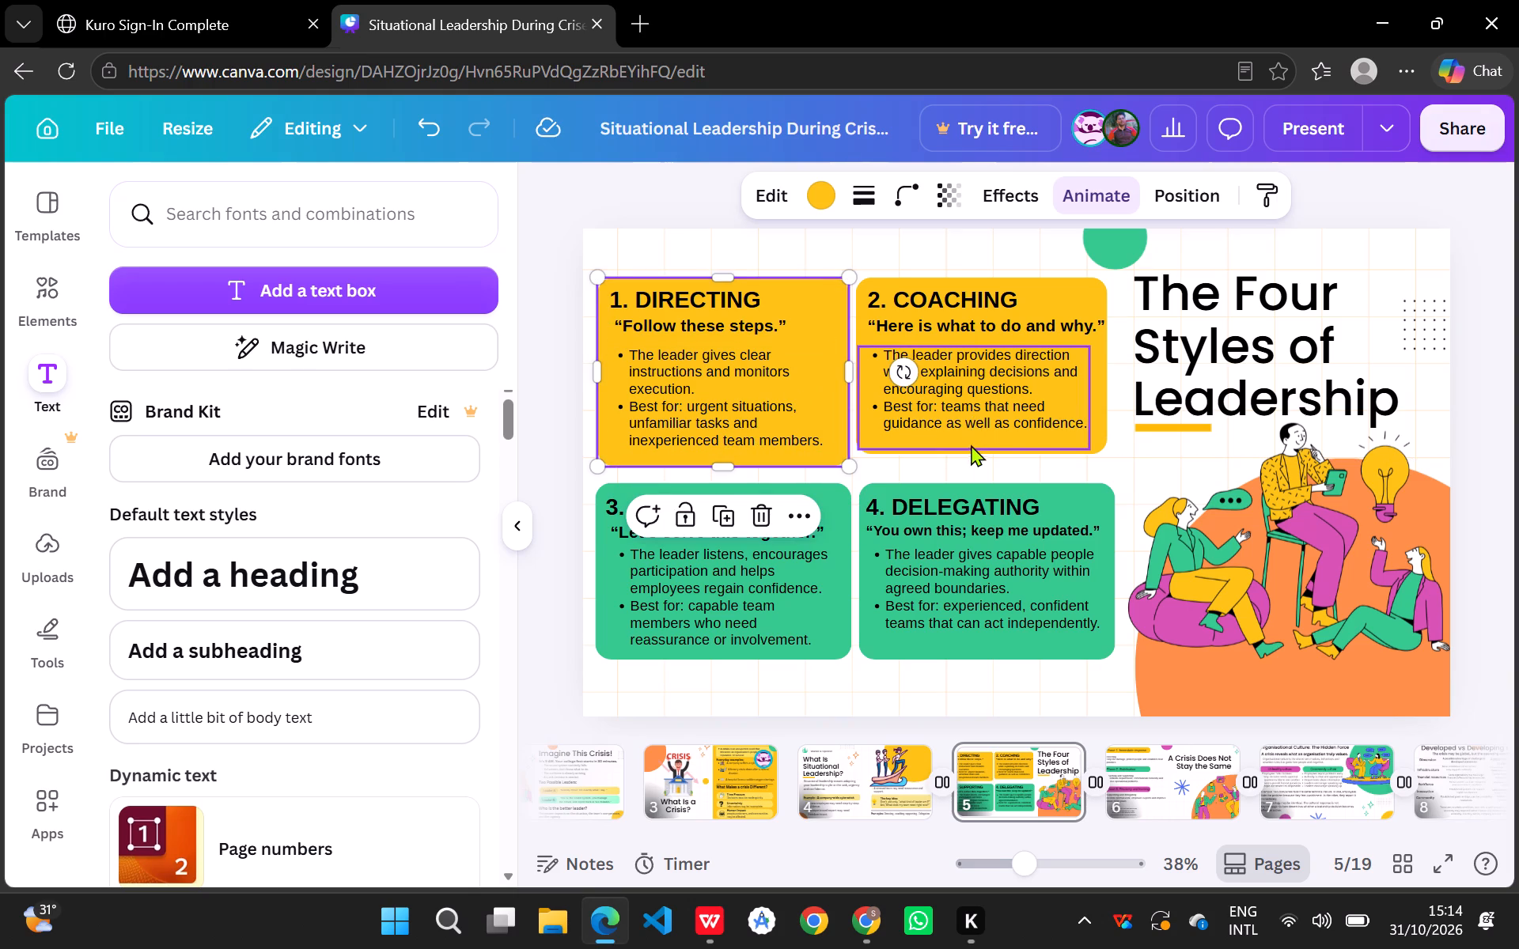
left_click(1052, 283)
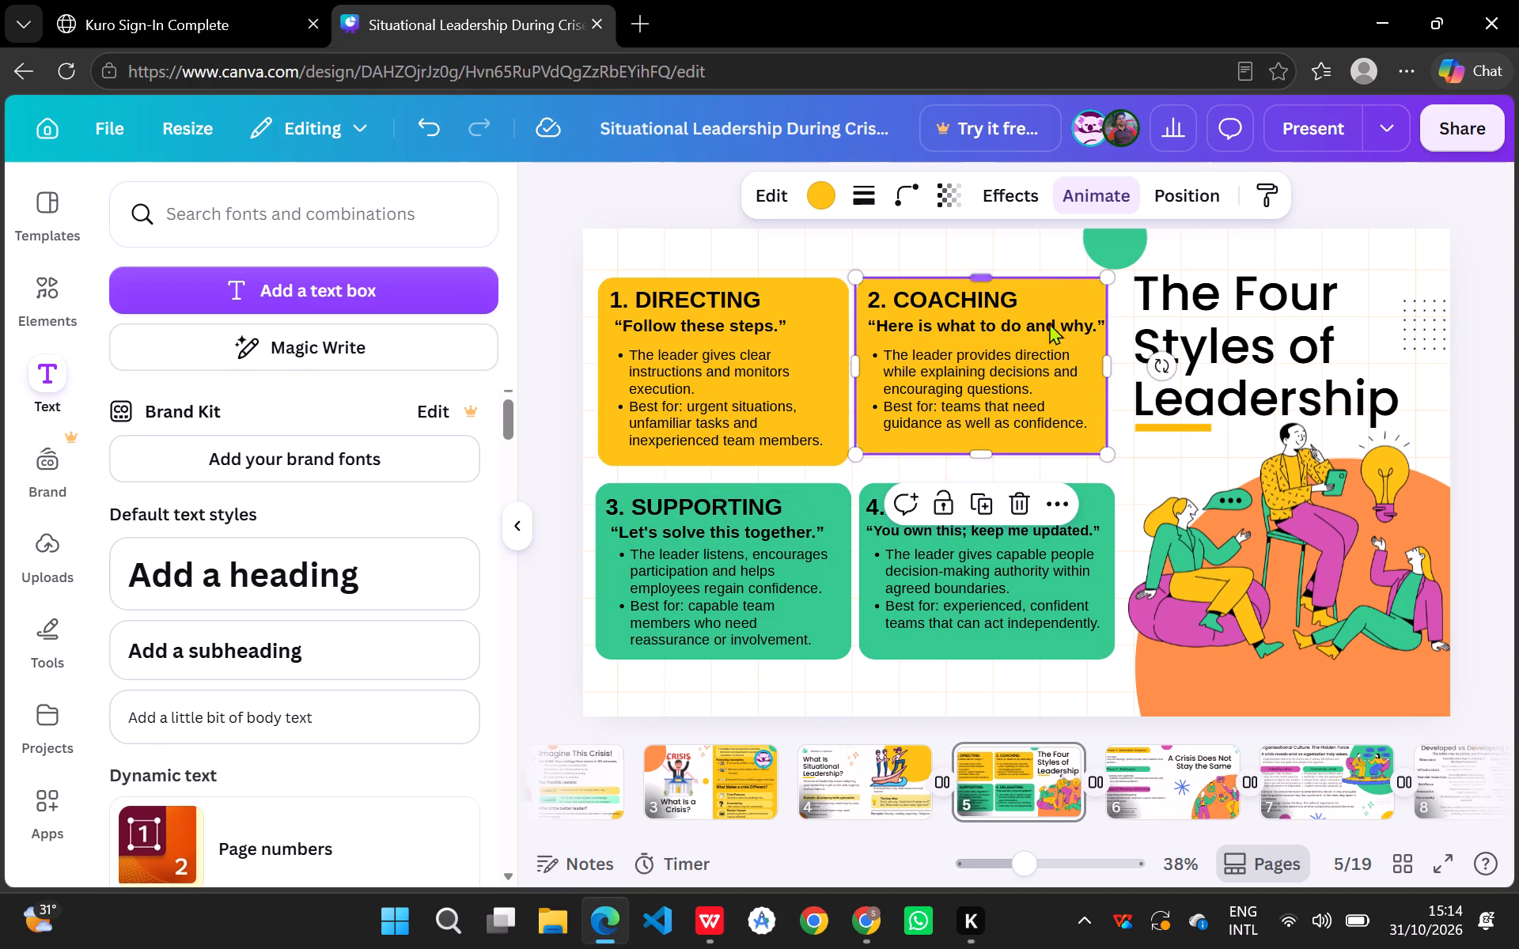
left_click_drag(978, 455, 978, 463)
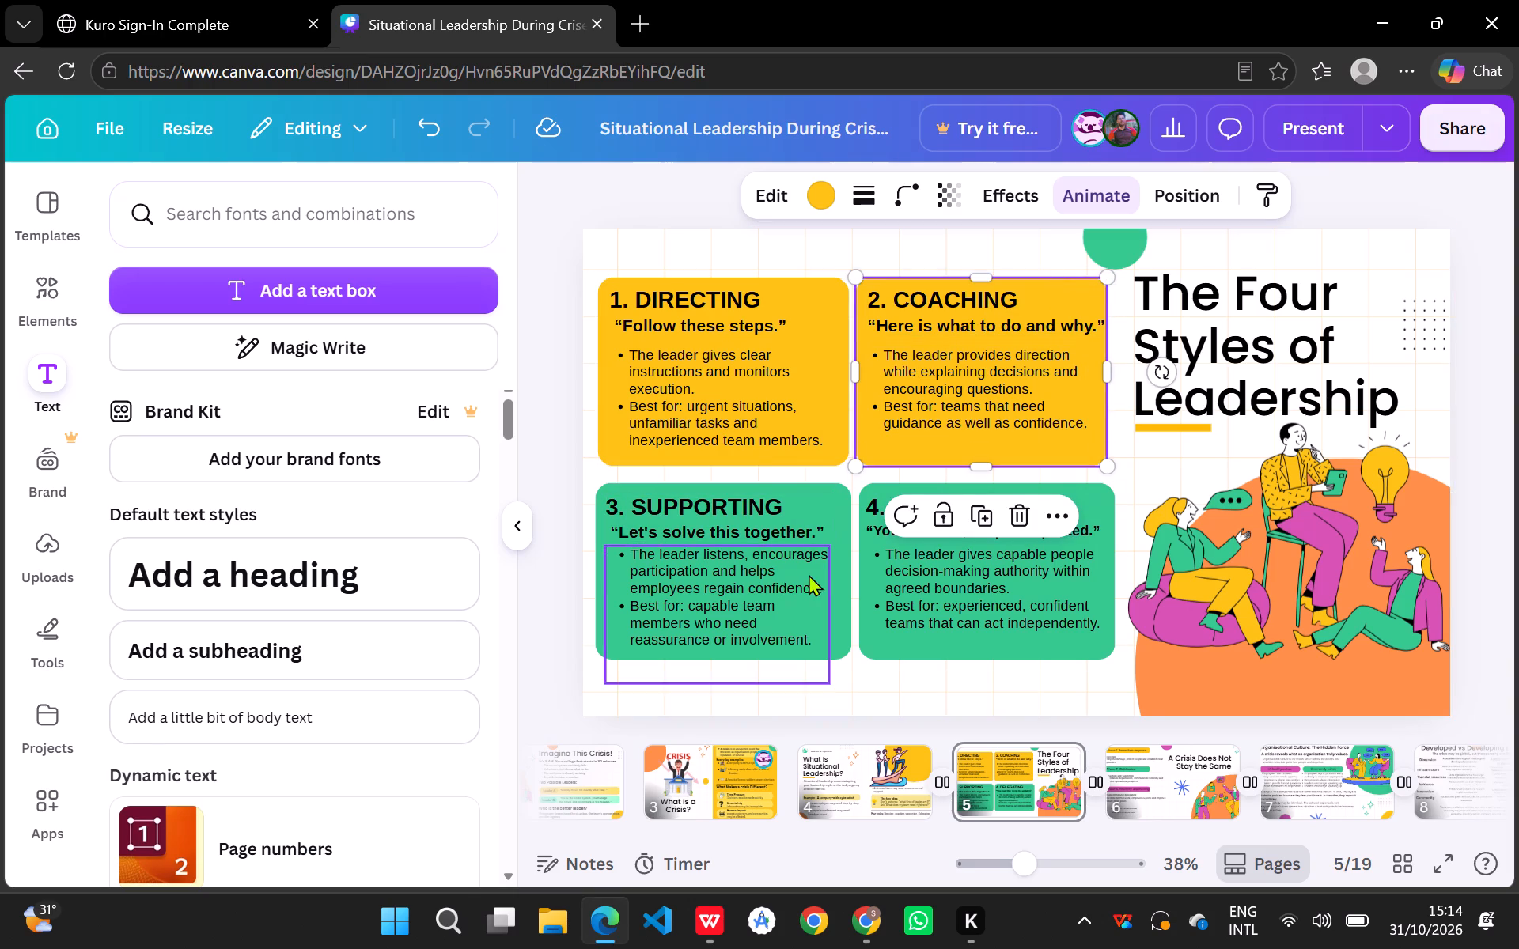
Extend the bottom edges of the SUPPORTING and DELEGATING green backgrounds to a height of about 409, level with each other.
left_click(847, 507)
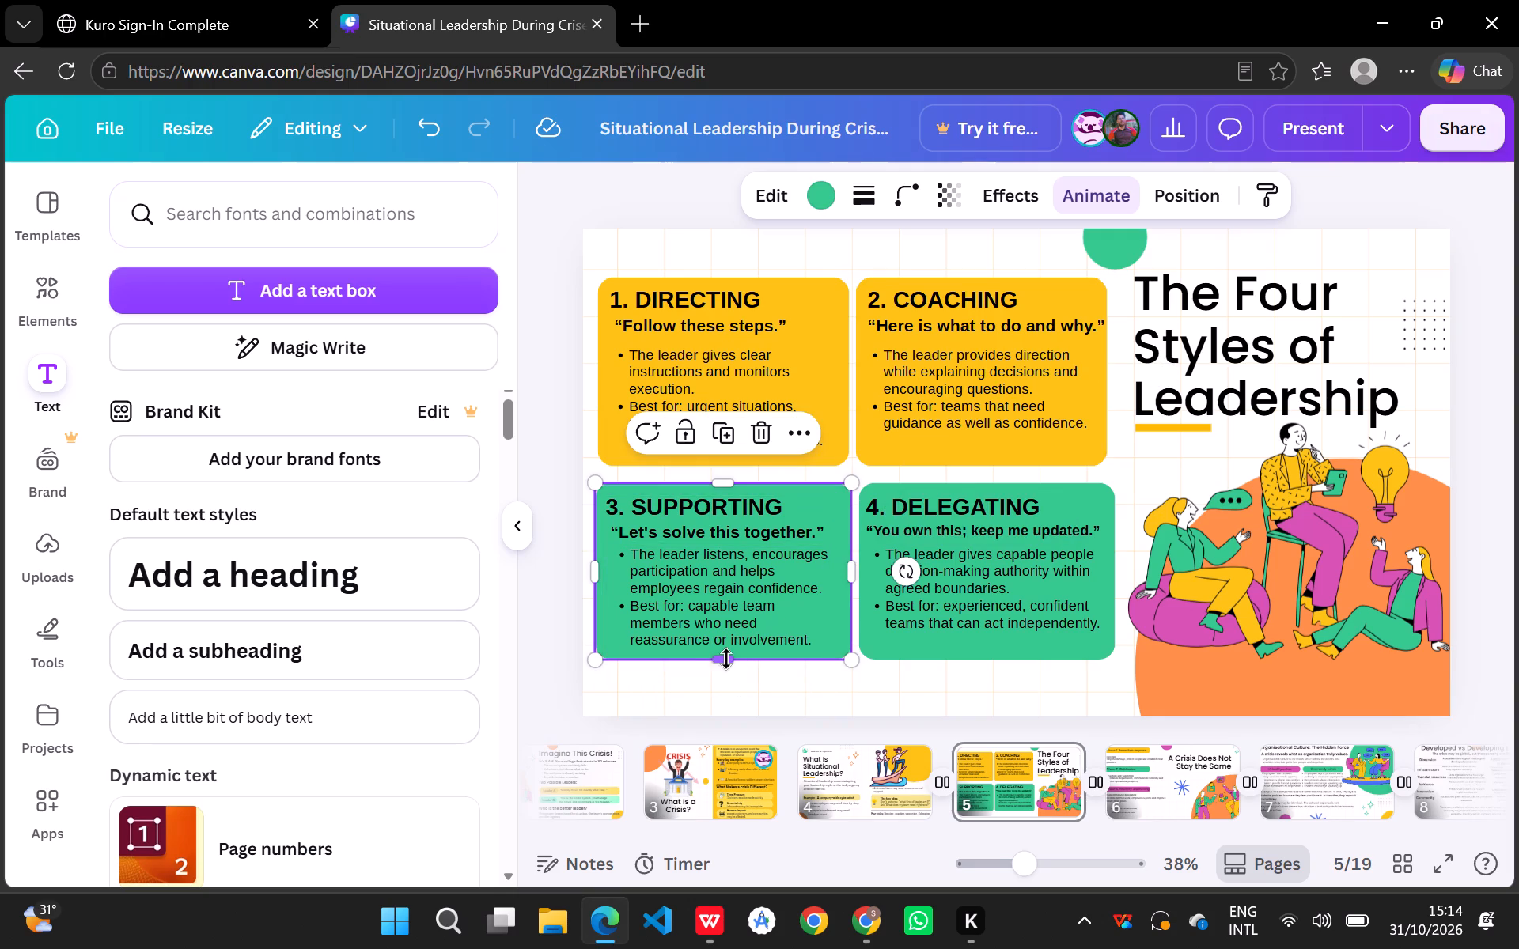
left_click_drag(726, 659, 727, 666)
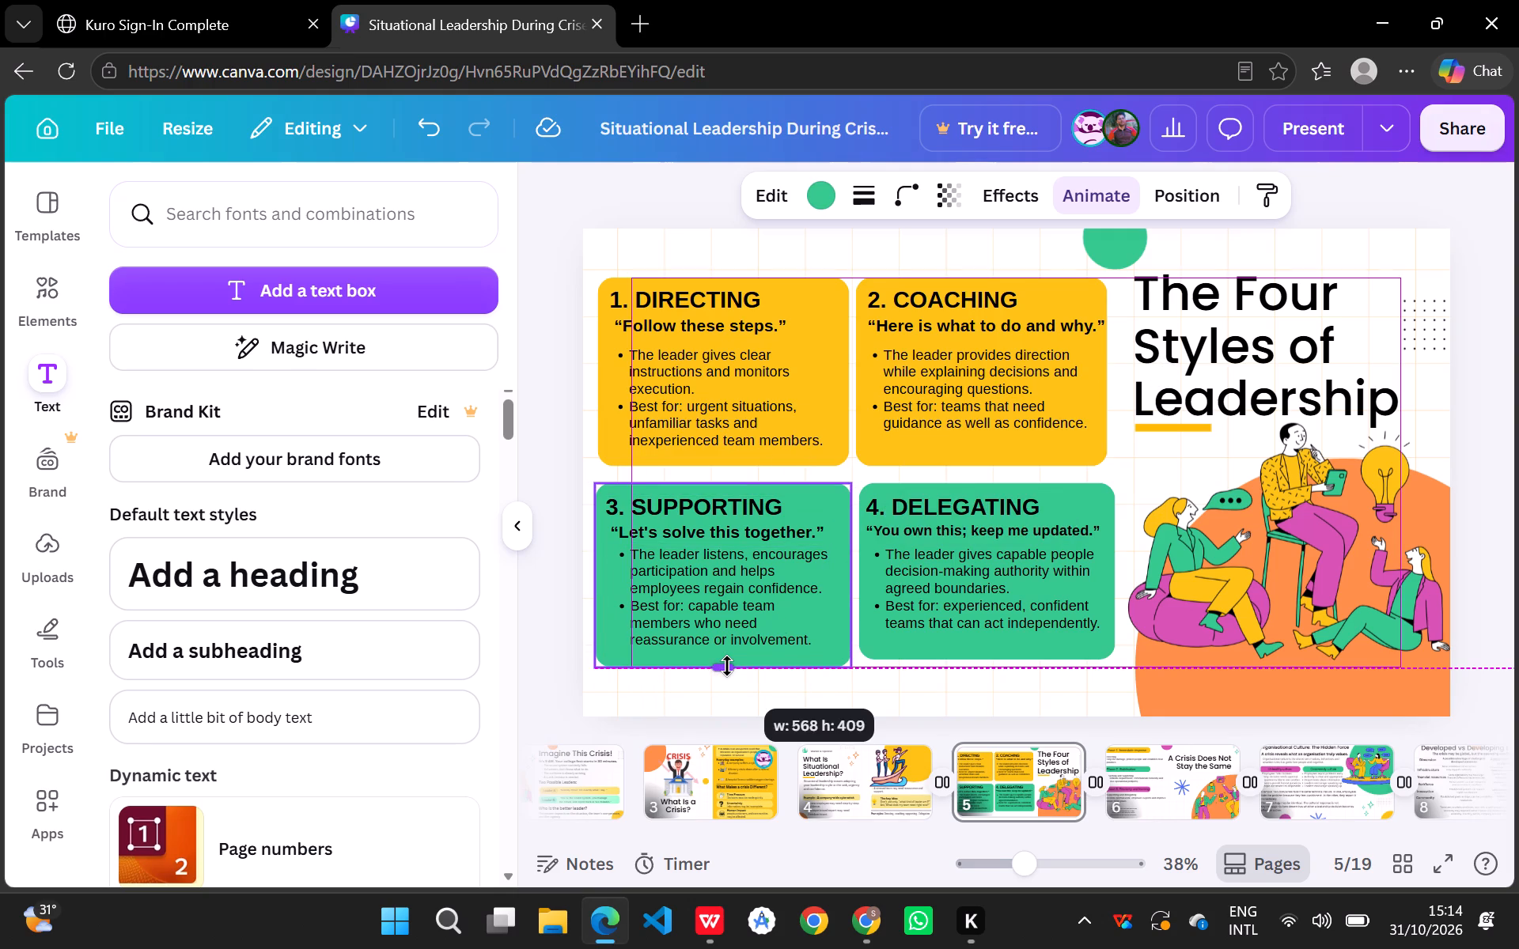
left_click_drag(727, 666, 728, 666)
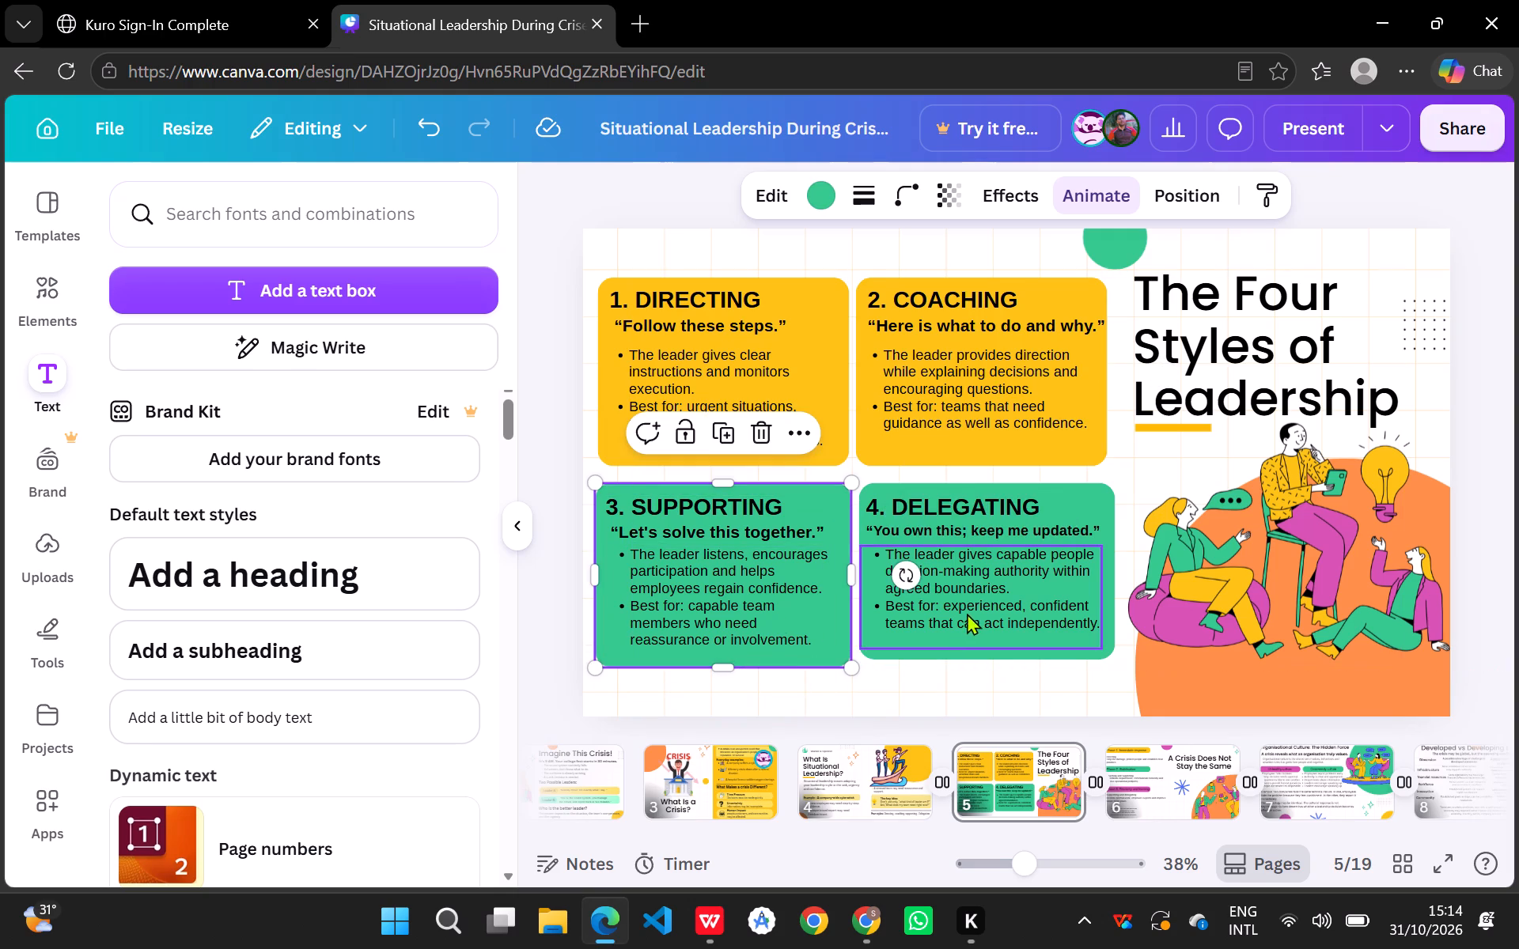
left_click(973, 654)
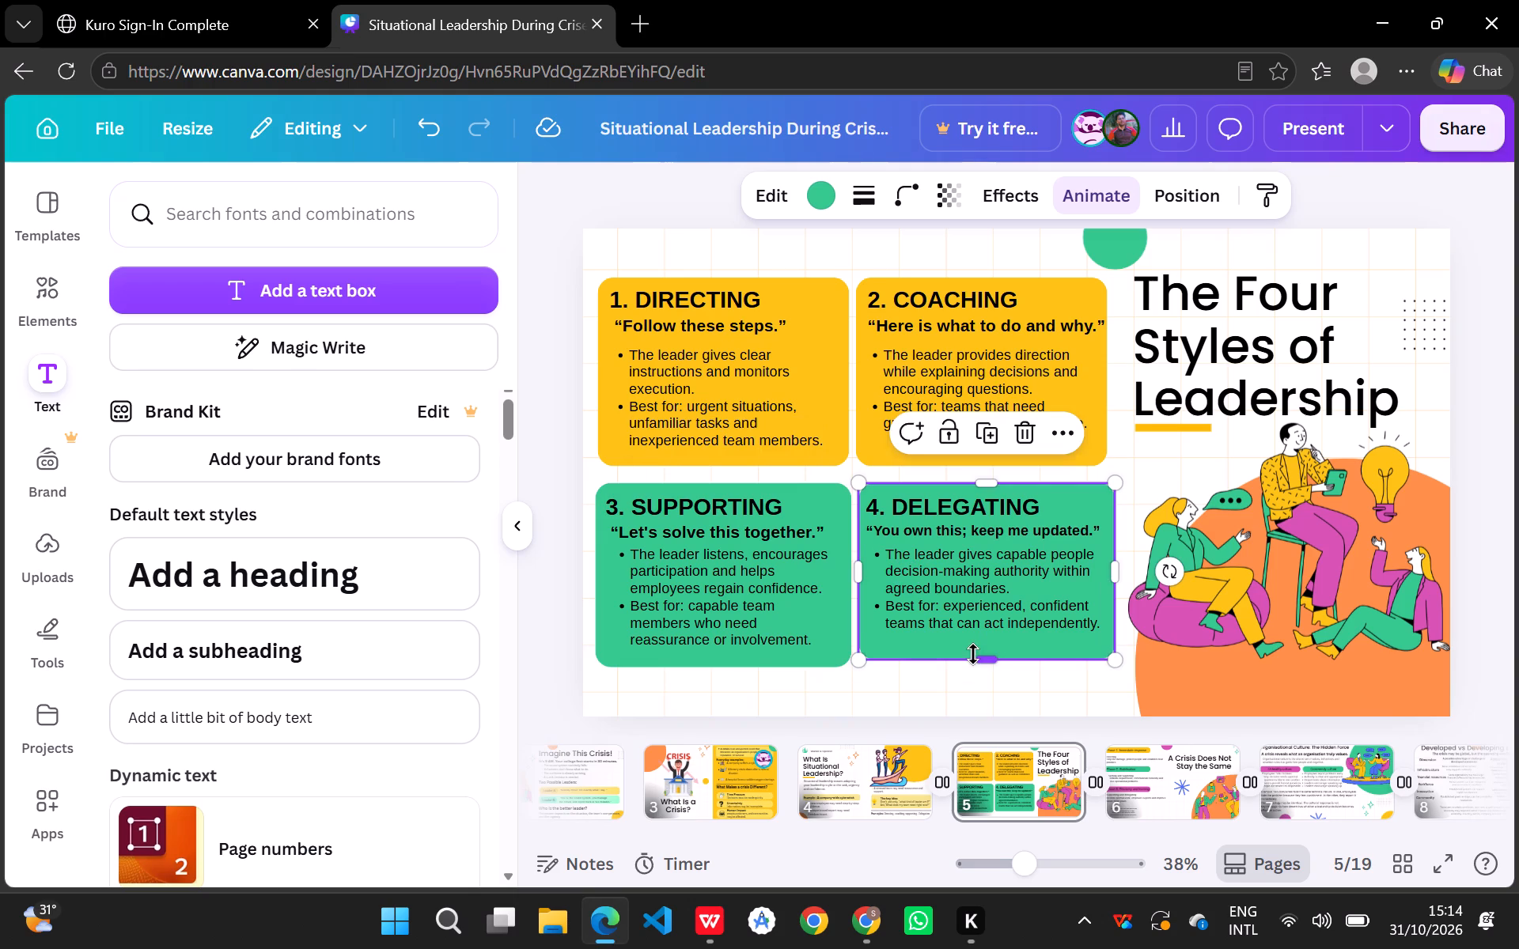
left_click(989, 660)
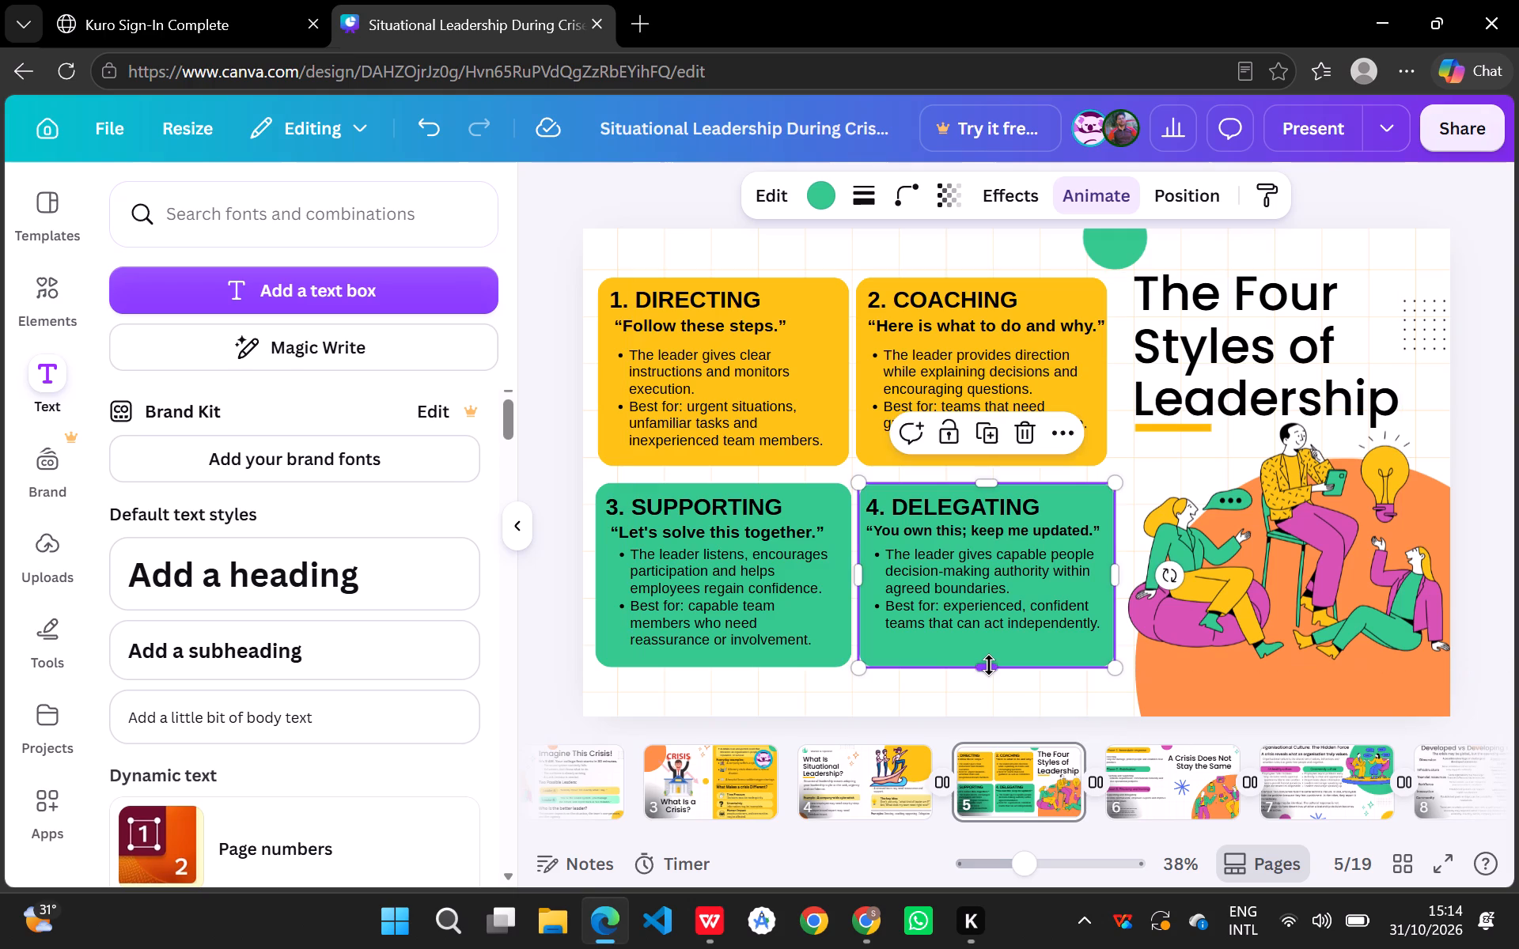
Resize the COACHING card's yellow background so both side edges line up with the DELEGATING card below.
left_click(1031, 283)
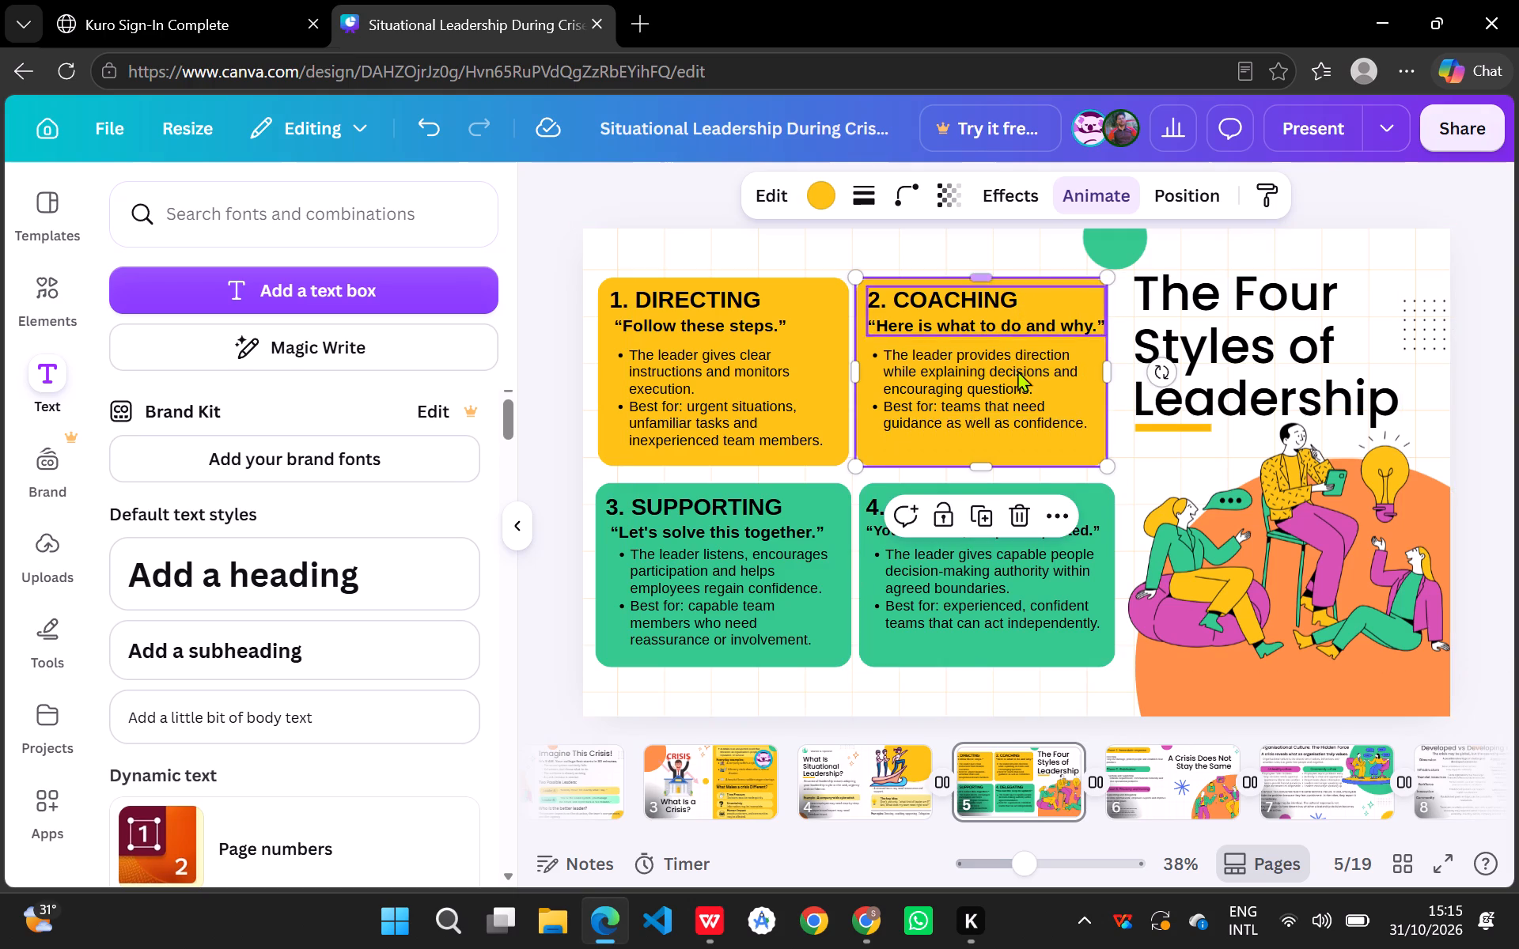
left_click(983, 463)
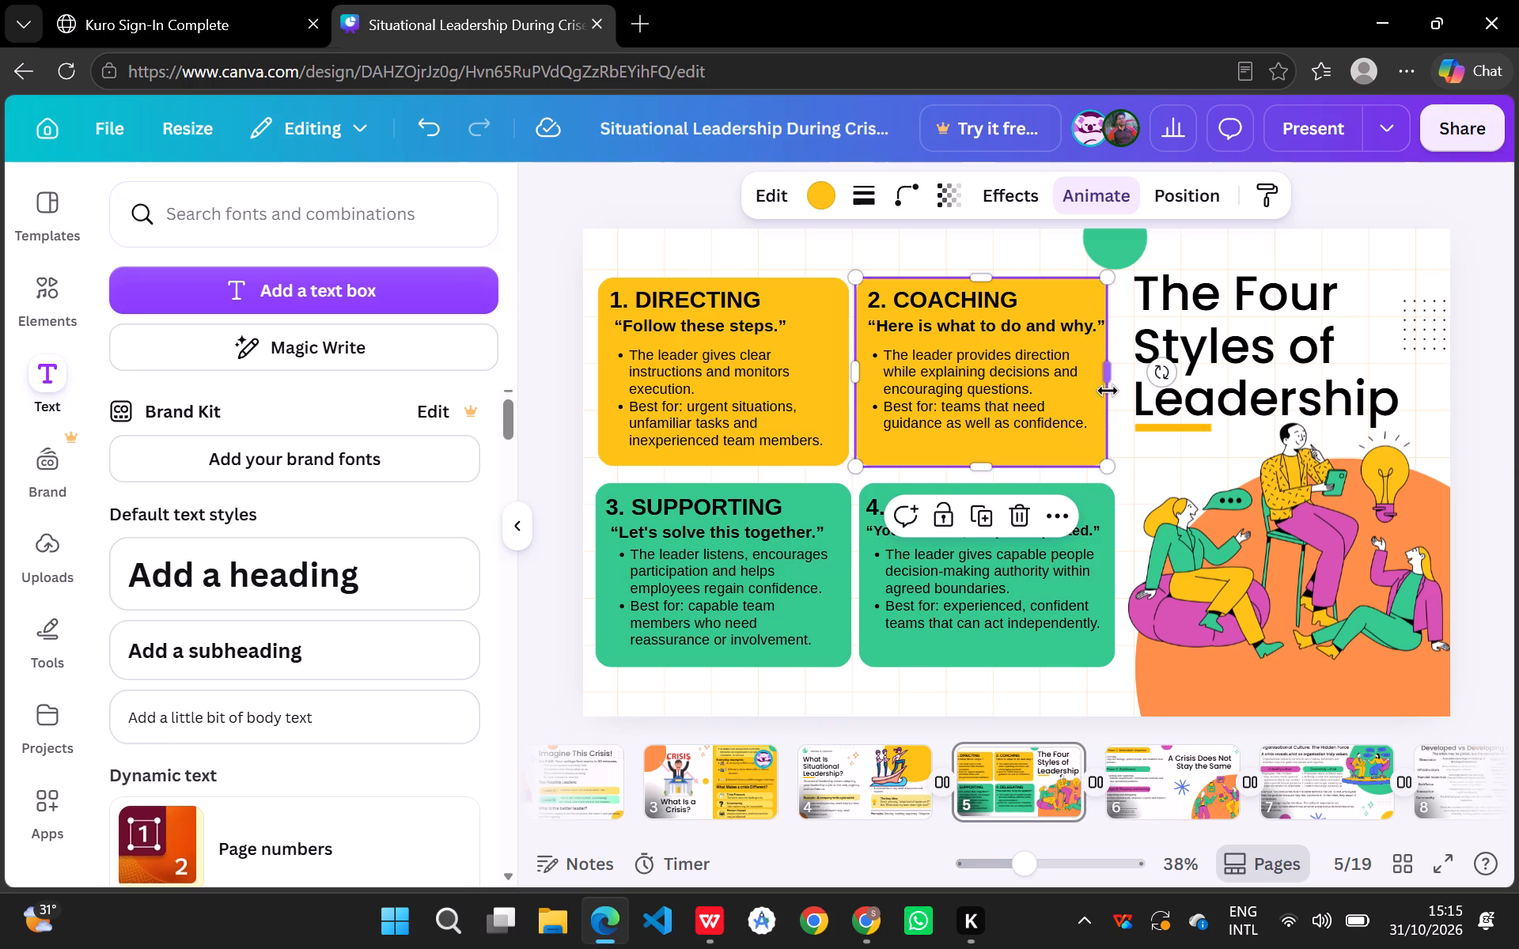
left_click(1108, 367)
left_click(1106, 521)
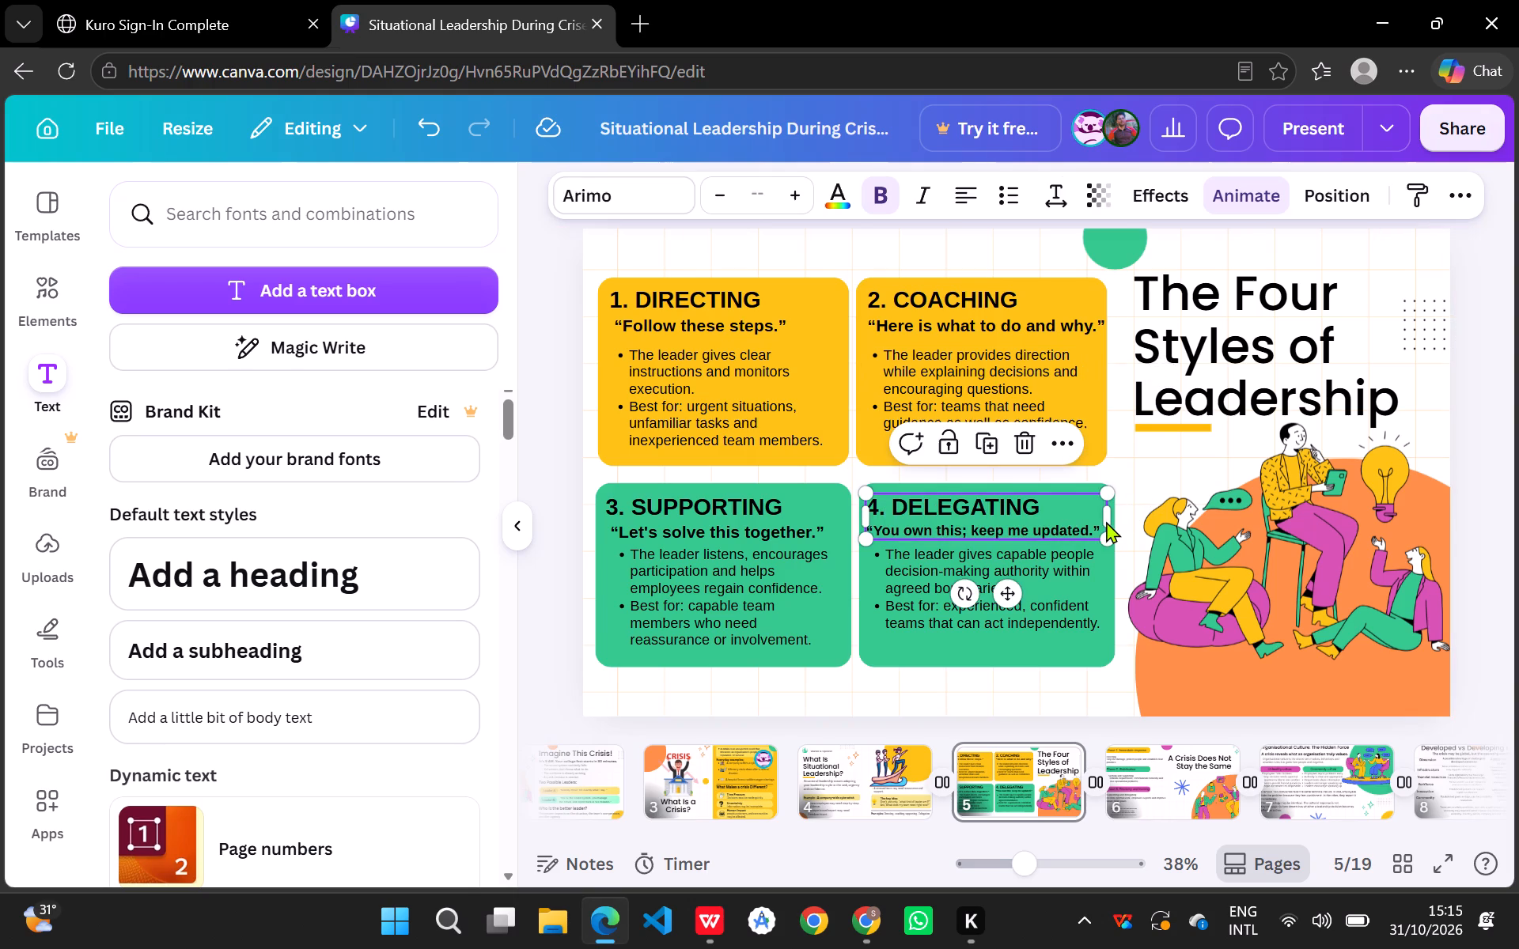
left_click(1112, 581)
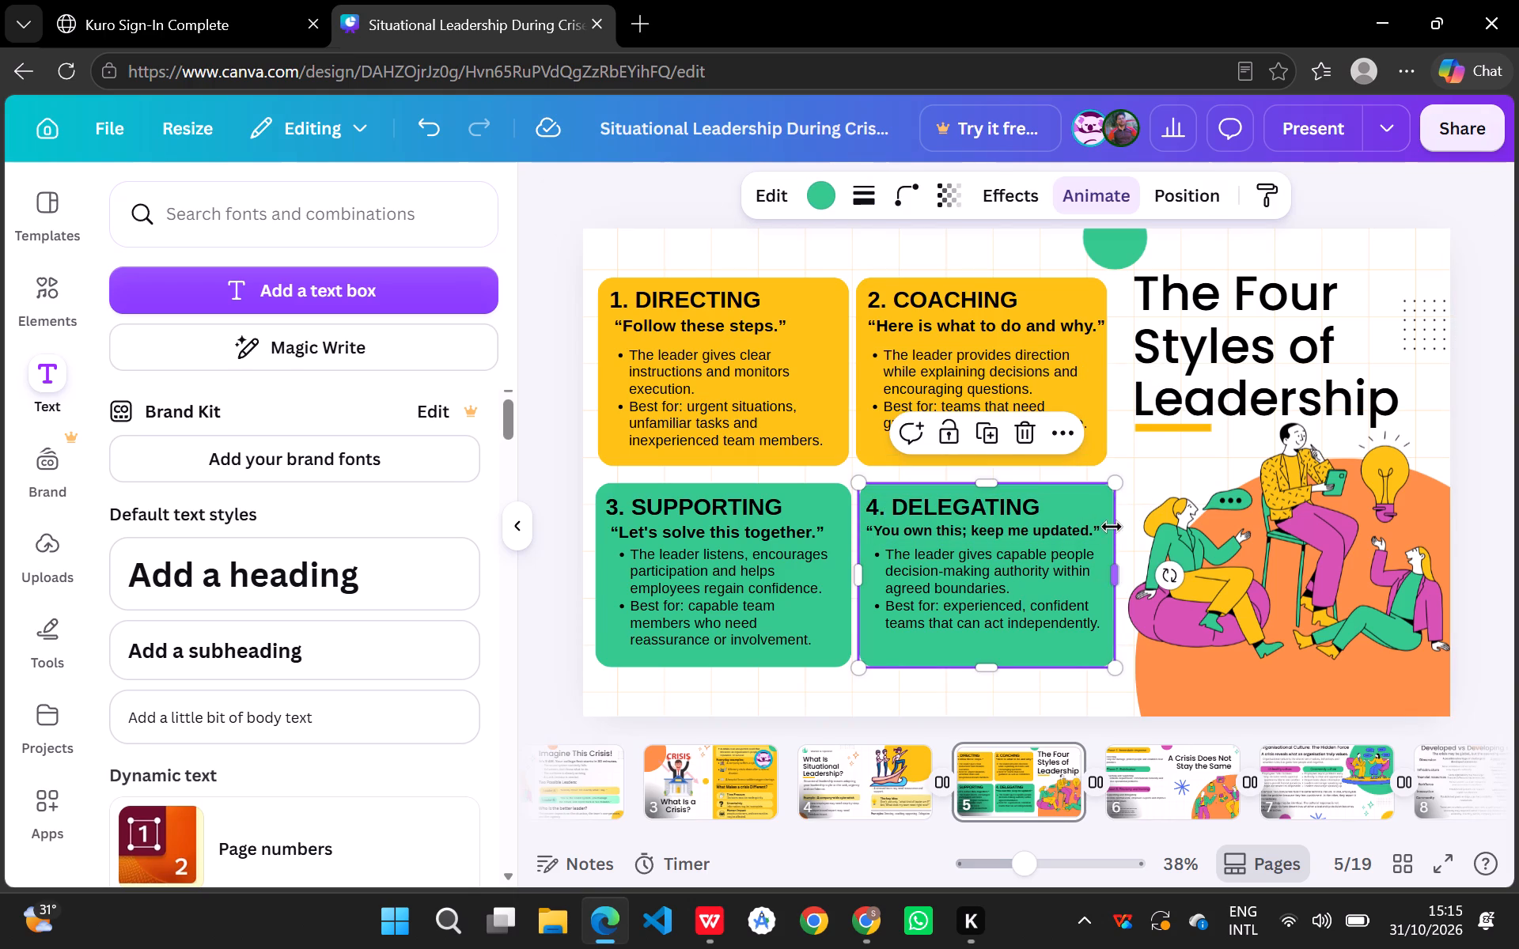
left_click(1096, 352)
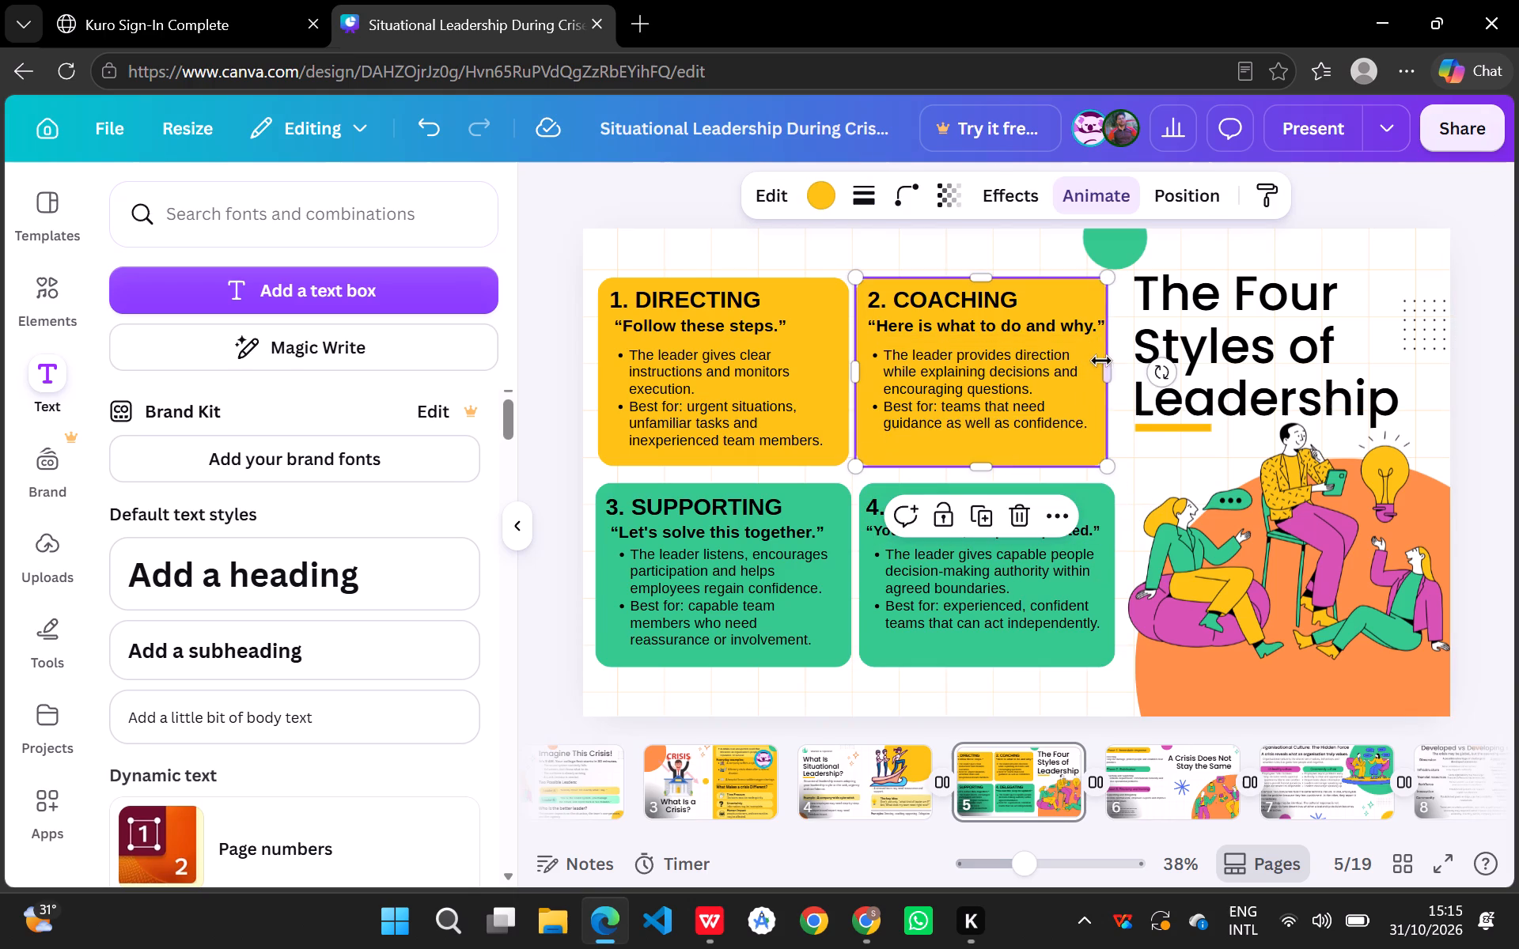
left_click(1108, 371)
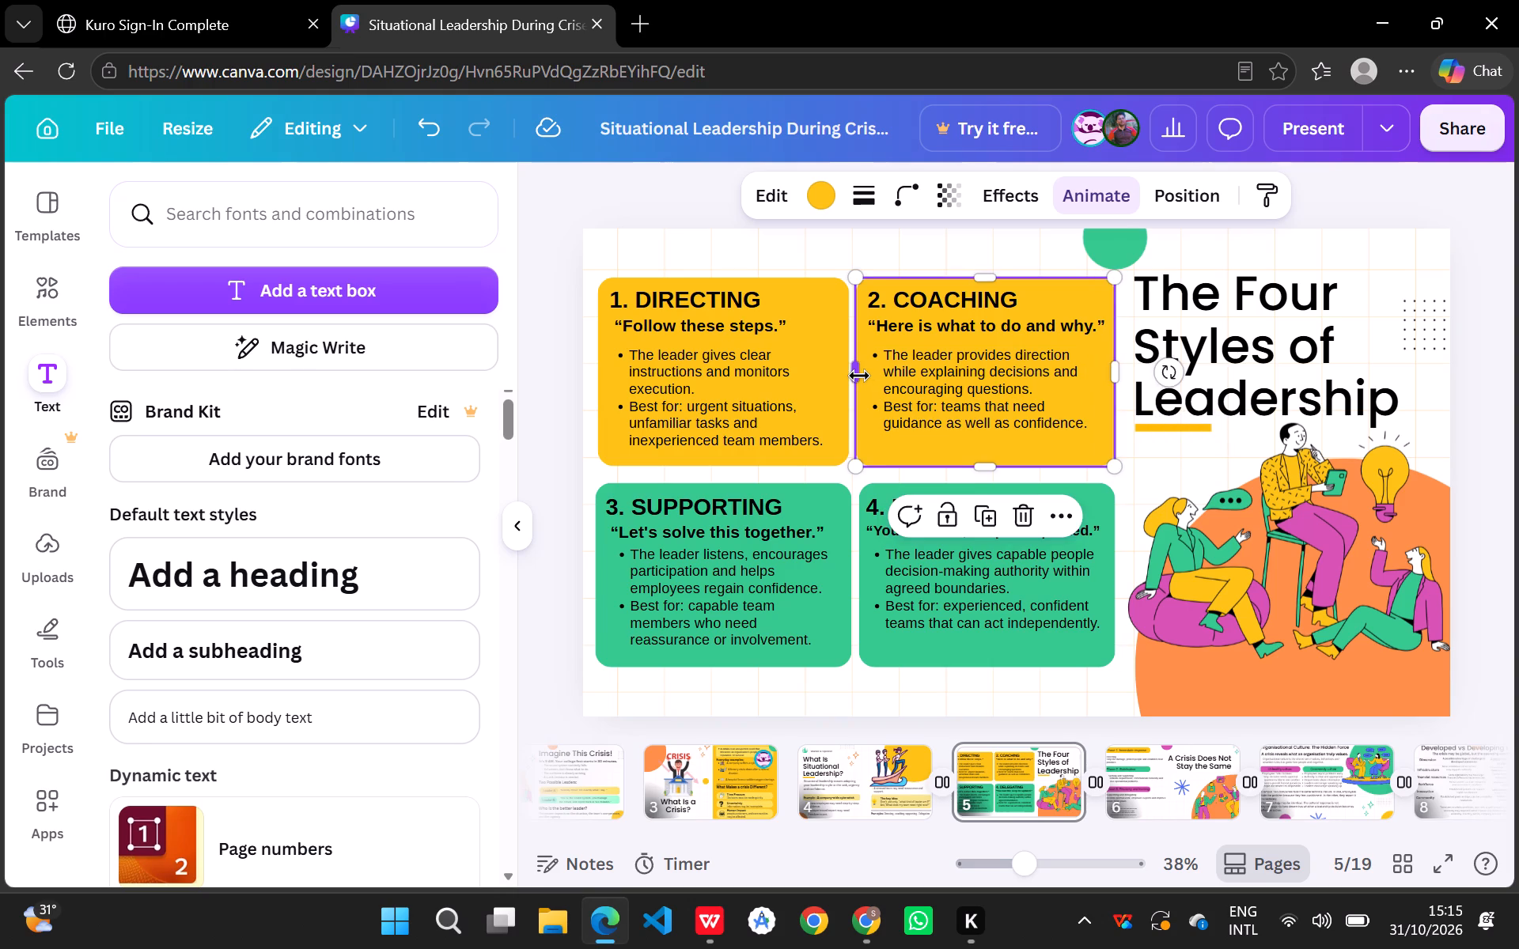
left_click(859, 376)
left_click(859, 376)
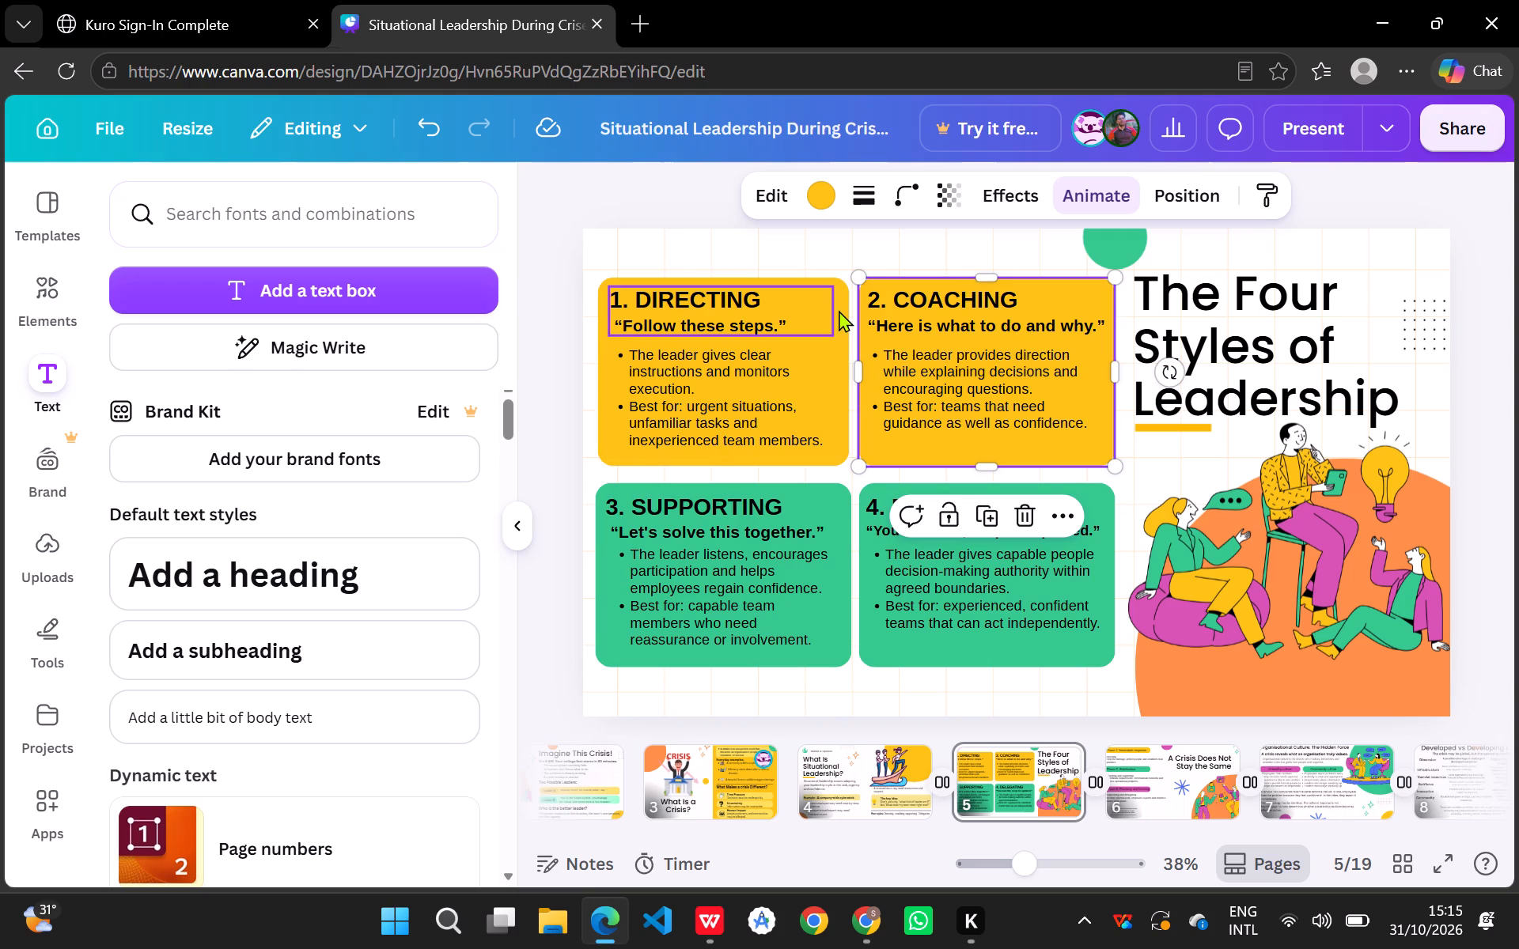
Adjust the right edge of the DIRECTING card's yellow background to line up with the SUPPORTING card below.
left_click(839, 310)
left_click(853, 374)
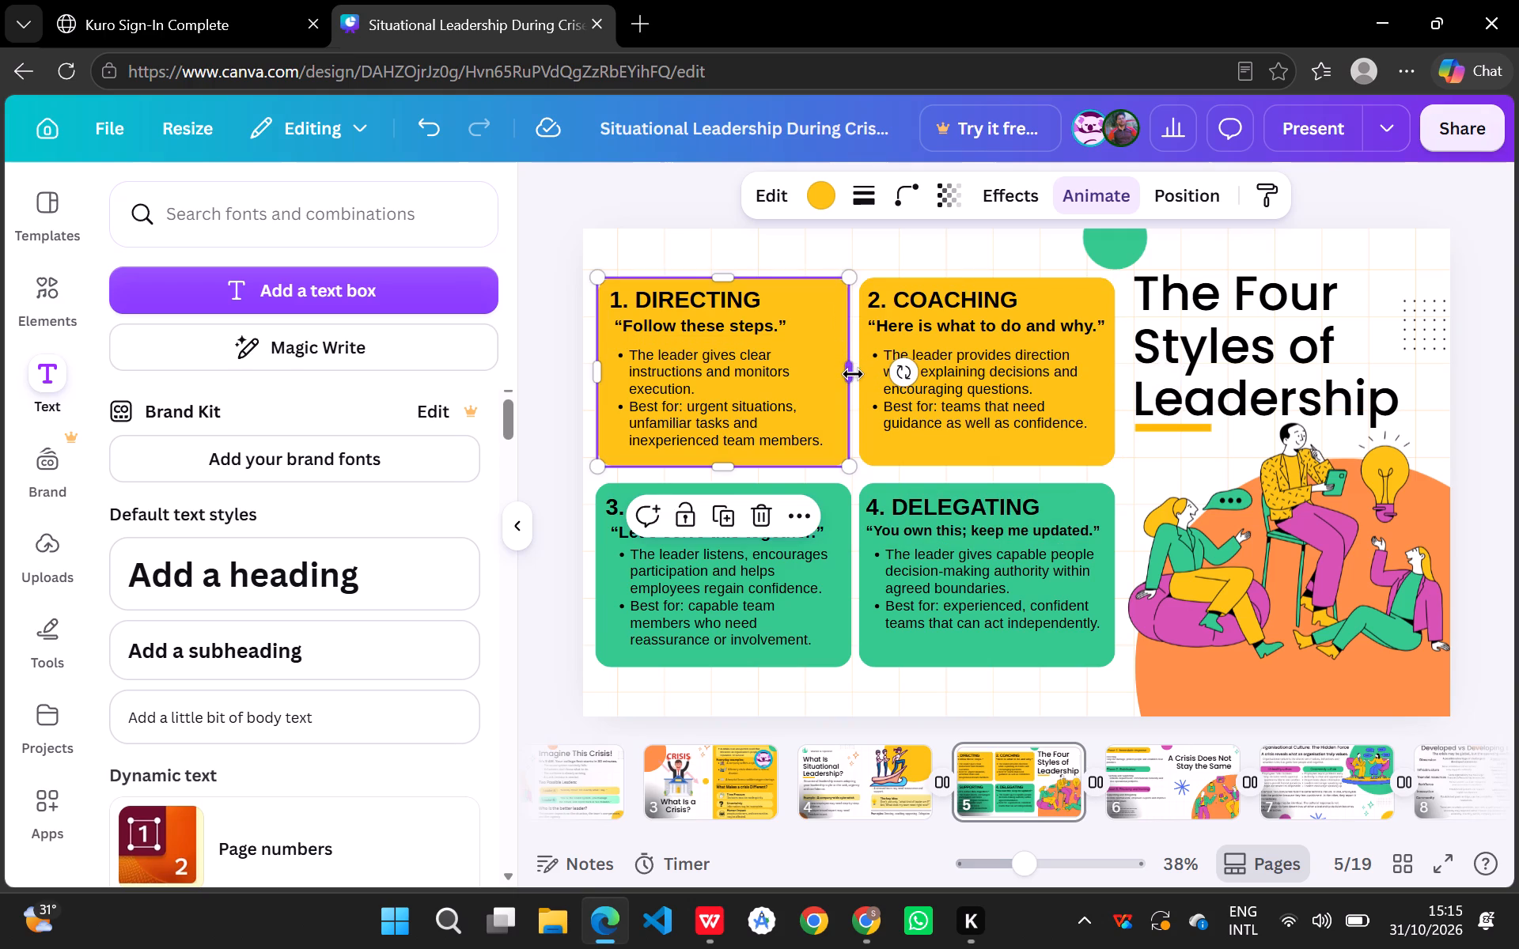